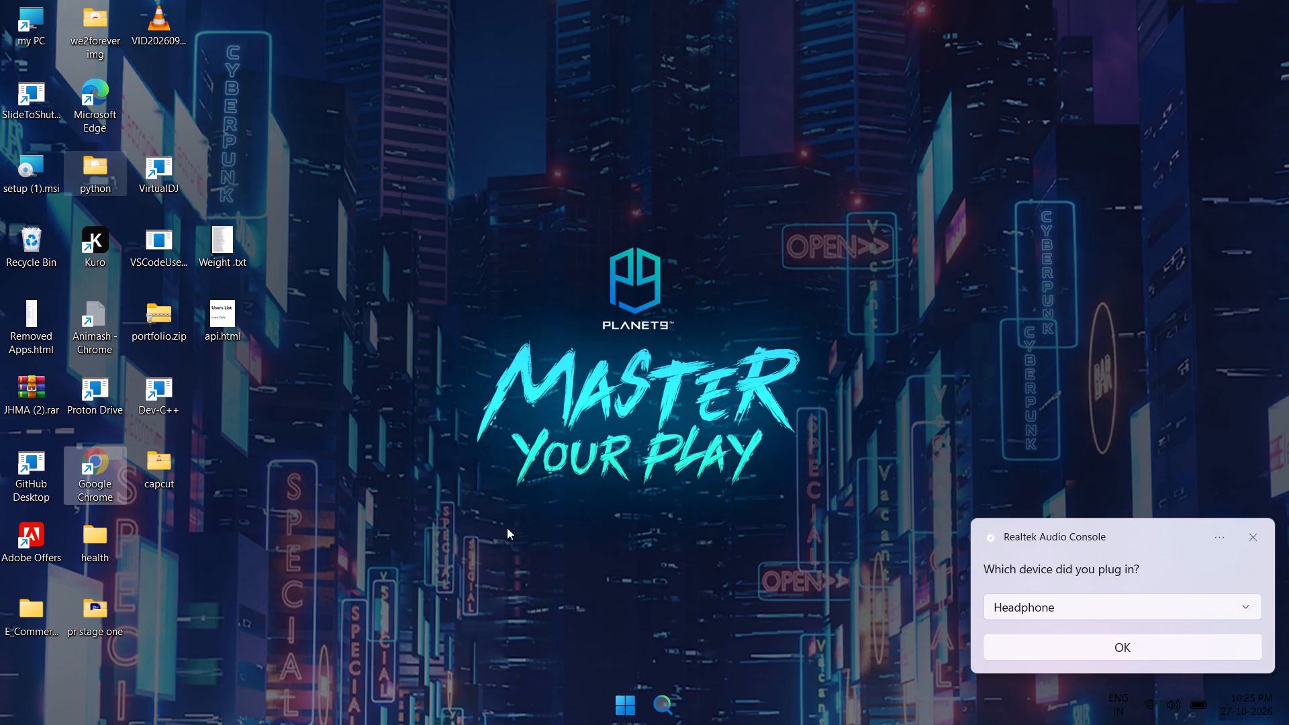
Dismiss the Realtek Audio Console prompt asking which device was plugged in.
click(1253, 540)
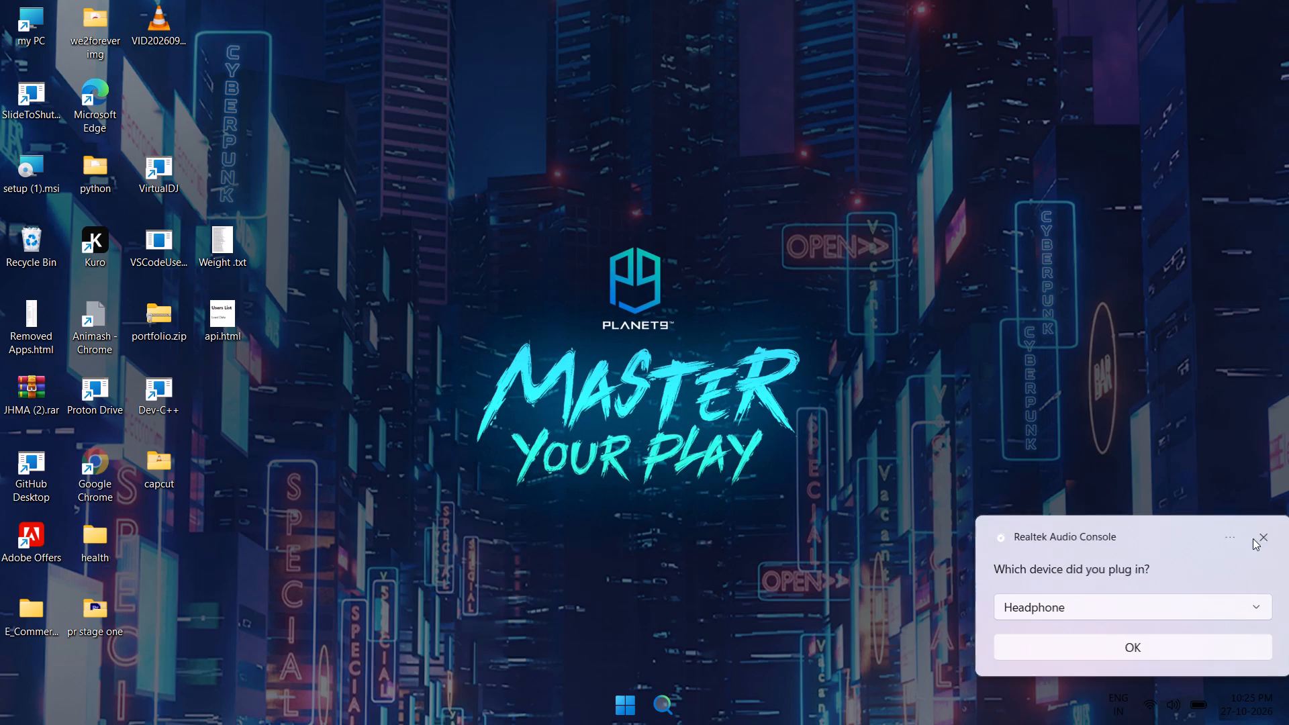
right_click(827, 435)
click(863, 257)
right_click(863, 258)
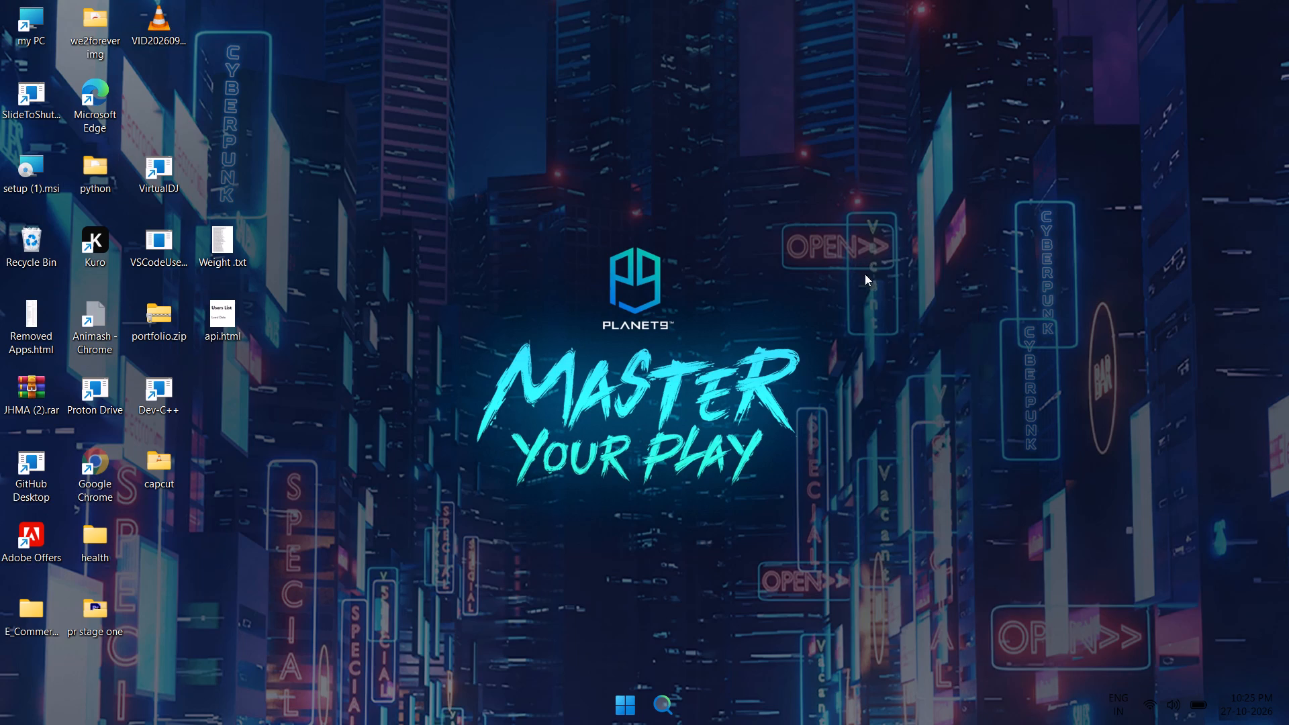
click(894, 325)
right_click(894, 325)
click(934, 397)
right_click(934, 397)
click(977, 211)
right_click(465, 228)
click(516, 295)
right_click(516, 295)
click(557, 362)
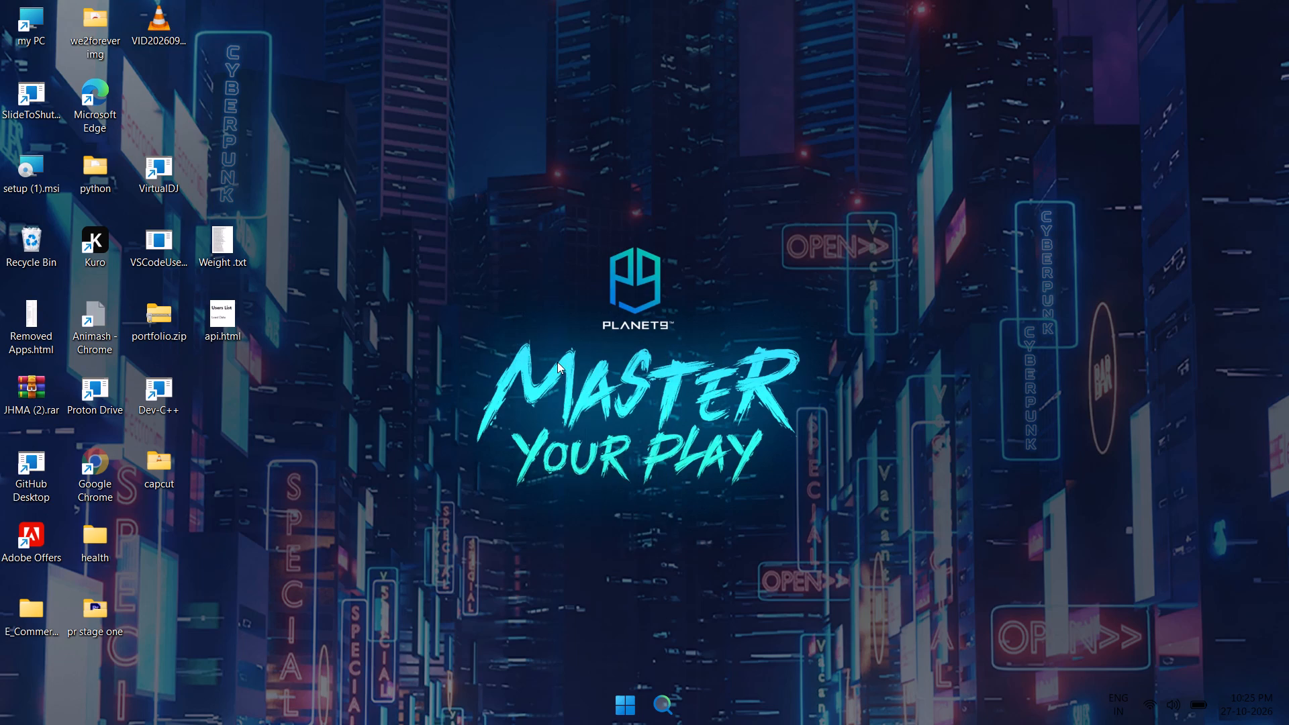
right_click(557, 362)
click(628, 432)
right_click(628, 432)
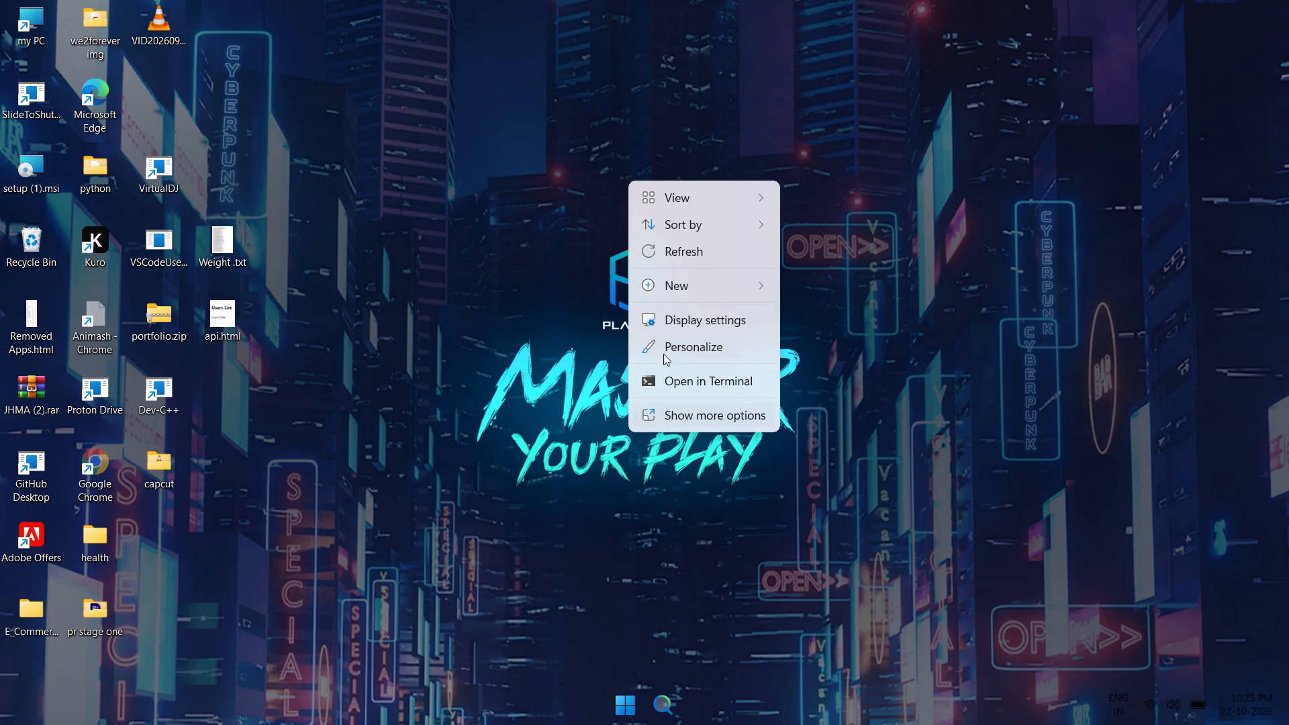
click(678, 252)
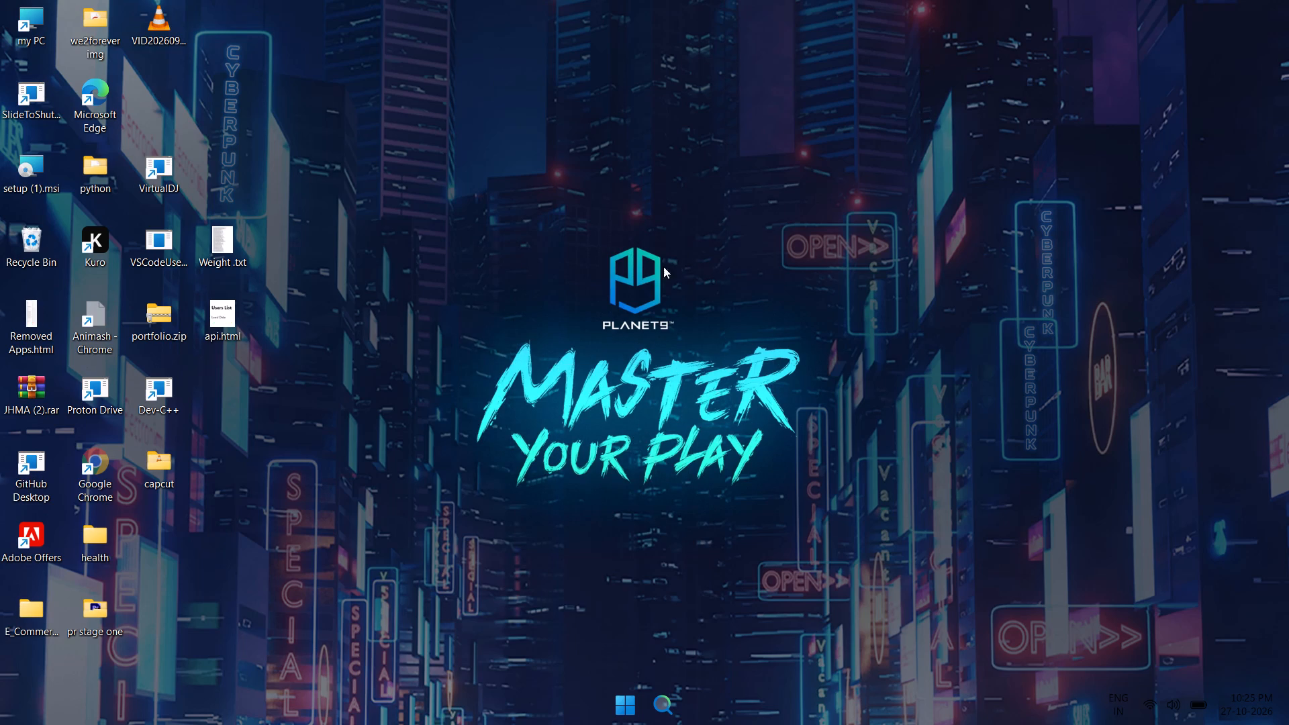
Open Google Chrome with the existing profile that has a photo and maximize its window.
double_click(105, 477)
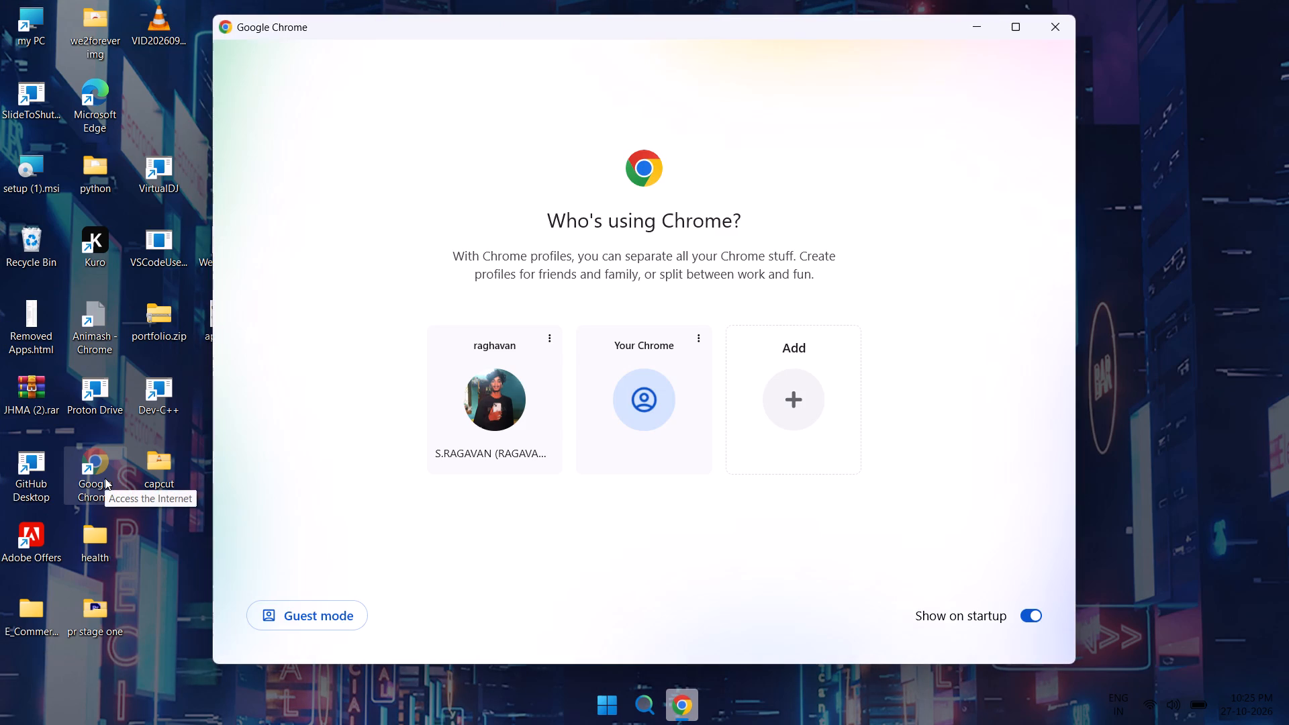
click(547, 388)
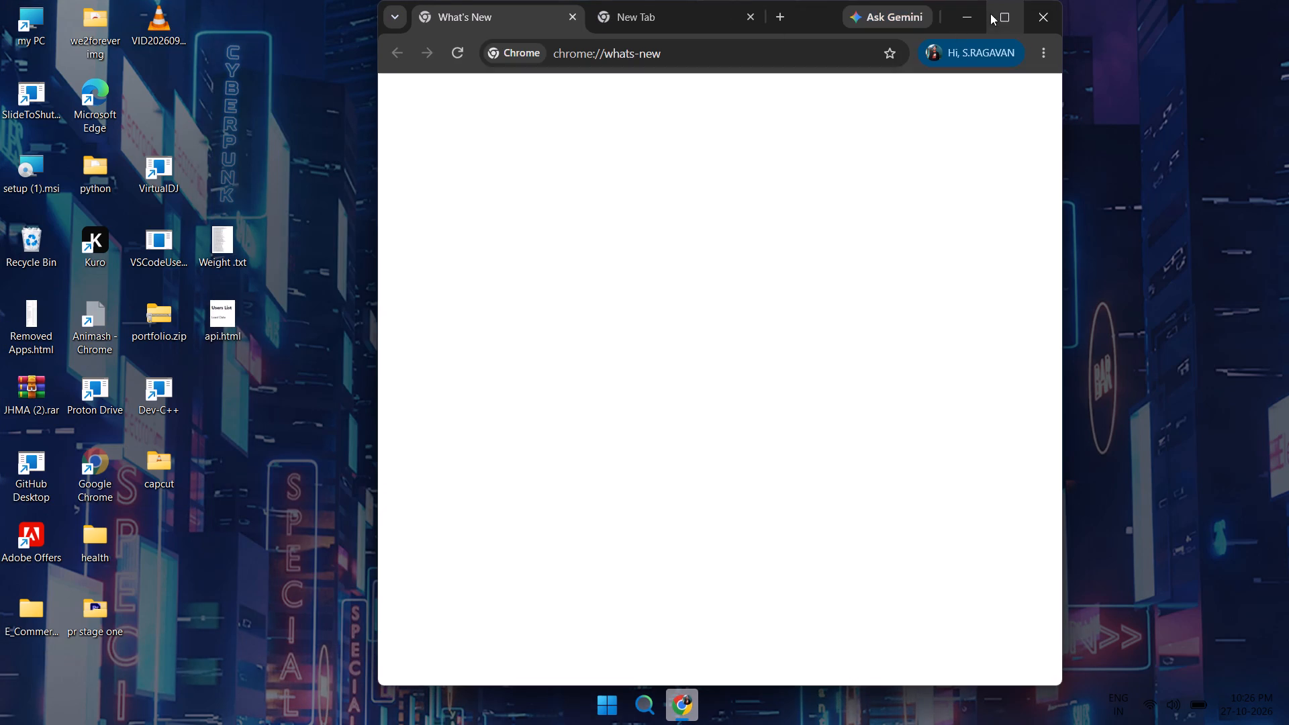
click(996, 17)
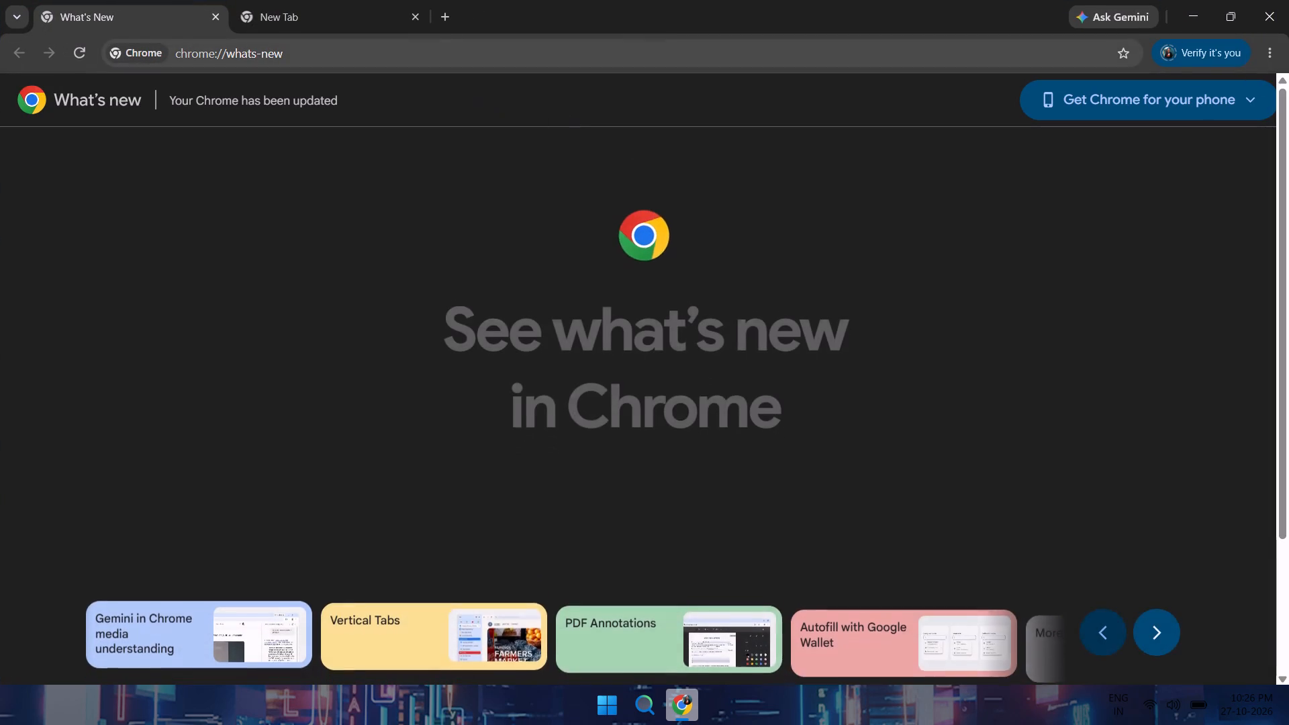
Search Google for "capcut for pc" in a new tab.
click(448, 23)
click(522, 301)
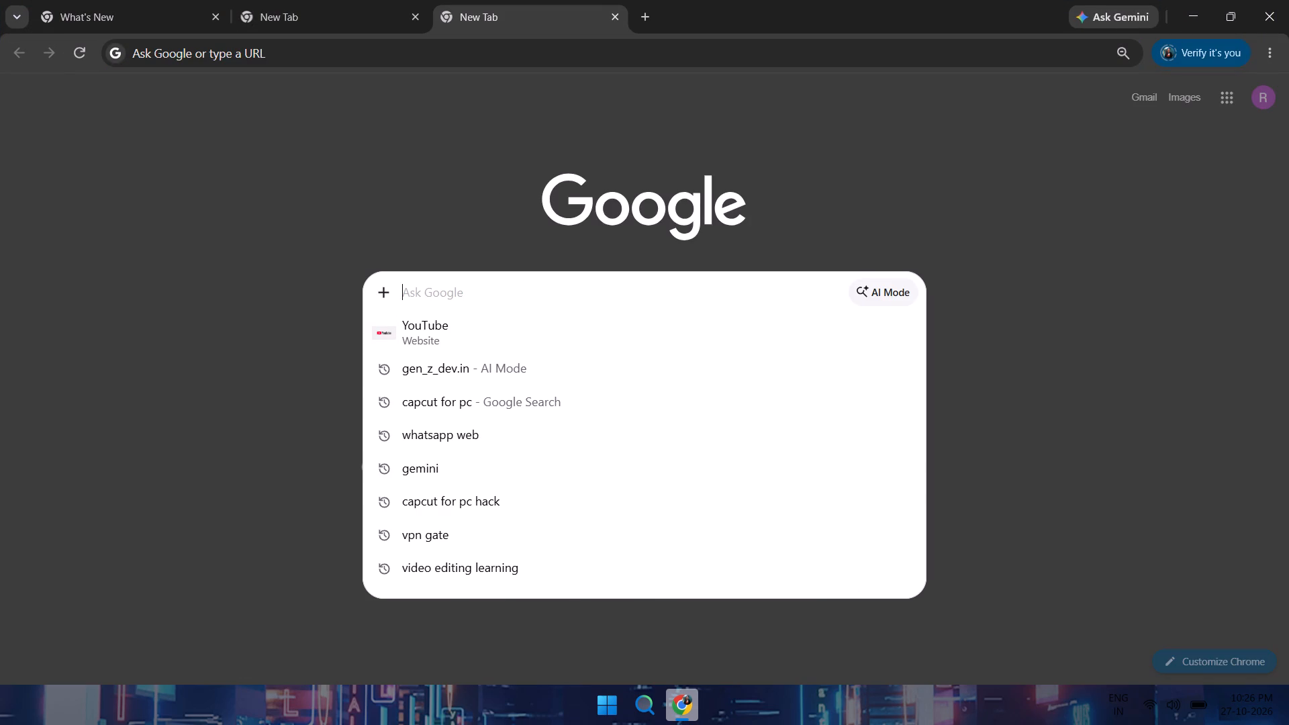
text(cz)
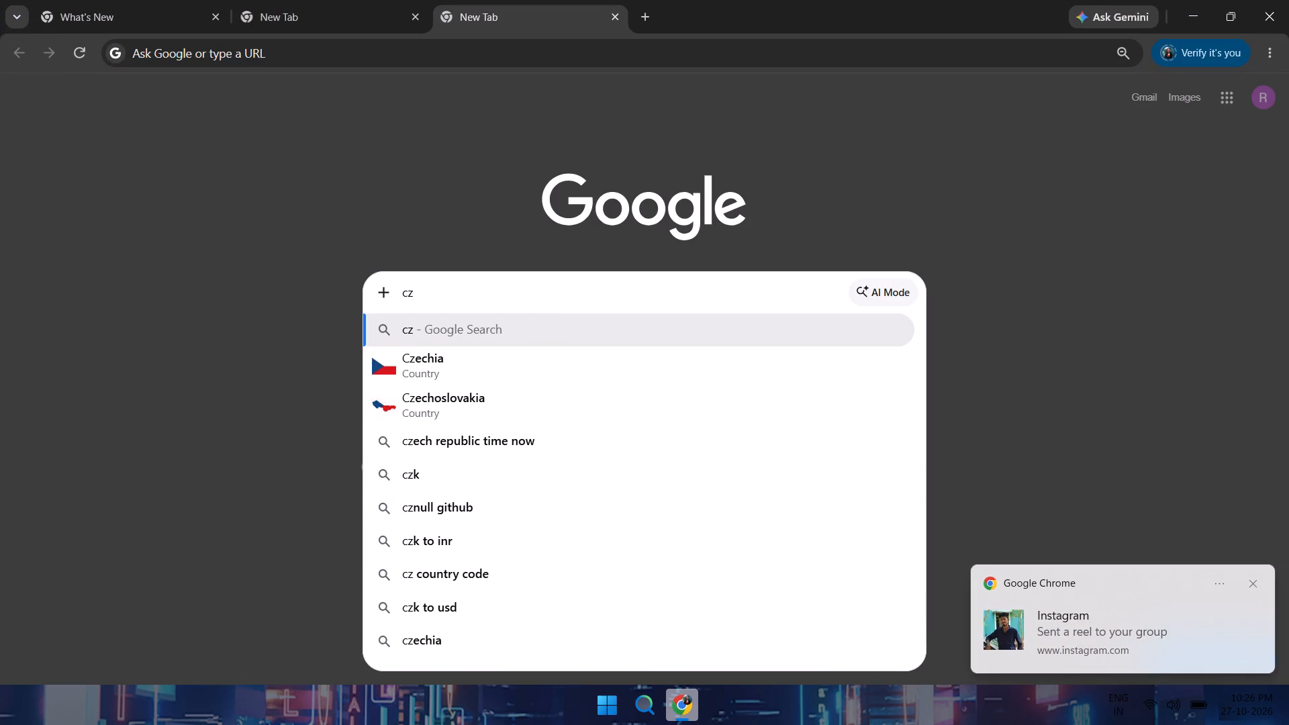
key(BackSpace)
text(ap)
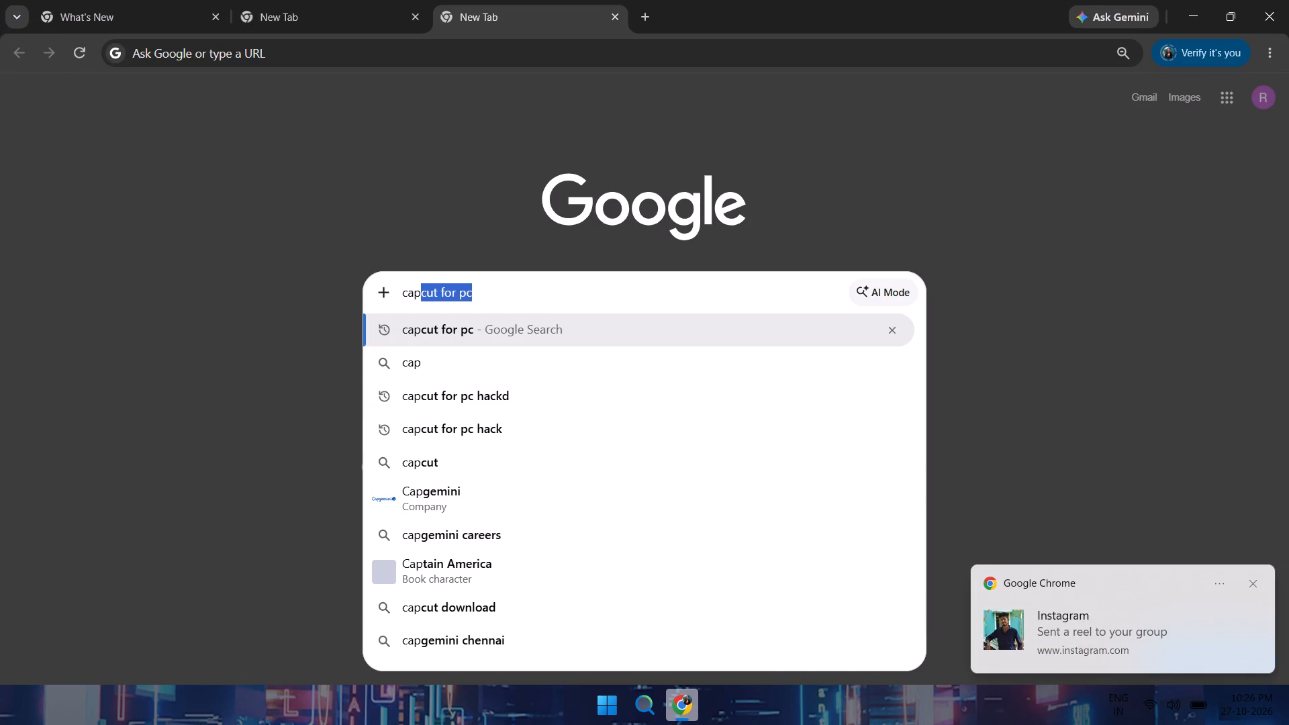
key(Return)
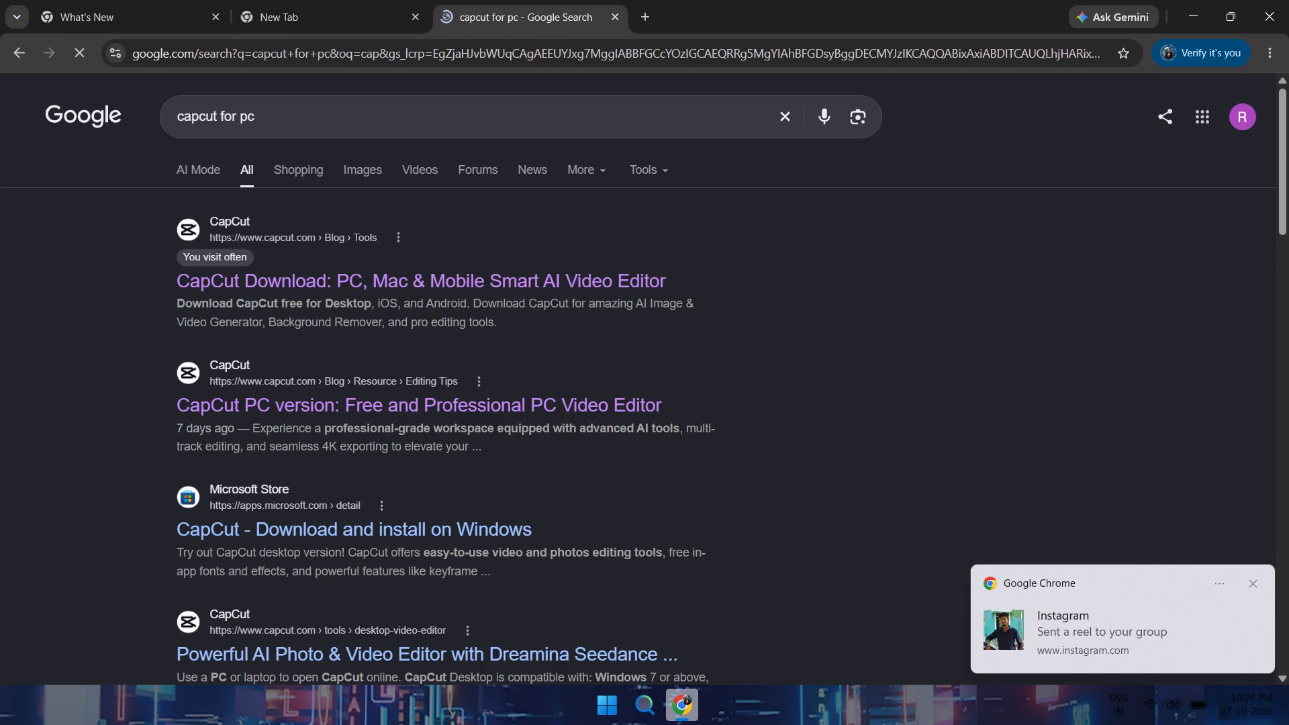
Download the CapCut installer from its Microsoft Store search result, dismissing the store-region prompt and the Instagram notification.
scroll(546, 303, down, 3)
click(505, 289)
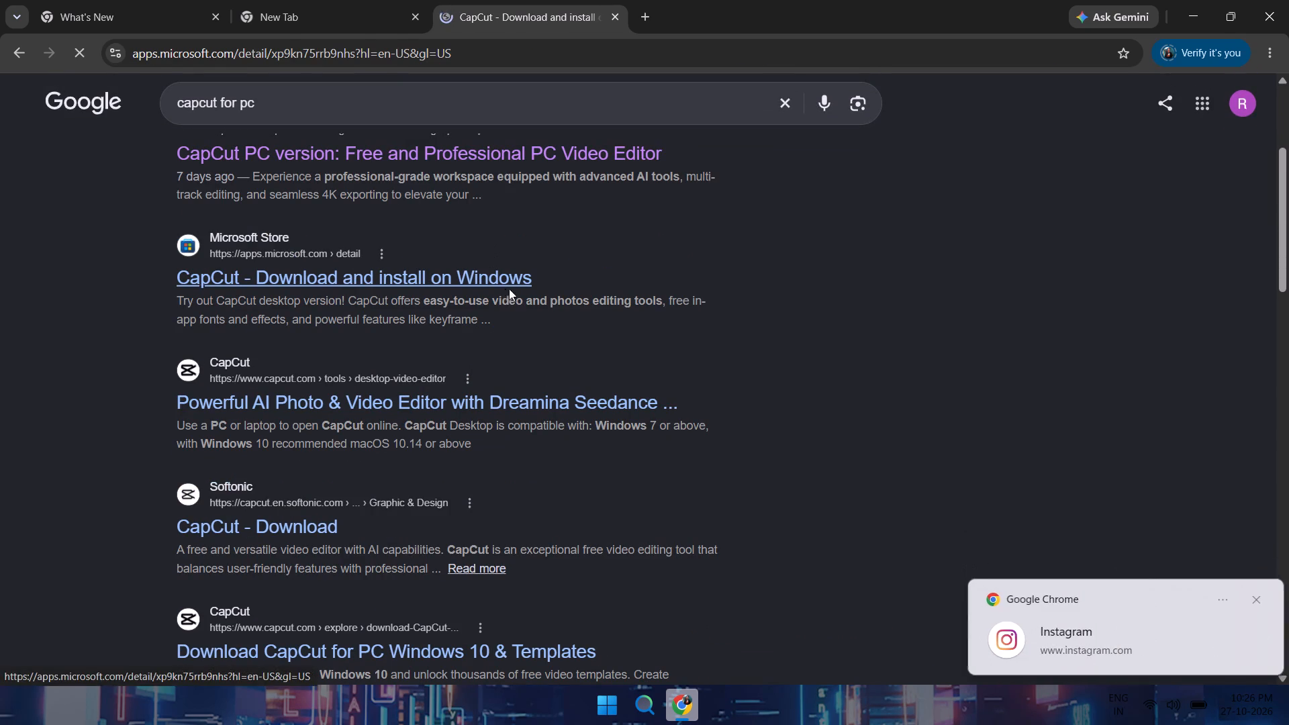
scroll(802, 452, down, 1)
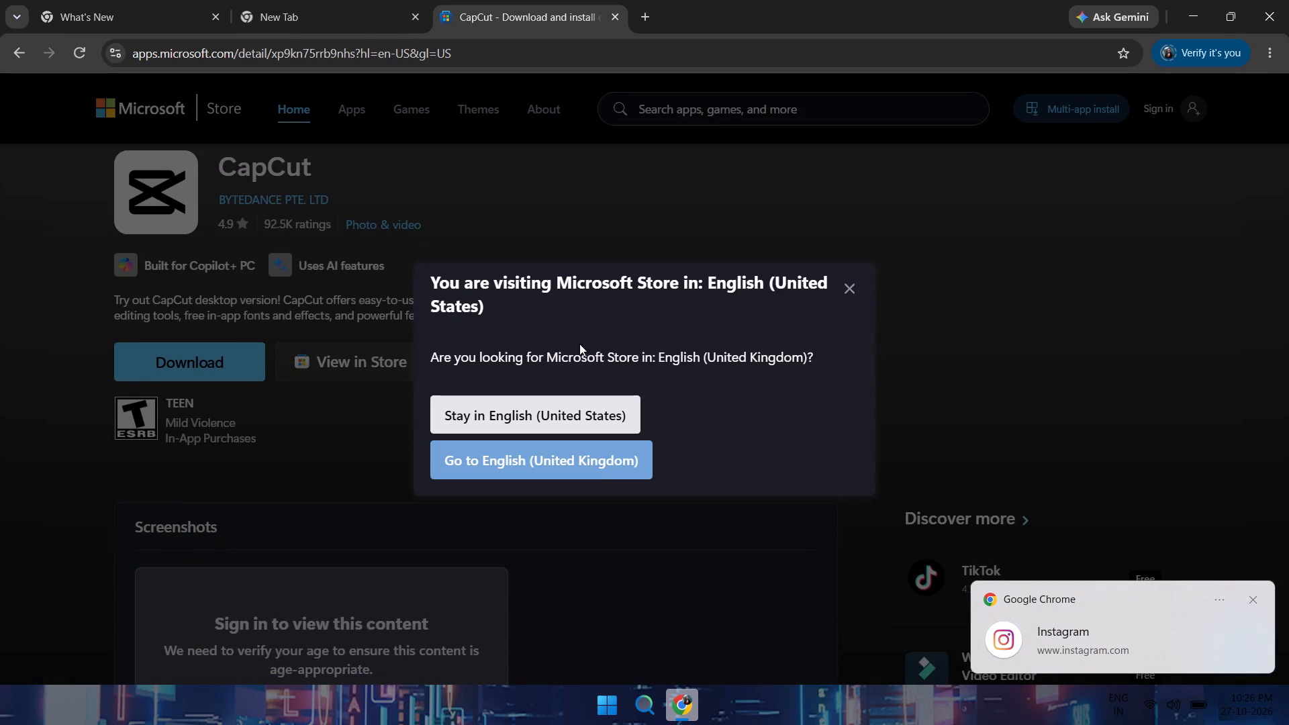
click(851, 289)
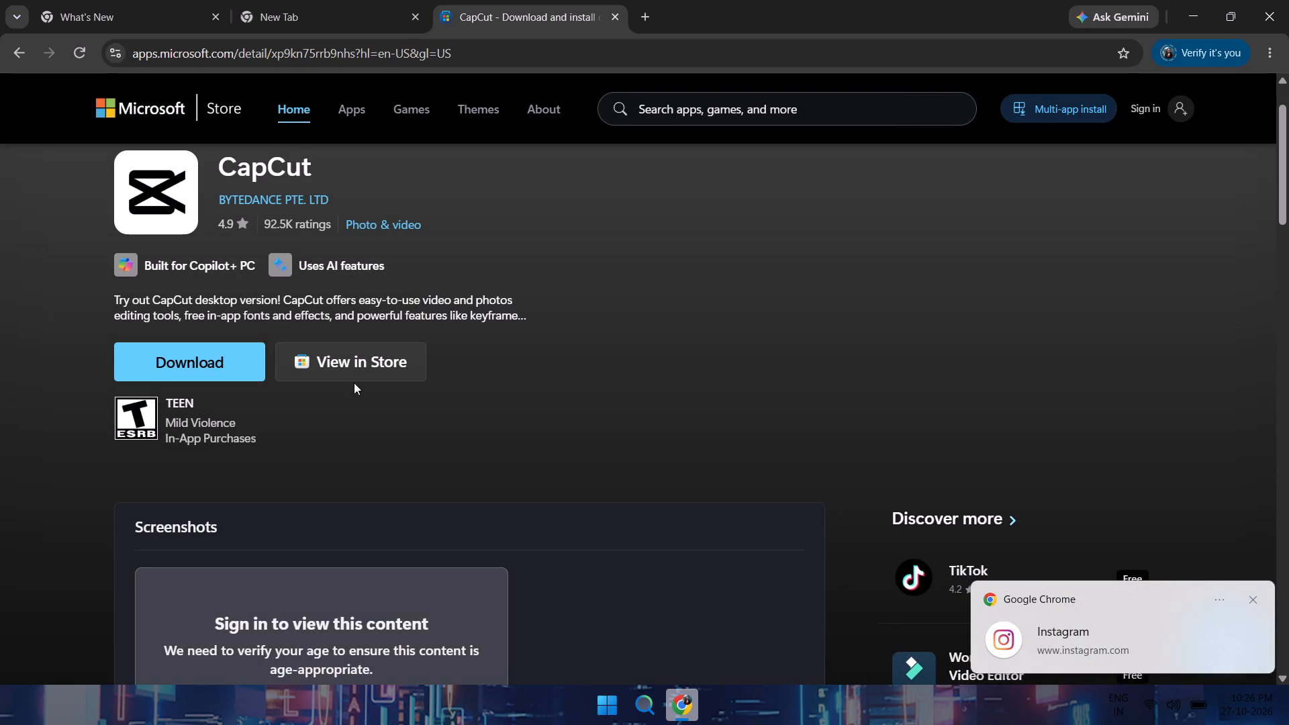
click(258, 369)
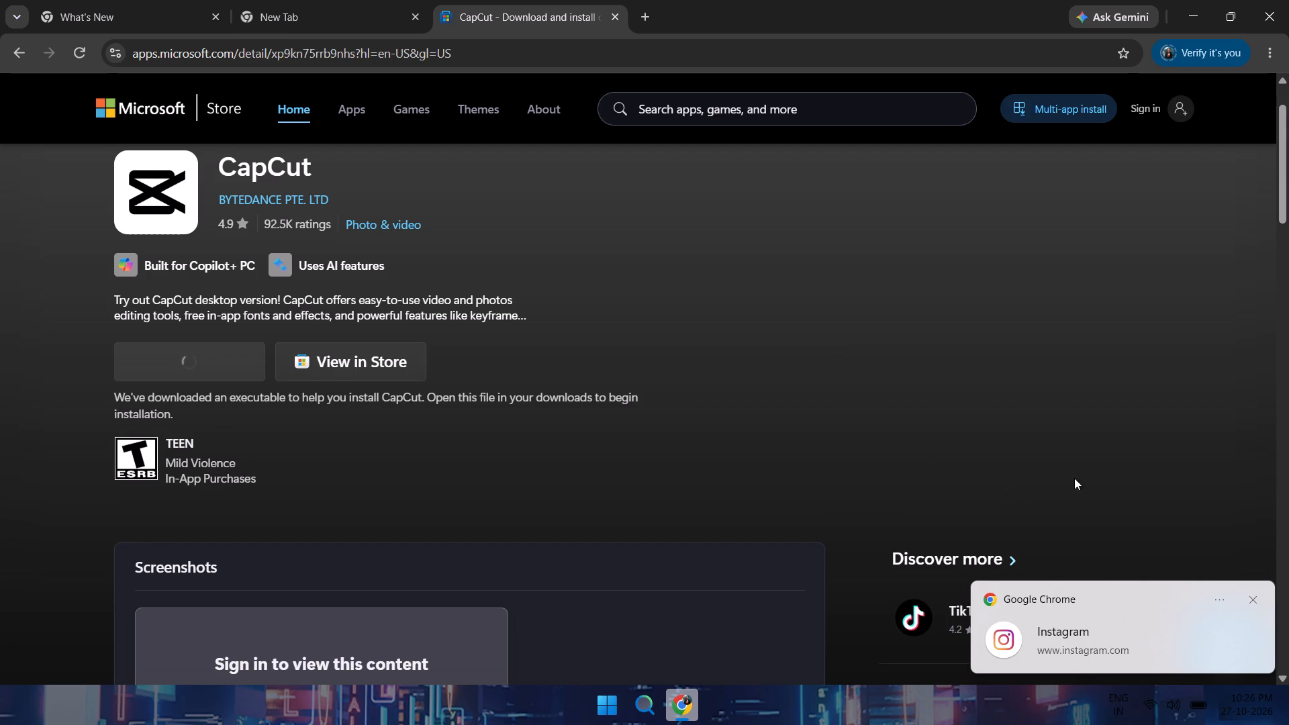
click(1251, 597)
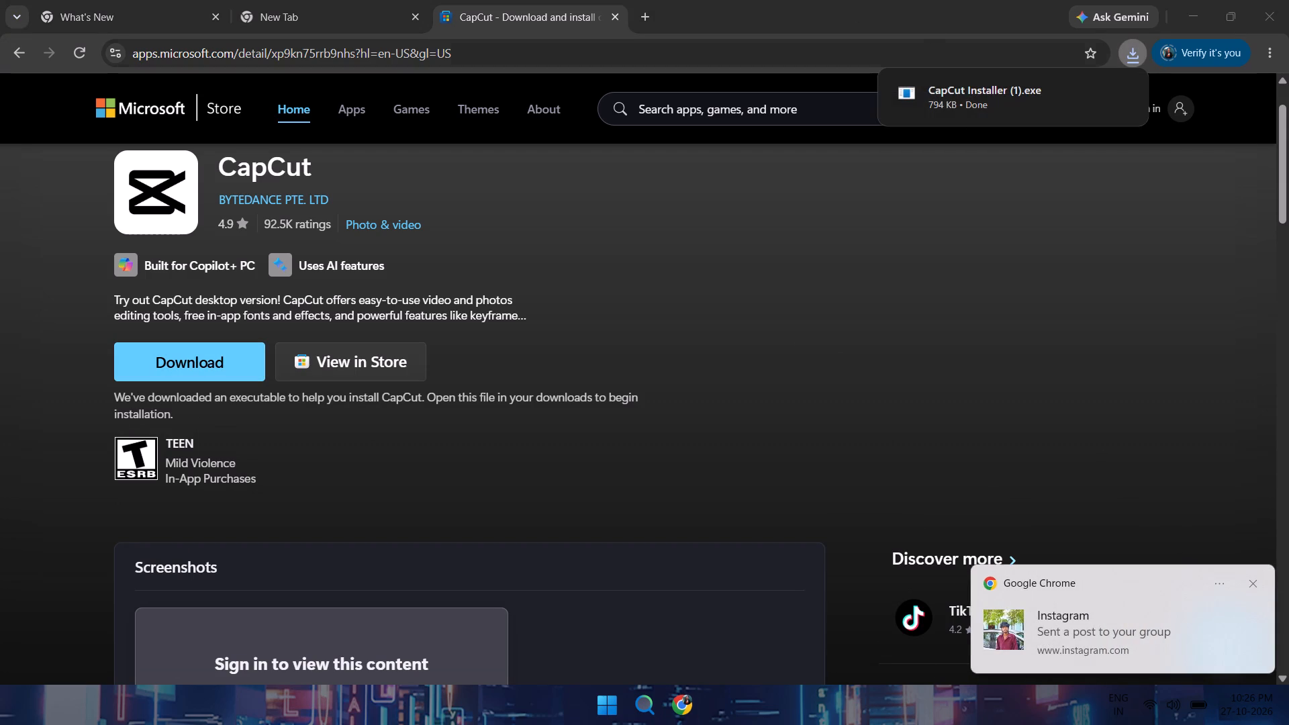
Show the downloaded CapCut Installer (1).exe in its folder and run it.
click(1125, 55)
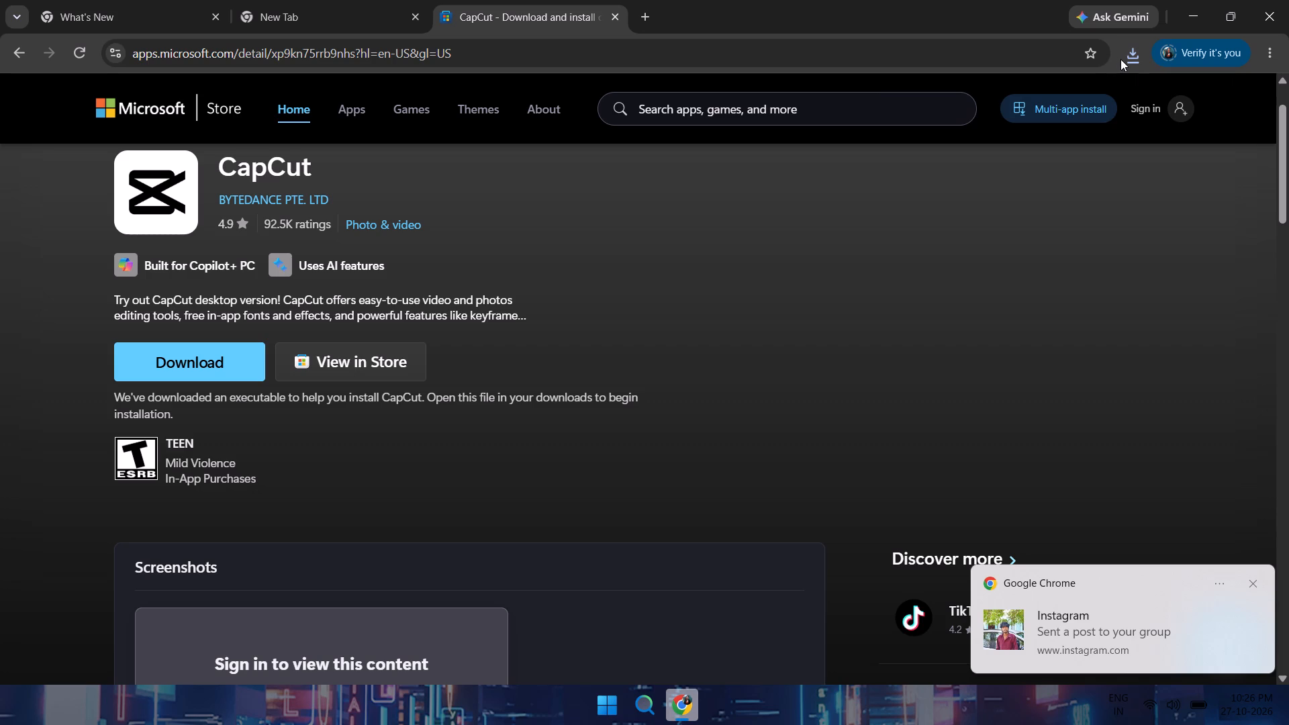
click(1122, 58)
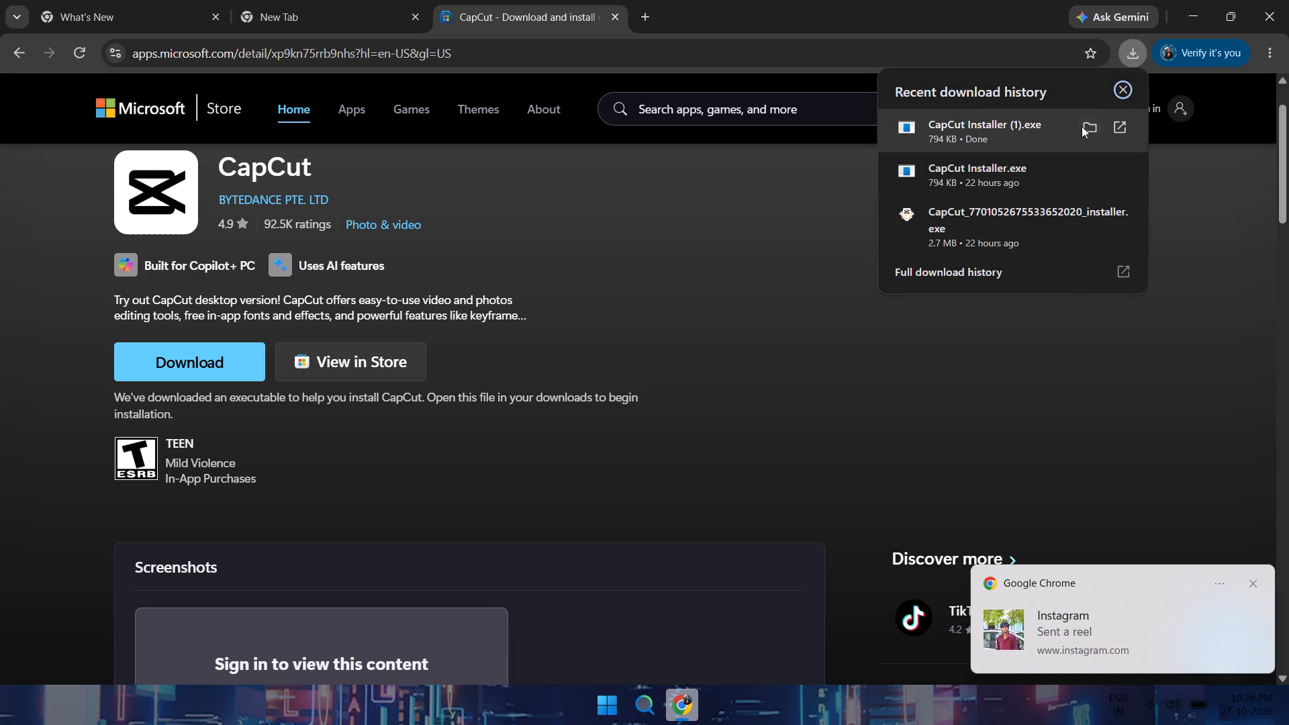
click(1085, 126)
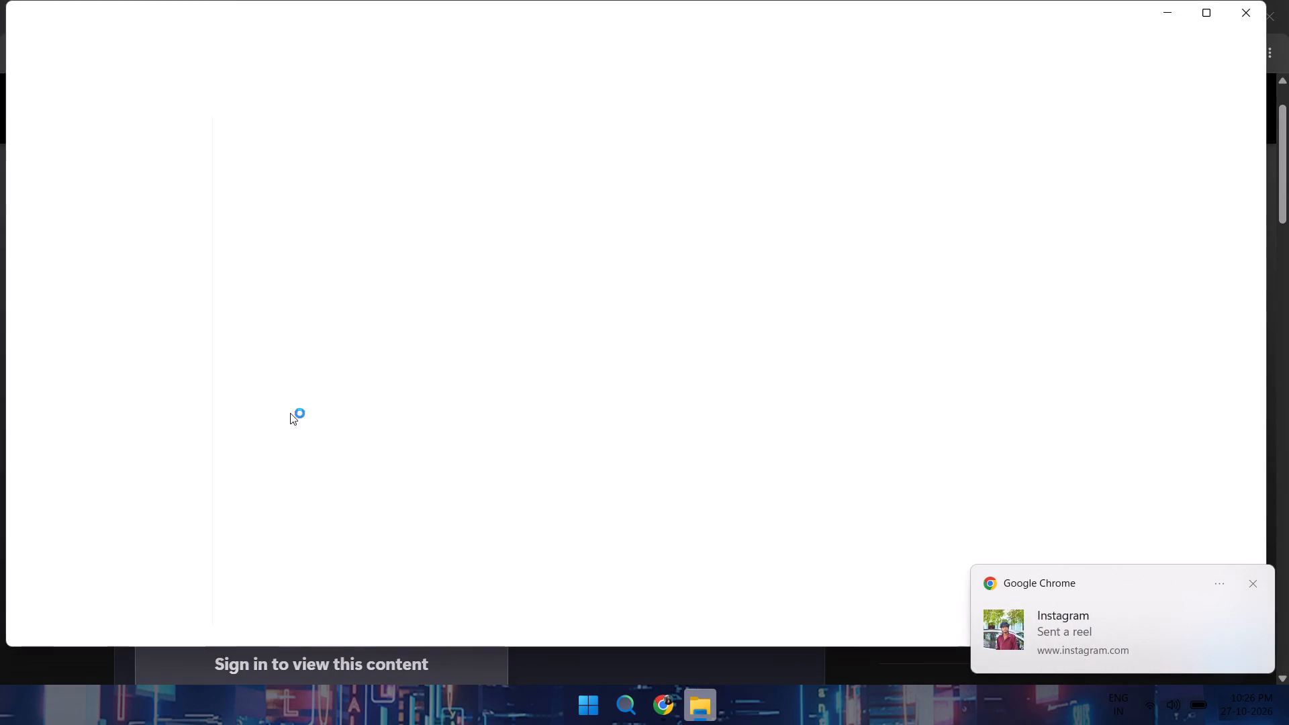
click(1255, 583)
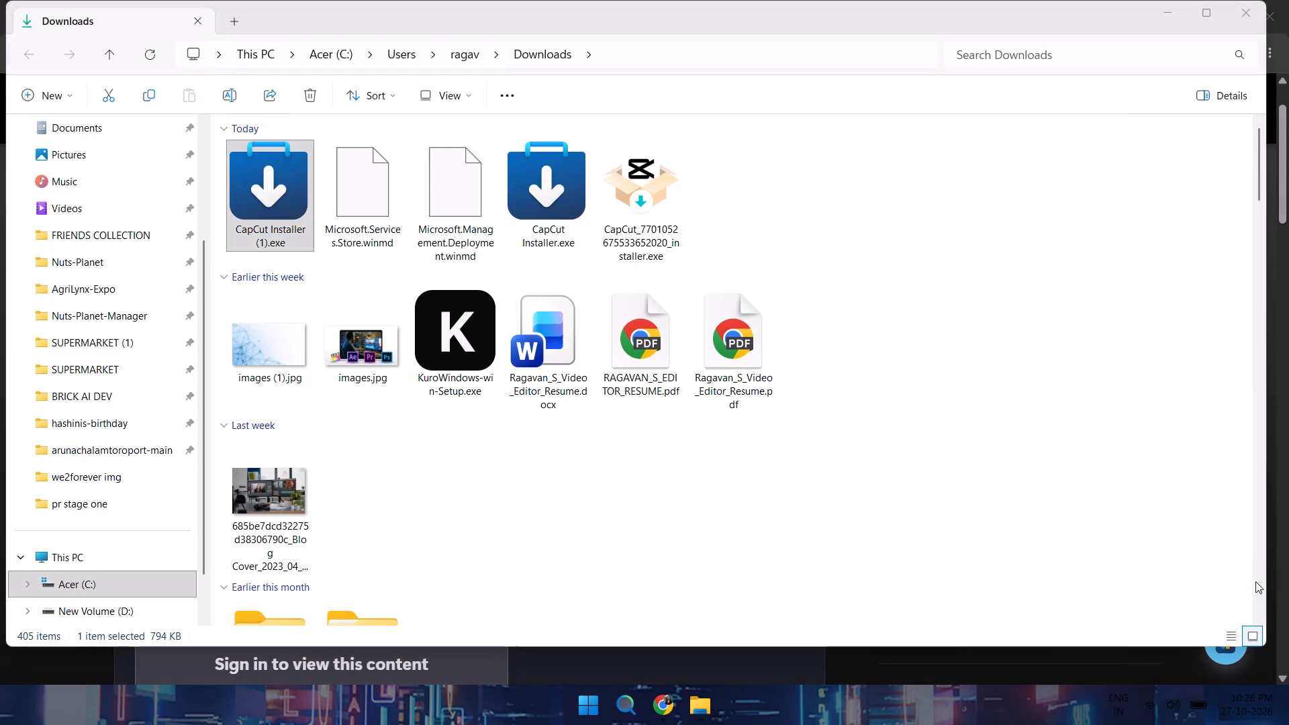
double_click(275, 201)
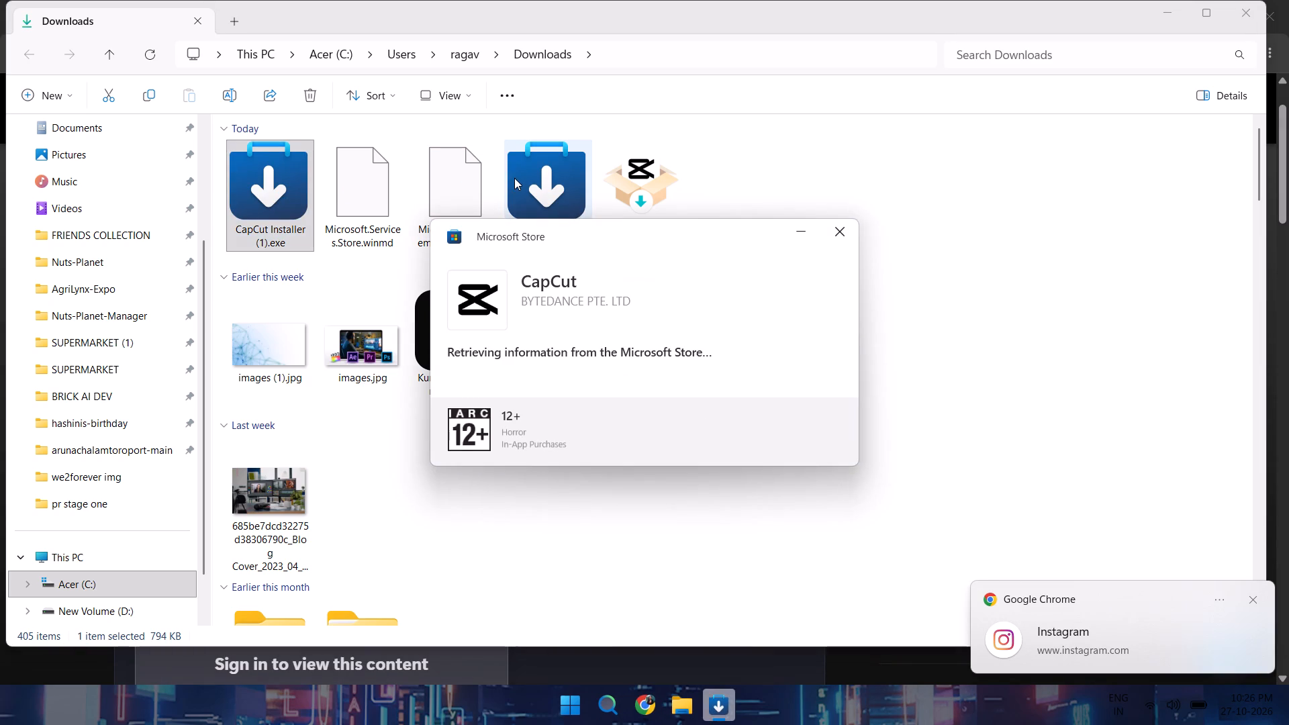
Minimize the installer window and delete the older CapCut Installer.exe from the Downloads folder.
click(802, 222)
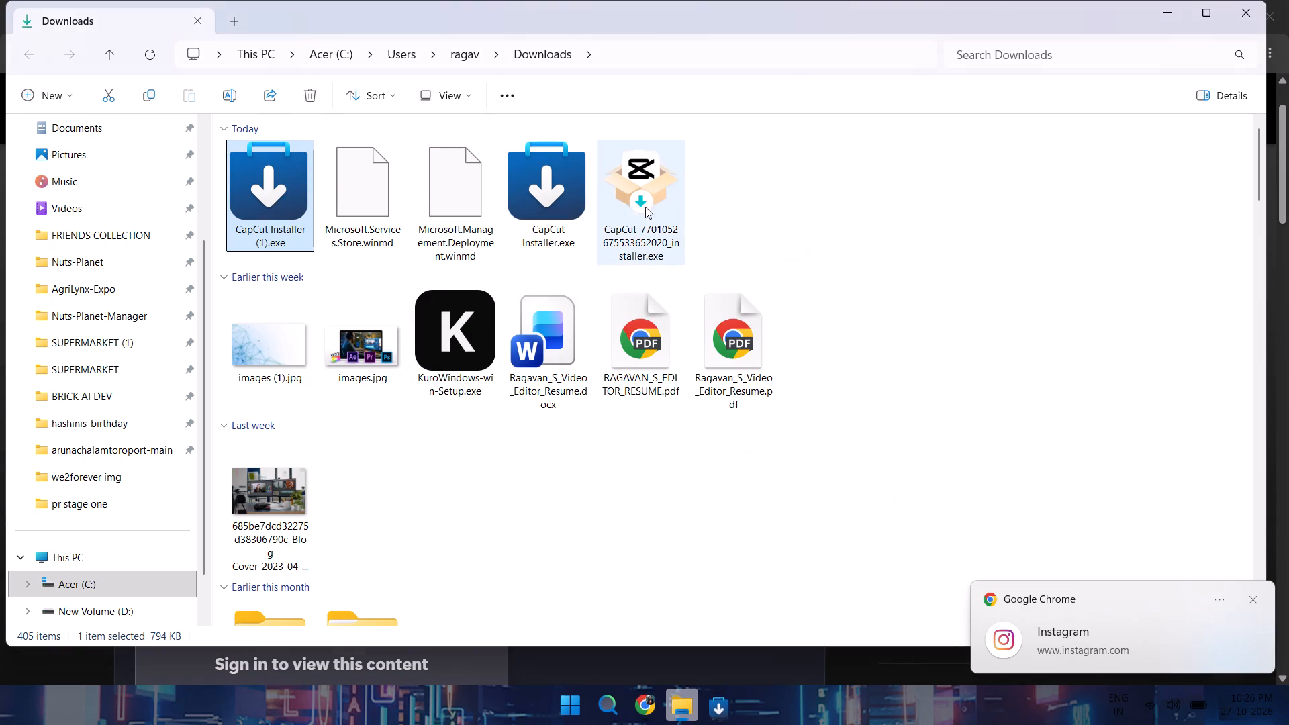
click(589, 196)
click(328, 101)
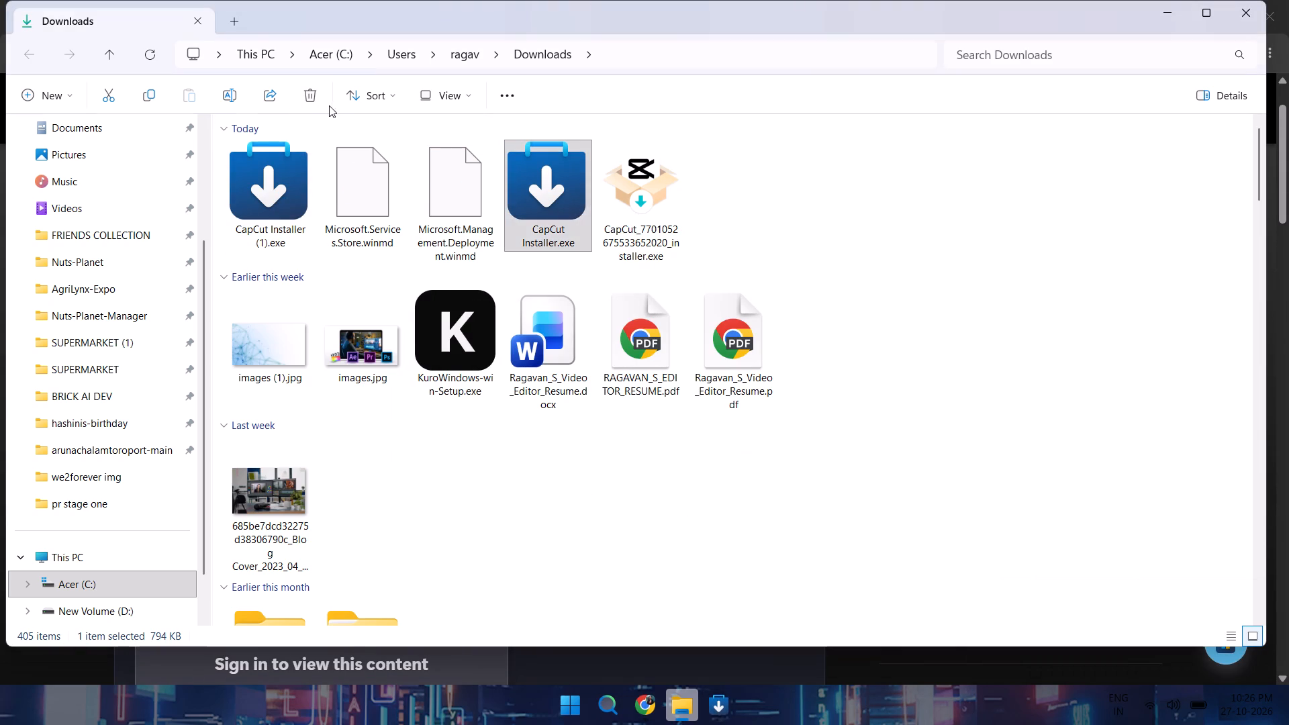
click(309, 102)
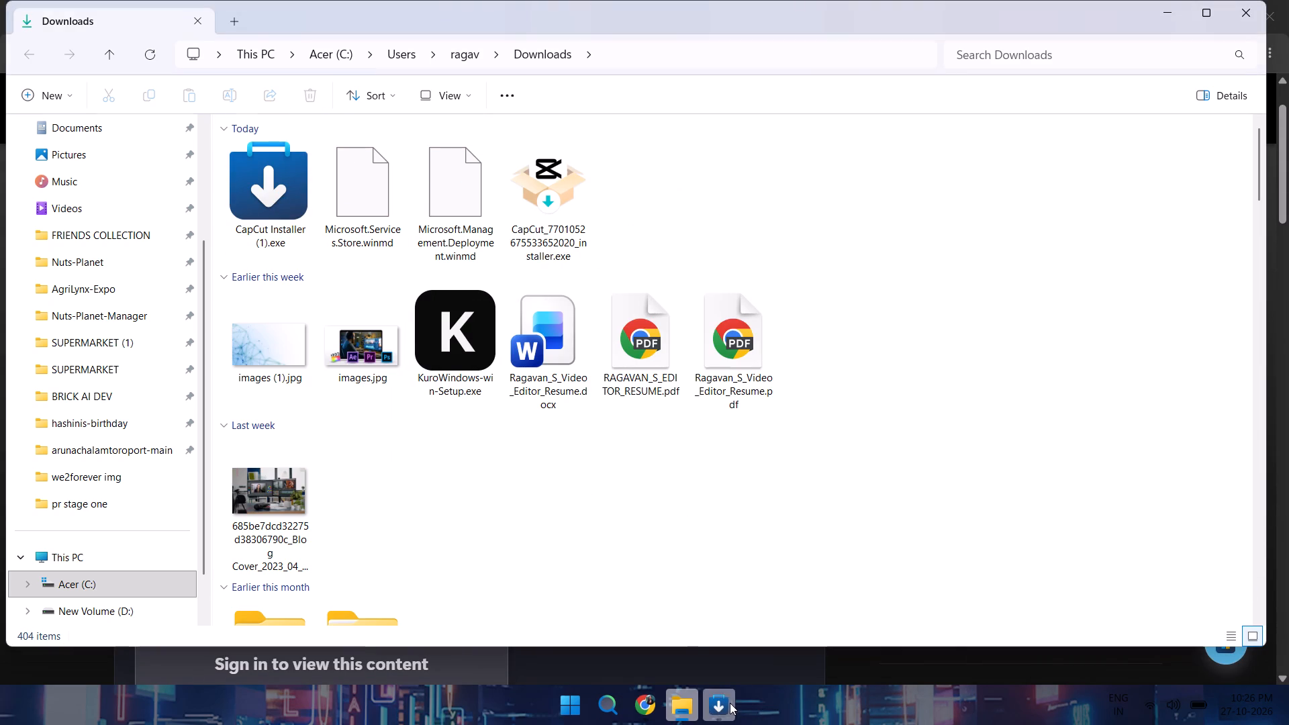
Bring back the CapCut installer window and minimize the Downloads and browser windows behind it.
click(730, 703)
click(734, 426)
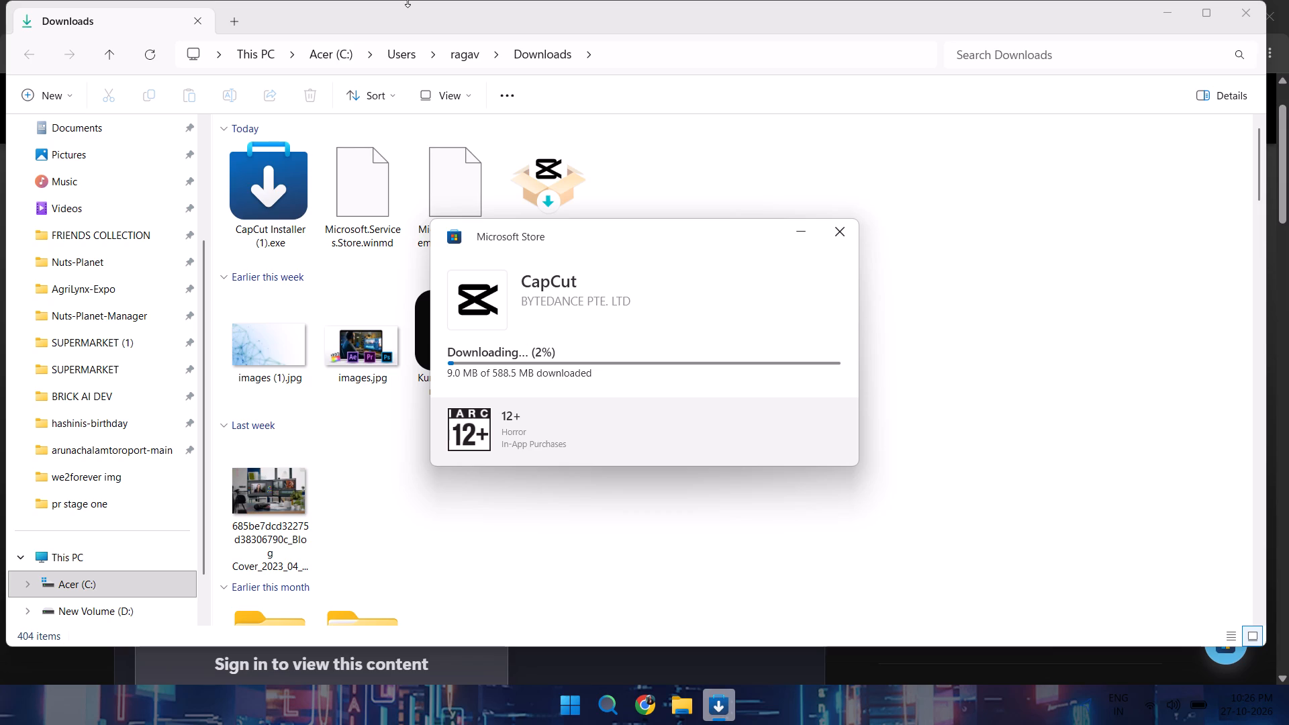
click(1169, 11)
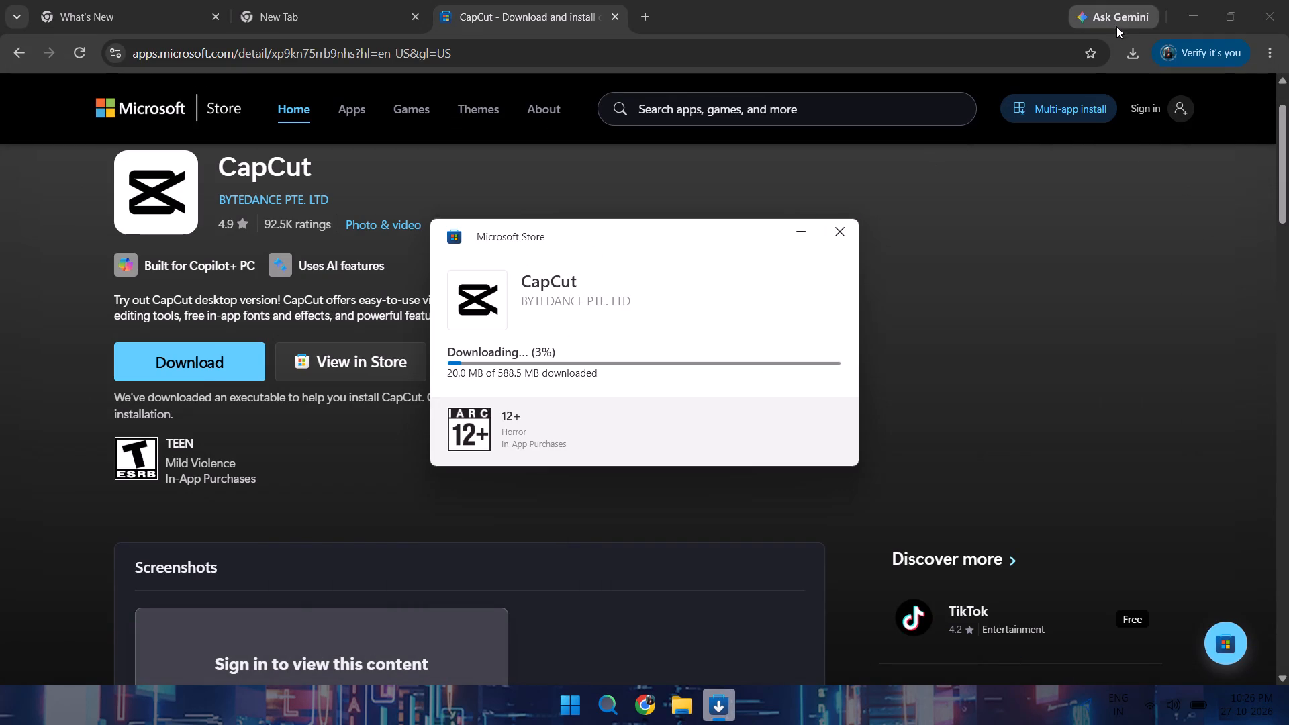
click(1191, 18)
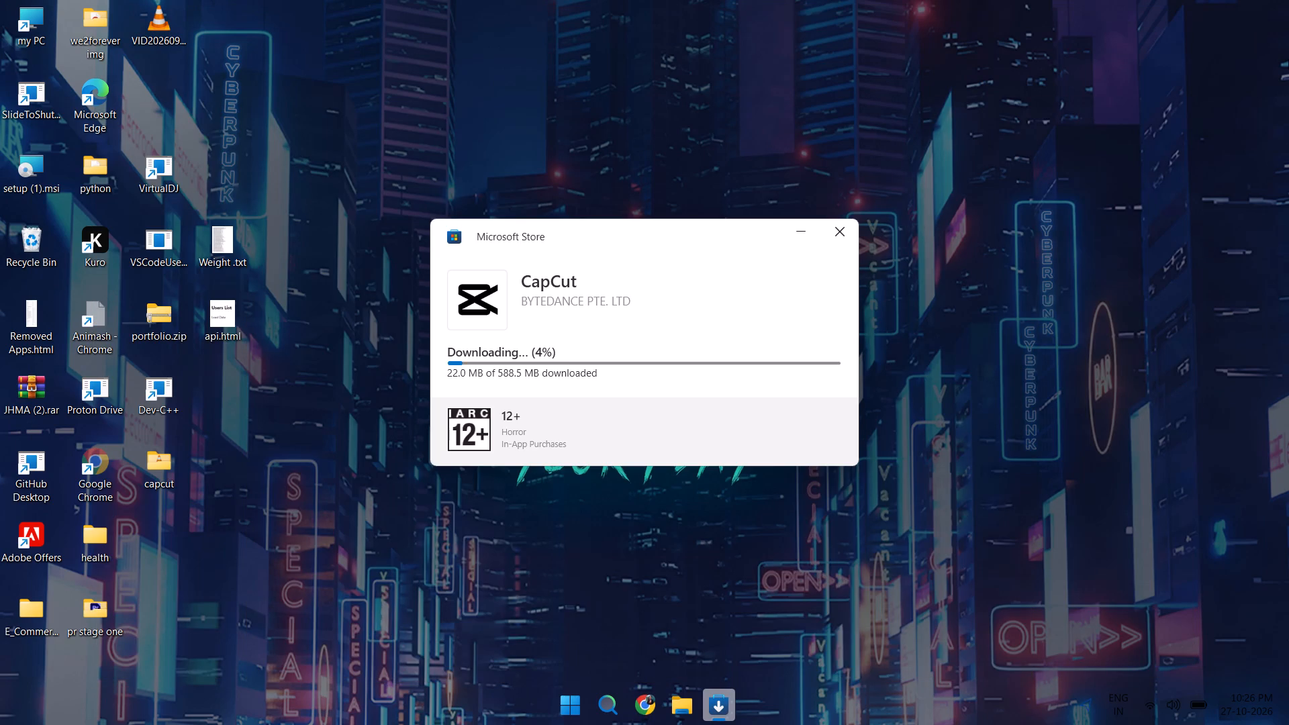
Return to Chrome, search for "youtube" in a new tab and open the YouTube site from the results.
click(659, 712)
click(640, 15)
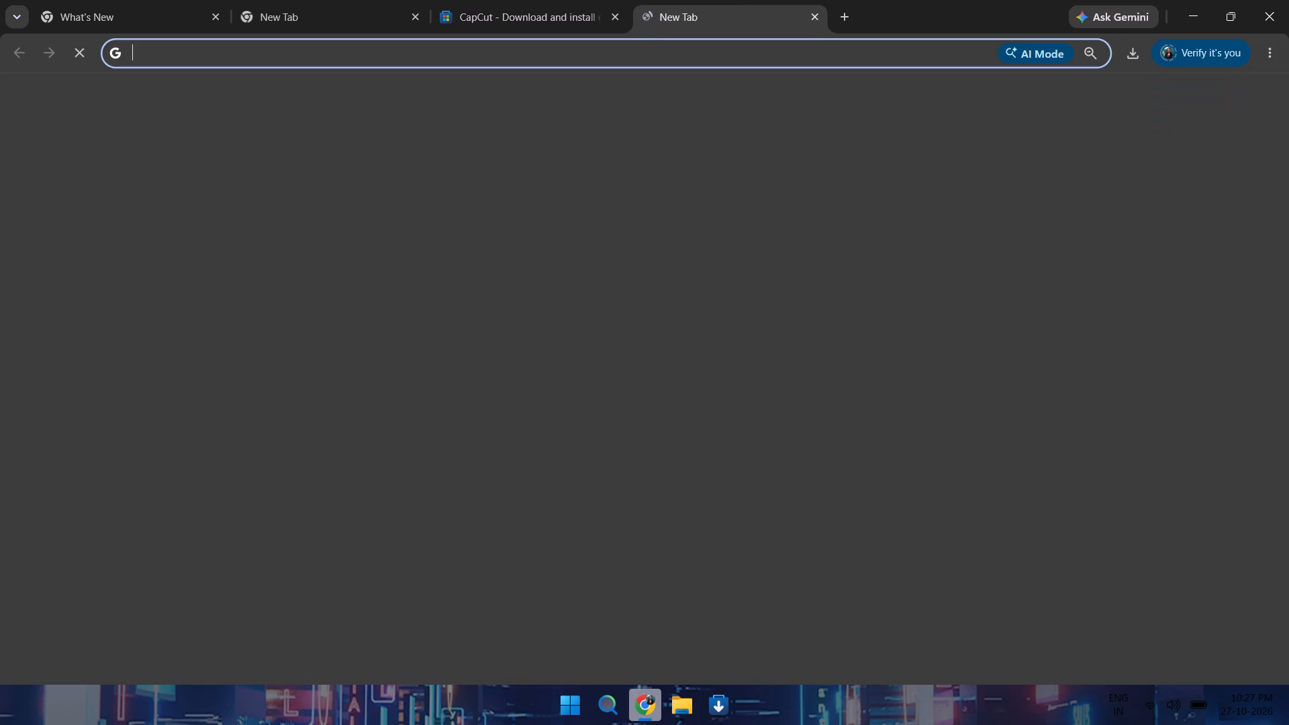
click(694, 306)
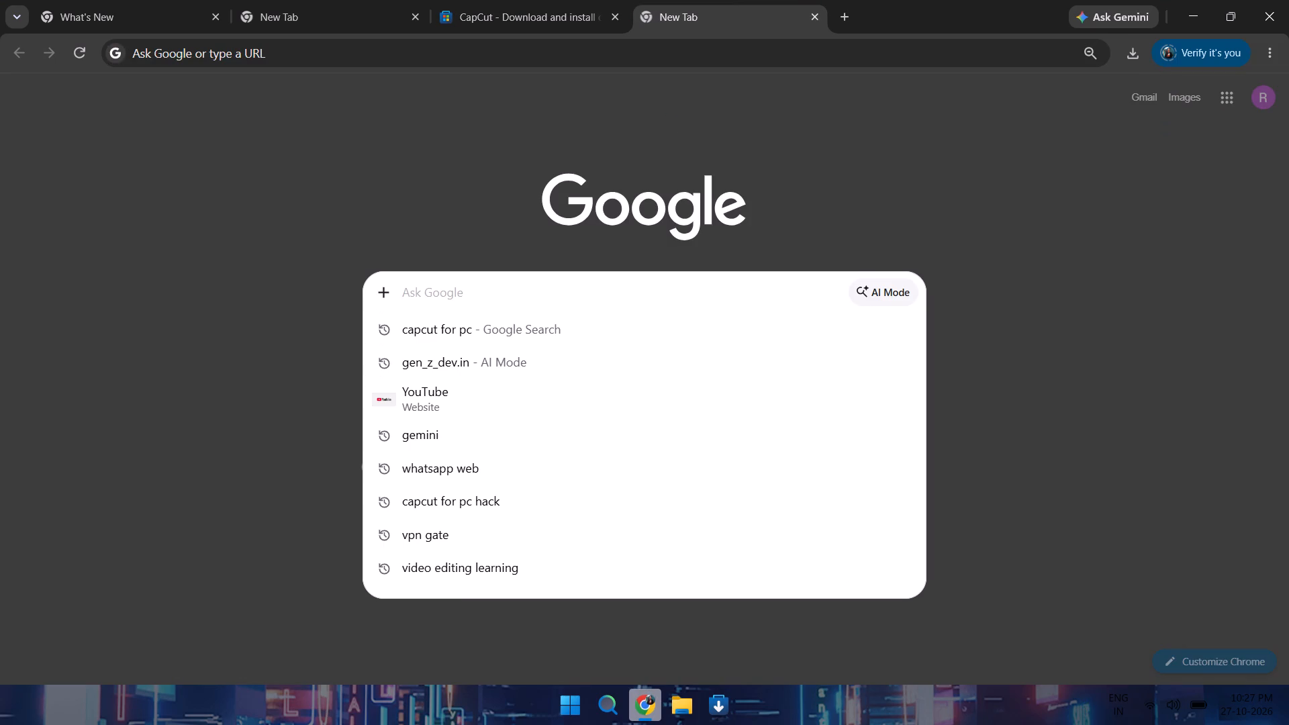
text(youti)
key(BackSpace)
text(ube)
key(Return)
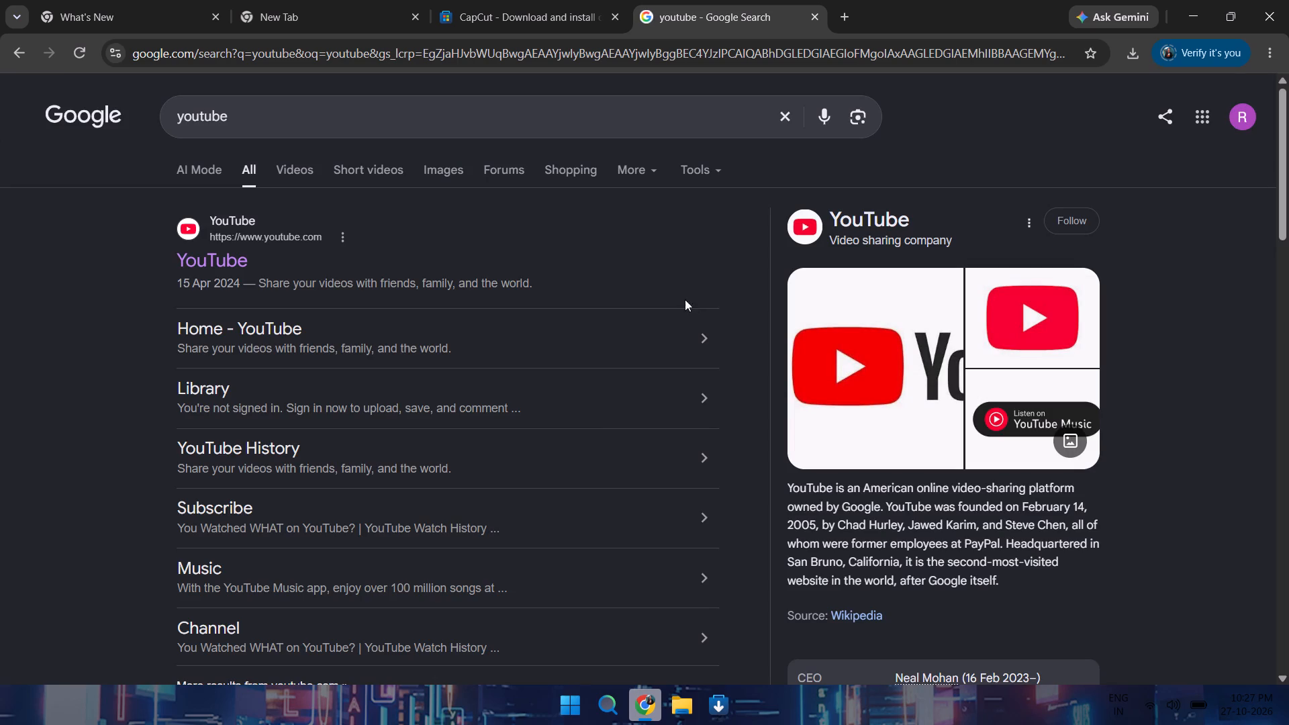
click(230, 271)
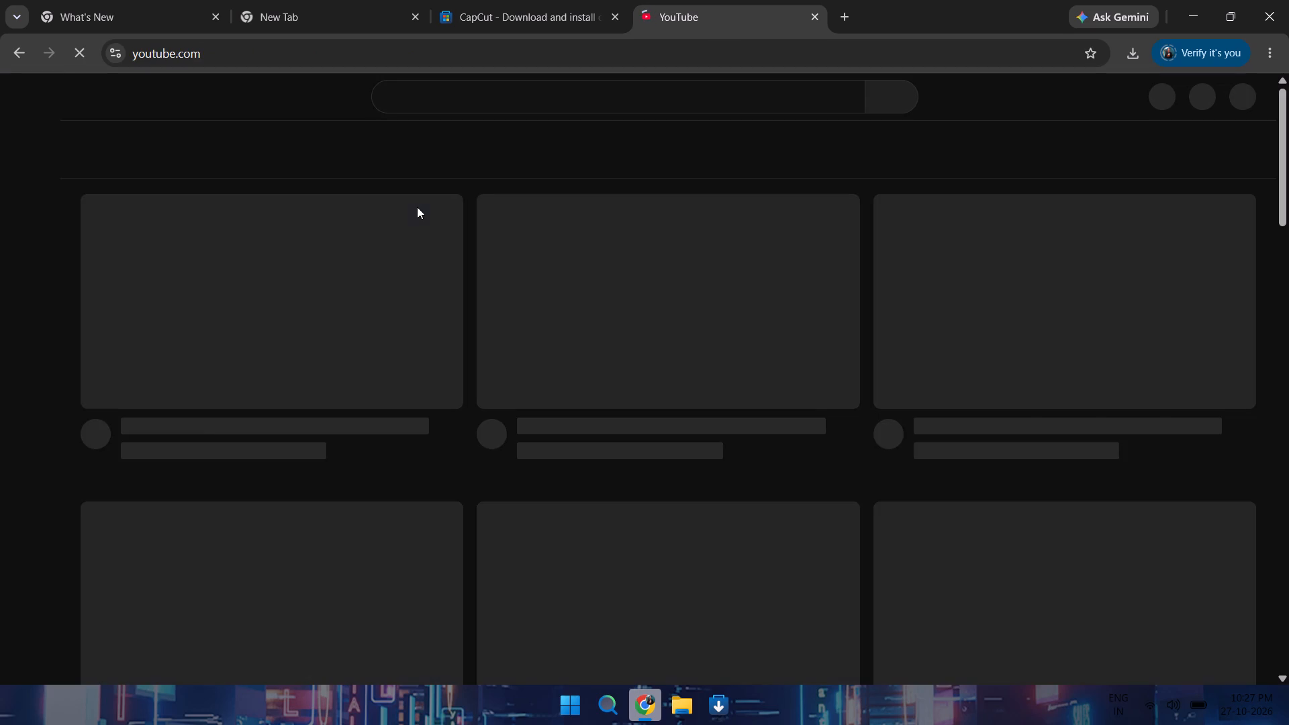
Search YouTube for "how to make wave lines in capcut pc".
click(647, 88)
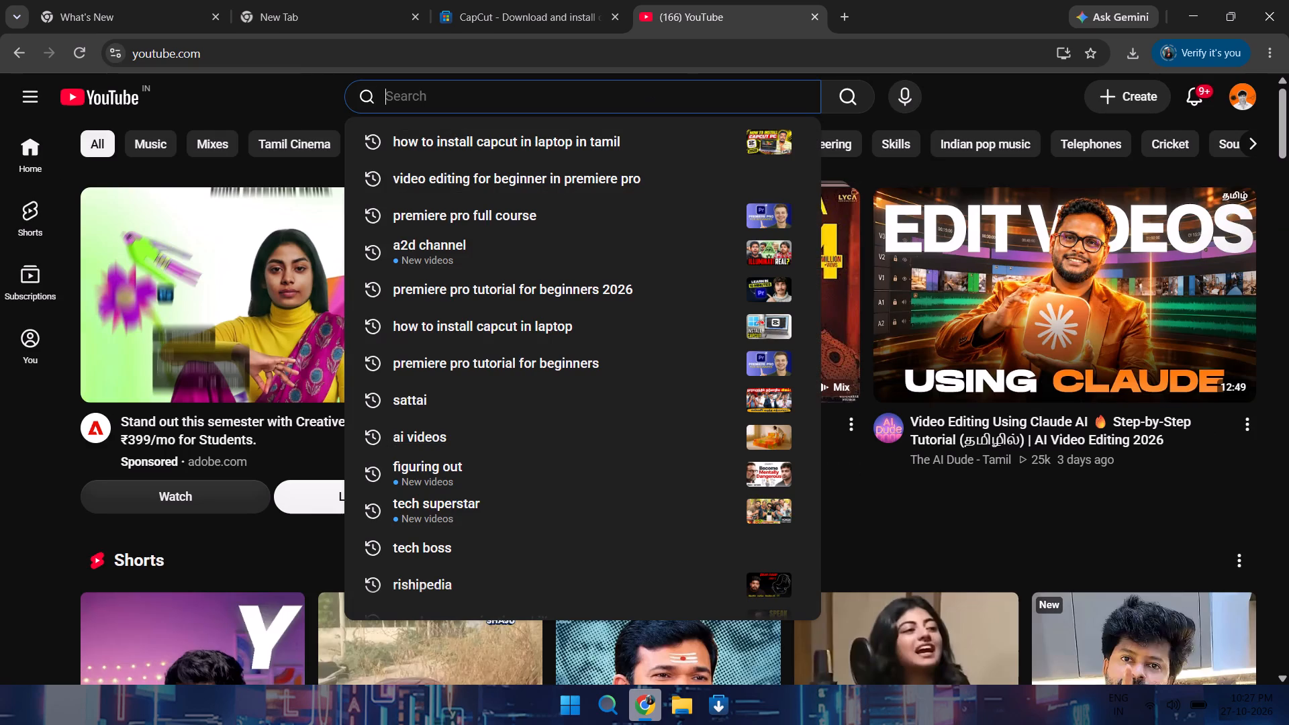
text(how to a)
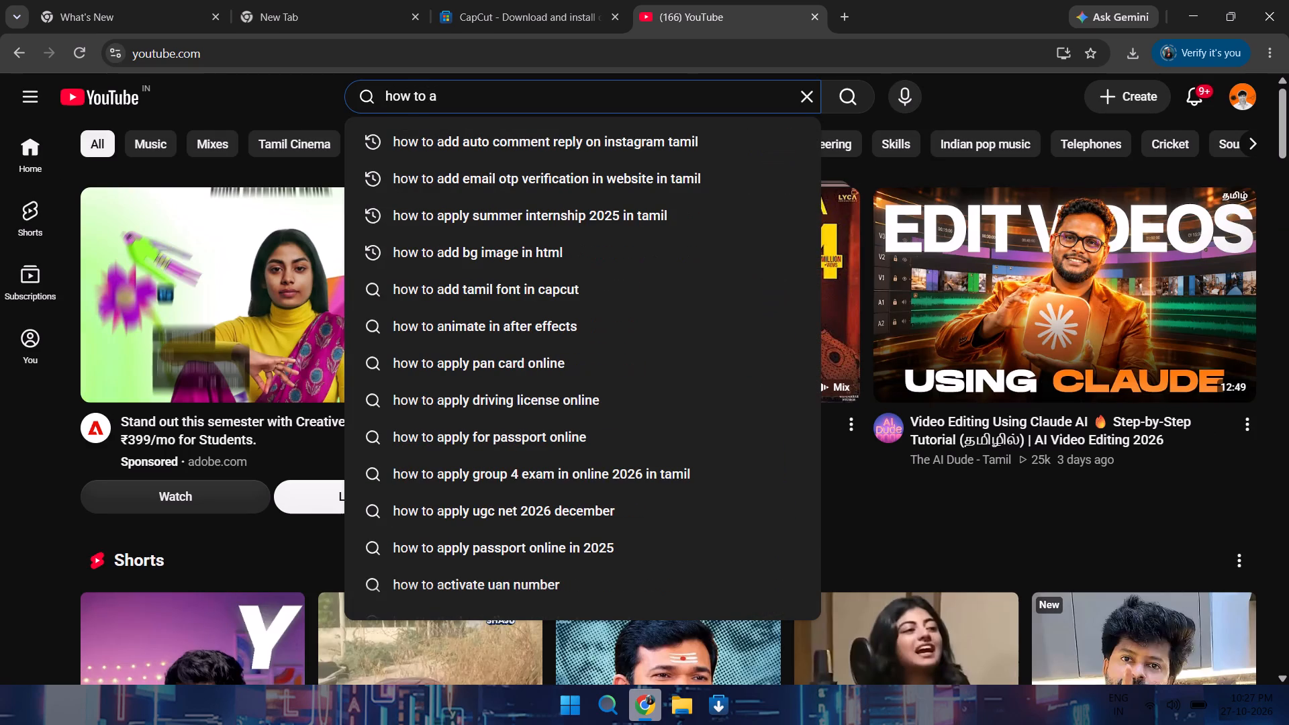
key(BackSpace)
text(make)
key(space)
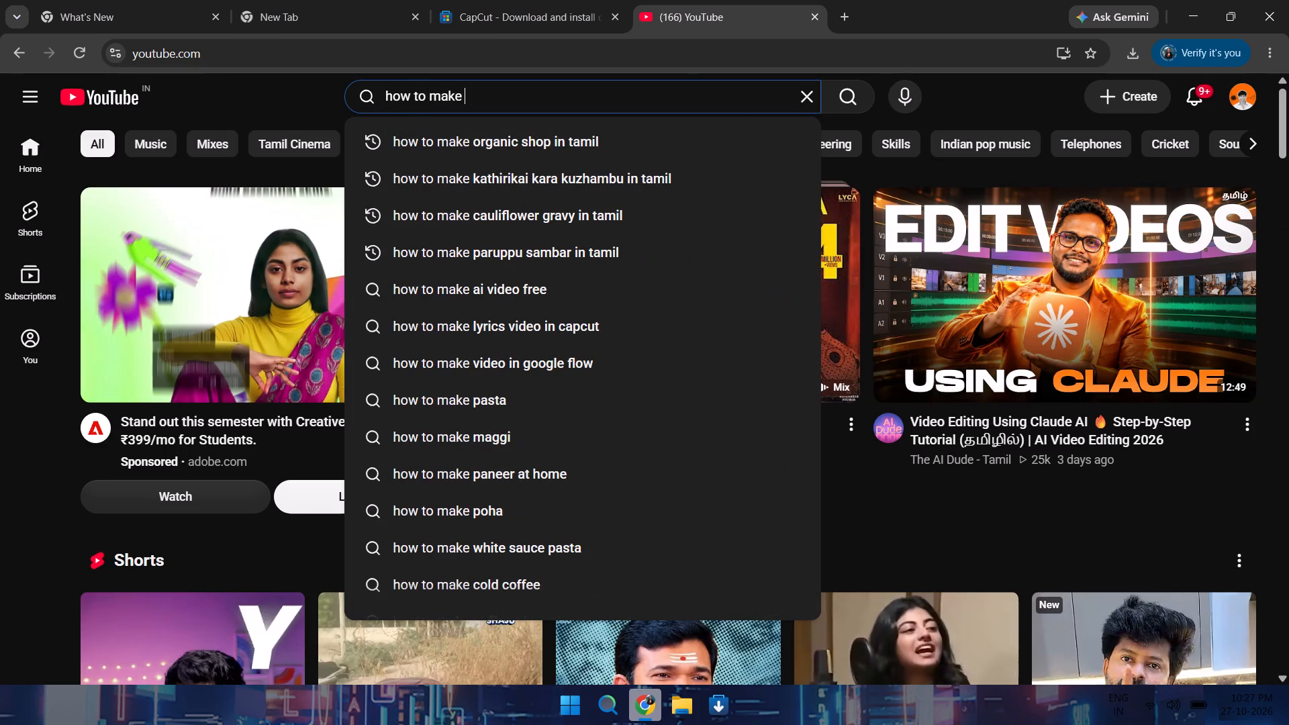
text(wa)
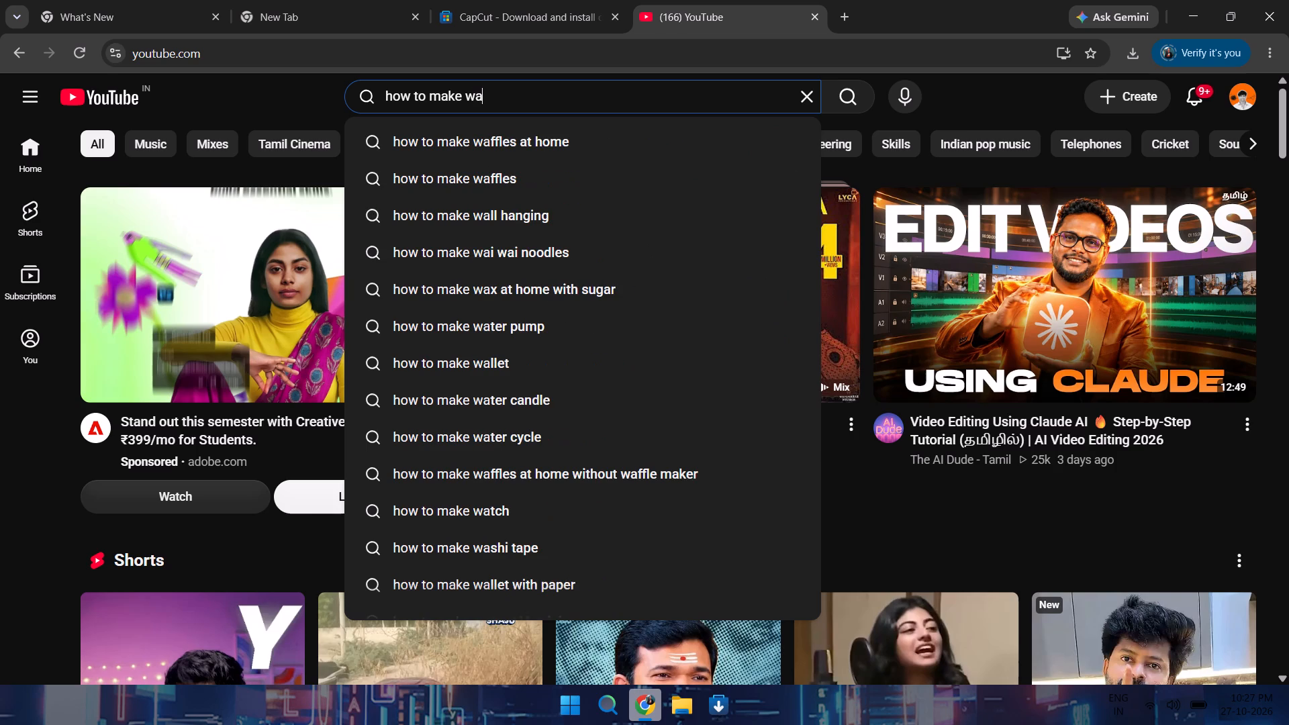
text(ve)
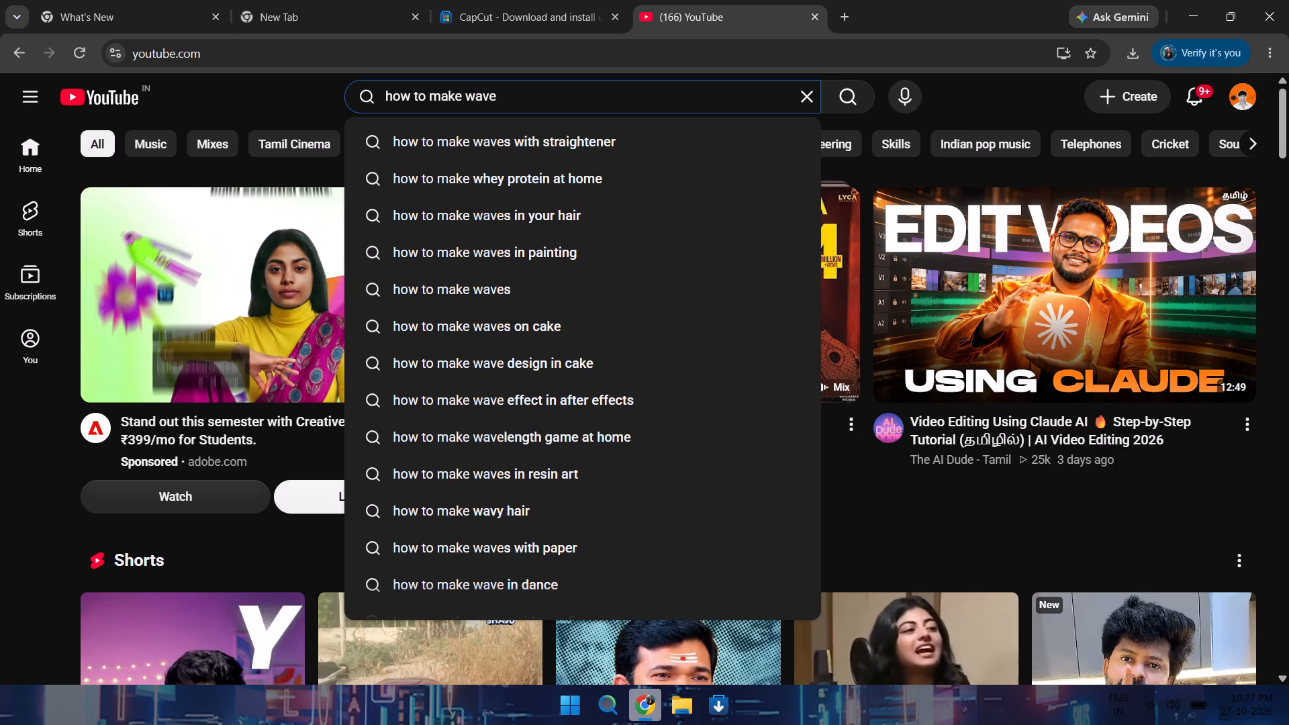
key(space)
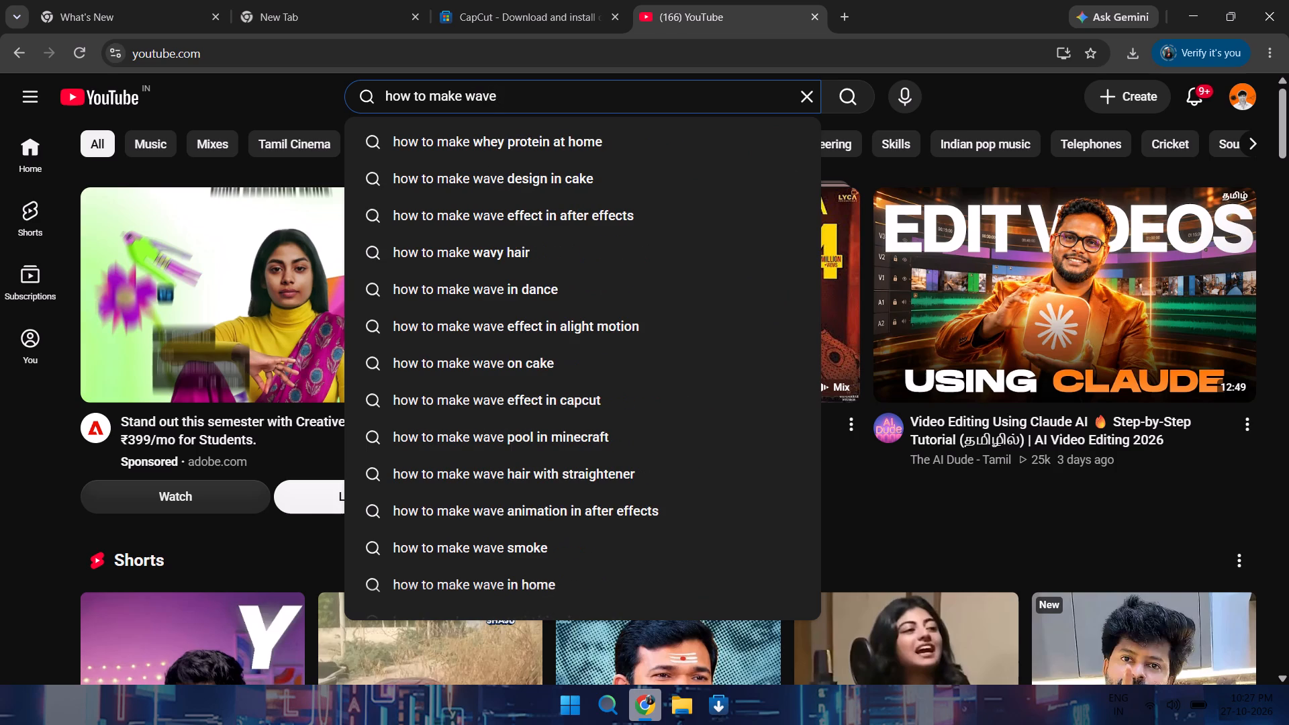
text(lin)
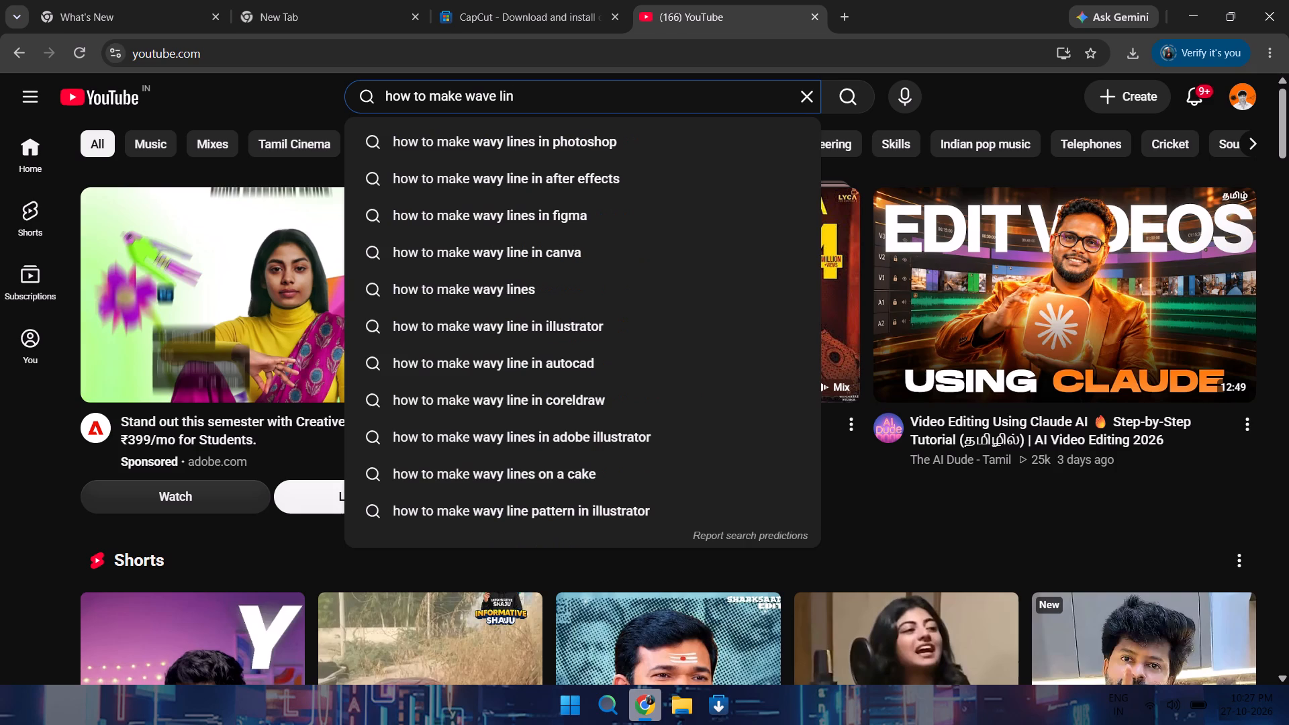
text(es in)
key(space)
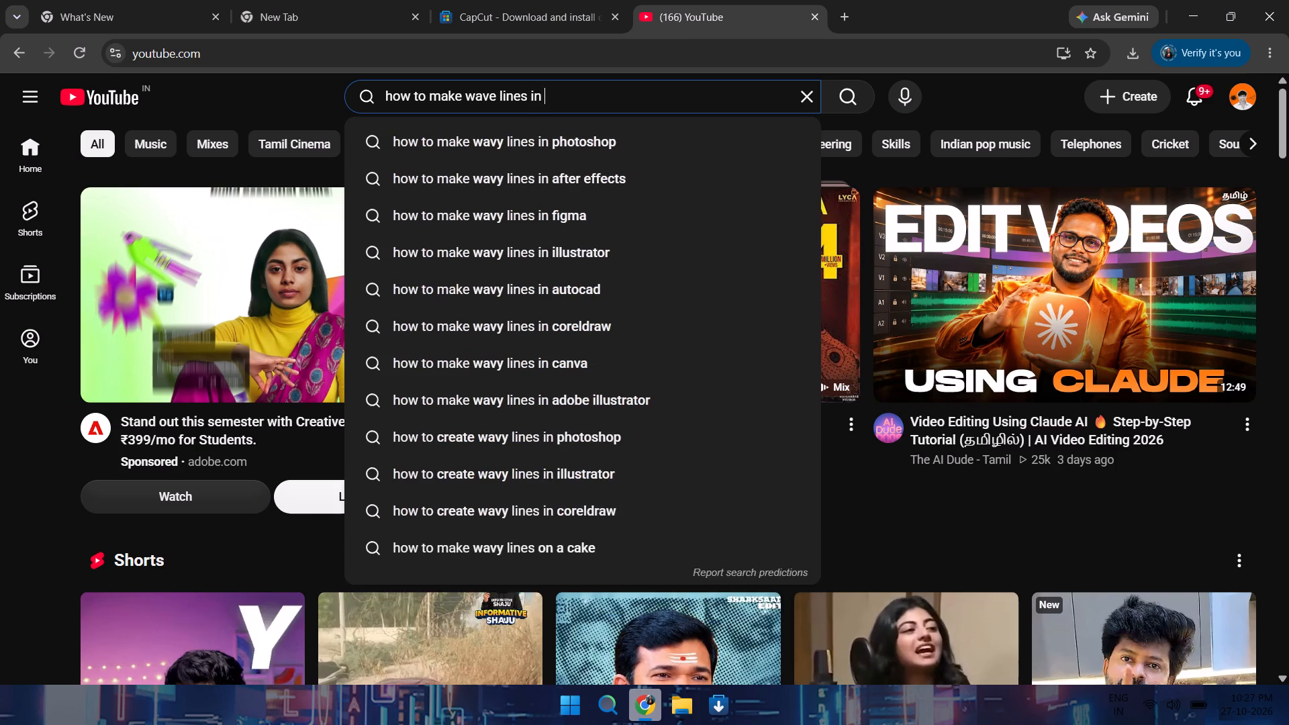
text(cap)
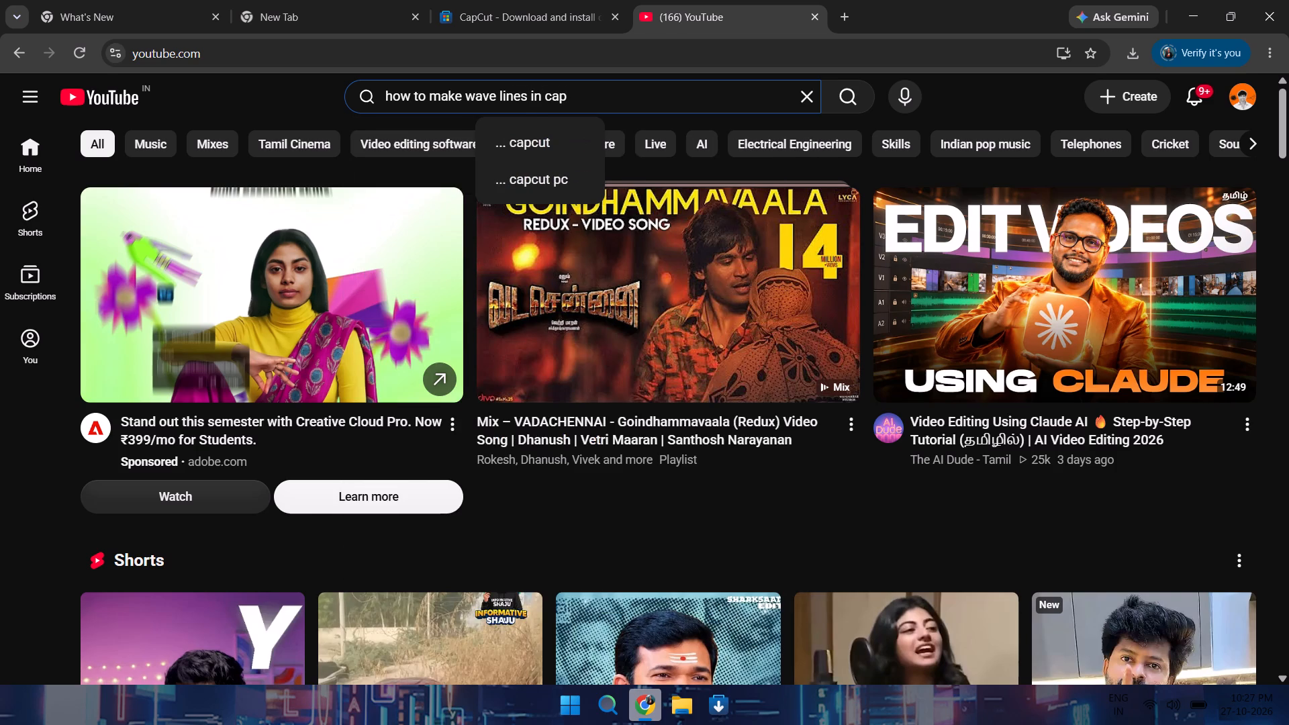
key(Down)
key(Down)
key(Return)
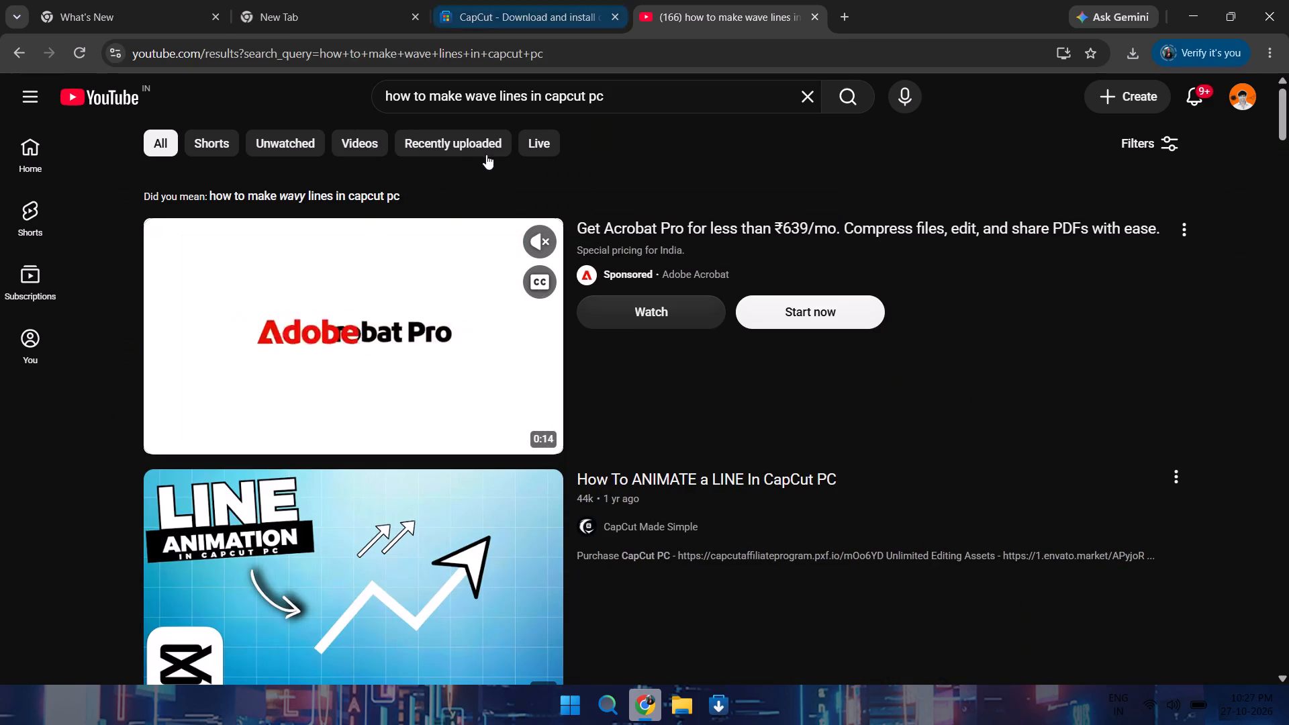
Browse the search results and play the Short titled "Viral wave animation in capcut".
scroll(439, 374, down, 7)
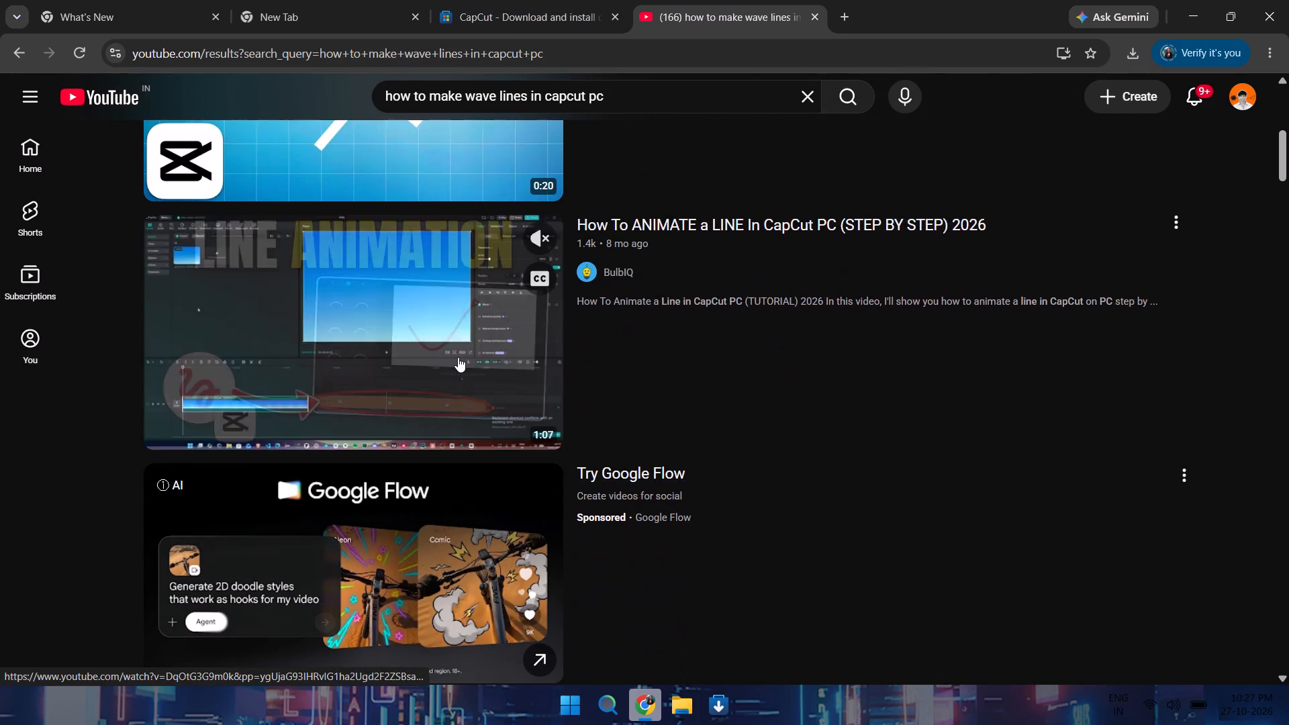
scroll(458, 357, down, 7)
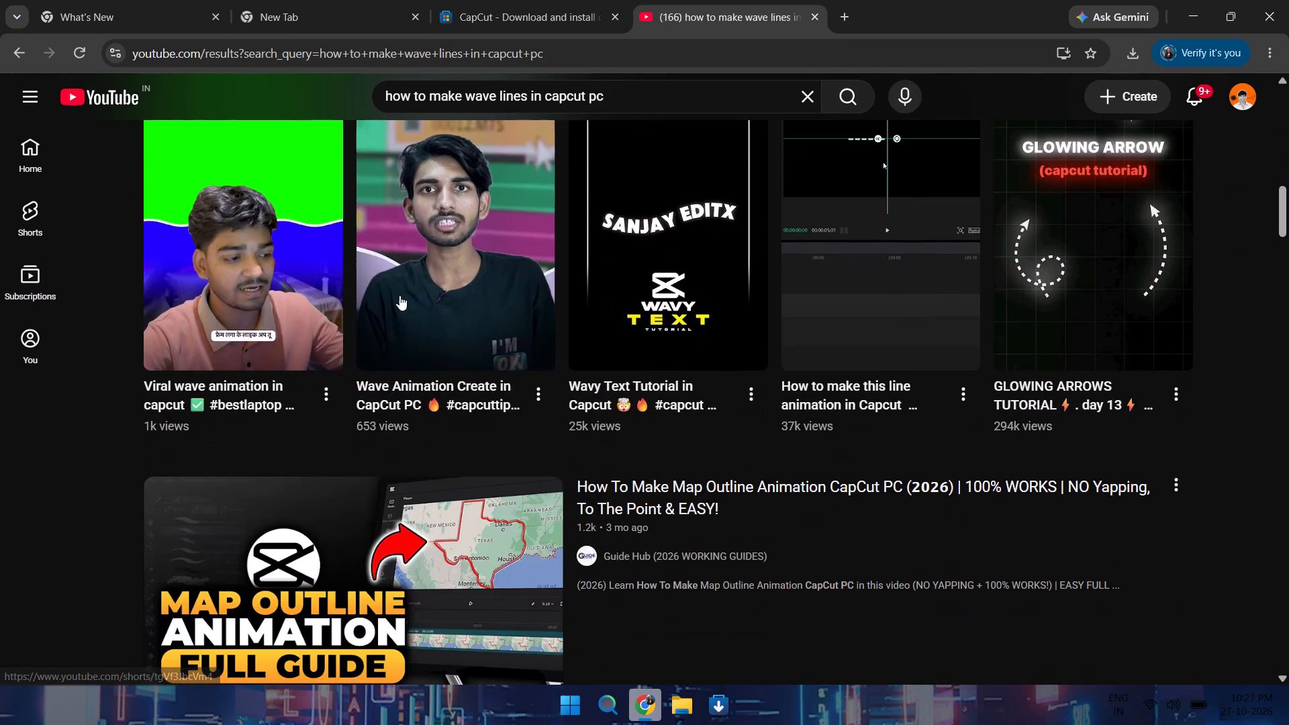
click(285, 267)
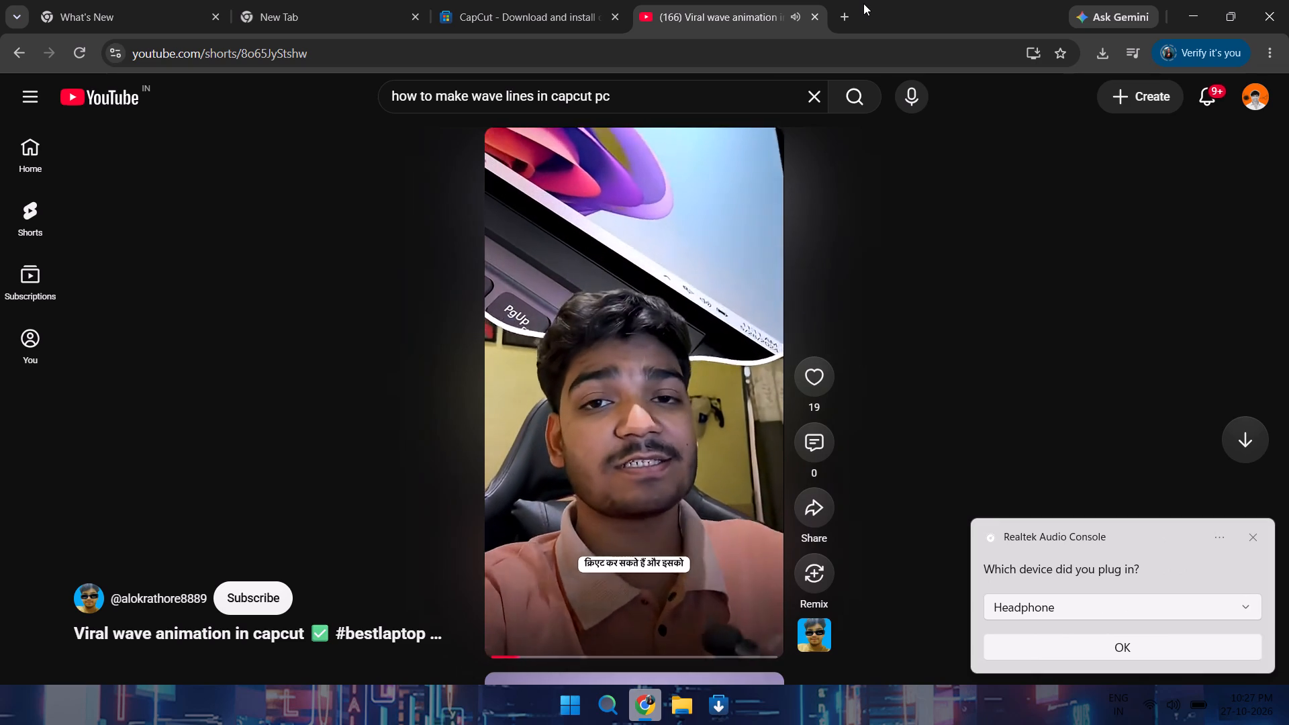
Confirm Headphone as the plugged-in device in the Realtek Audio Console prompt.
click(1209, 638)
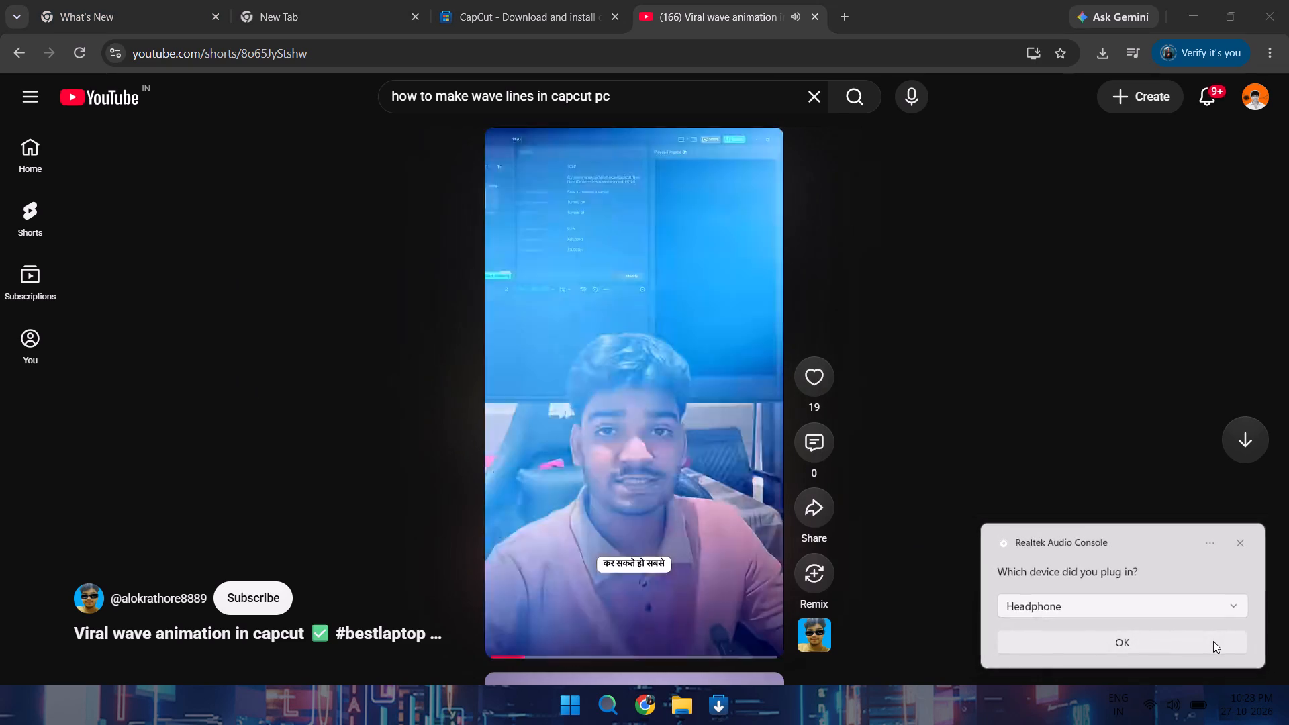
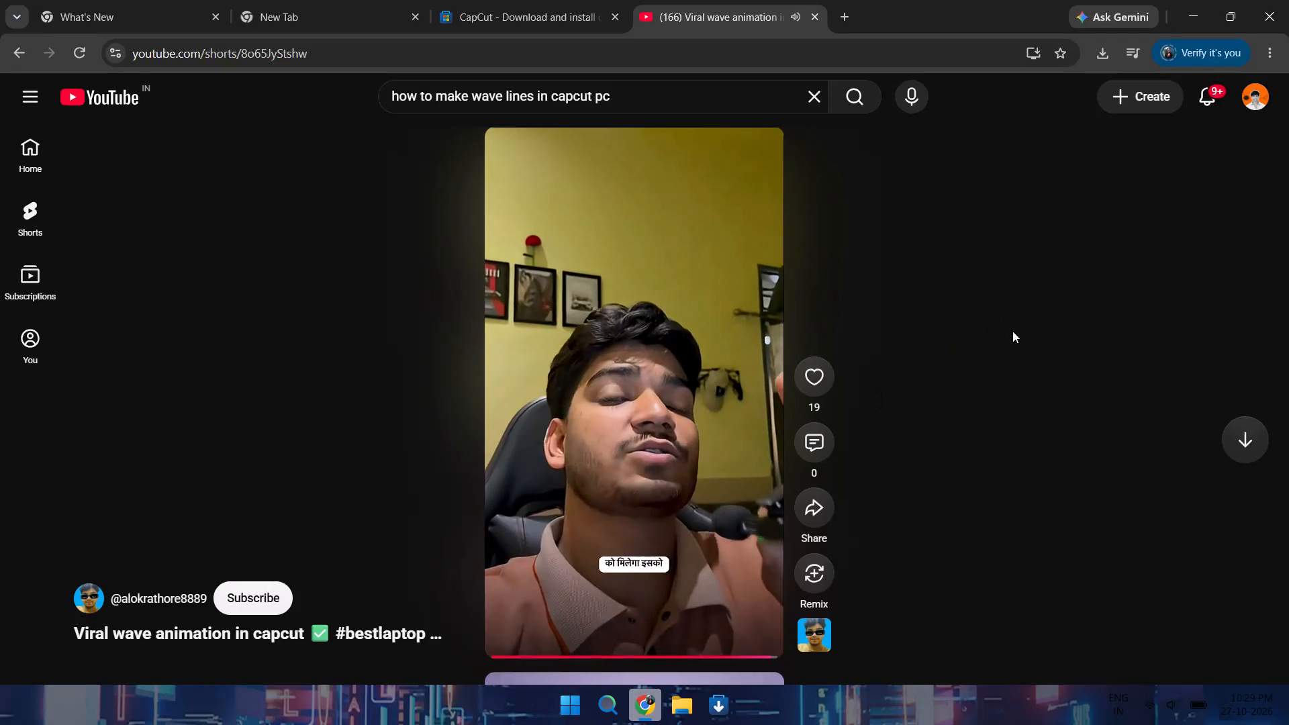
Move on to the next Short, "Wave Animation Create in CapCut PC", watch part of it and pause it.
click(1235, 434)
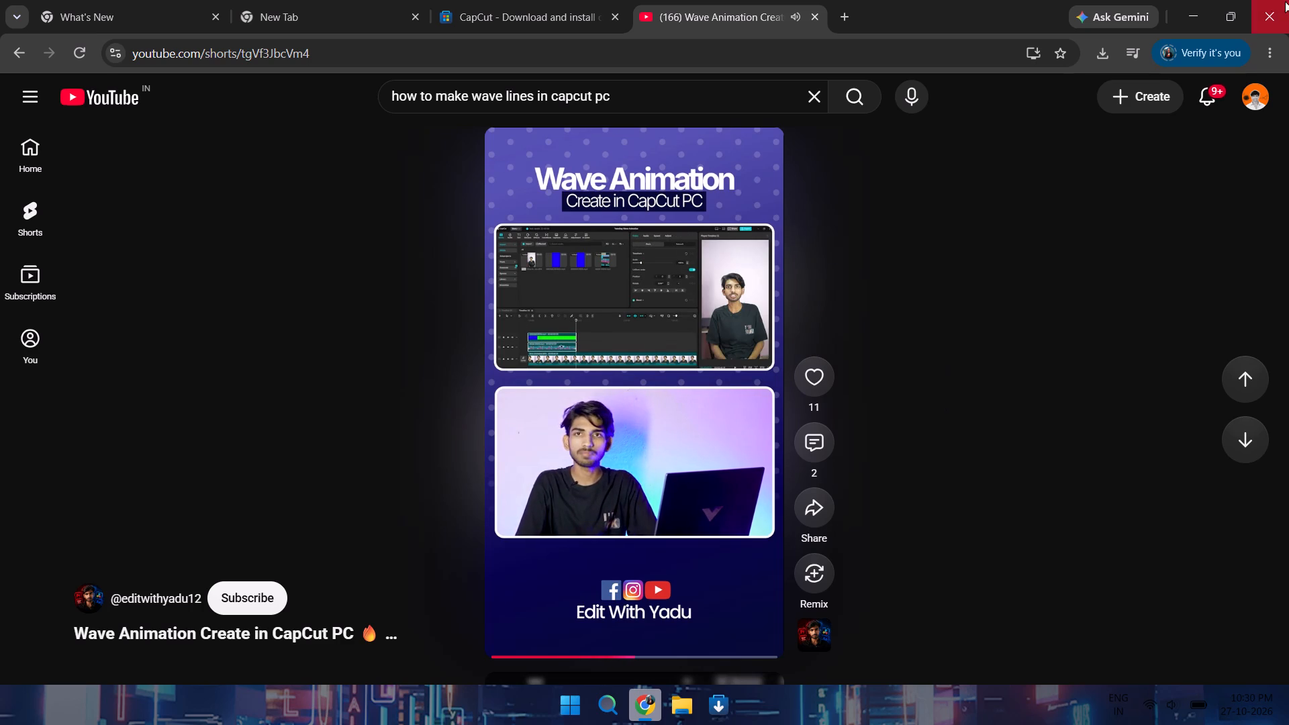
key(space)
Check the CapCut download progress in the Microsoft Store installer window, and return to Chrome.
click(1200, 9)
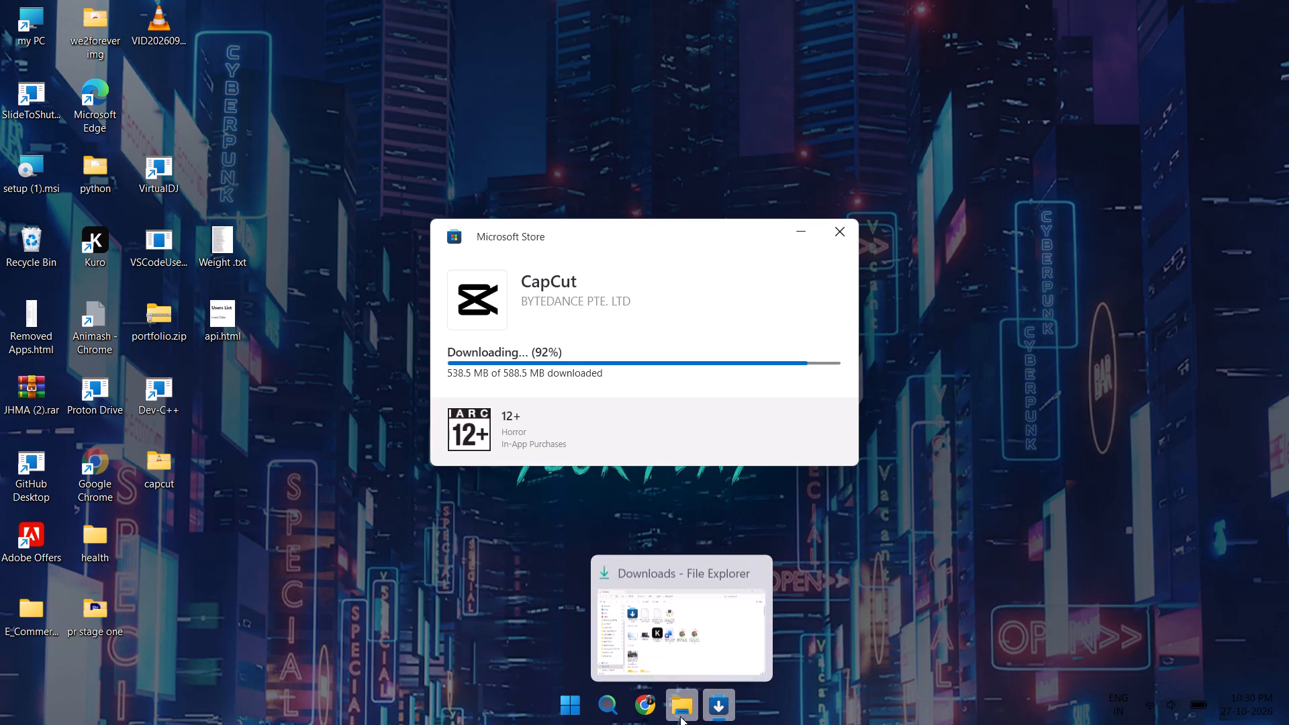
click(658, 717)
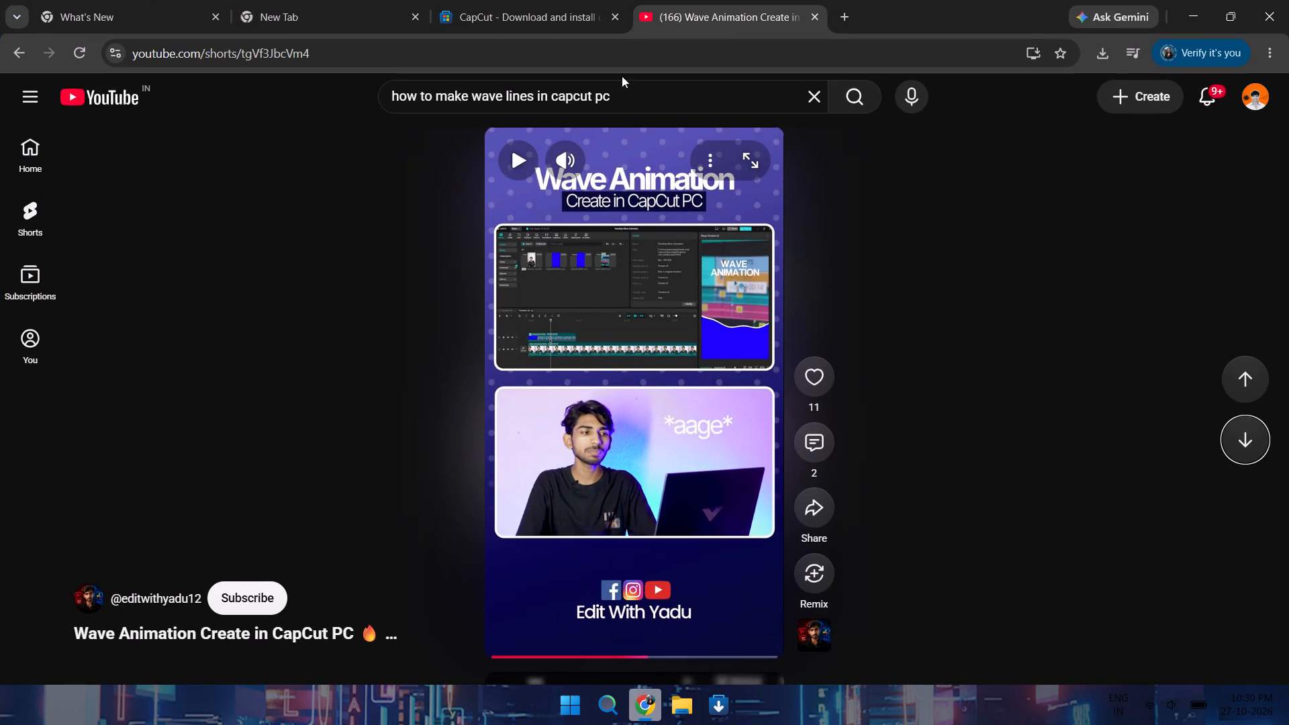
Extend the YouTube search to "how to make wave lines in capcut pc in tamil".
click(628, 85)
key(space)
text(in tamil)
key(Return)
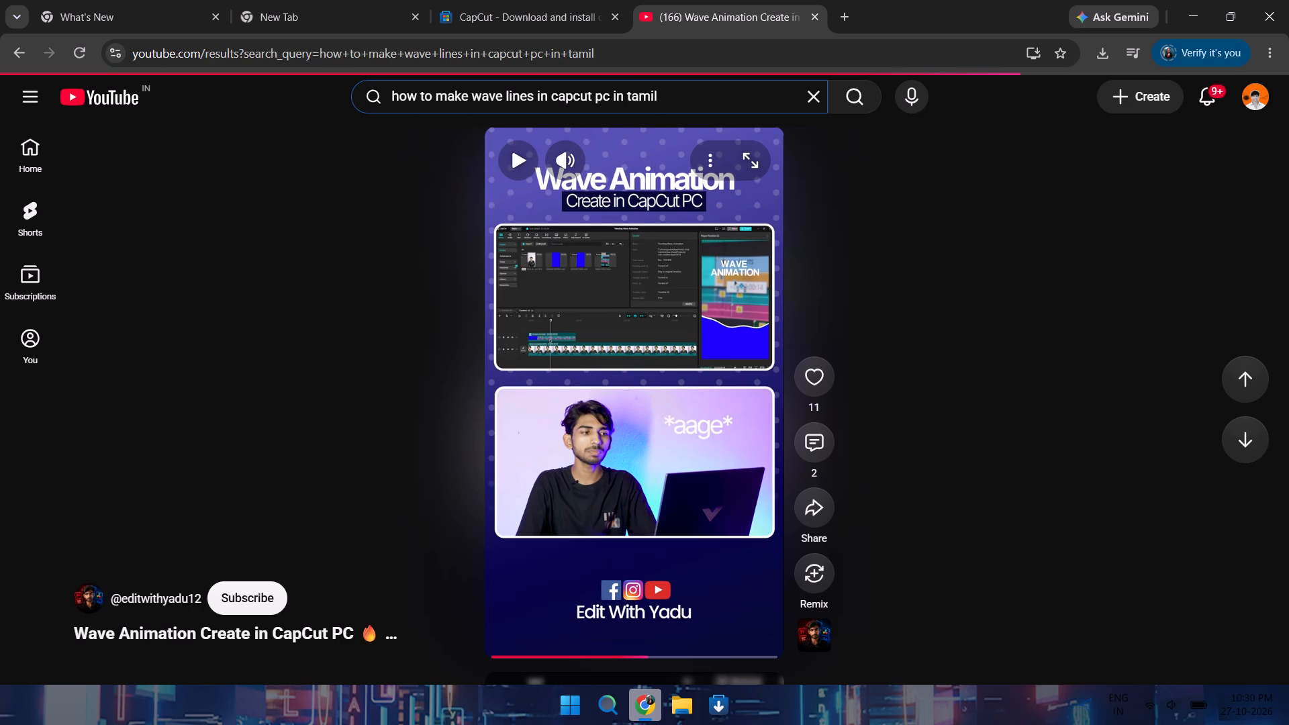
Browse the search results and play the Short titled "CapCut-la Viral Line Animation Epdi Panradhu?".
scroll(537, 427, down, 2)
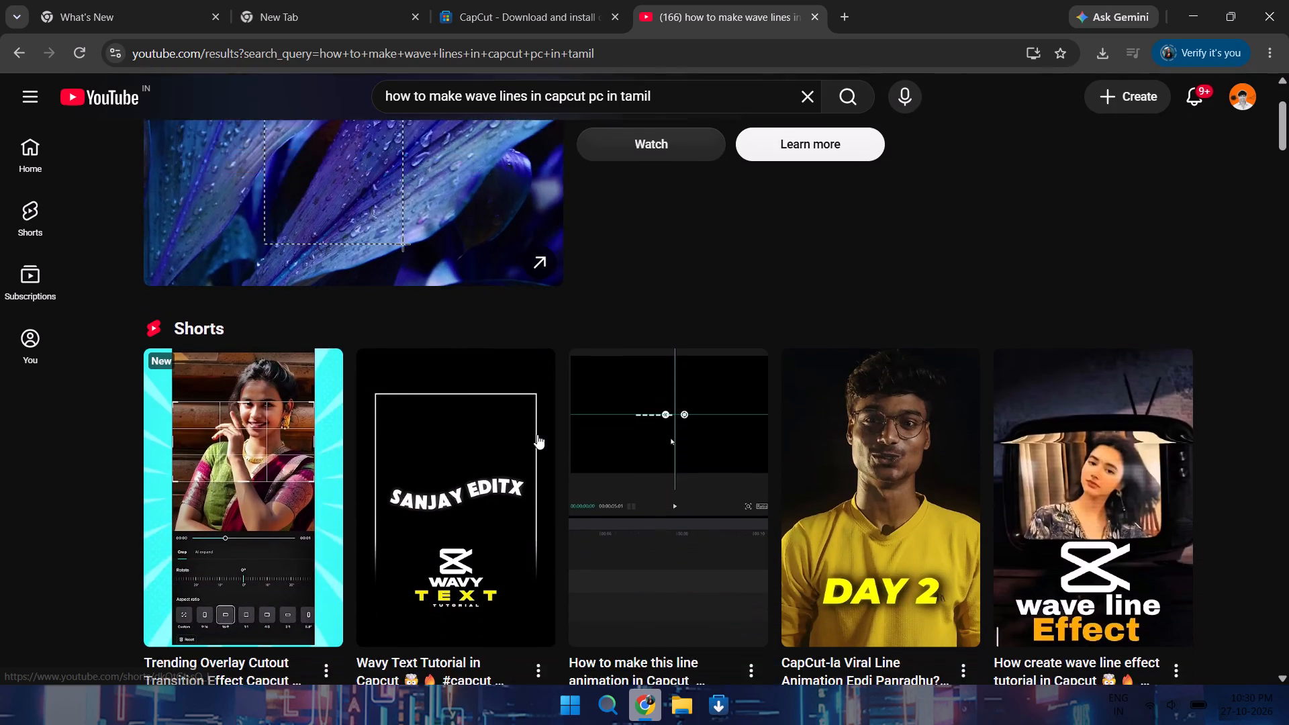
scroll(537, 438, down, 1)
scroll(638, 407, down, 2)
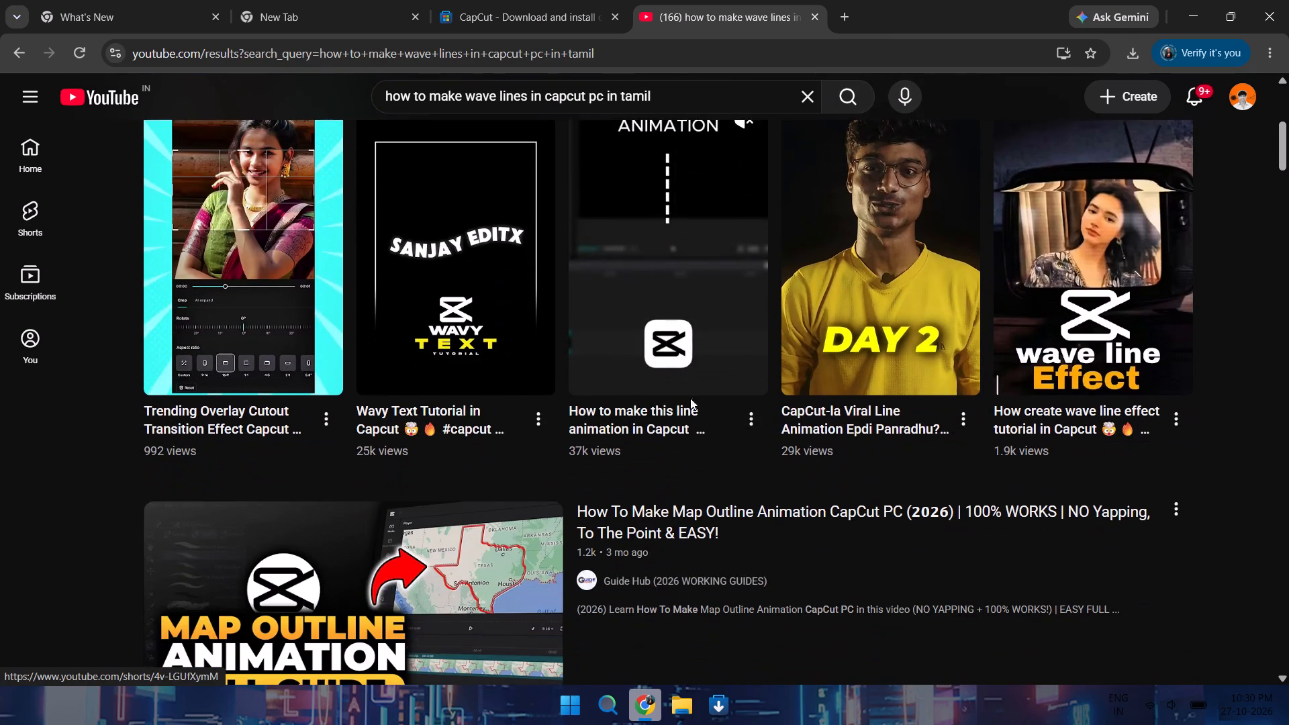
click(840, 323)
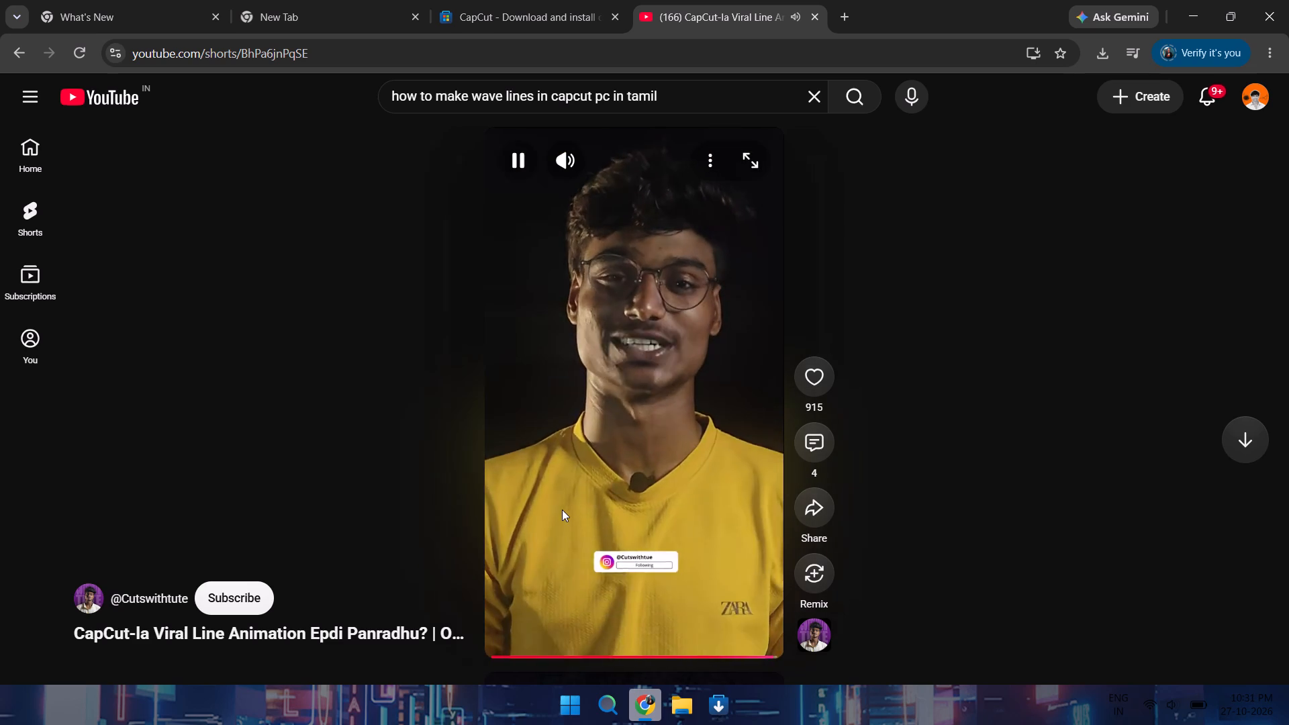
Skip forward through the following two Shorts, past the "How create wave line effect tutorial in Capcut" video.
click(1237, 431)
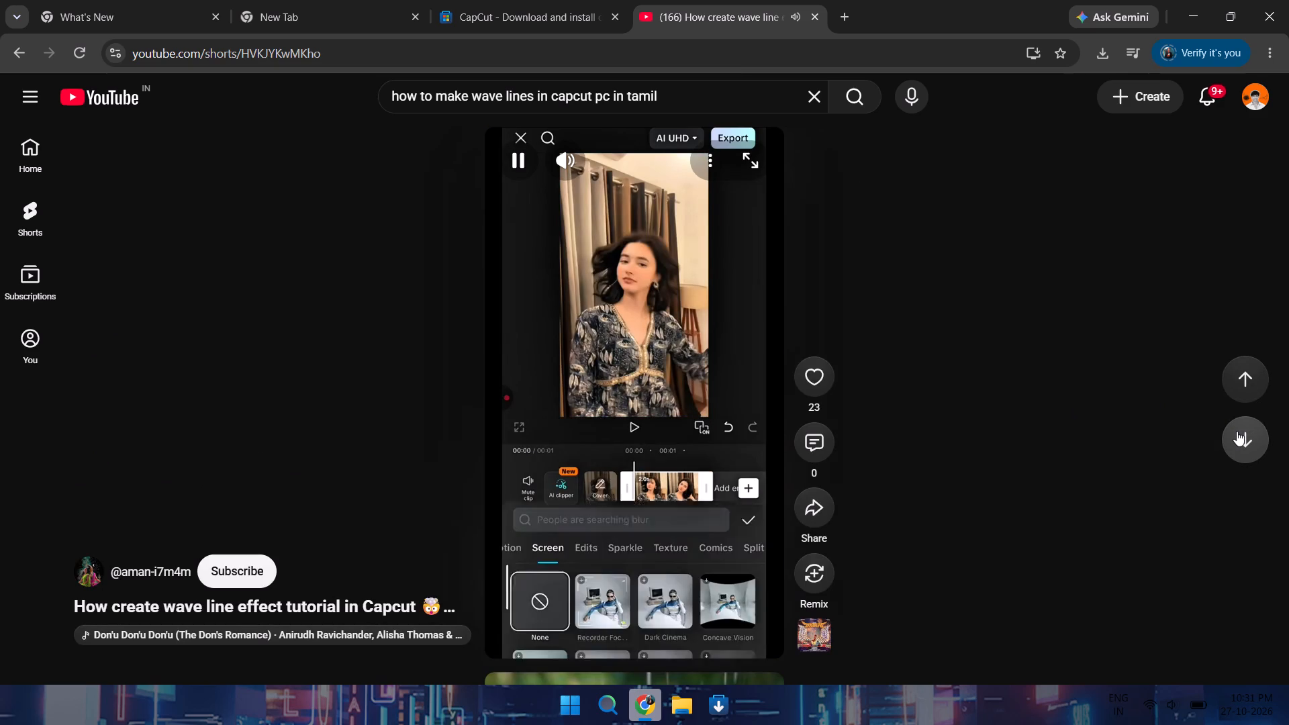
click(1237, 431)
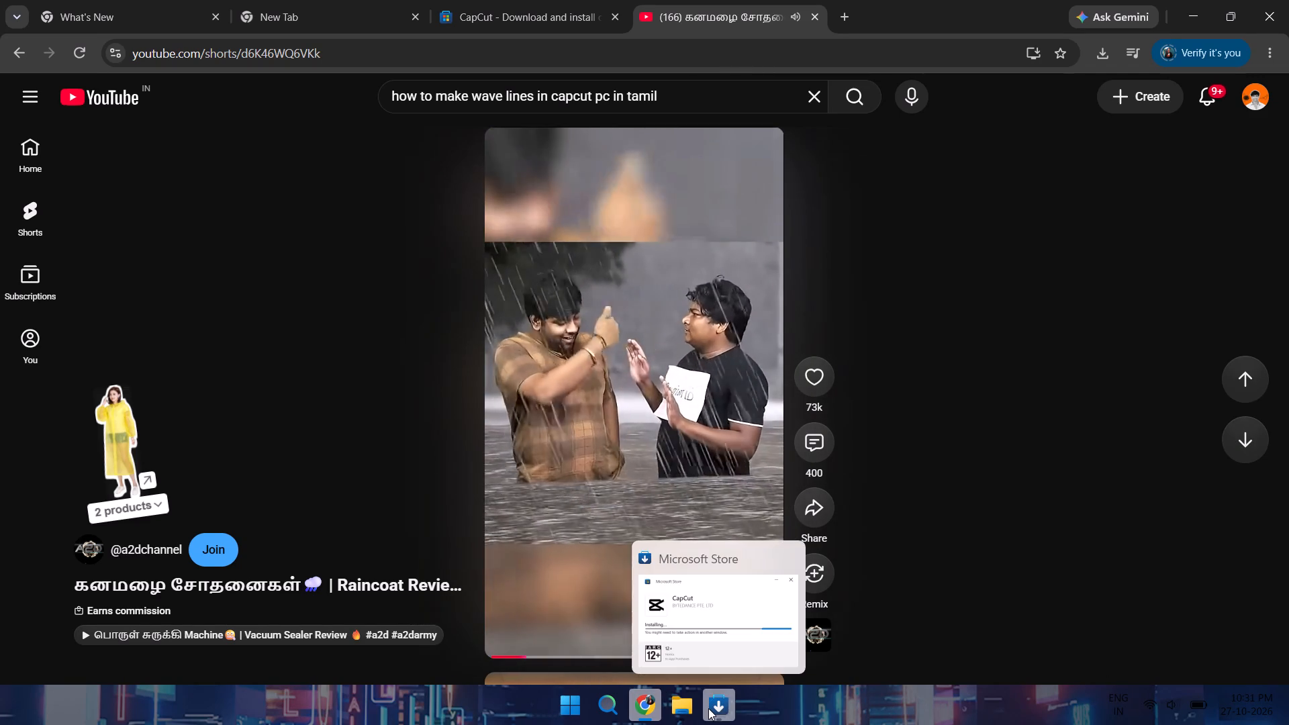
Check the CapCut installation progress in the Microsoft Store installer window, and return to the YouTube Short in Chrome.
click(708, 708)
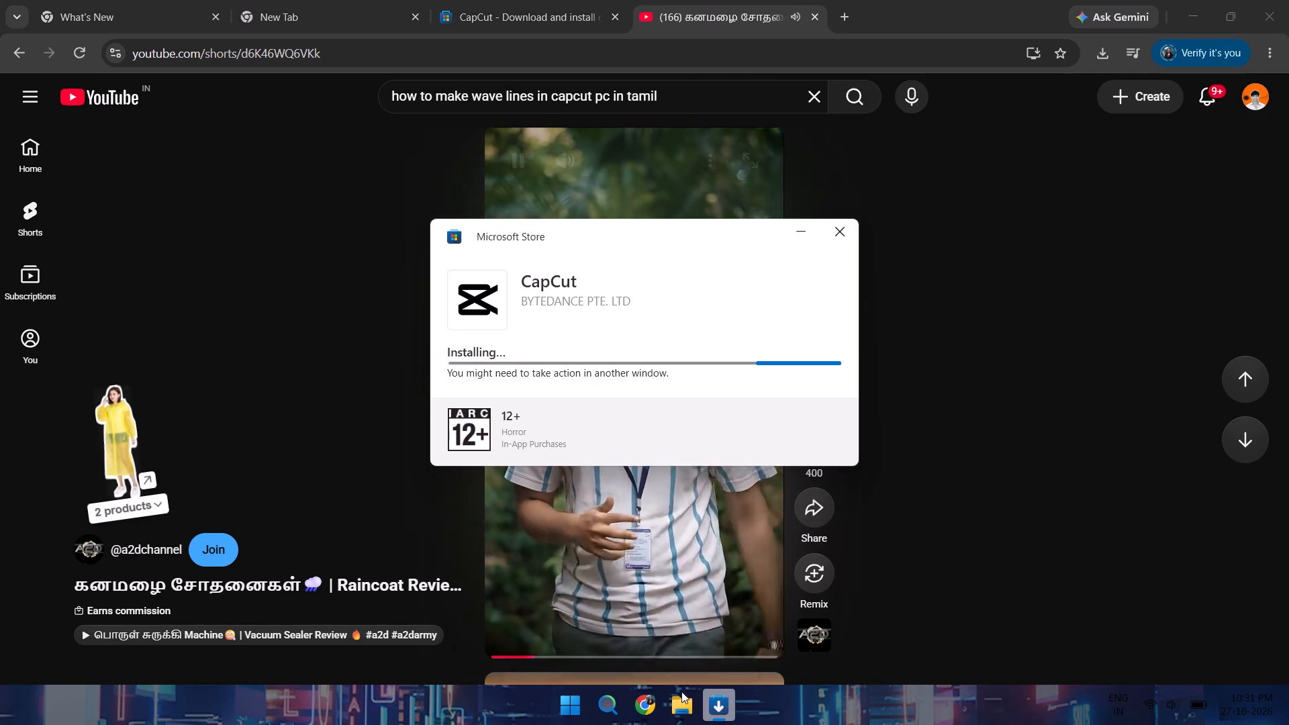
click(660, 704)
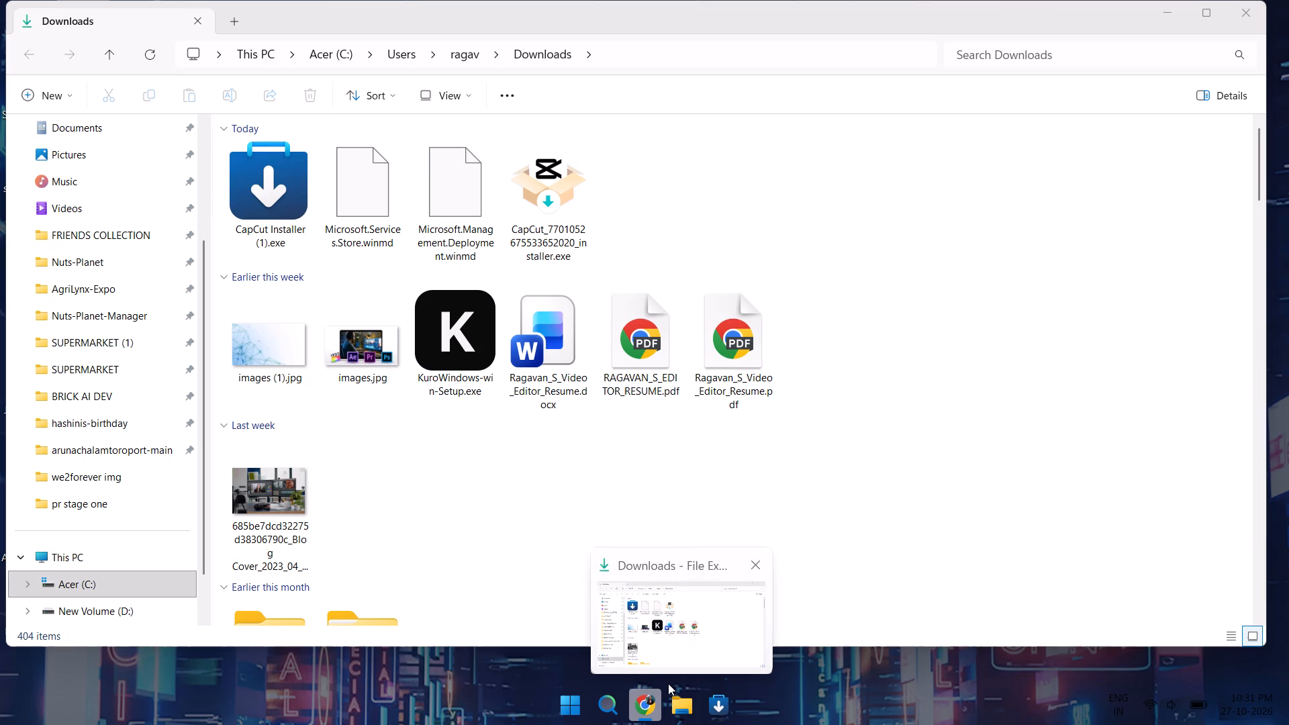
click(655, 704)
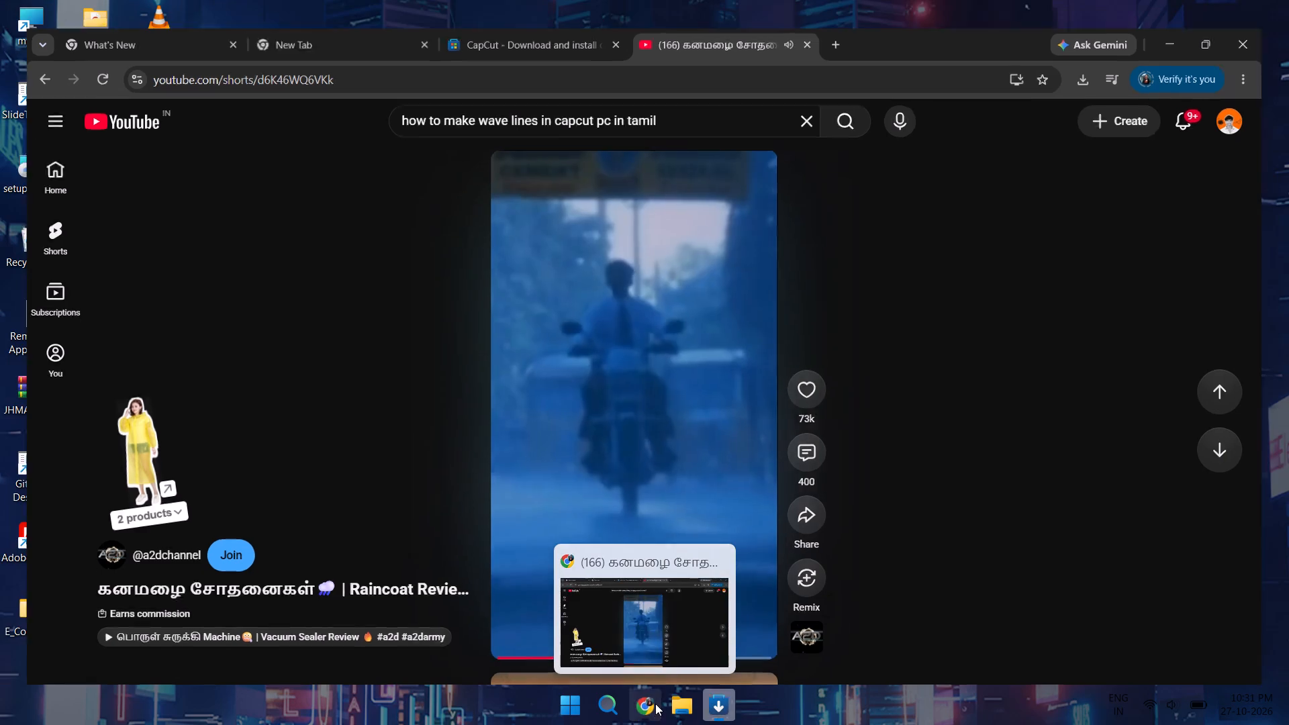
click(655, 704)
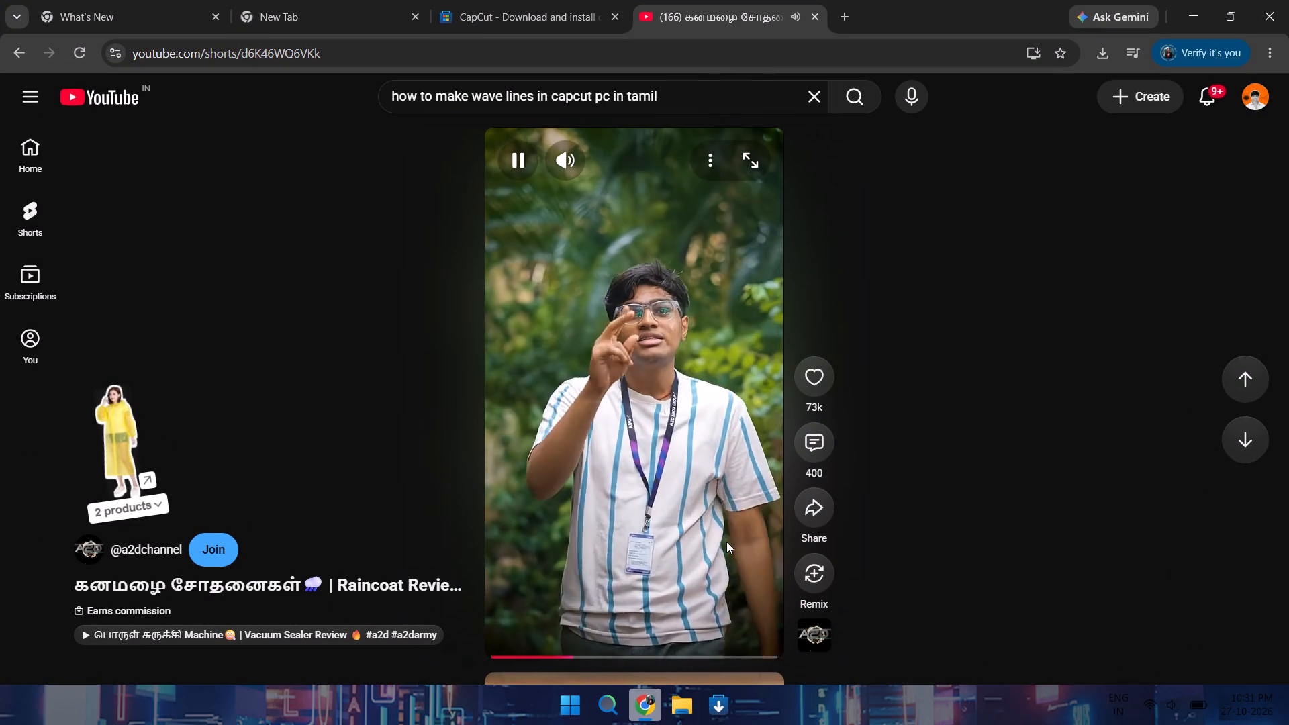
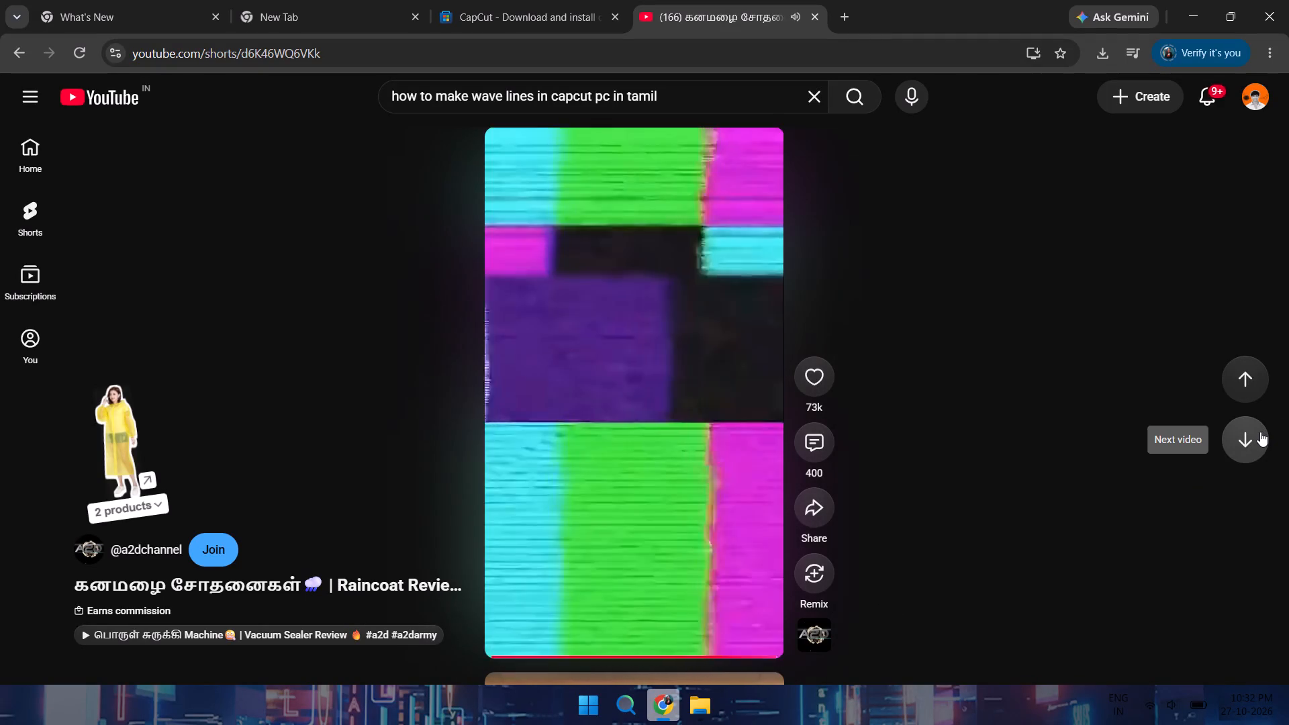
Skip forward through the Shorts feed, past the sponsored and unrelated videos, looking for a CapCut line tutorial.
click(1260, 432)
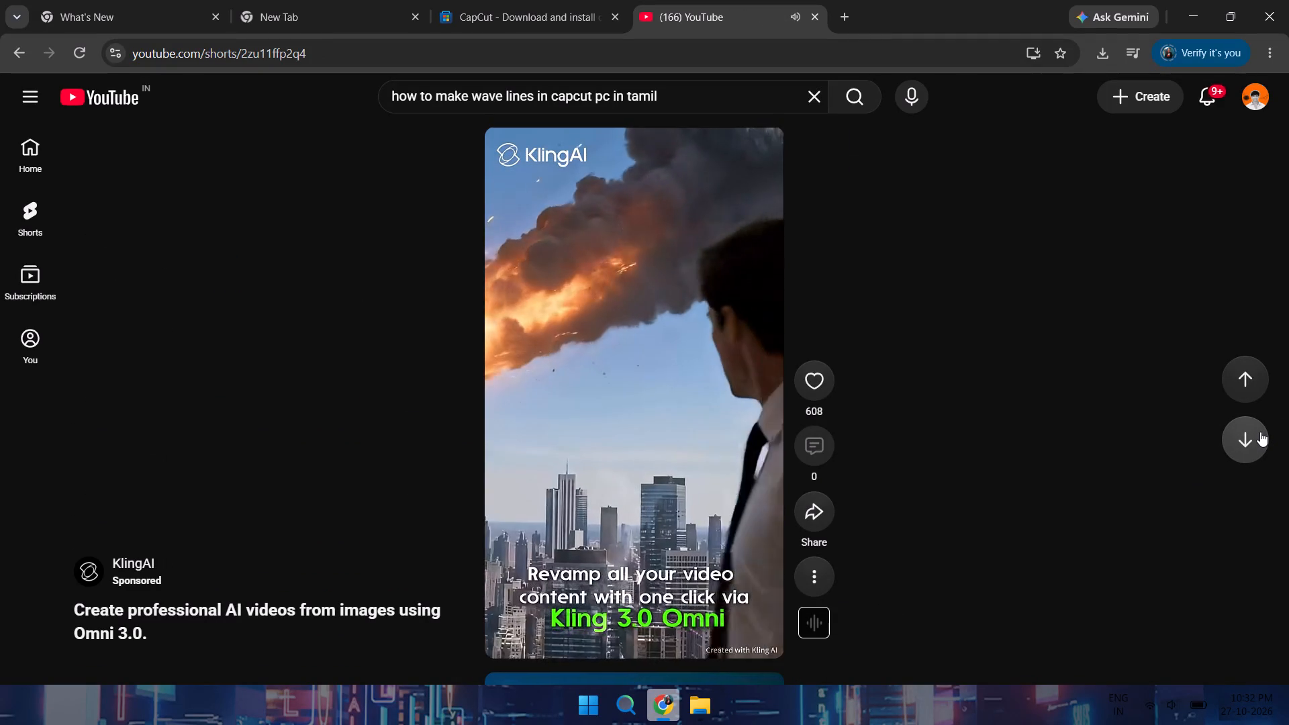
click(1260, 432)
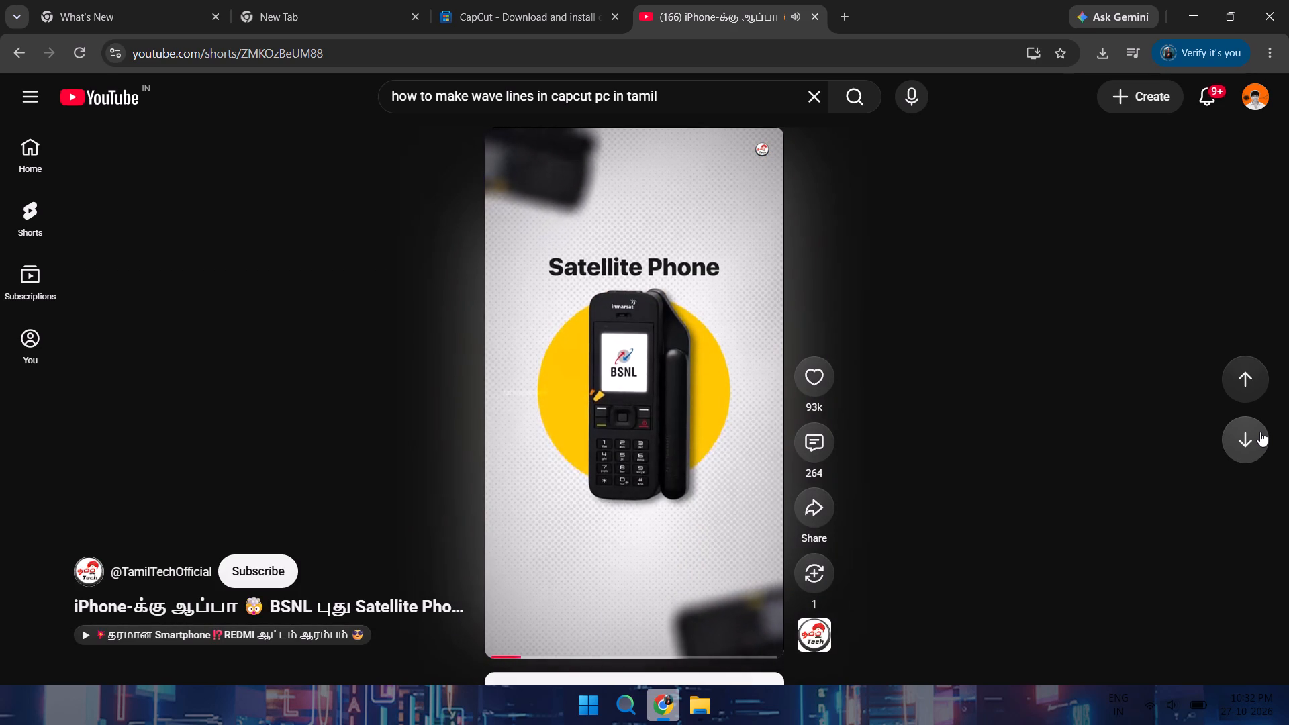
click(1260, 432)
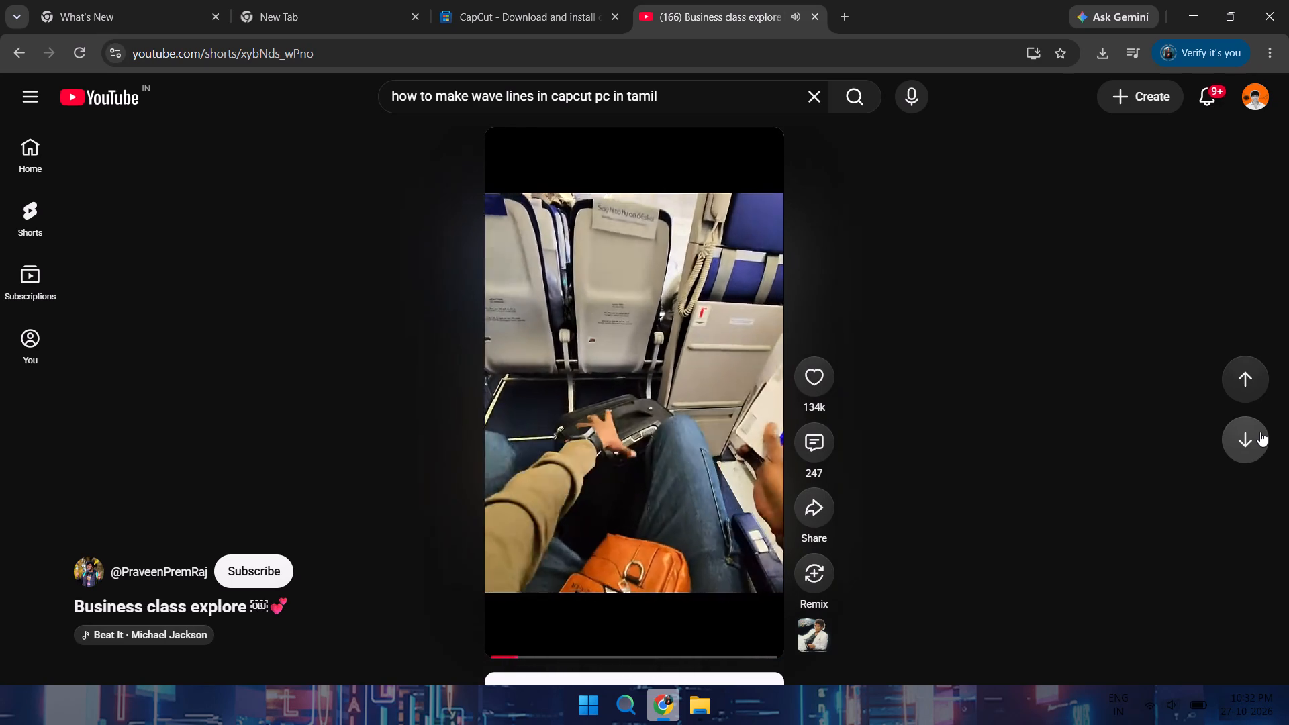
click(1260, 432)
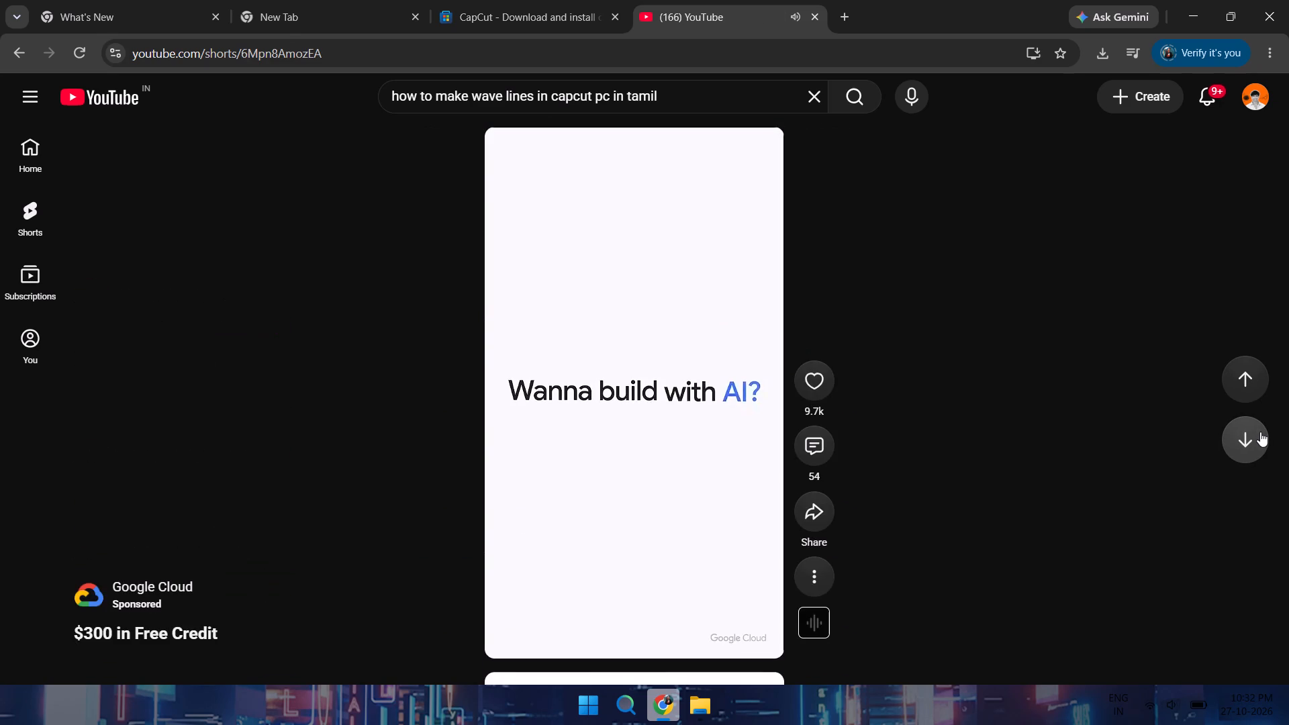
click(1260, 432)
click(1260, 432)
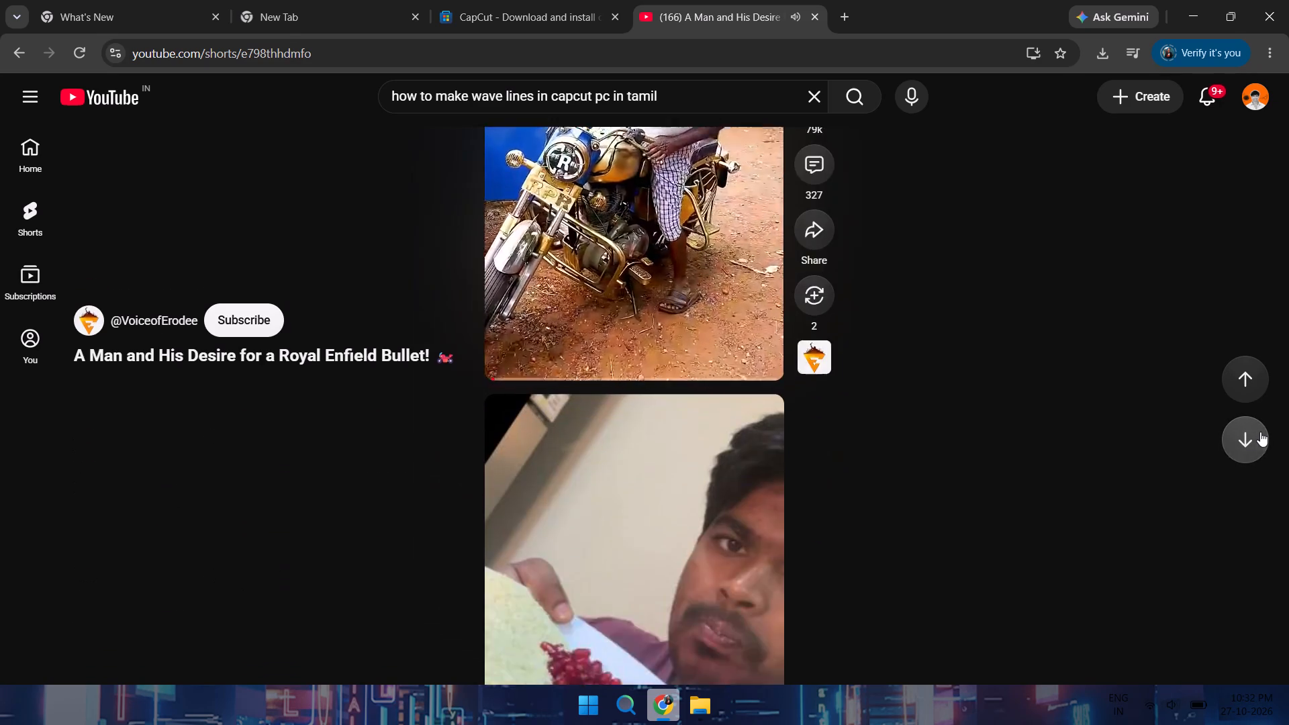
Return to the YouTube search results and play the Short titled "How to make this line animation in Capcut".
click(15, 56)
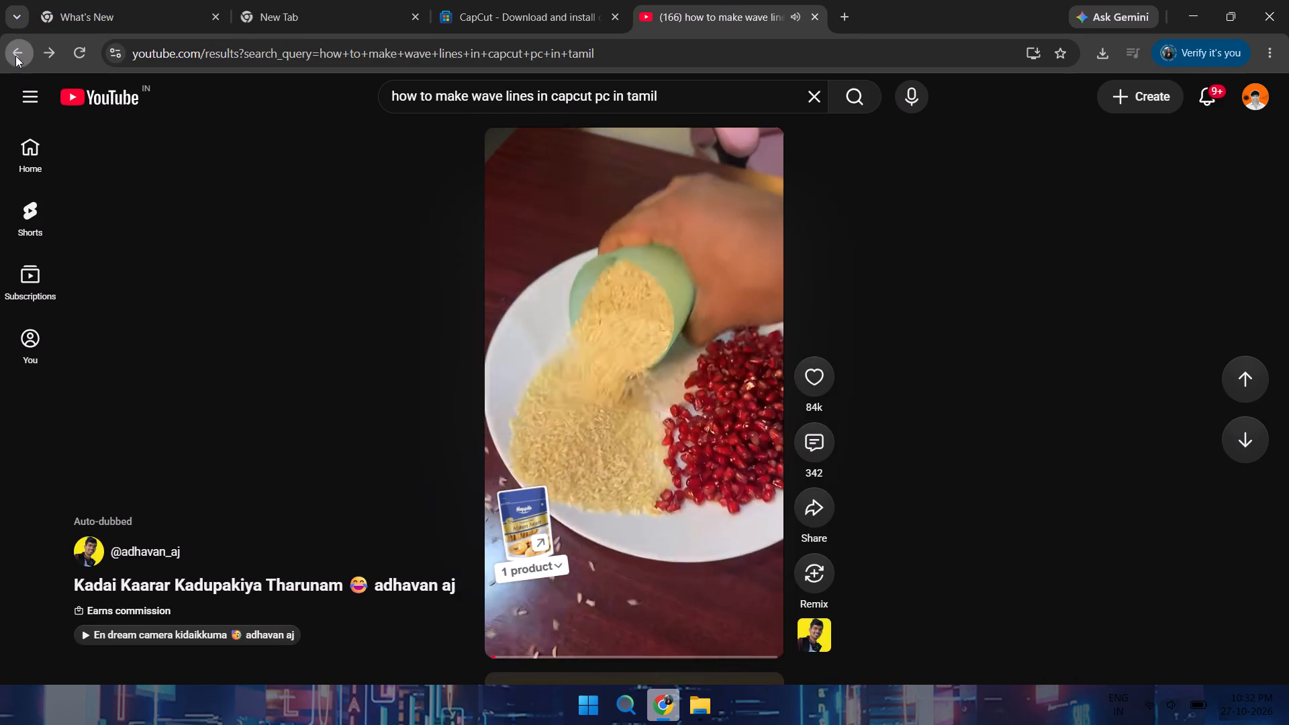
scroll(472, 330, down, 3)
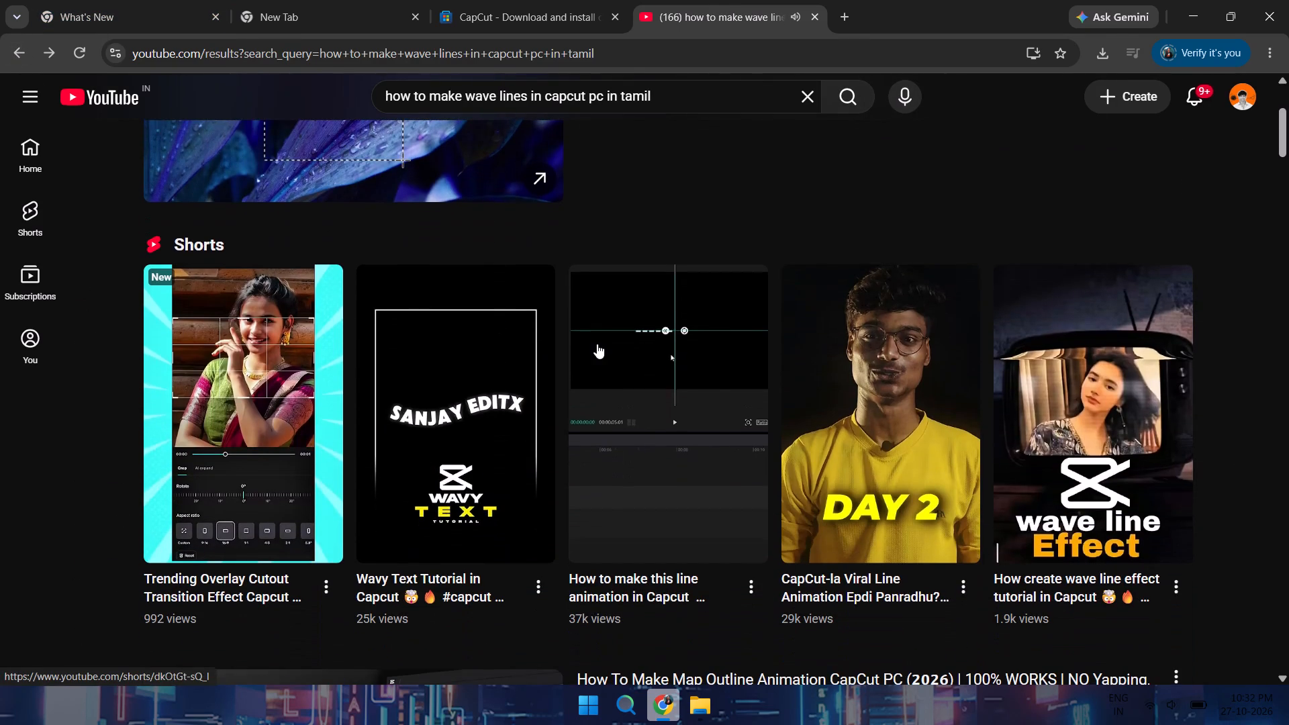
click(632, 351)
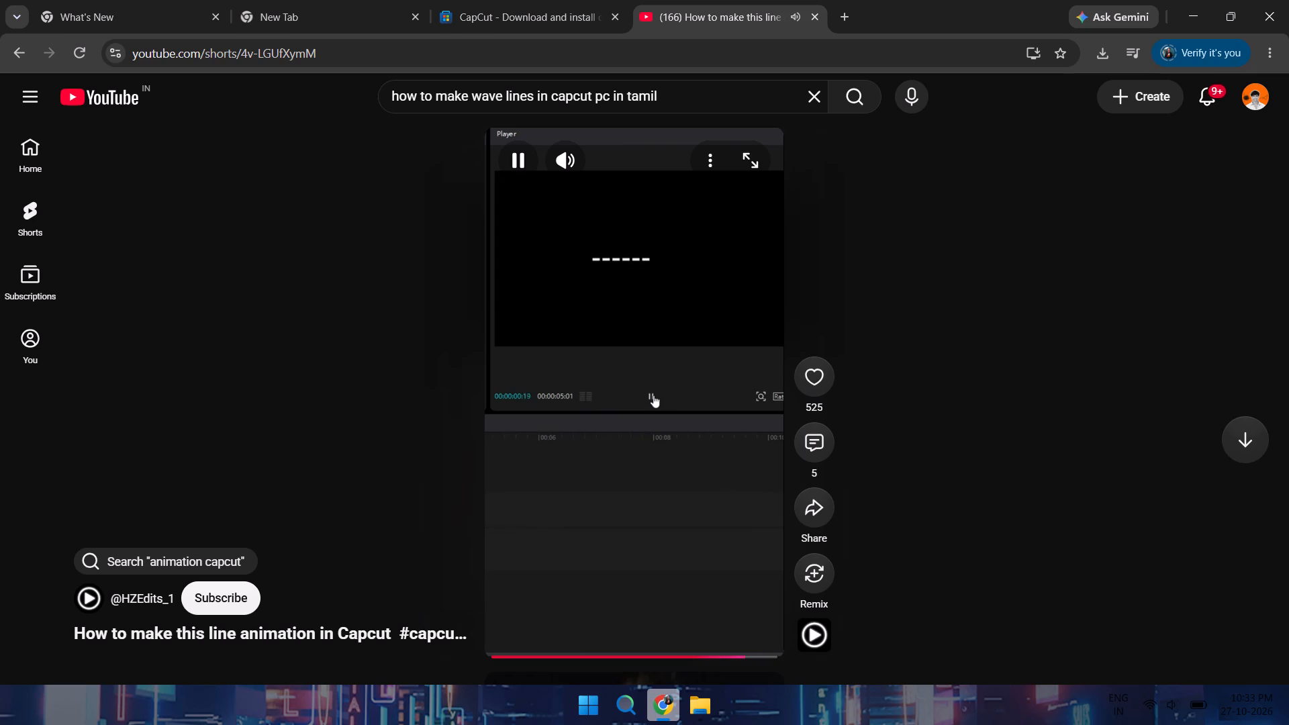
Skip ahead two Shorts, past "CapCut-la Viral Line Animation Epdi Panradhu?", and return to the search results.
scroll(634, 350, down, 2)
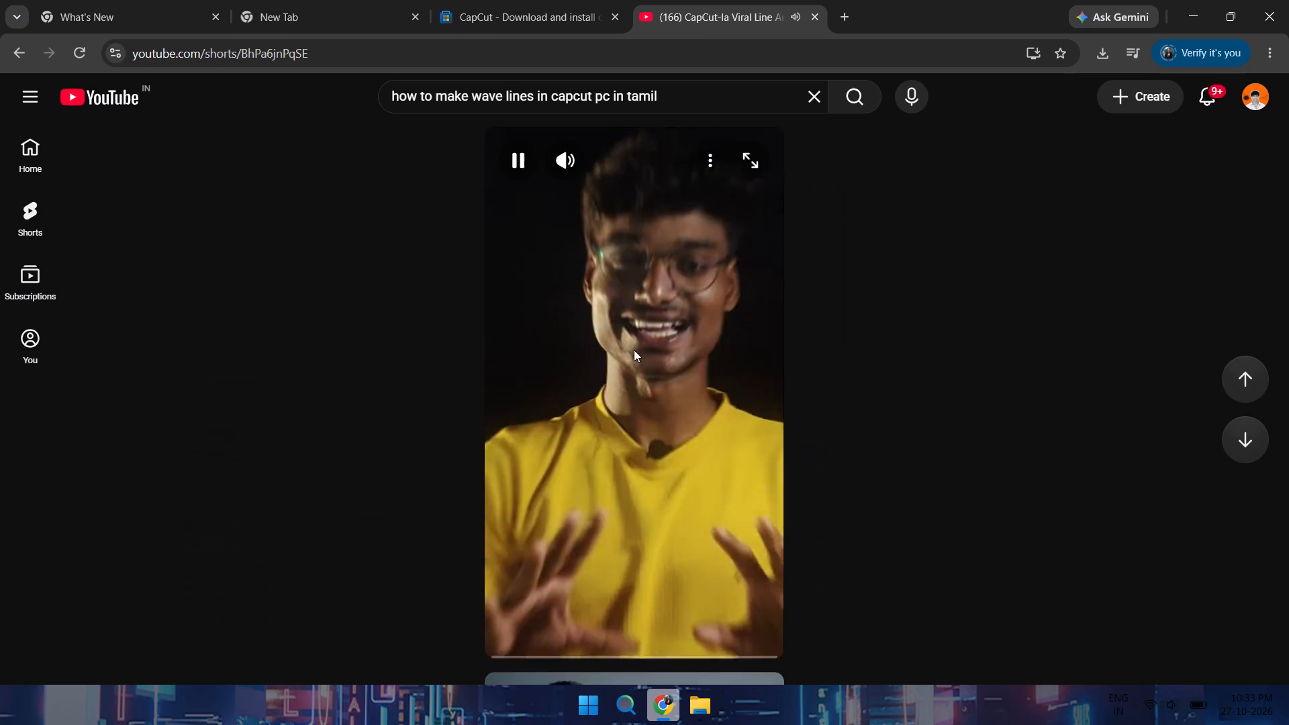
scroll(634, 350, down, 2)
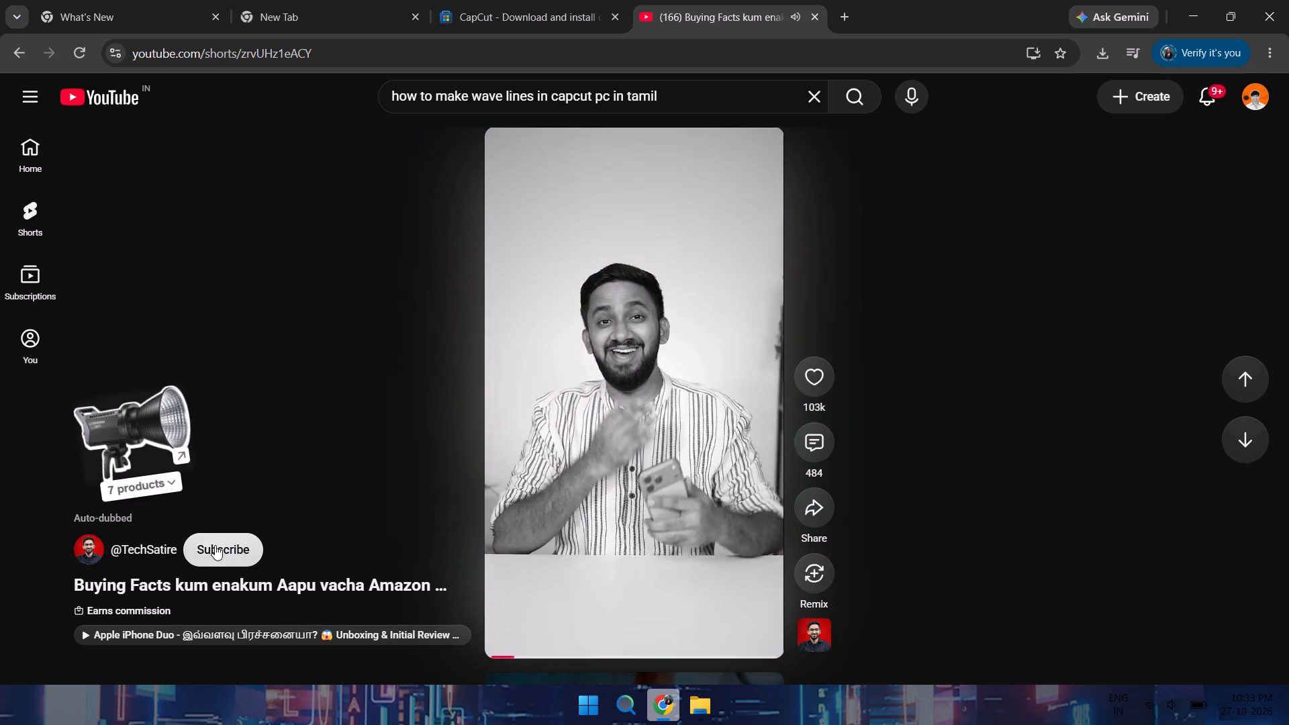
click(122, 520)
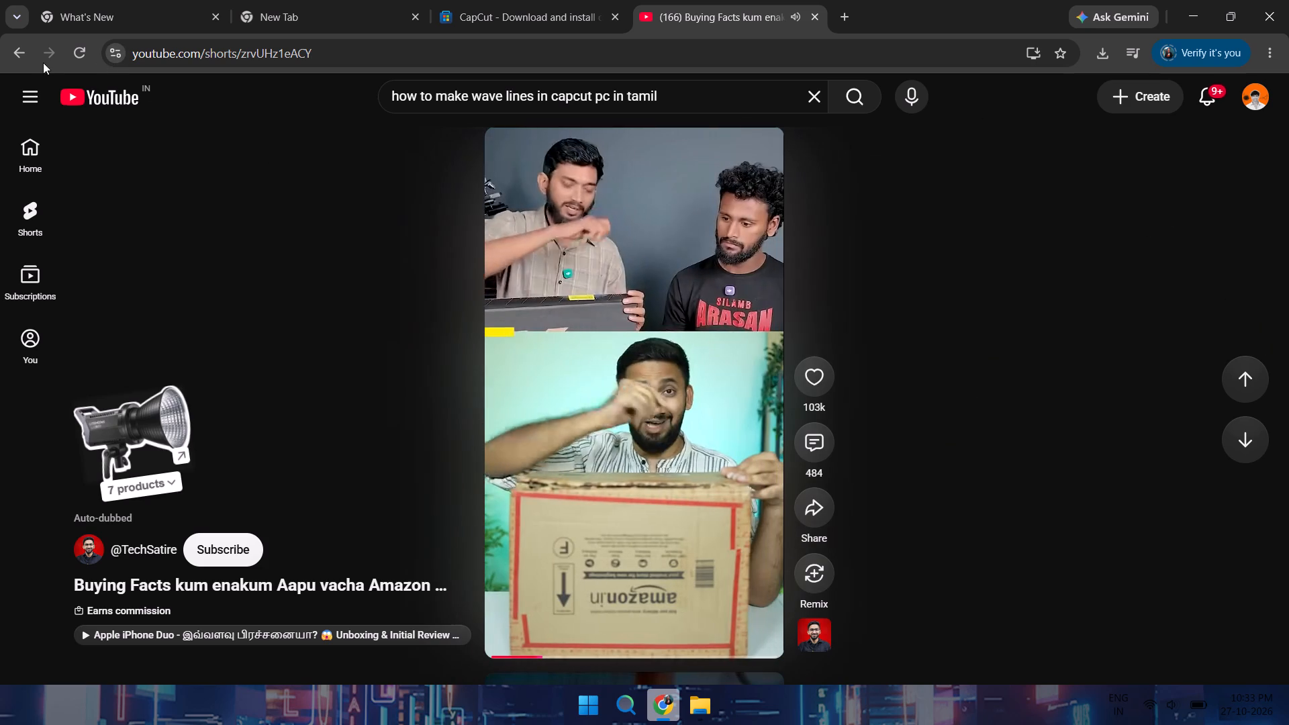
click(21, 52)
scroll(832, 445, down, 1)
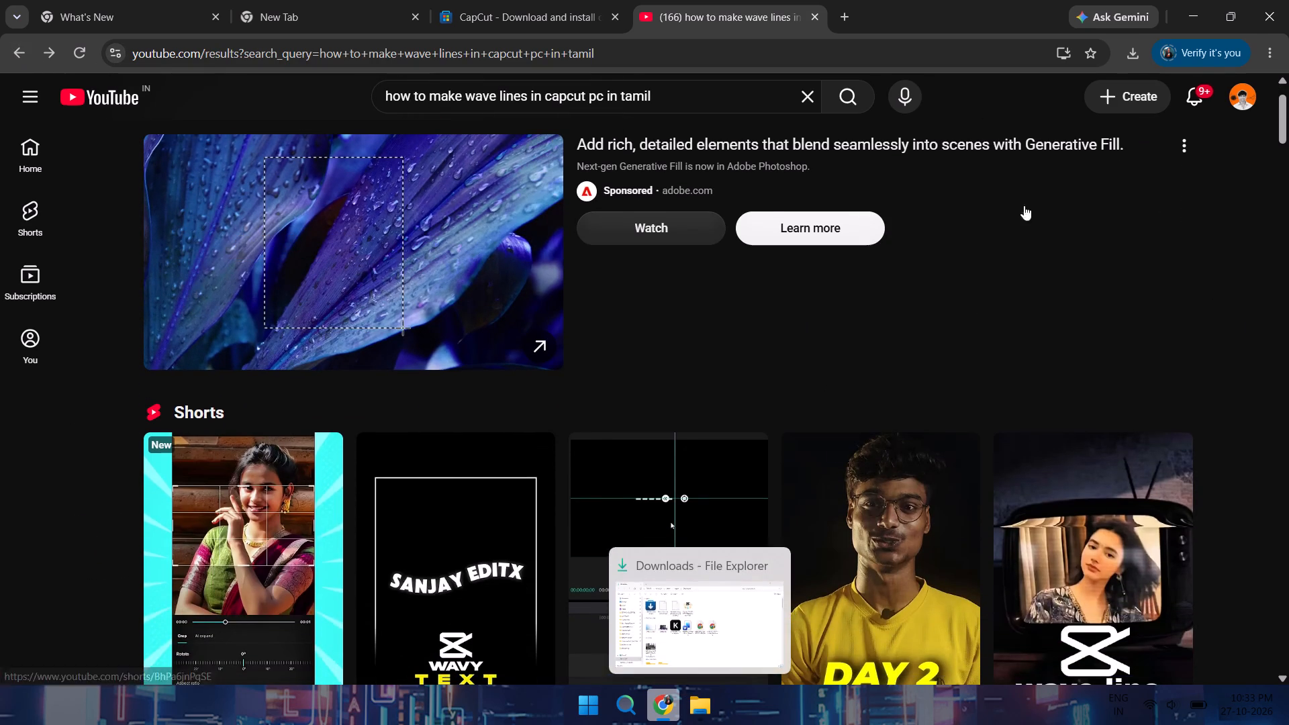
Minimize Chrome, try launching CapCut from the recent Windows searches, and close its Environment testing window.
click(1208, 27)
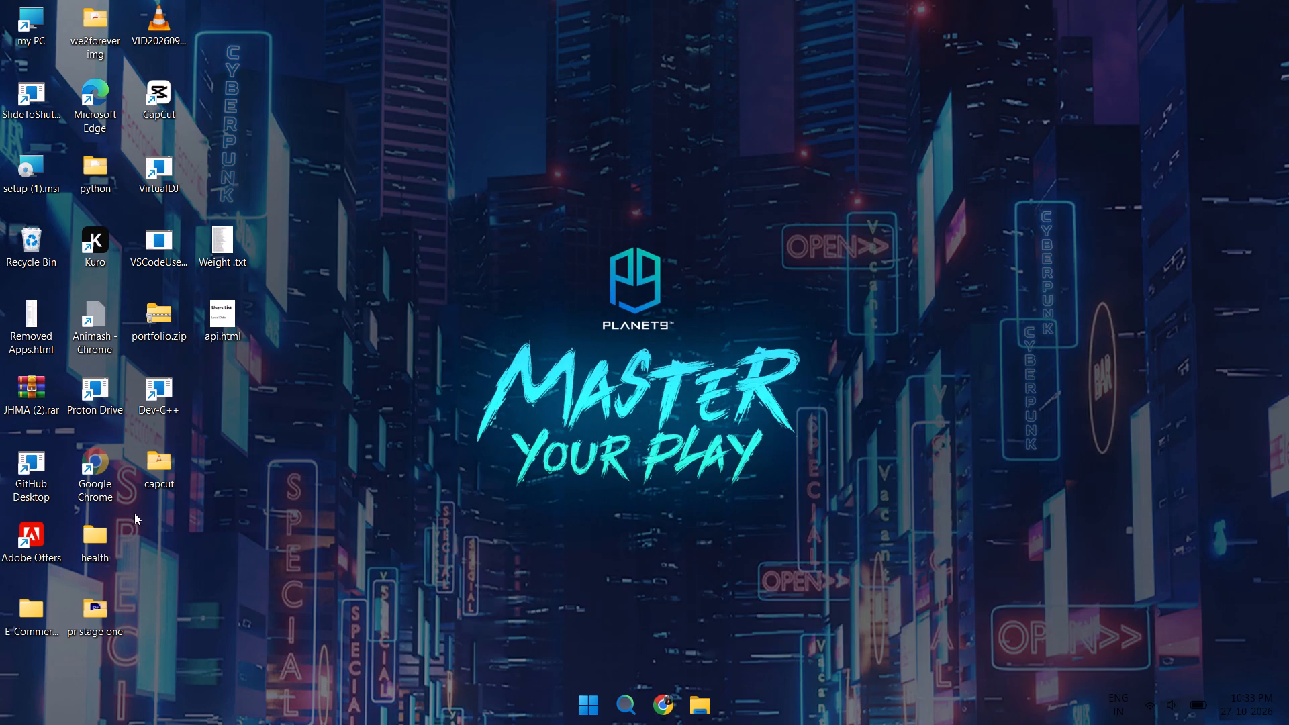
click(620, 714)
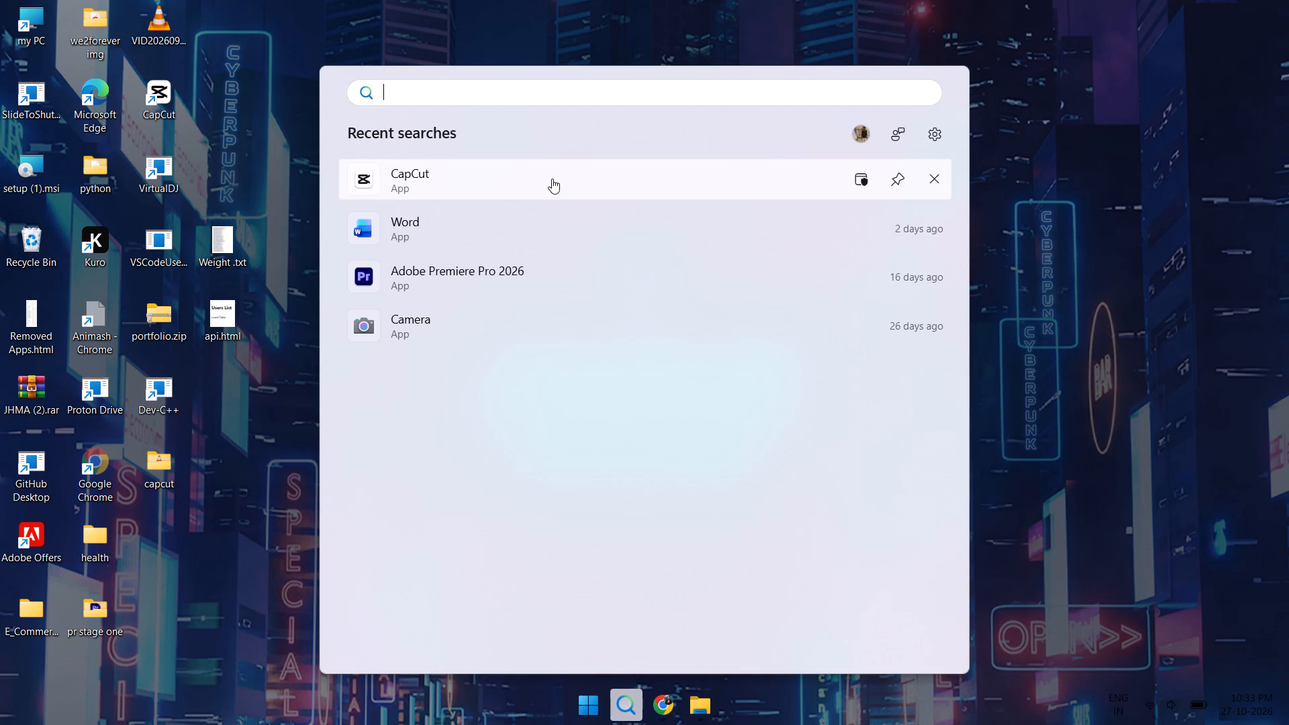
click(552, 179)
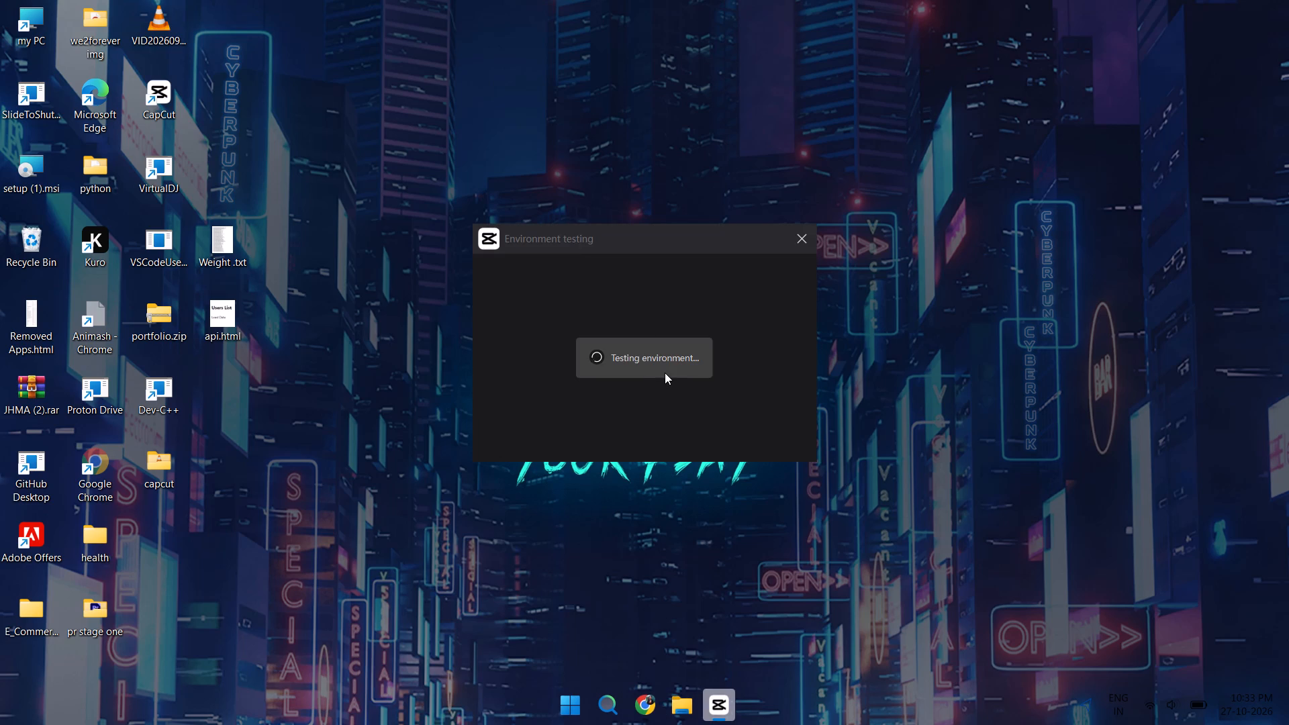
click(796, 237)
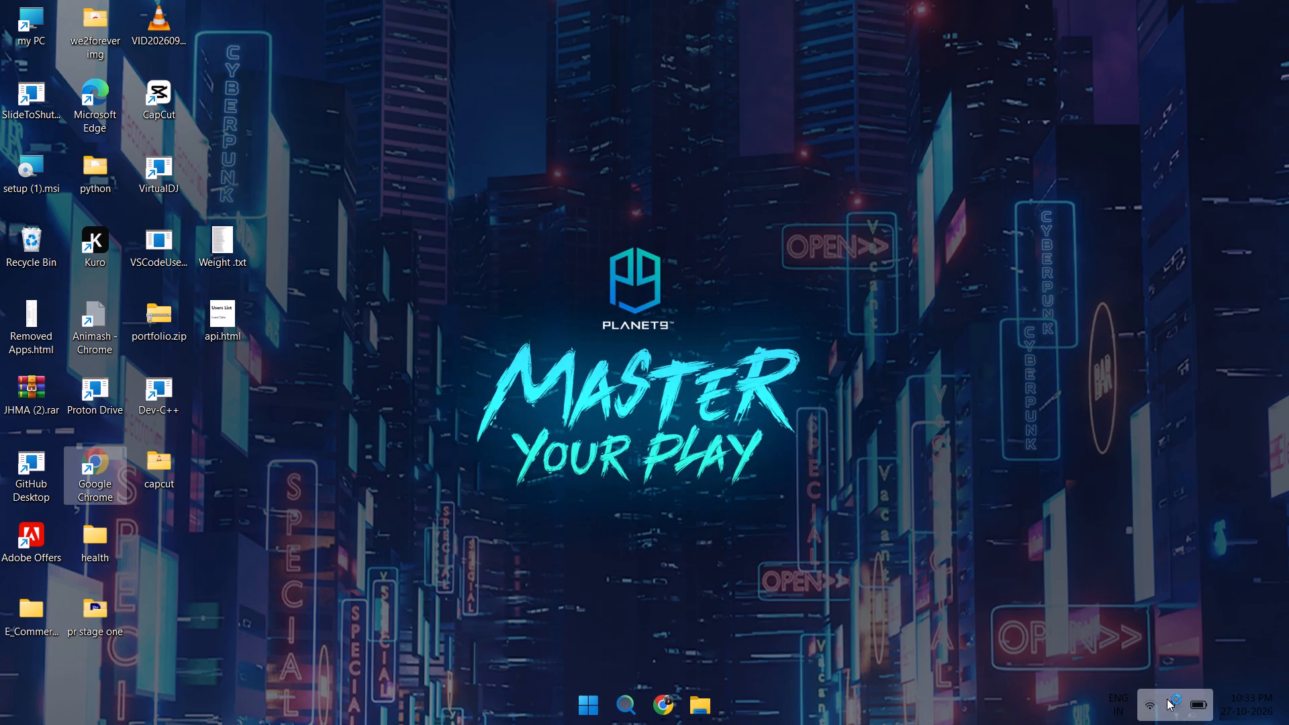
Connect to the capcut-japan VPN in Windows, and close the open CapCut home window.
click(1167, 699)
click(1239, 381)
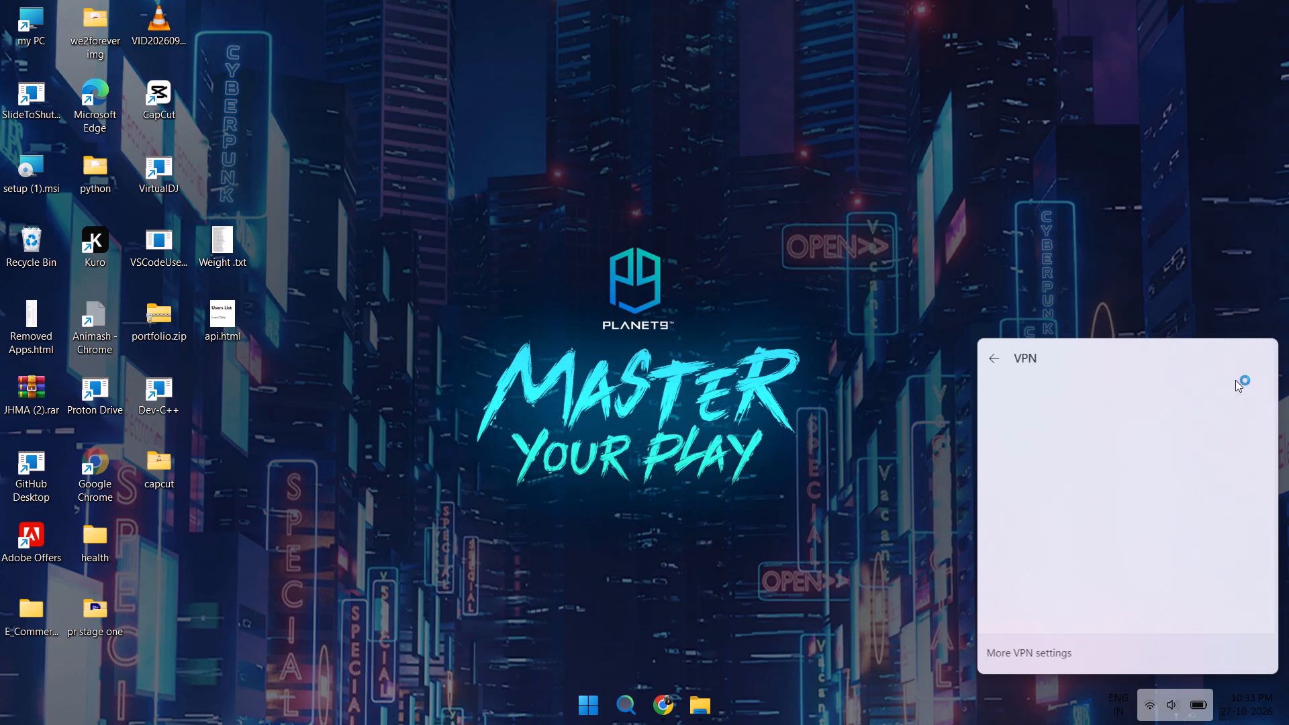
click(1155, 455)
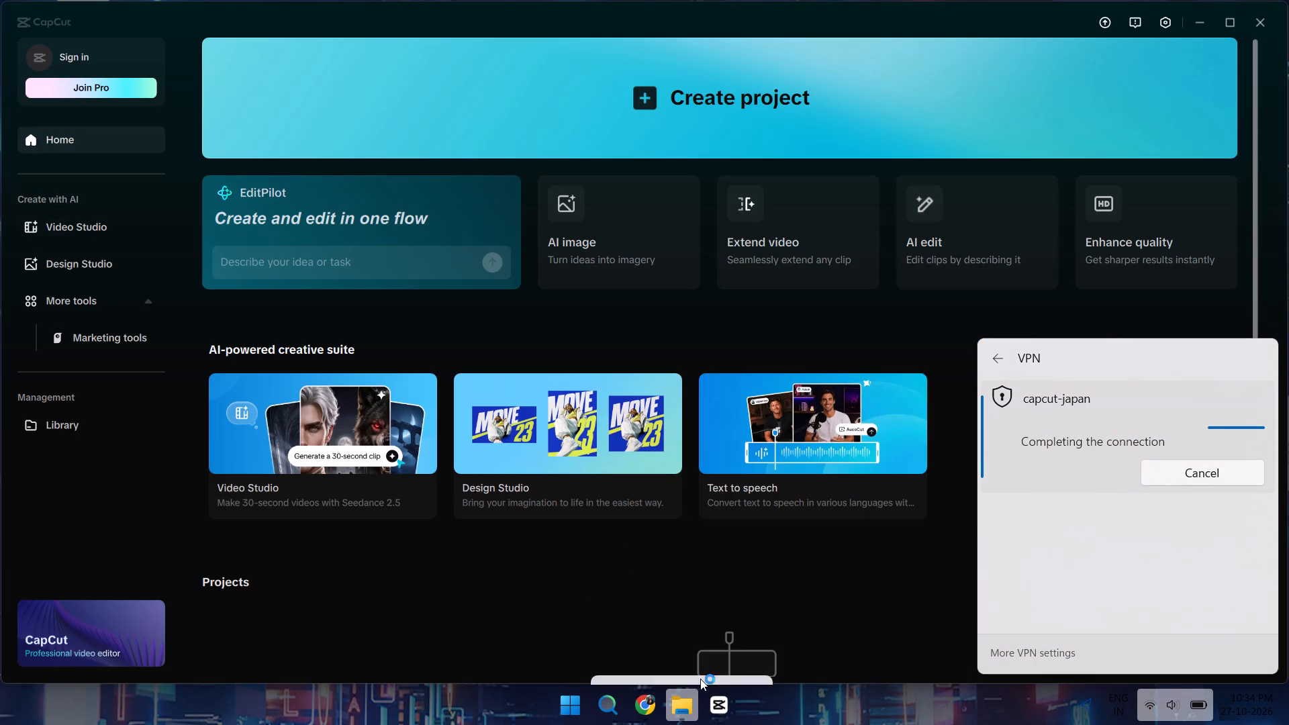
click(1259, 26)
click(1150, 712)
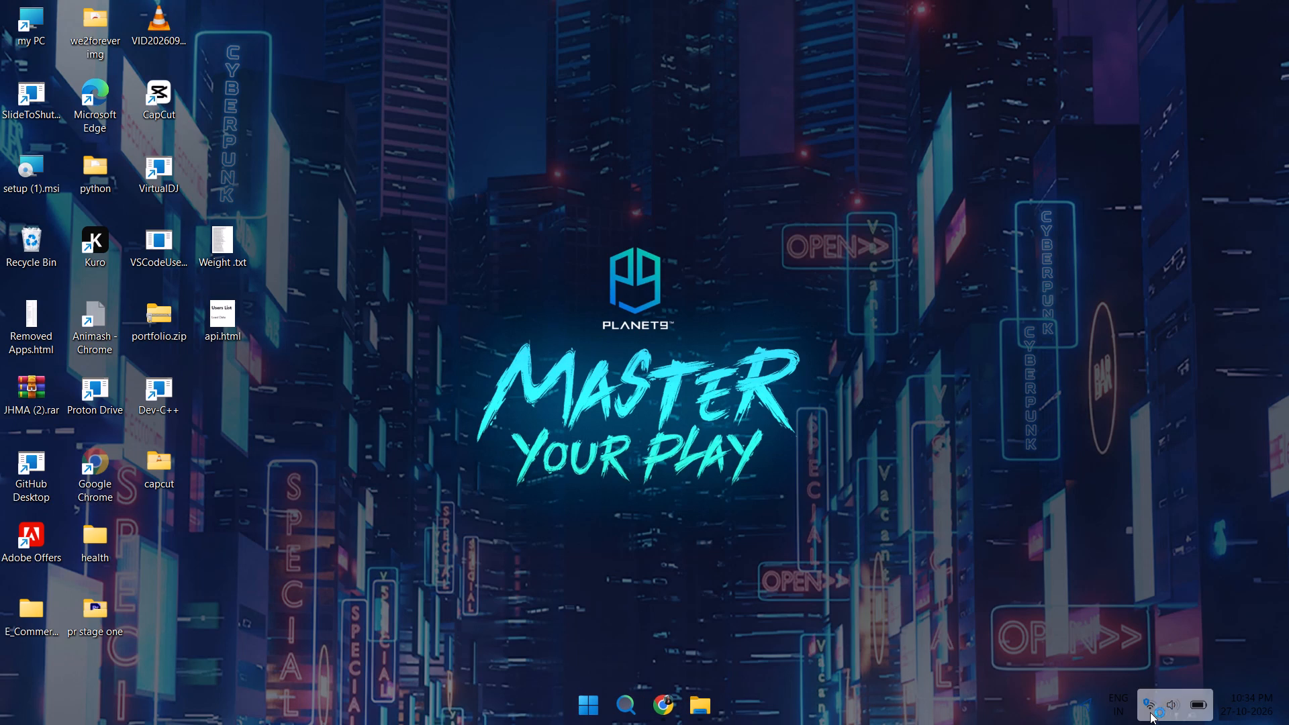
click(503, 397)
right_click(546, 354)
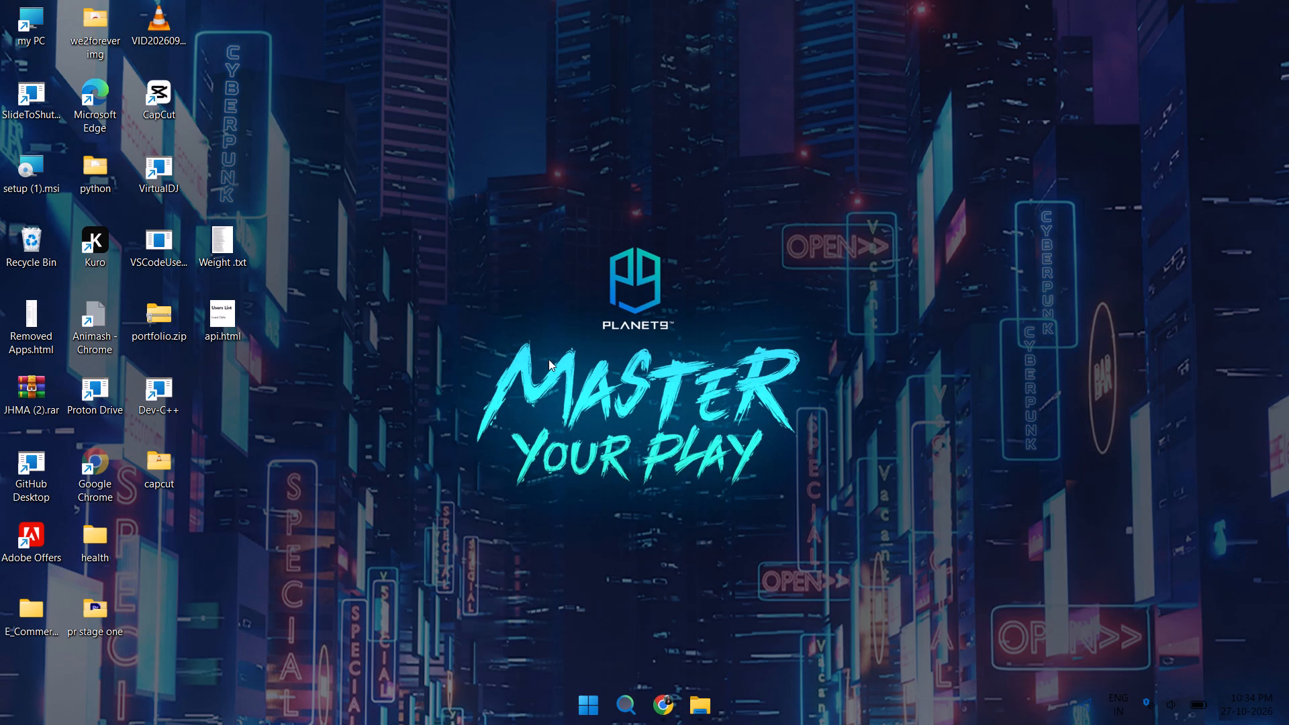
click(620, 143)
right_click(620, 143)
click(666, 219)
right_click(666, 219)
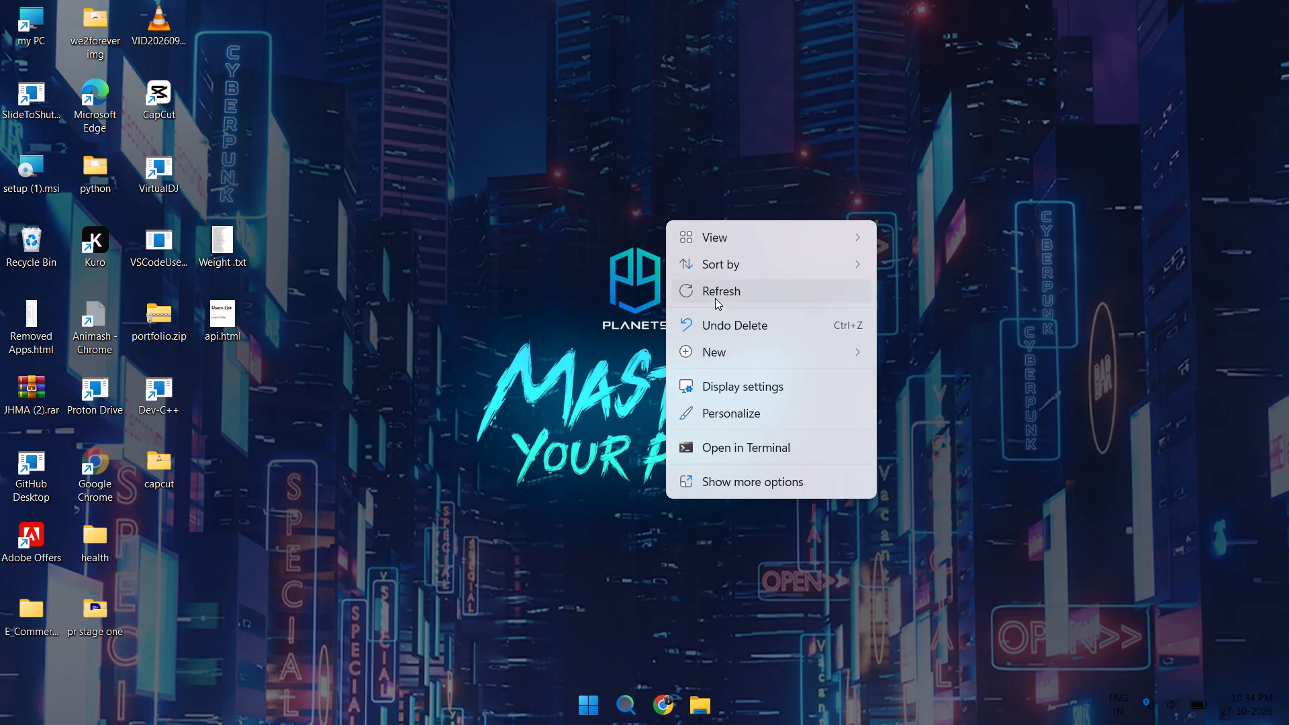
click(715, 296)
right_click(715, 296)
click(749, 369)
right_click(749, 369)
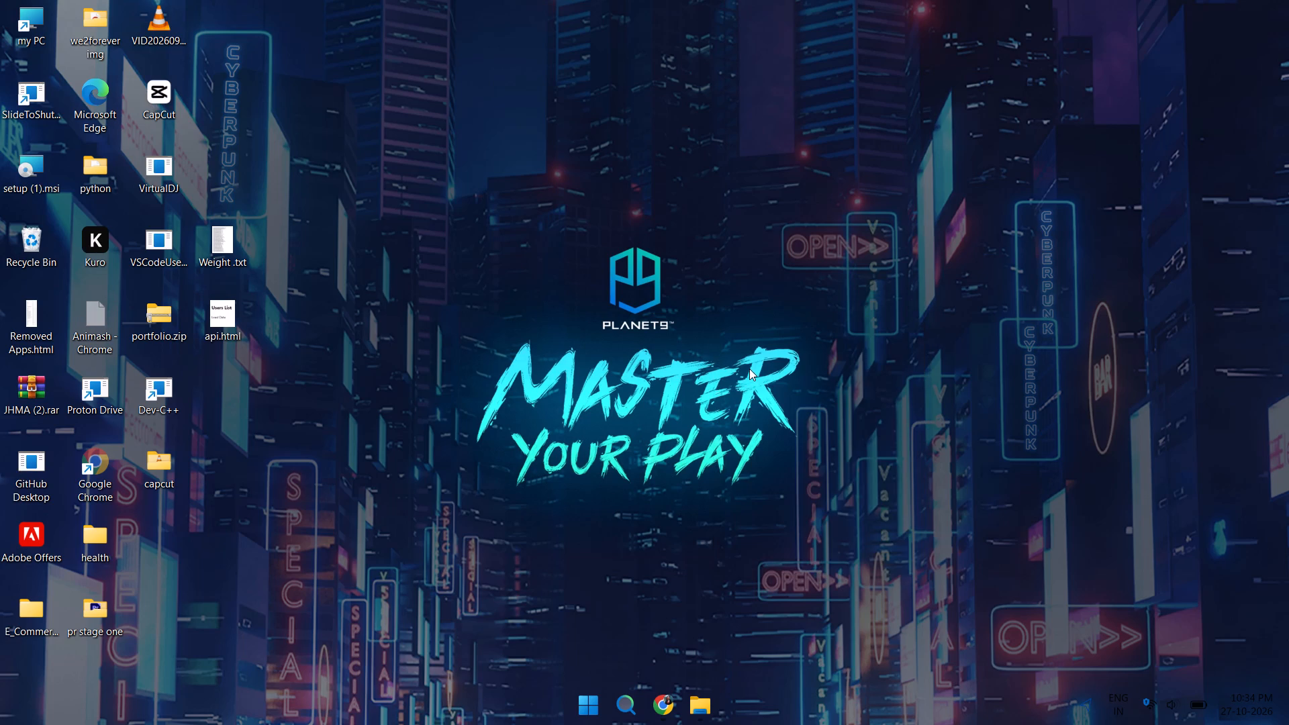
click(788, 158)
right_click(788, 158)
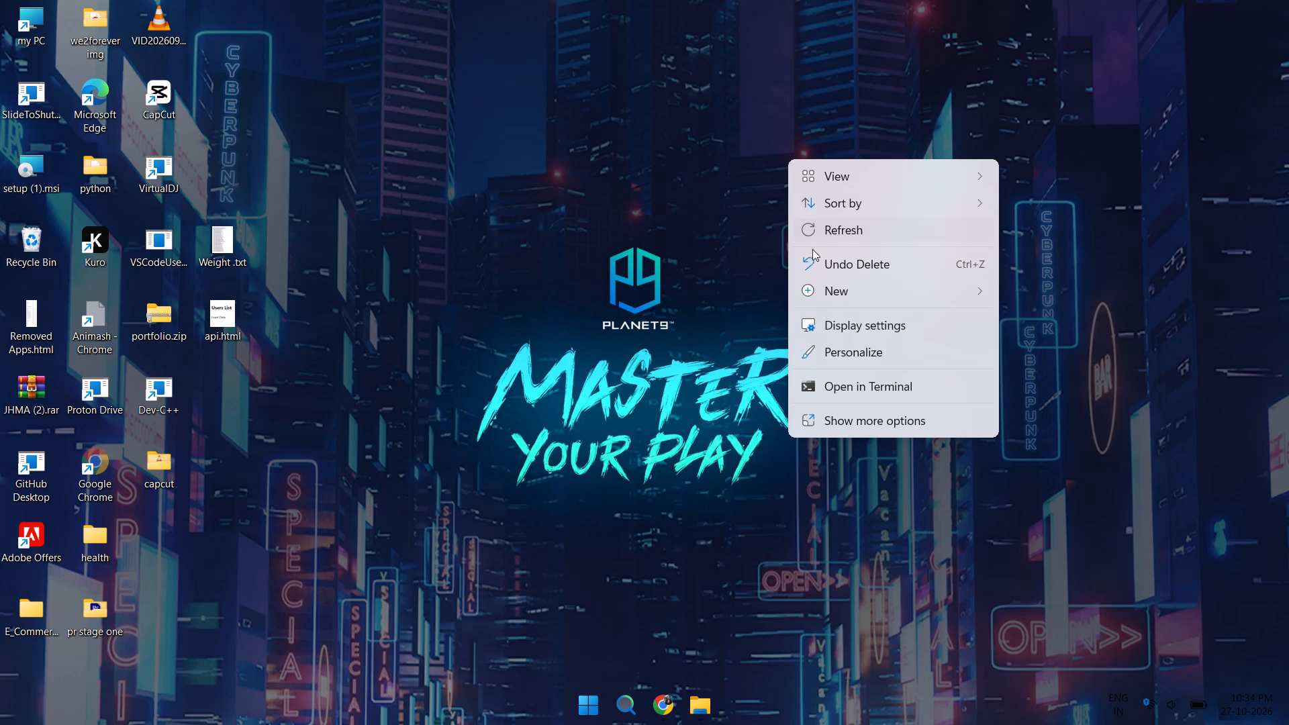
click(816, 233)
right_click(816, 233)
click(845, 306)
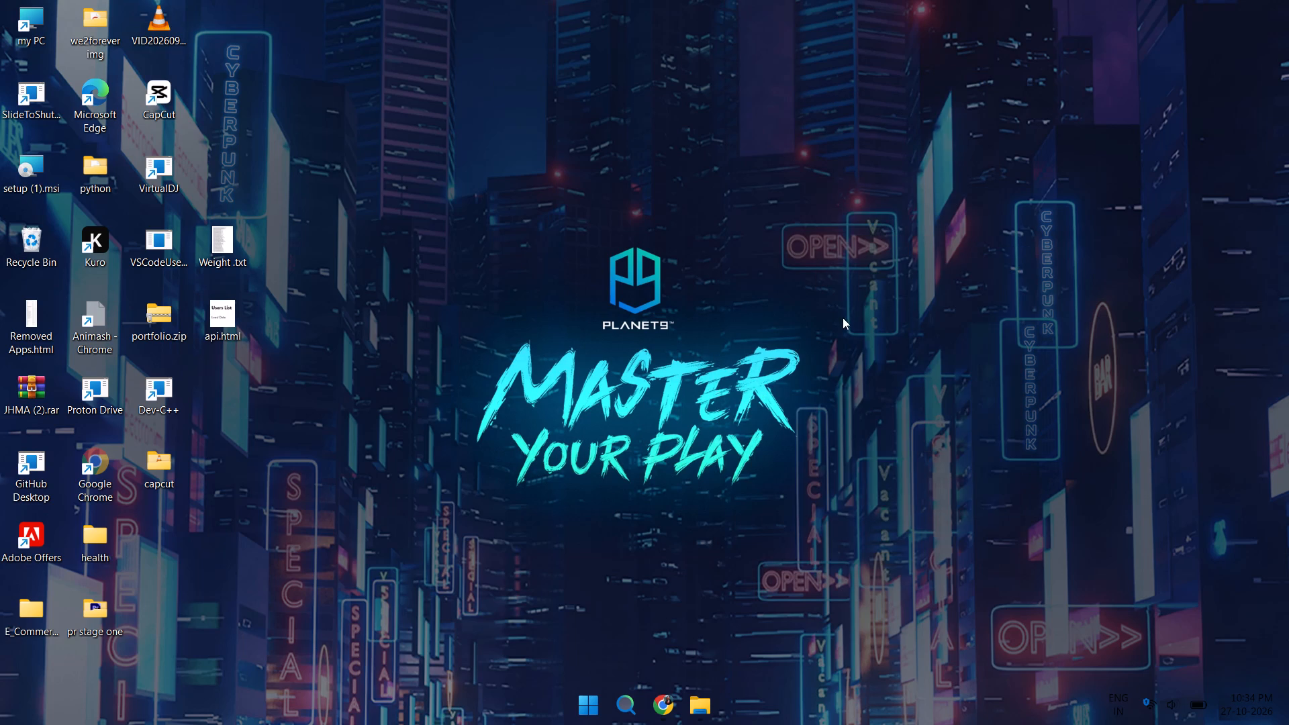
Search Windows for "cap" and launch the CapCut app.
click(640, 710)
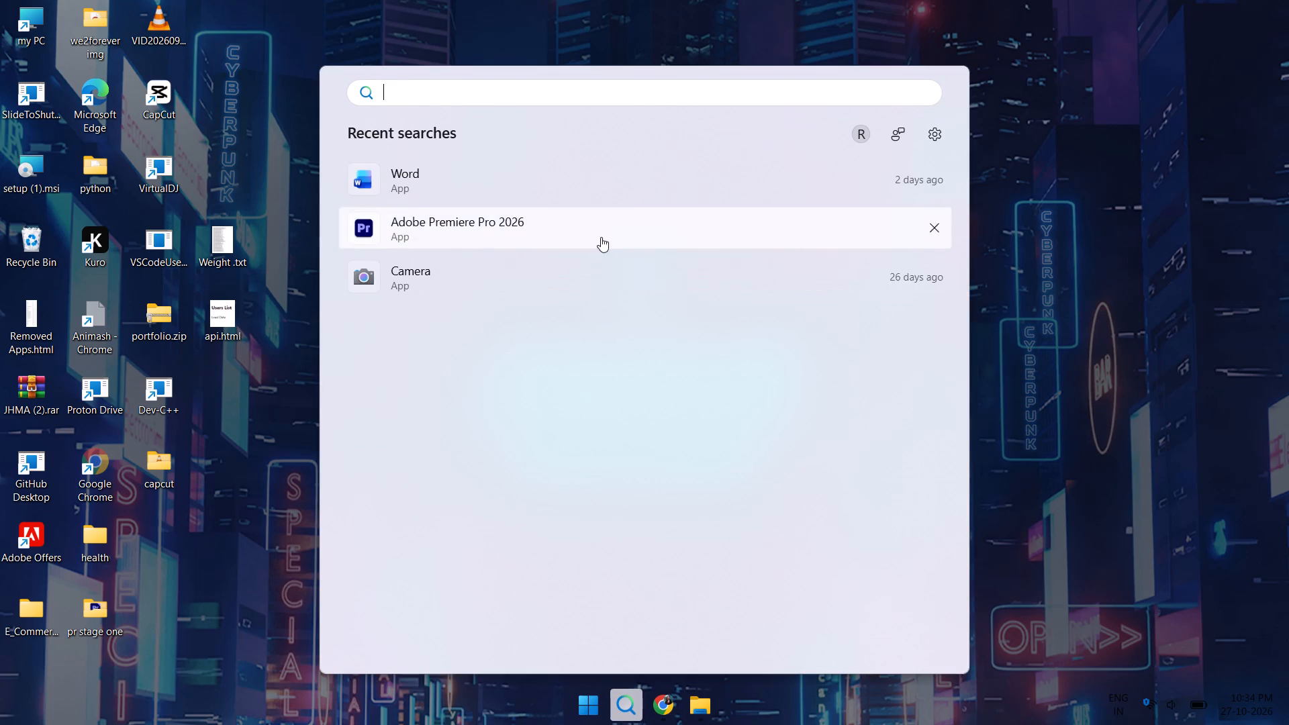
click(644, 100)
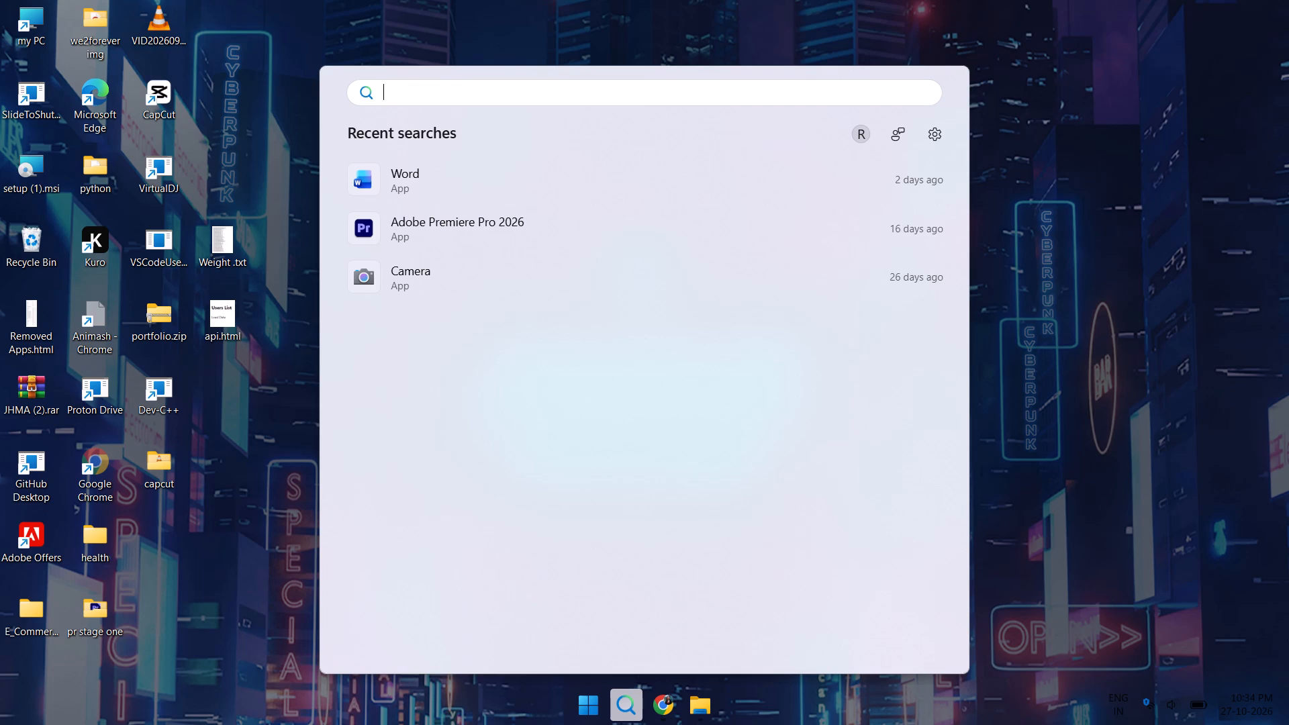
text(cap)
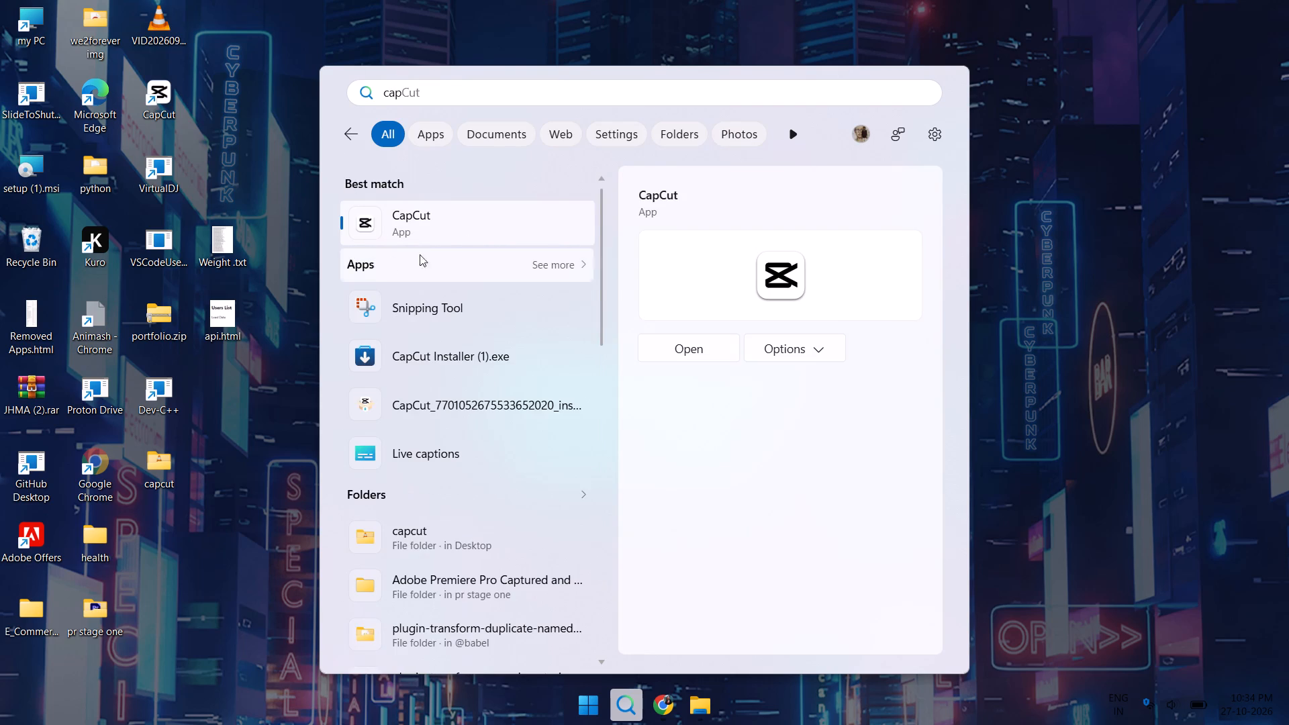
click(683, 342)
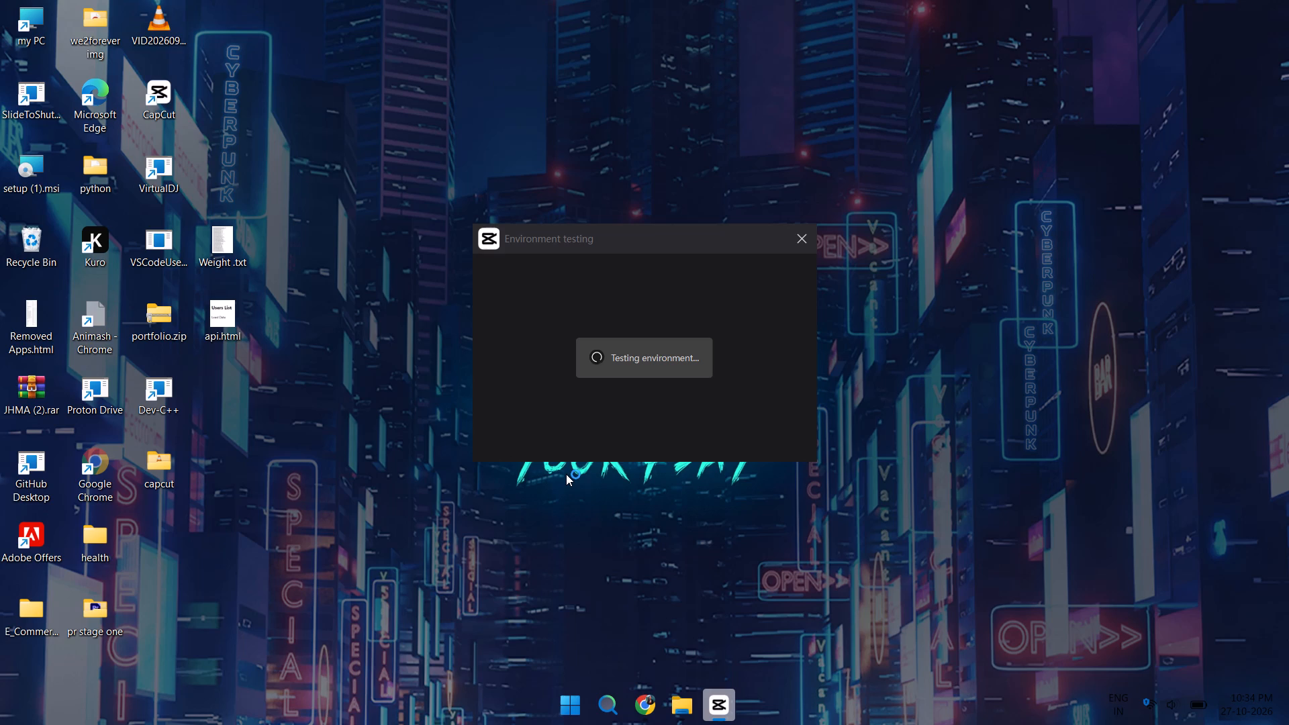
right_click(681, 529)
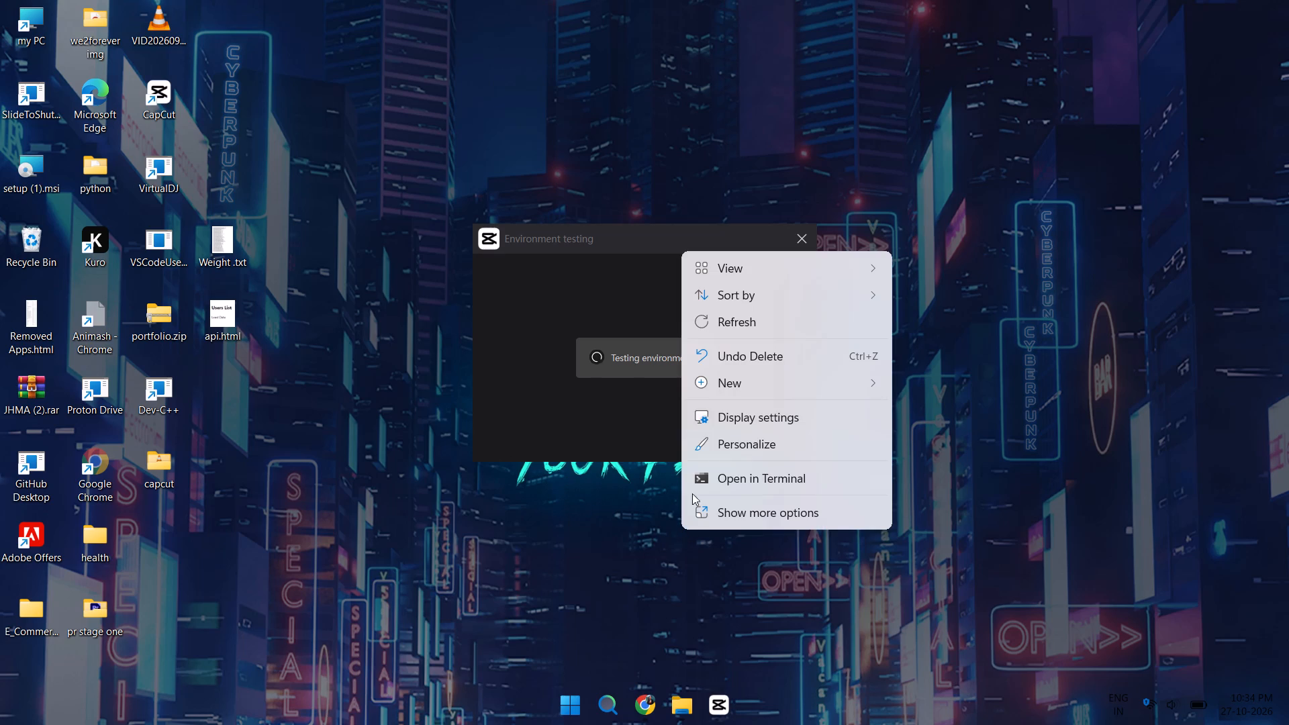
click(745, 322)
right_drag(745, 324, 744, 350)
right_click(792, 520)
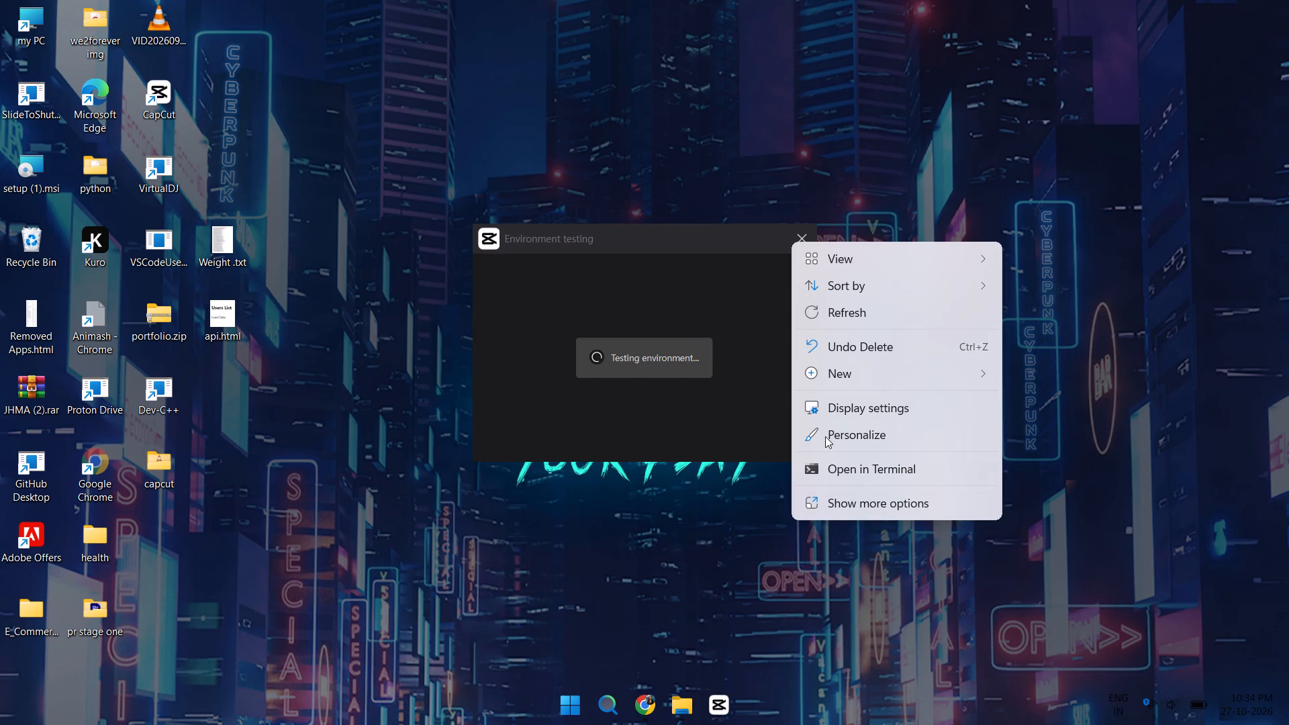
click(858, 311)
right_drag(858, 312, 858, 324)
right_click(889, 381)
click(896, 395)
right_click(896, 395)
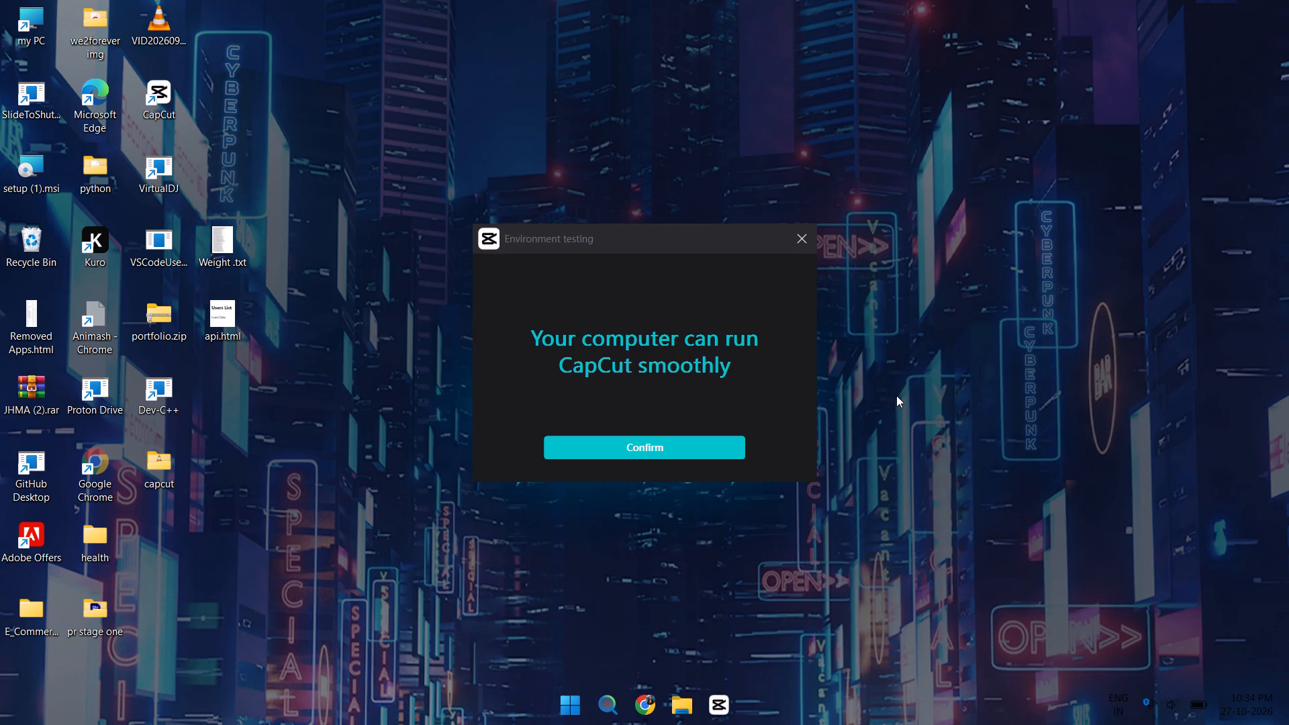
Confirm the CapCut environment test and dismiss the CapCut Pro free-trial offer on the home screen.
click(717, 449)
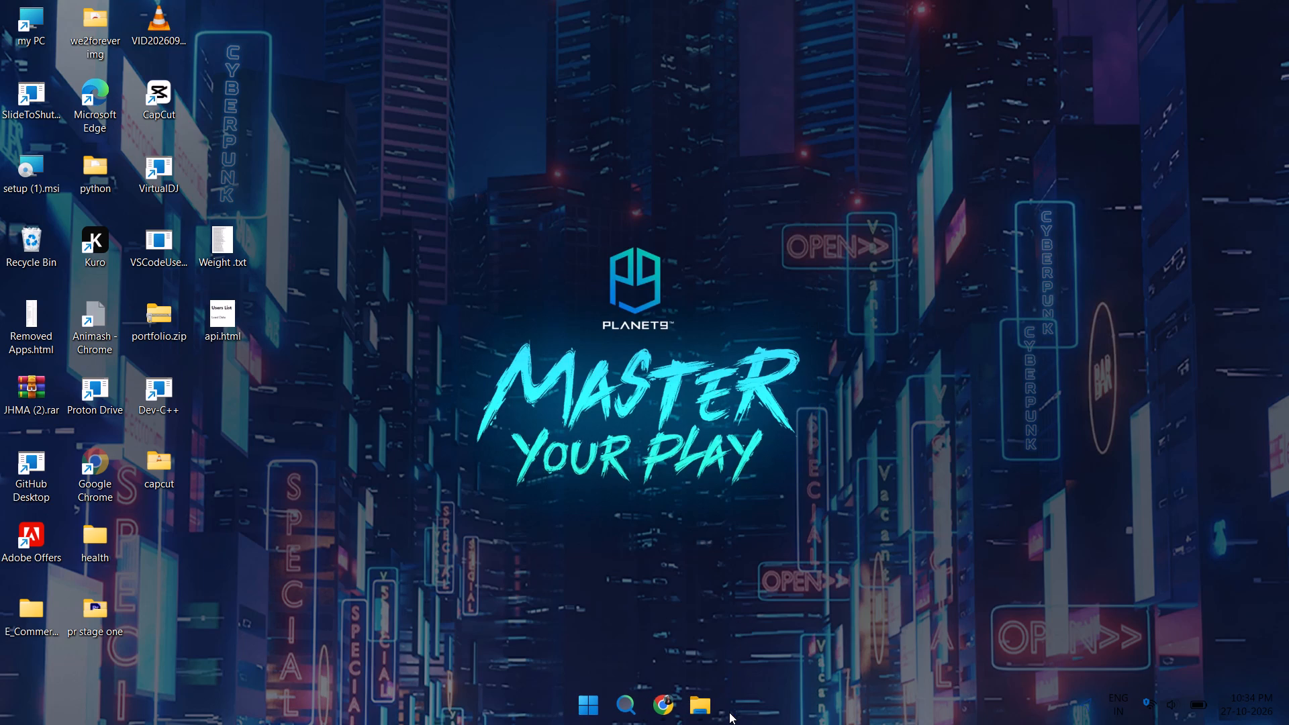
right_click(541, 389)
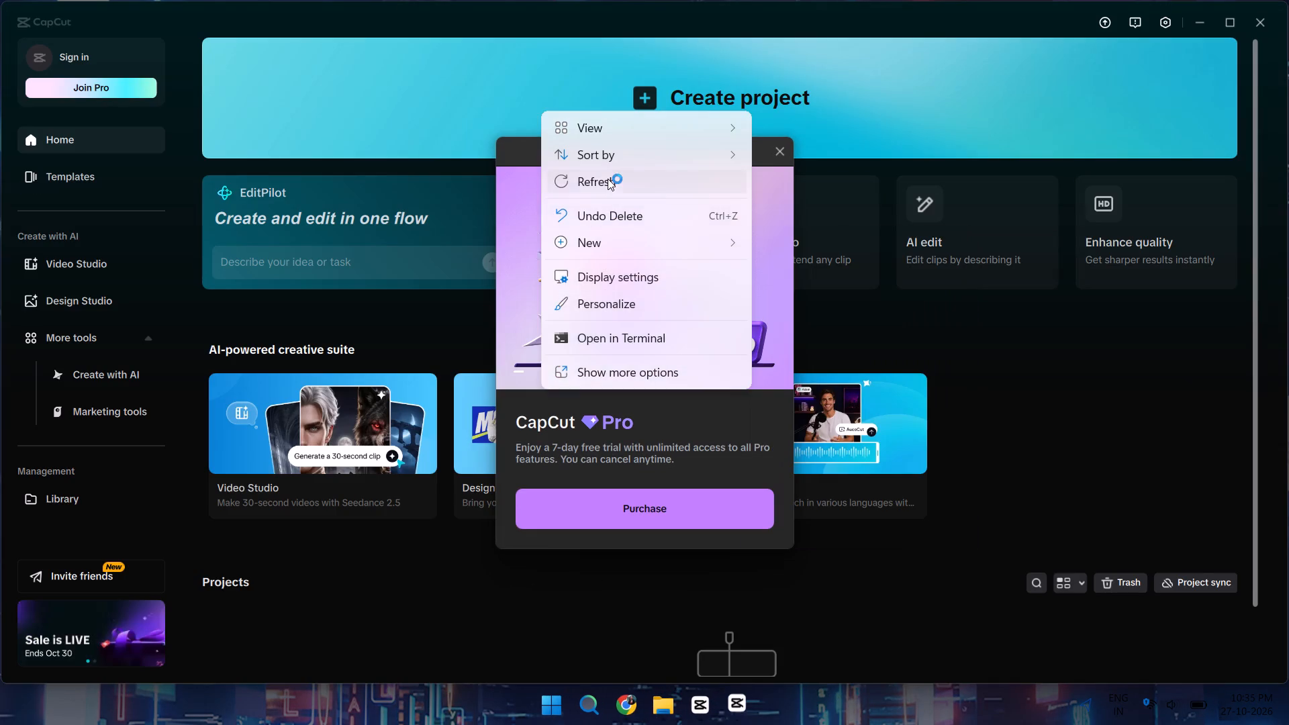
click(608, 179)
click(773, 158)
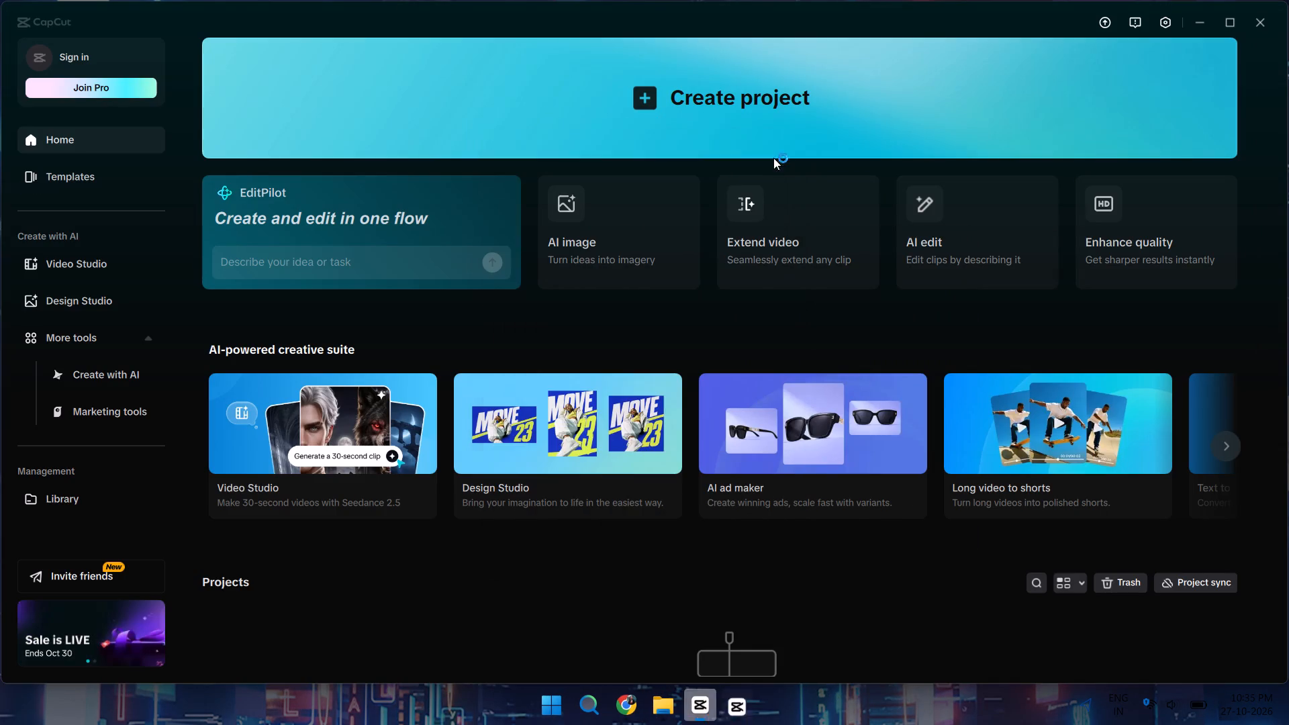
Create a new video project from the home screen.
scroll(650, 450, down, 2)
scroll(649, 537, down, 4)
scroll(649, 536, up, 4)
click(599, 68)
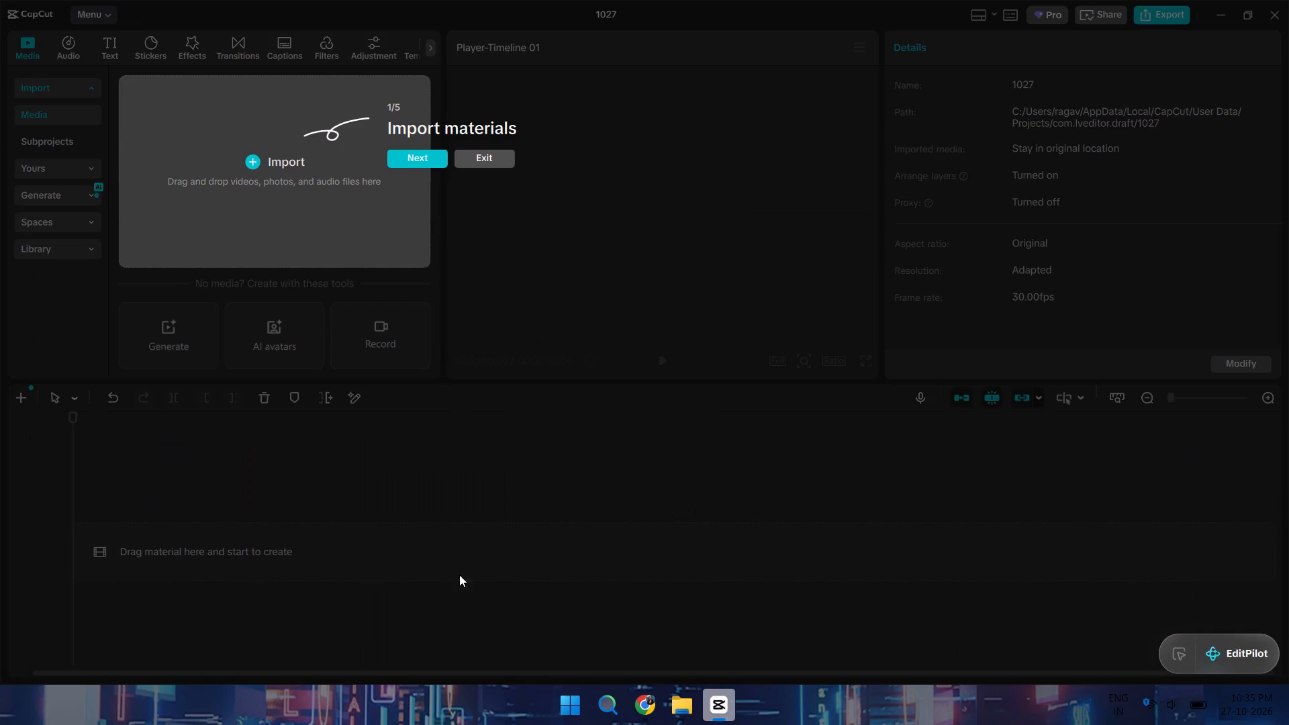
Go through the five-part editing tutorial with its sample clip and example effect, and cancel the export it ends on.
click(428, 155)
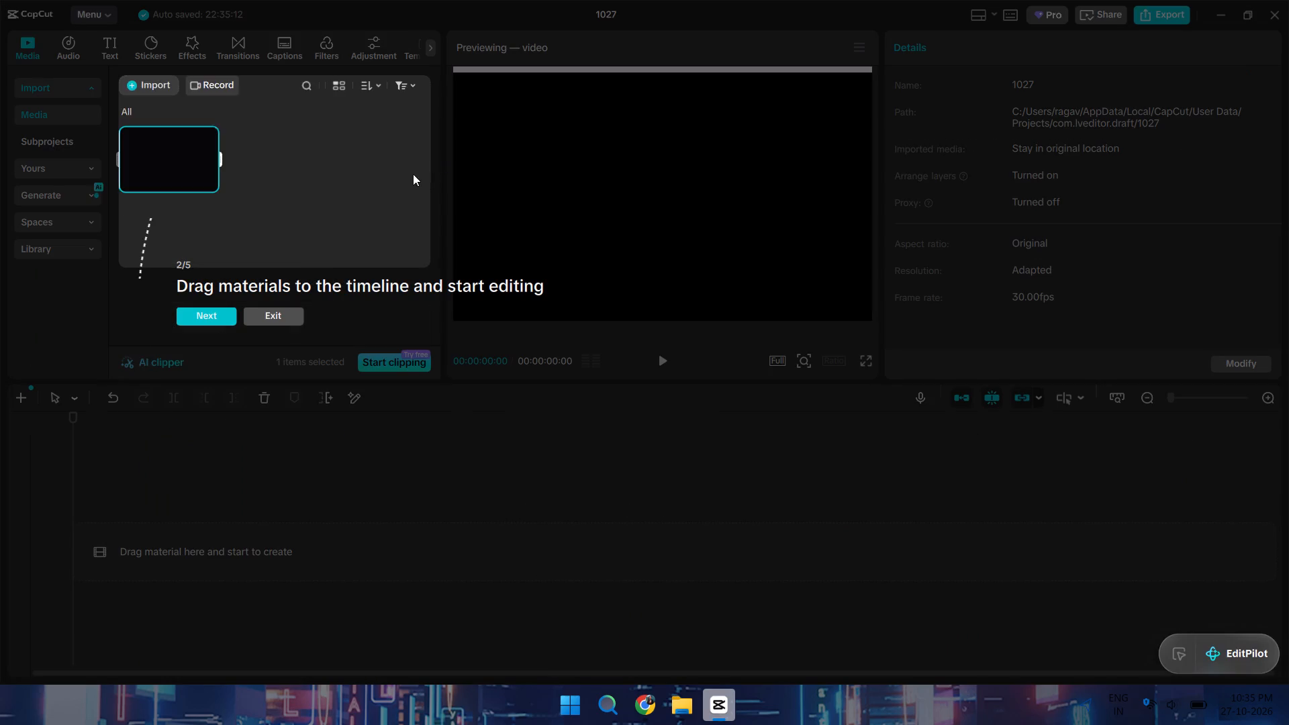
click(213, 313)
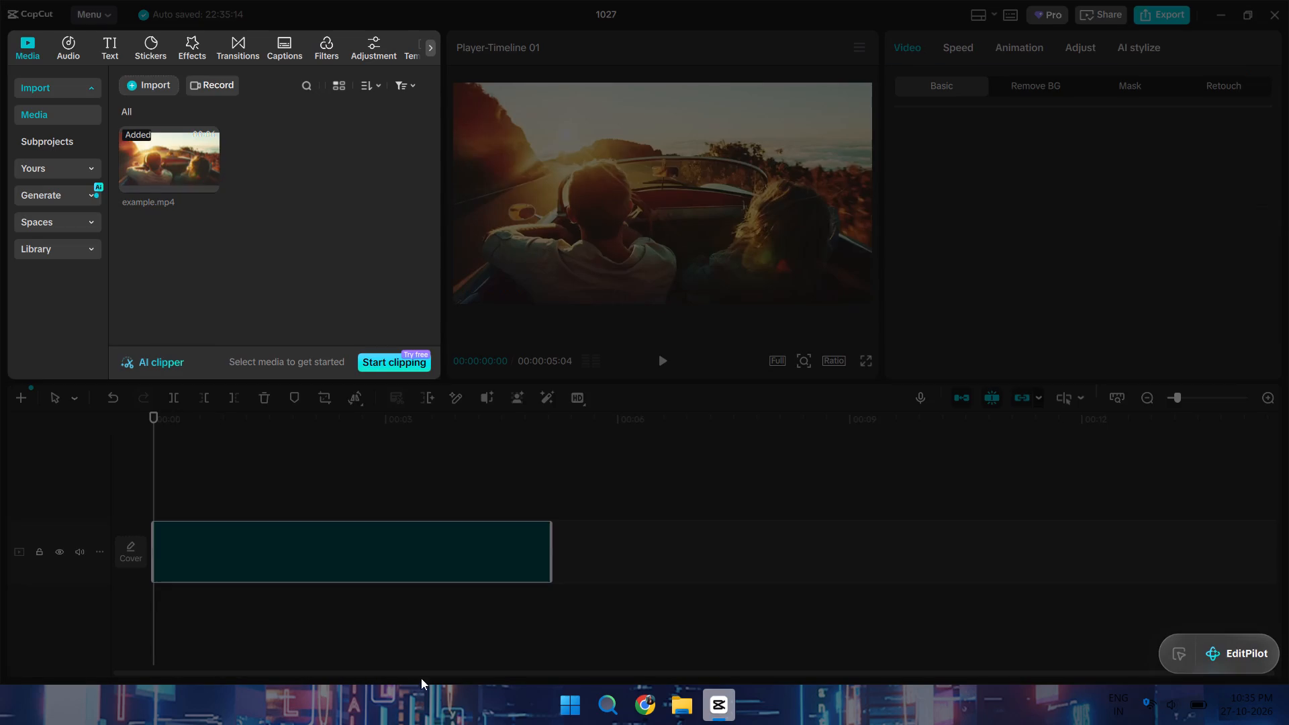
drag(177, 177, 262, 363)
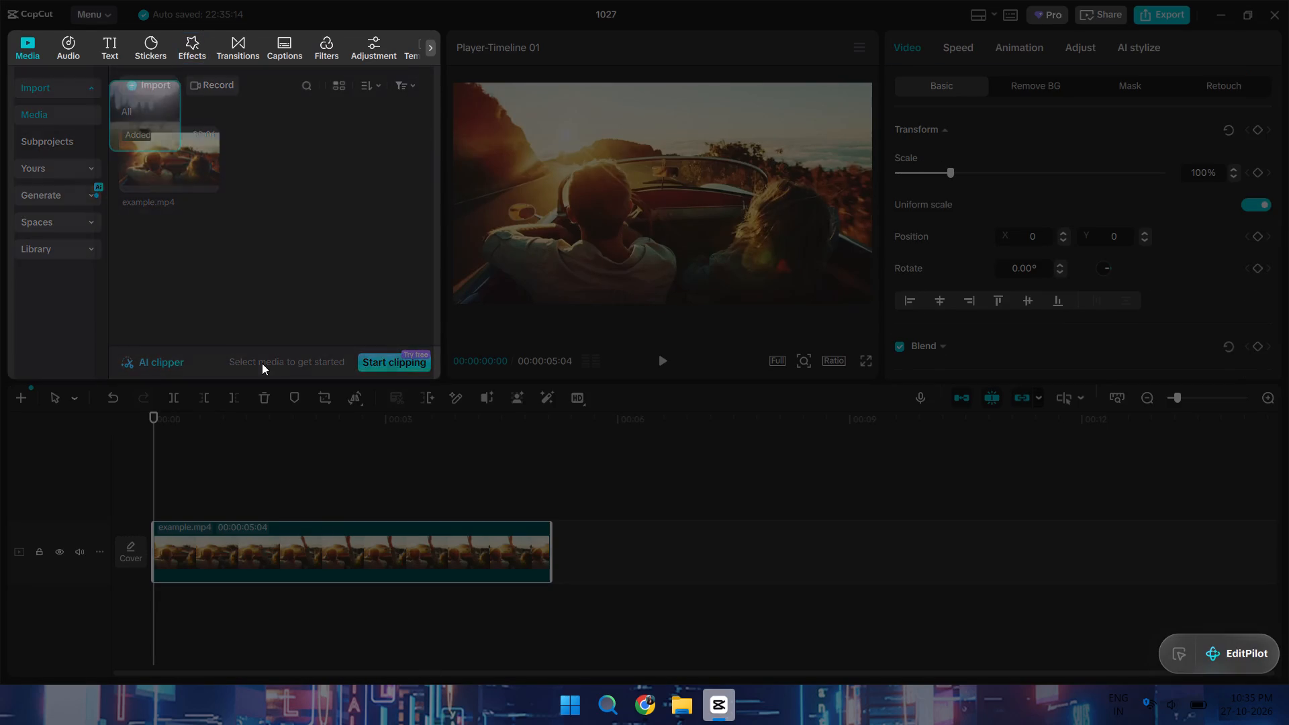
drag(262, 363, 322, 524)
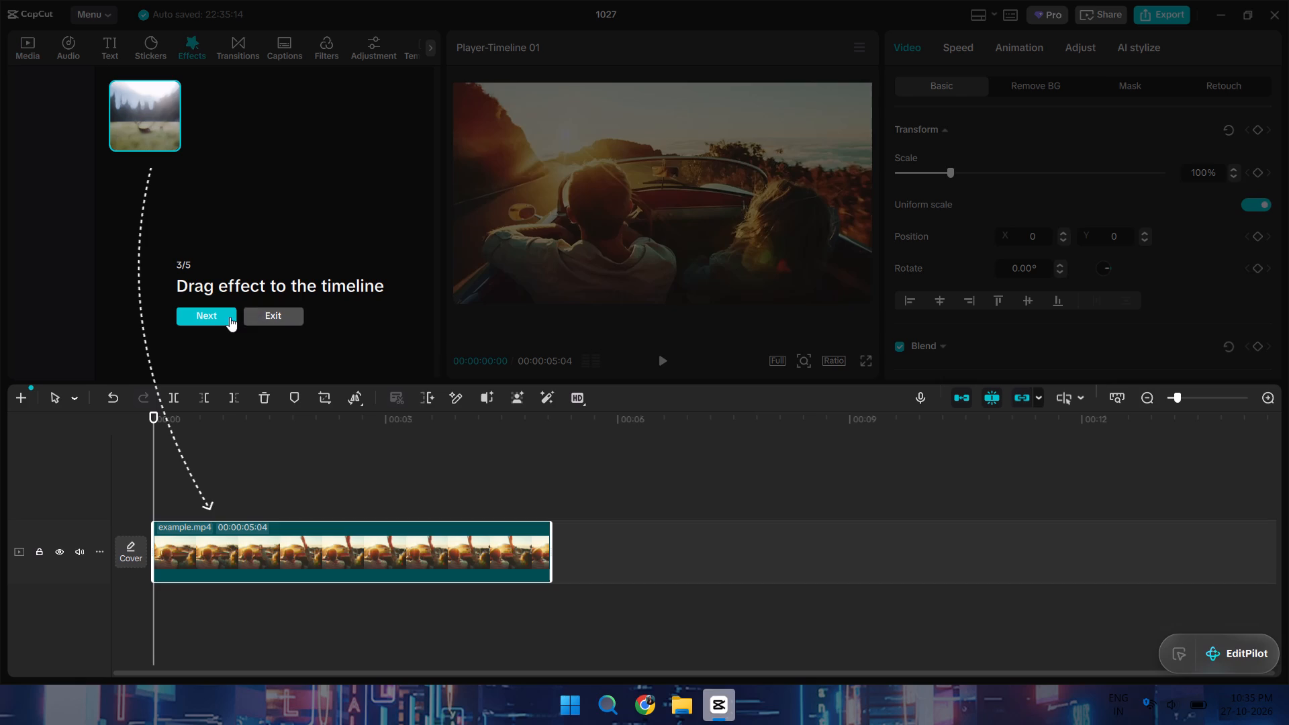
click(226, 316)
click(769, 452)
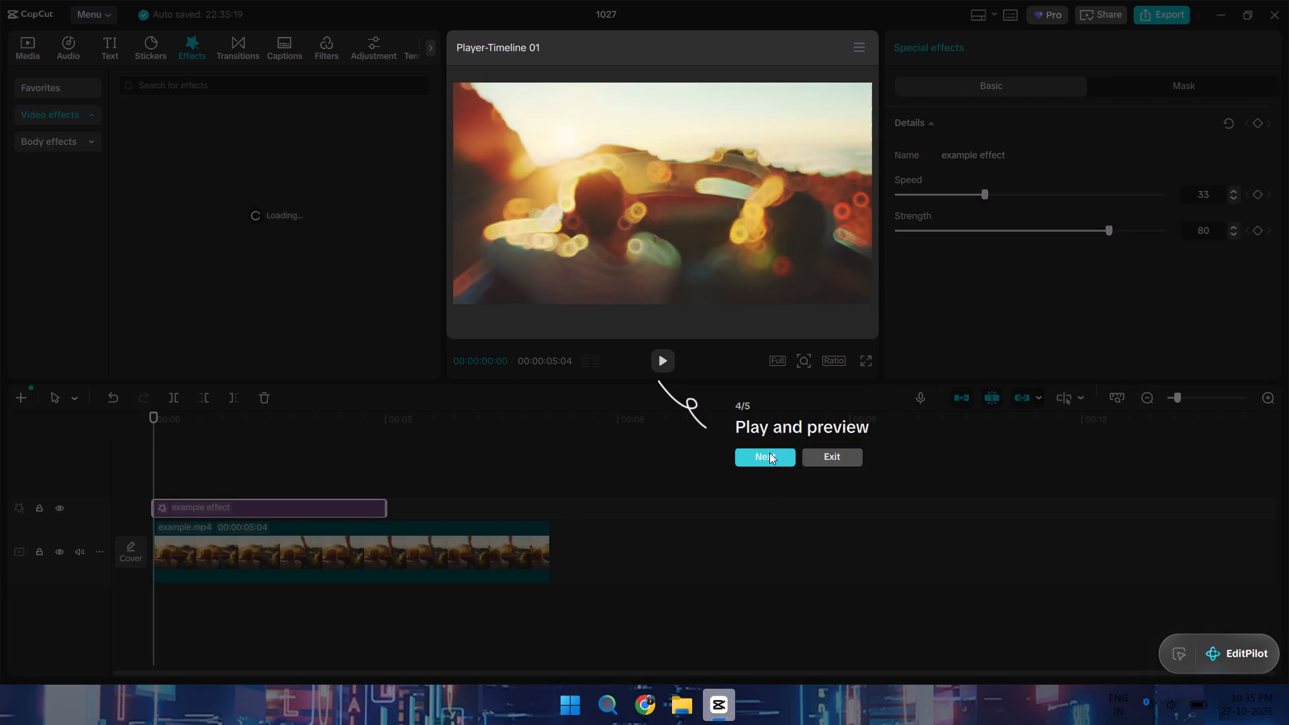
click(1159, 9)
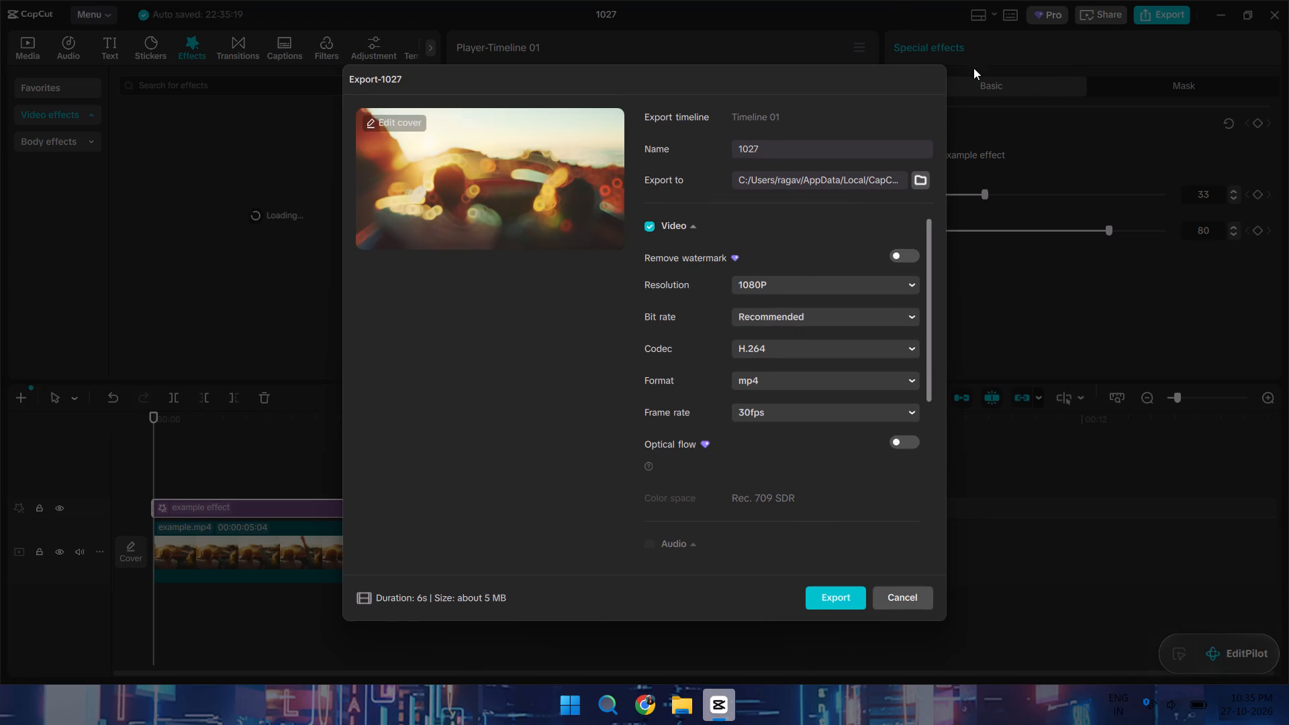
click(1021, 148)
click(896, 588)
Preview the sample video briefly and delete the example.mp4 clip with its effect from the timeline.
key(space)
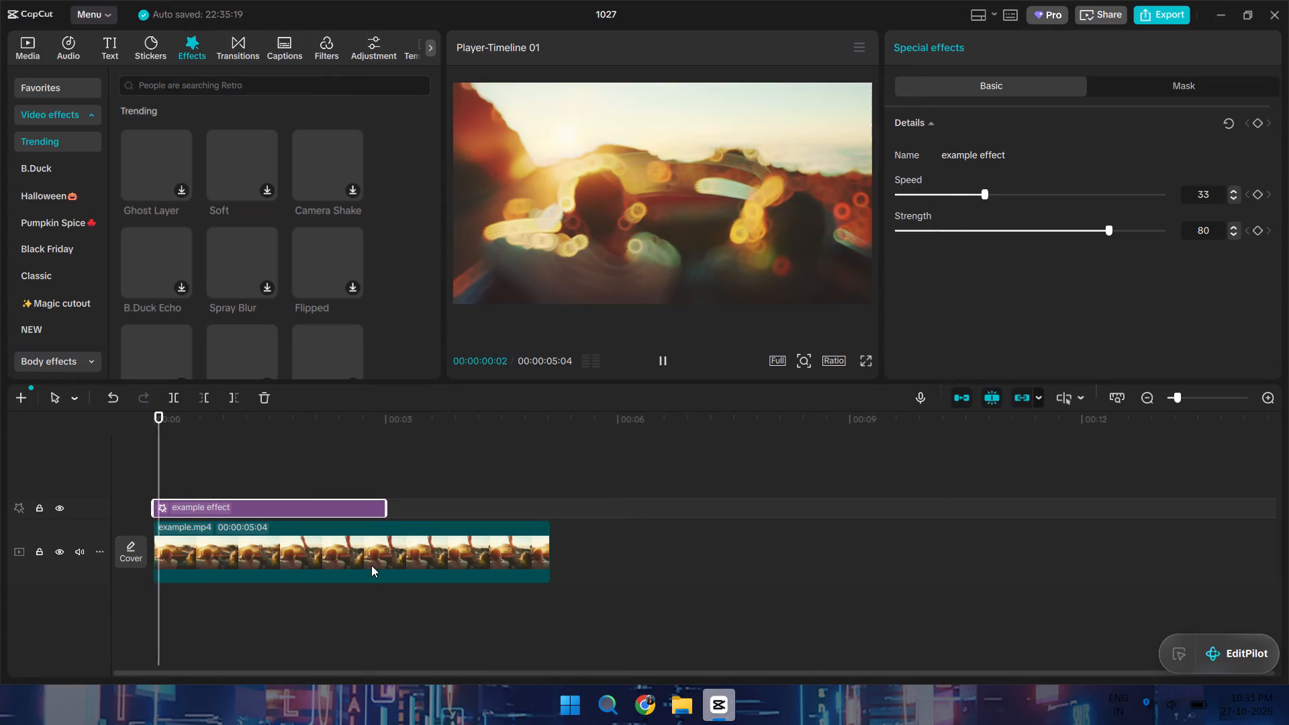
key(space)
click(342, 540)
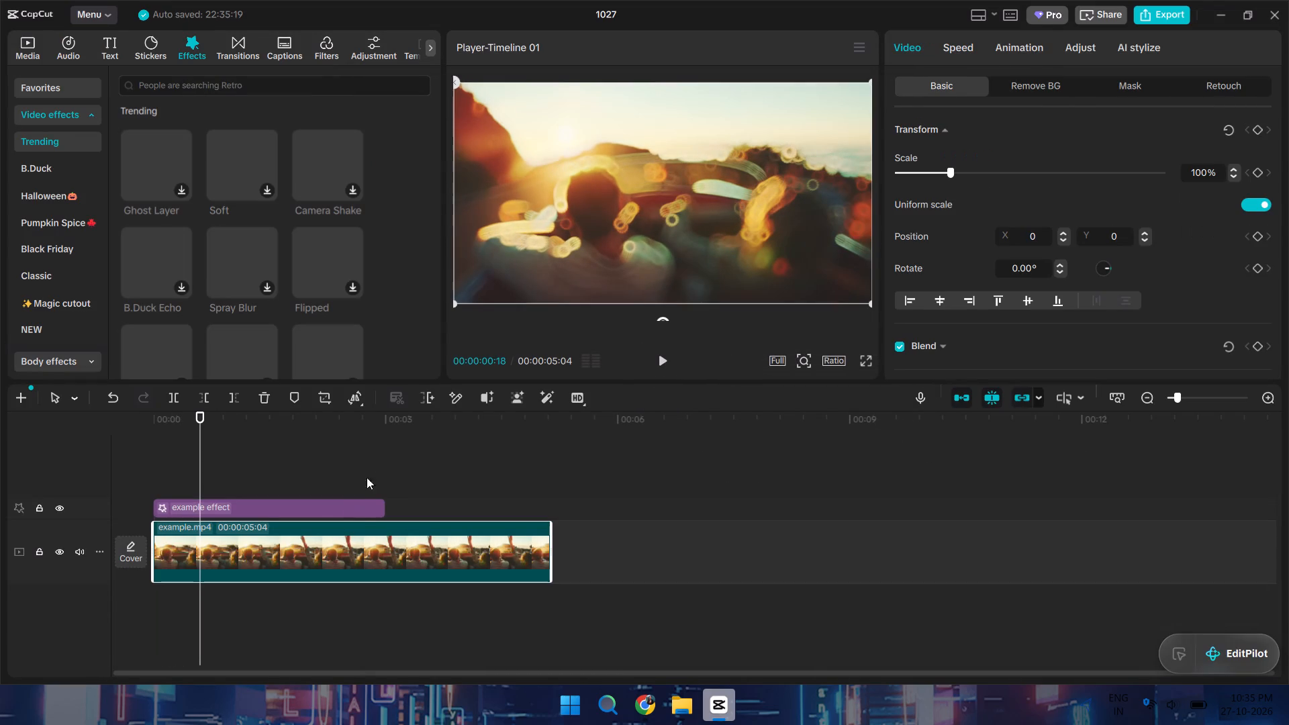
key(BackSpace)
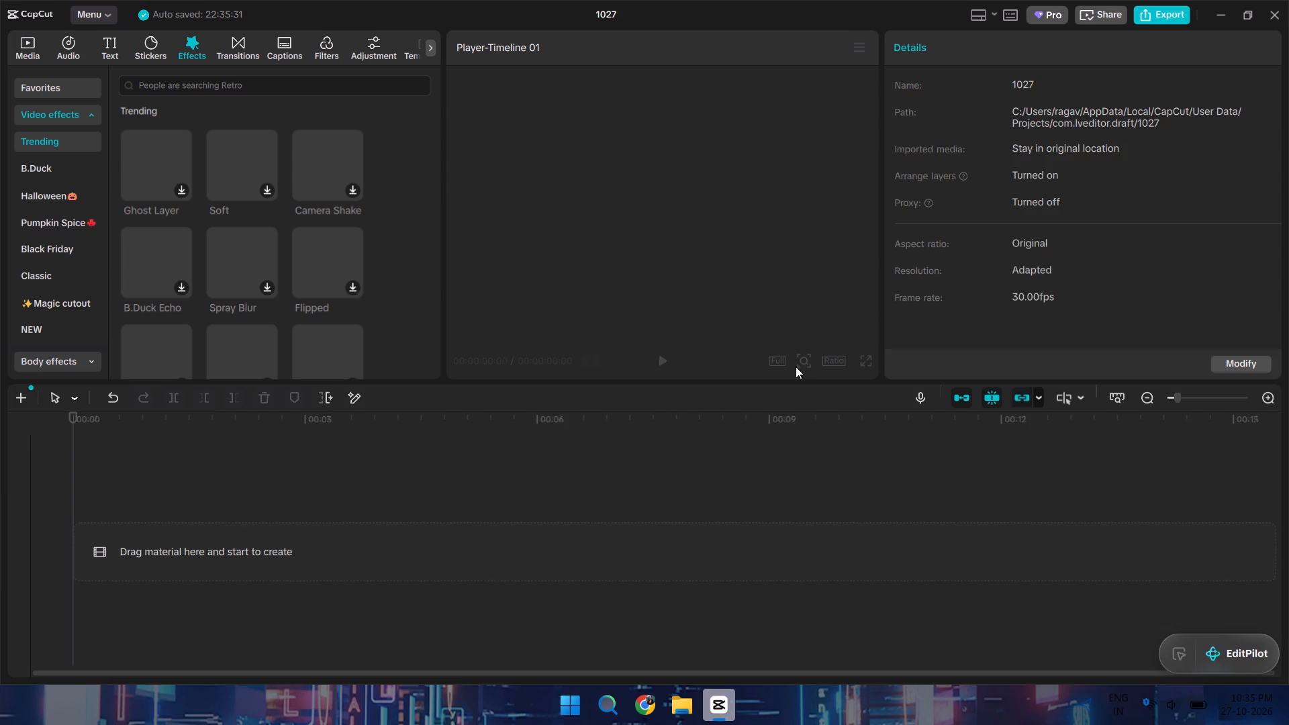
click(867, 359)
Place example.mp4 on the timeline and set the project's aspect ratio to 9:16.
click(41, 50)
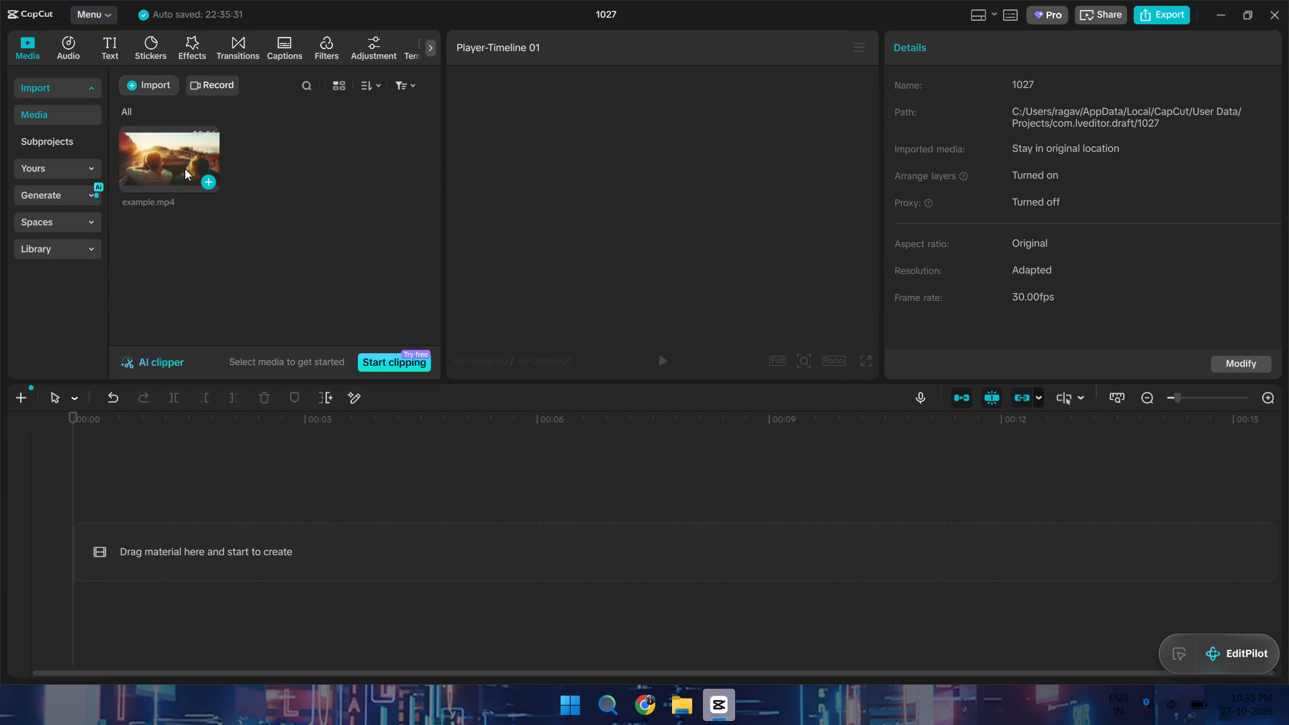
drag(170, 146, 144, 501)
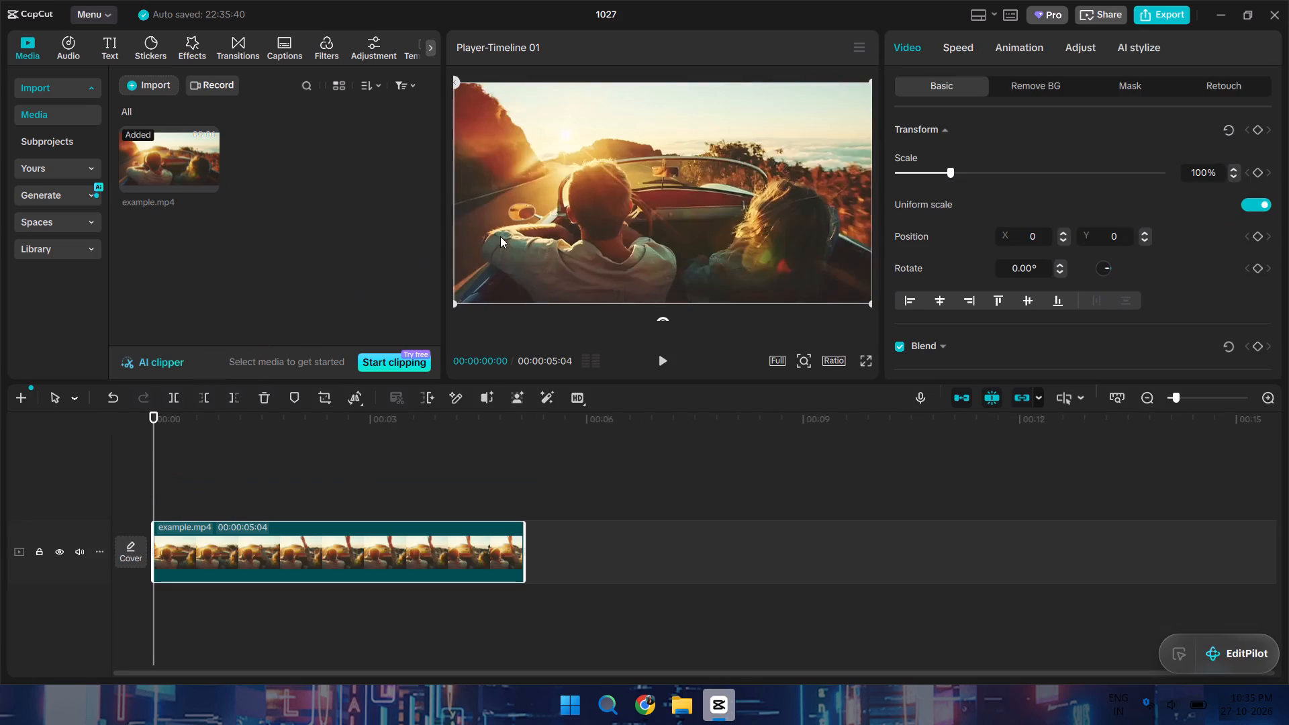
click(832, 361)
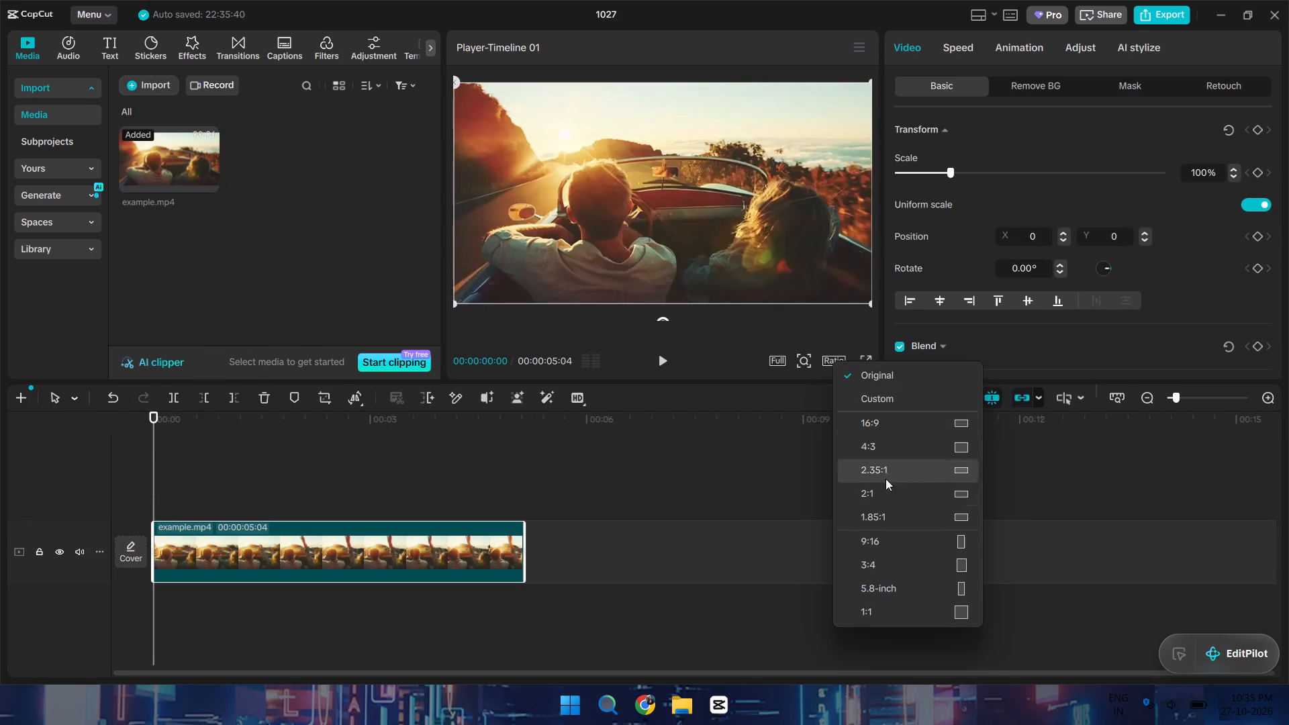
click(875, 548)
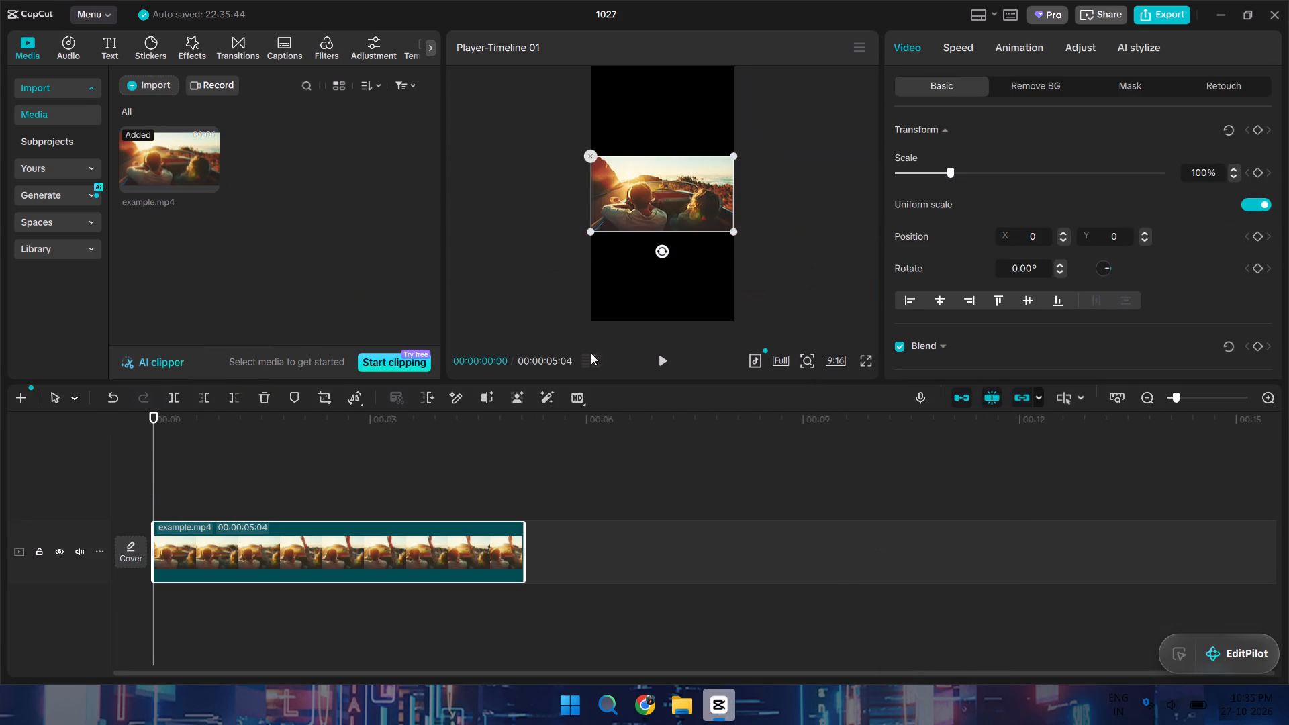
Trim the end of the example.mp4 clip to a length of about 00:00:01:22, and delete the clip from the timeline.
drag(521, 554, 277, 598)
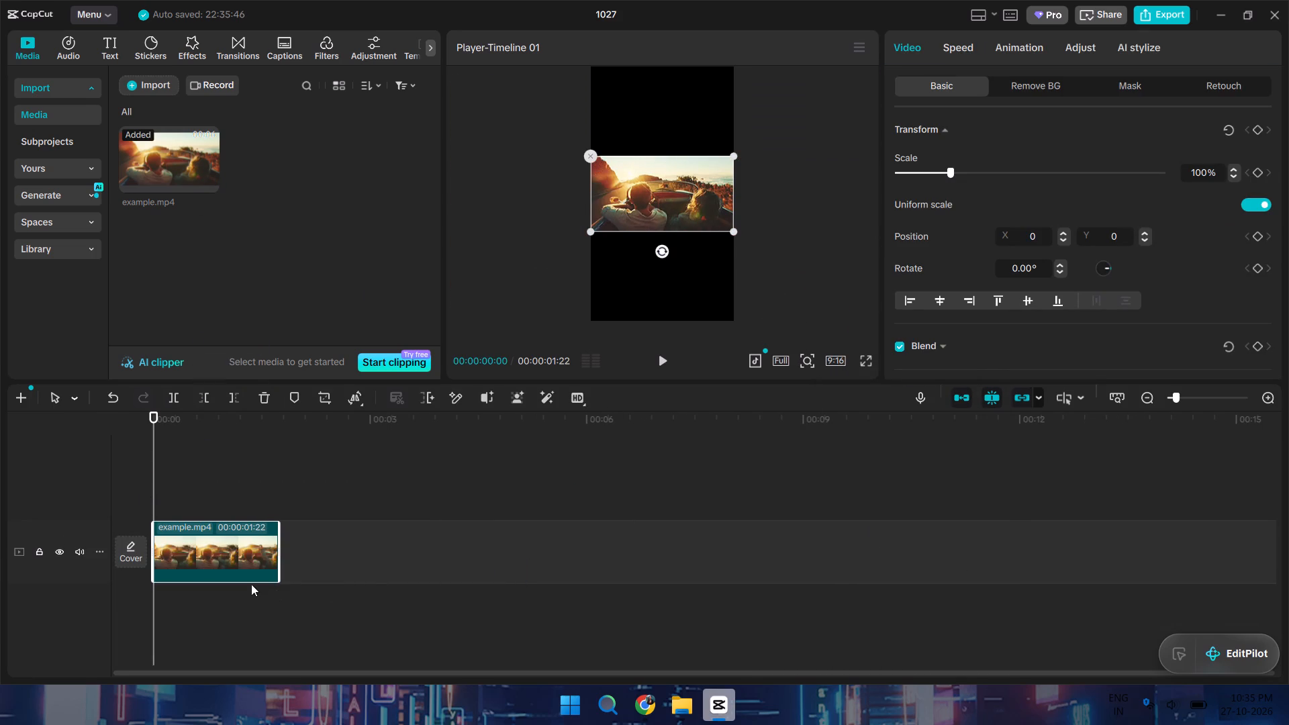
key(BackSpace)
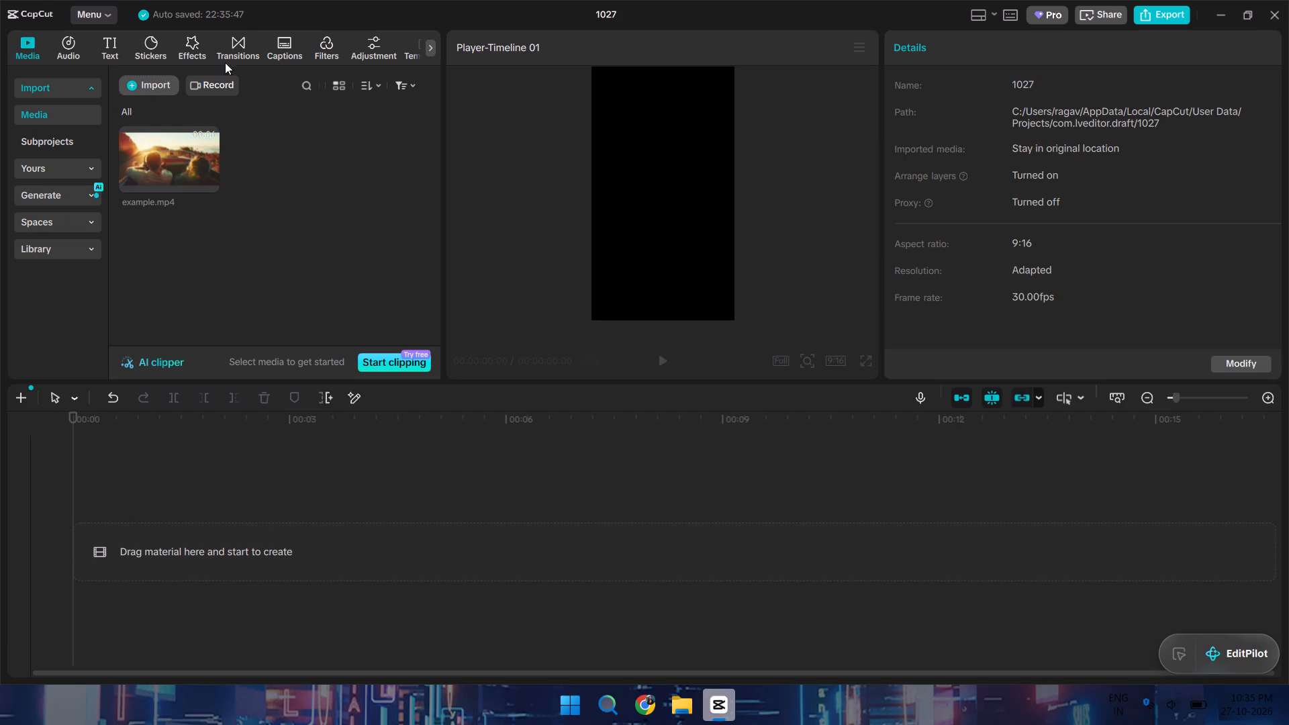
Widen the asset library area beside the player so that all its categories, through Templates and AI avatar, fit.
click(285, 39)
click(385, 48)
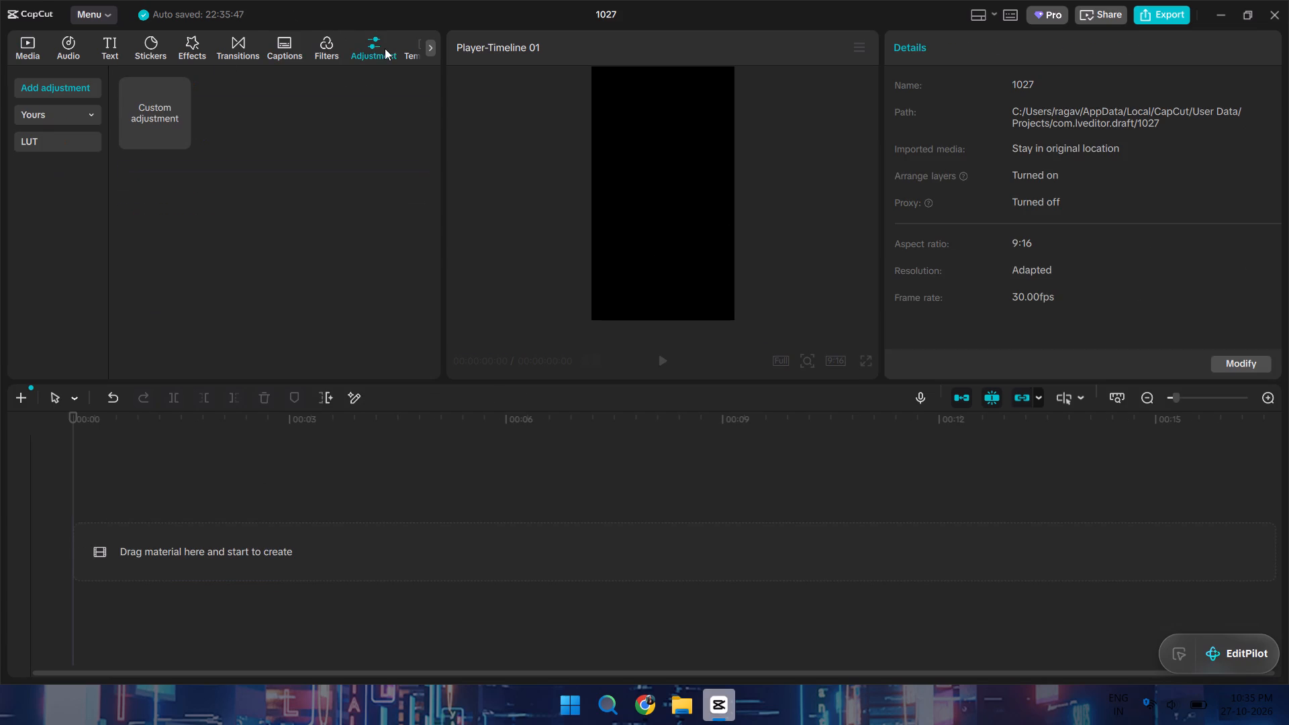
drag(431, 49, 447, 48)
drag(441, 95, 472, 97)
drag(442, 134, 625, 132)
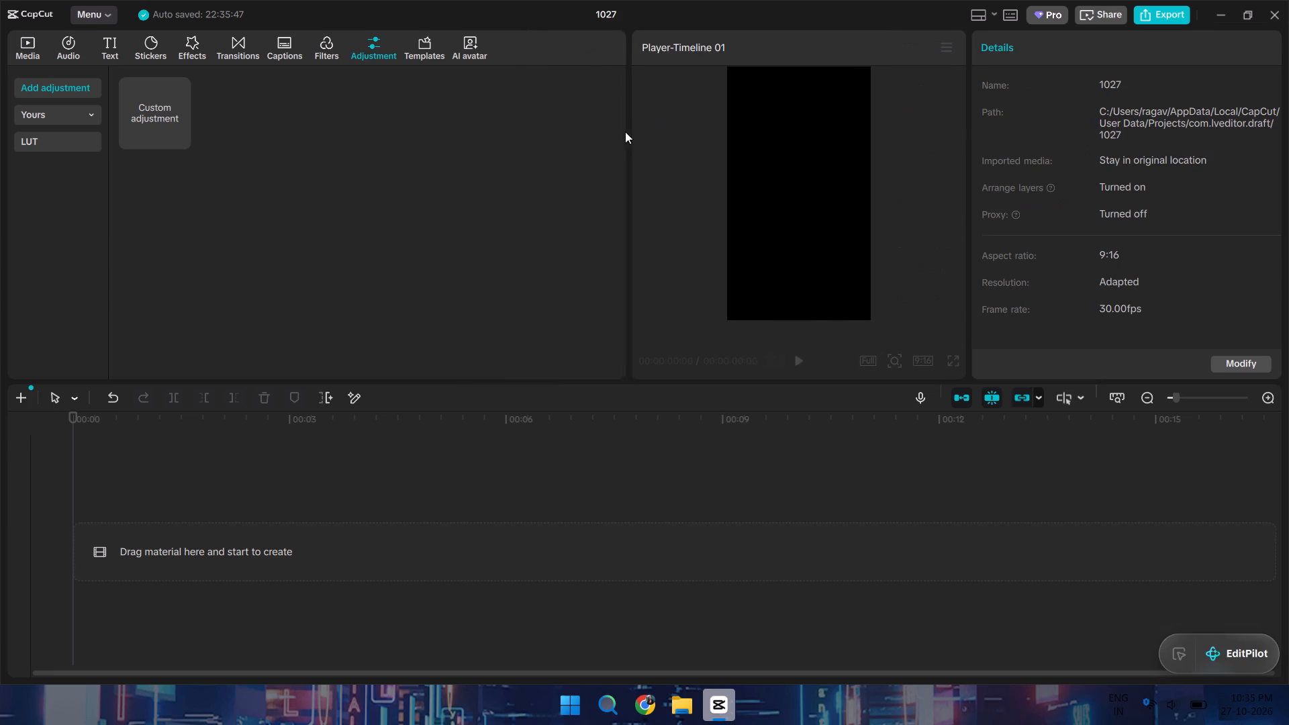
drag(625, 132, 495, 197)
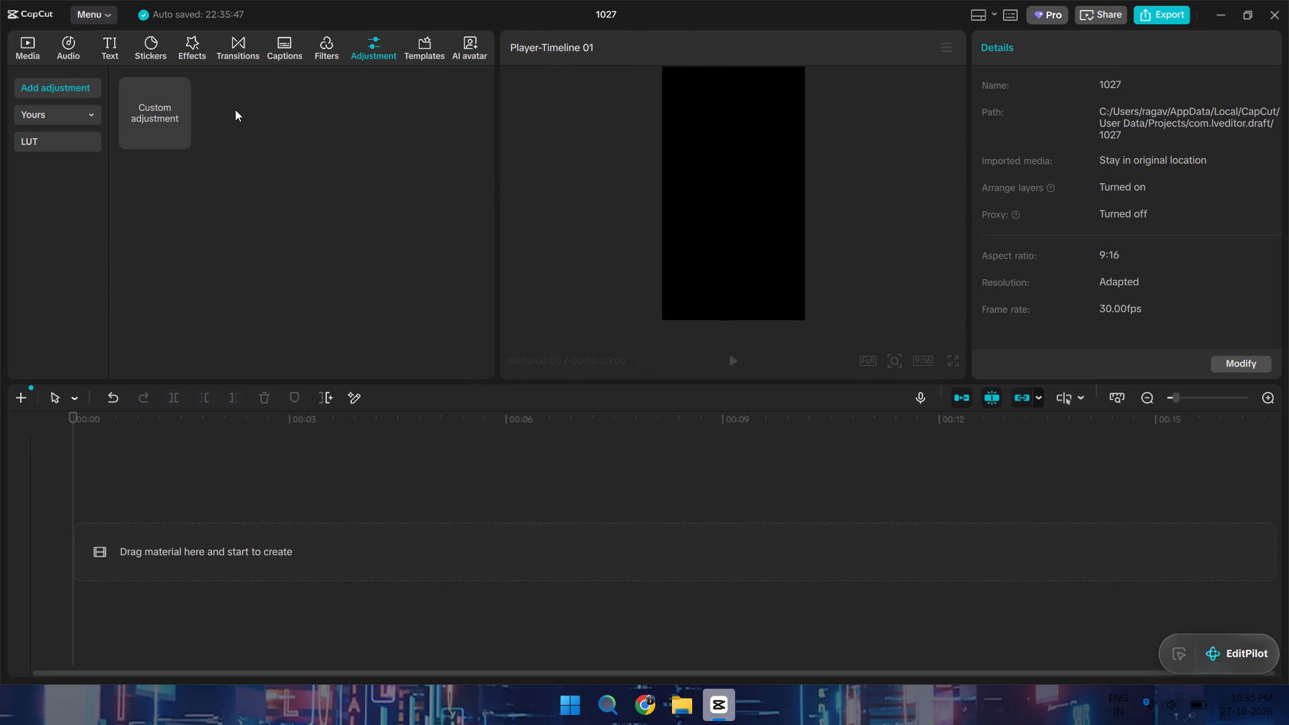
Examine the asset categories from Audio and Stickers through AI avatar, reload the transitions library, and return to the project media.
click(73, 44)
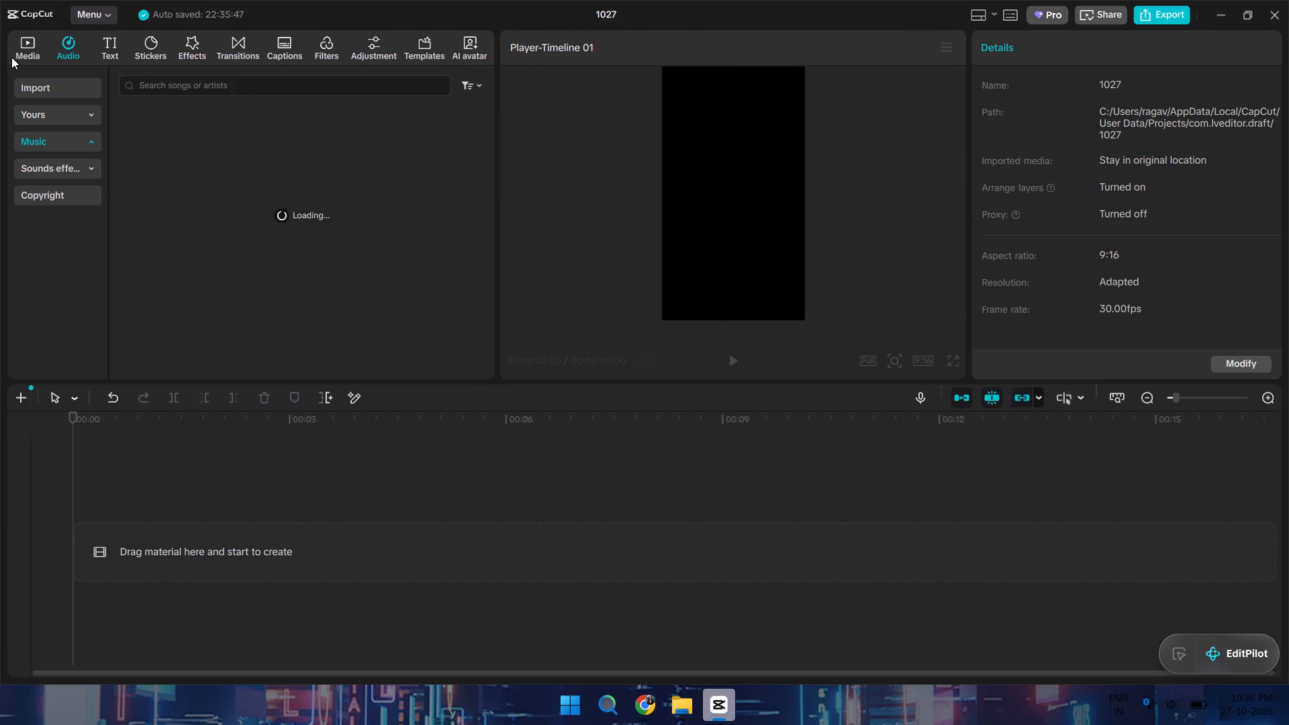
click(17, 49)
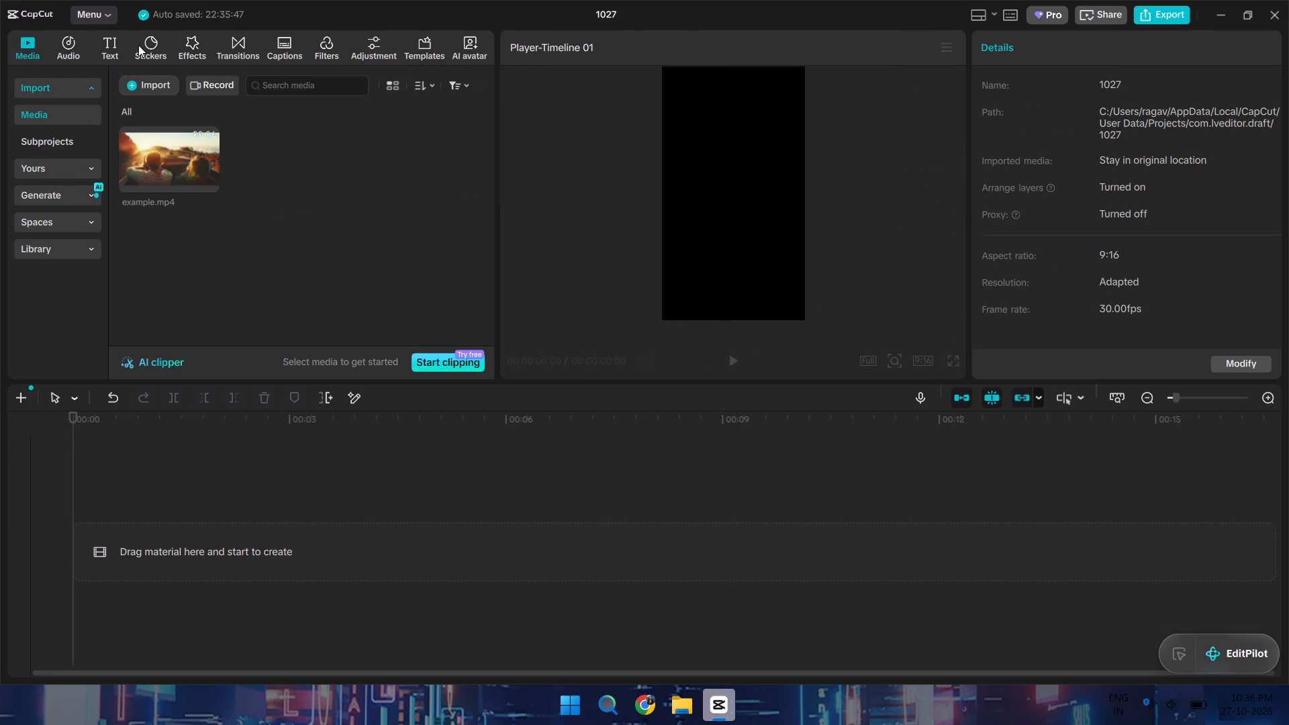
click(142, 44)
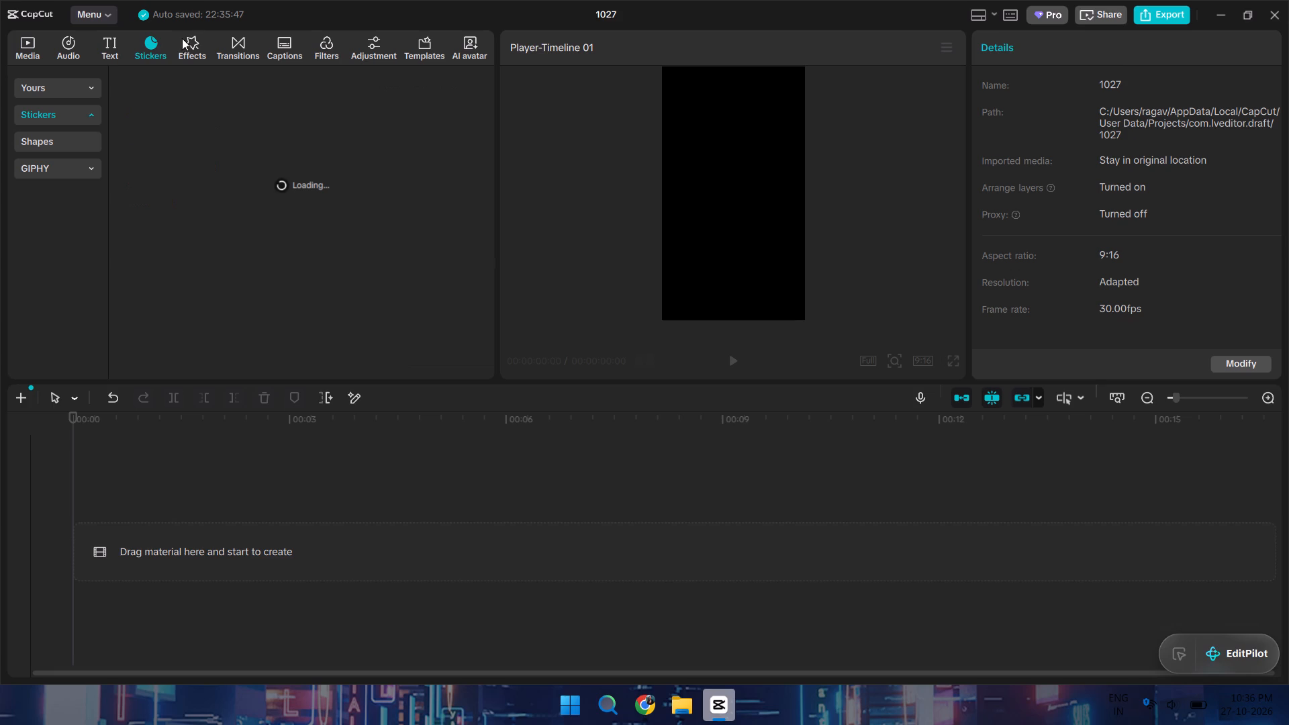
click(197, 50)
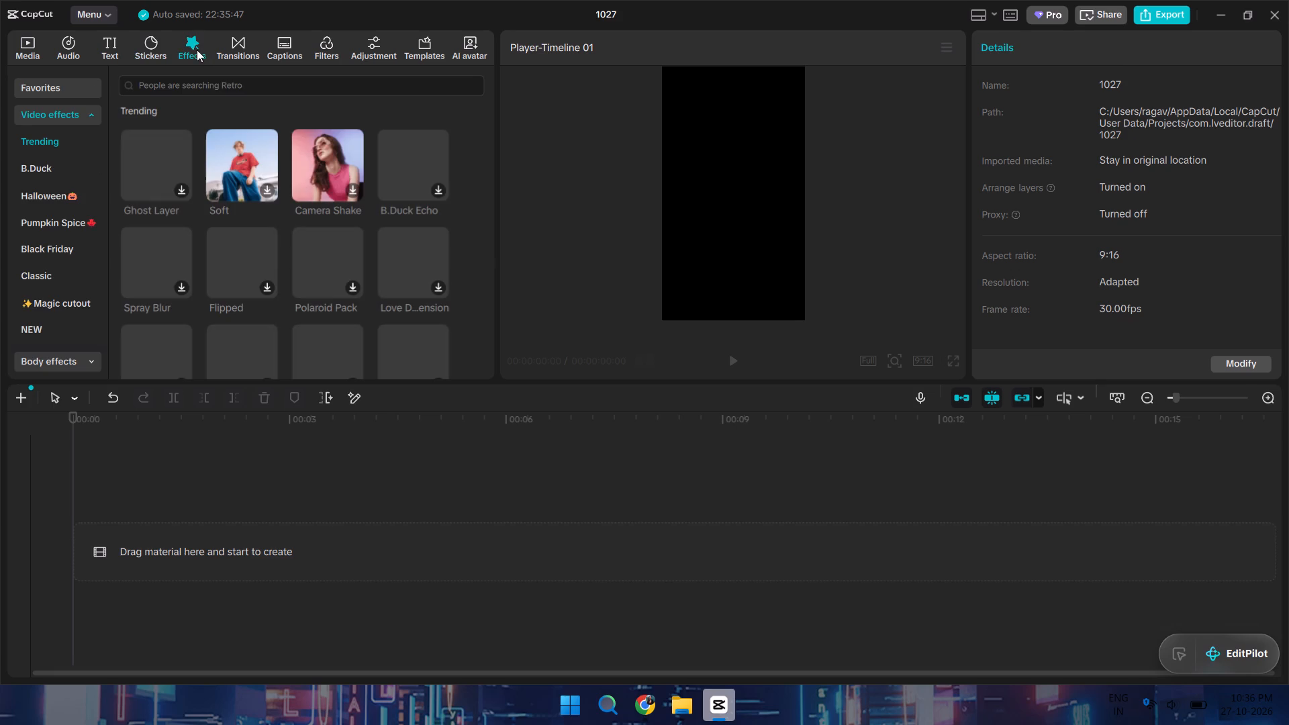
click(236, 54)
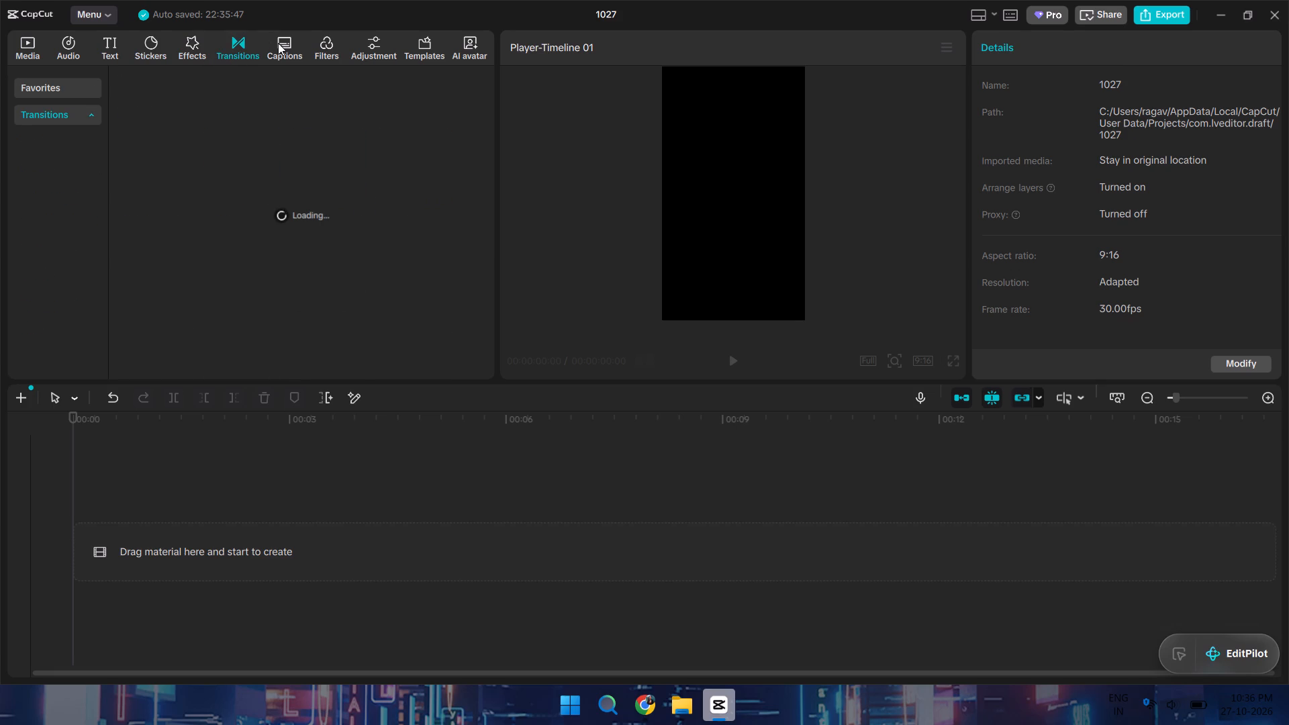
click(278, 43)
click(318, 46)
click(374, 50)
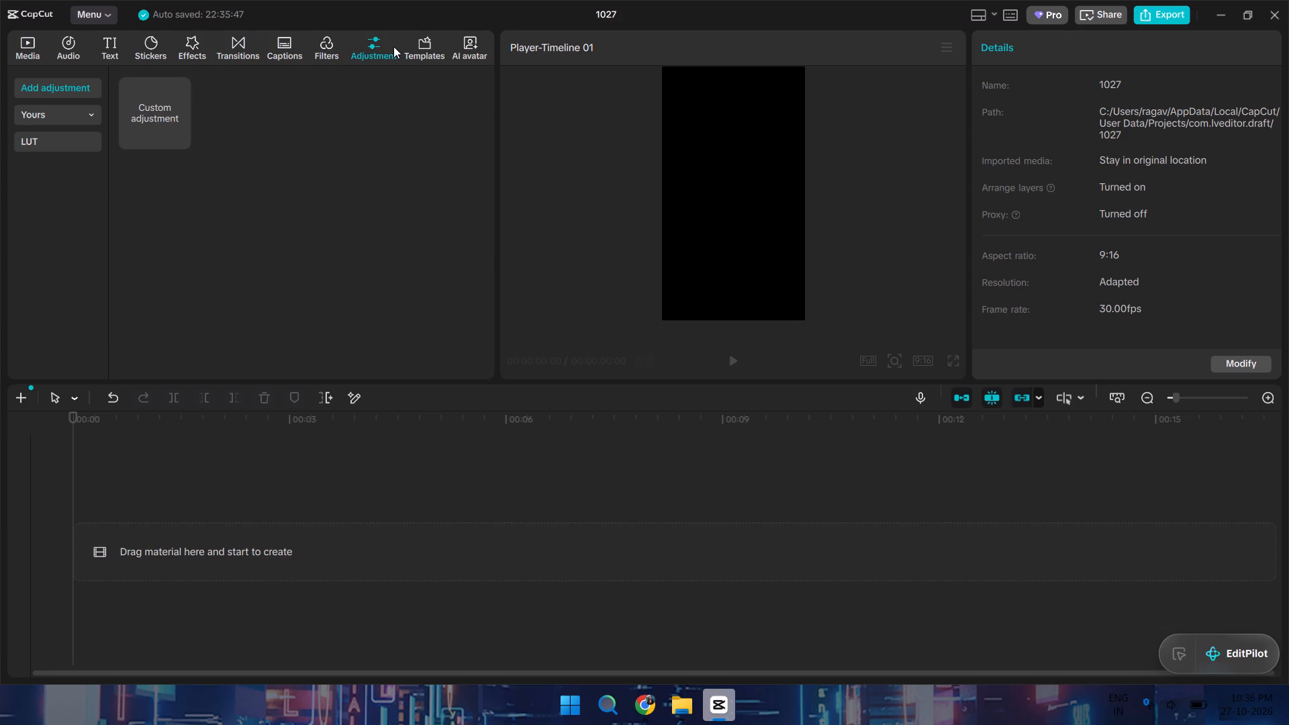
click(402, 47)
click(420, 46)
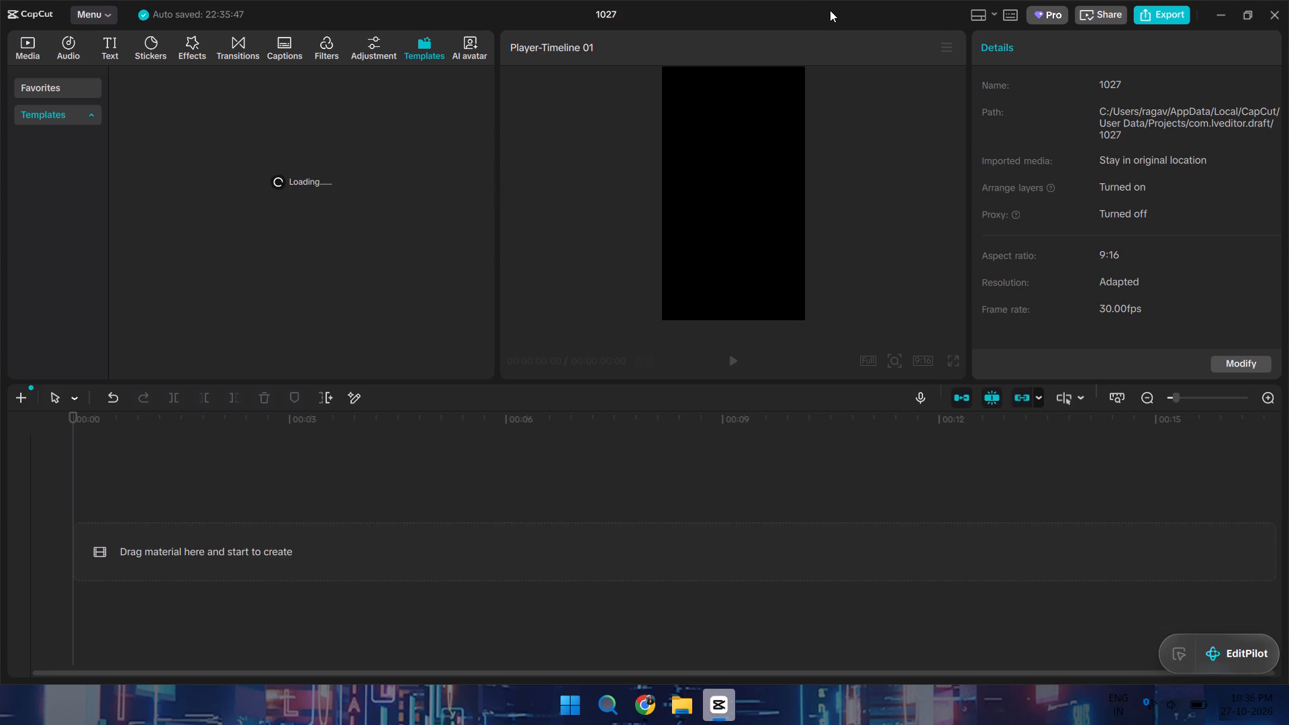
click(461, 44)
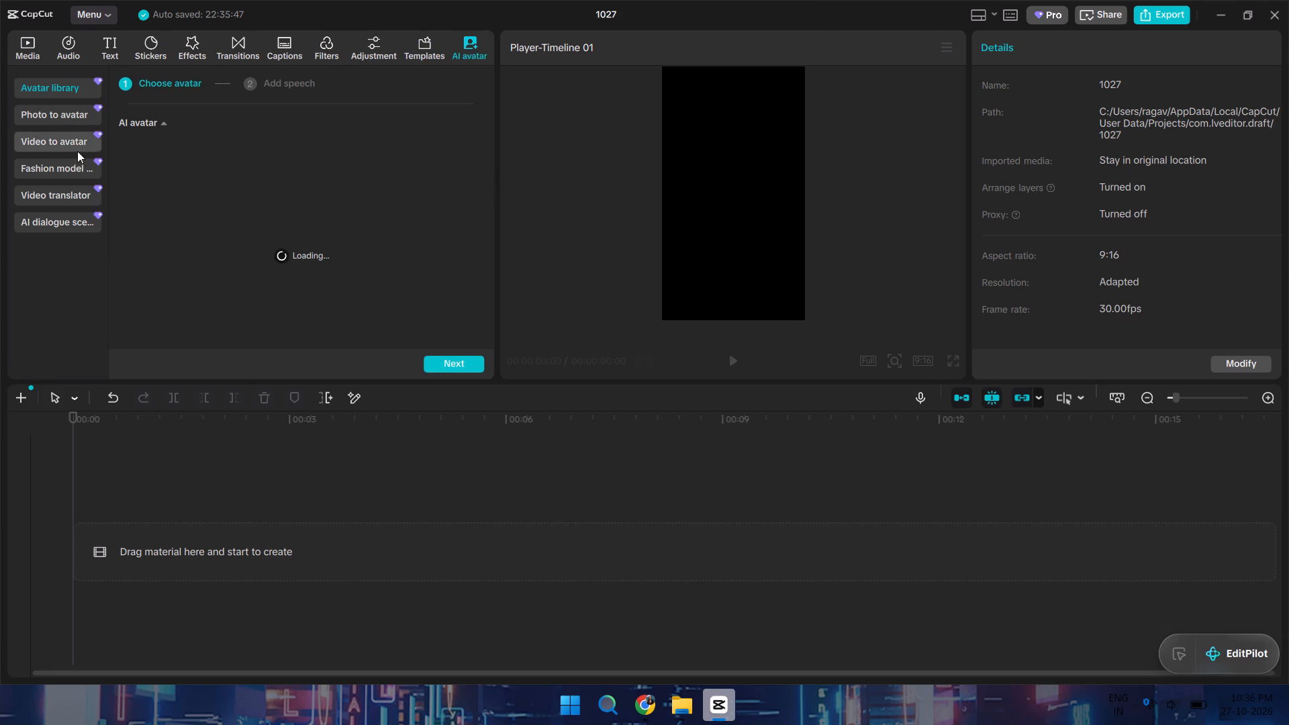
click(70, 118)
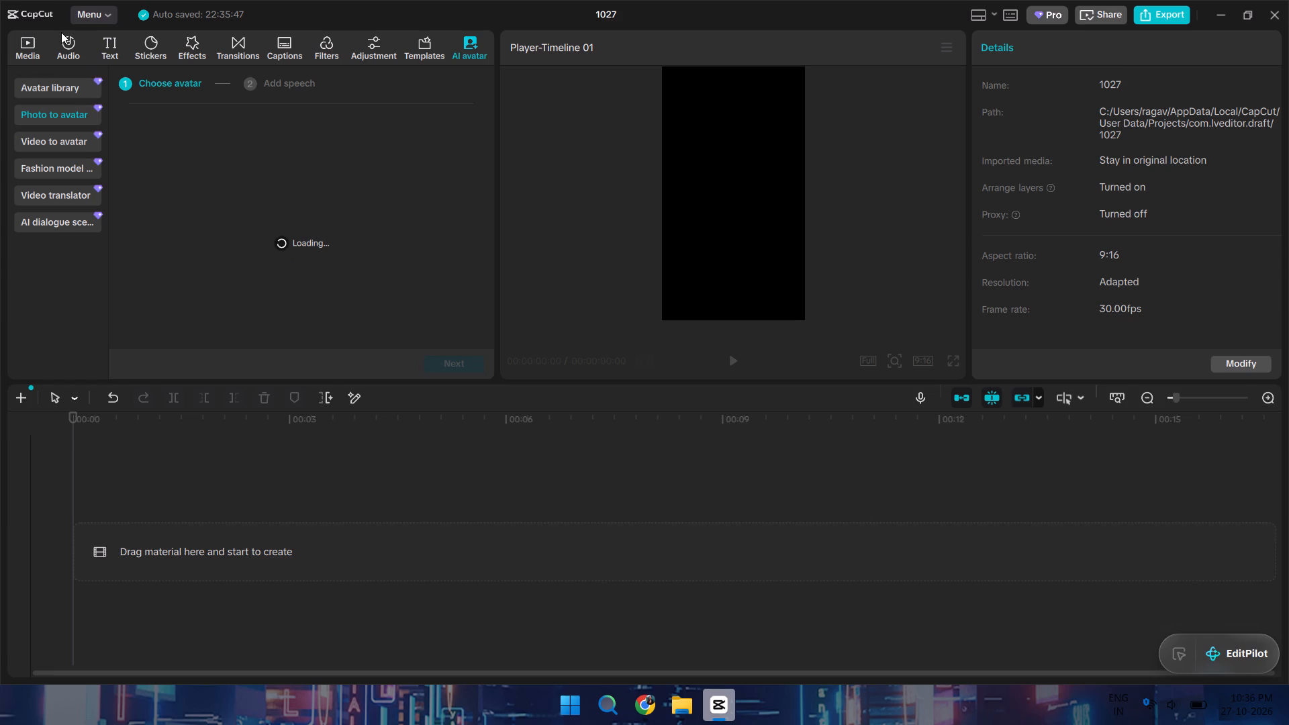
click(234, 56)
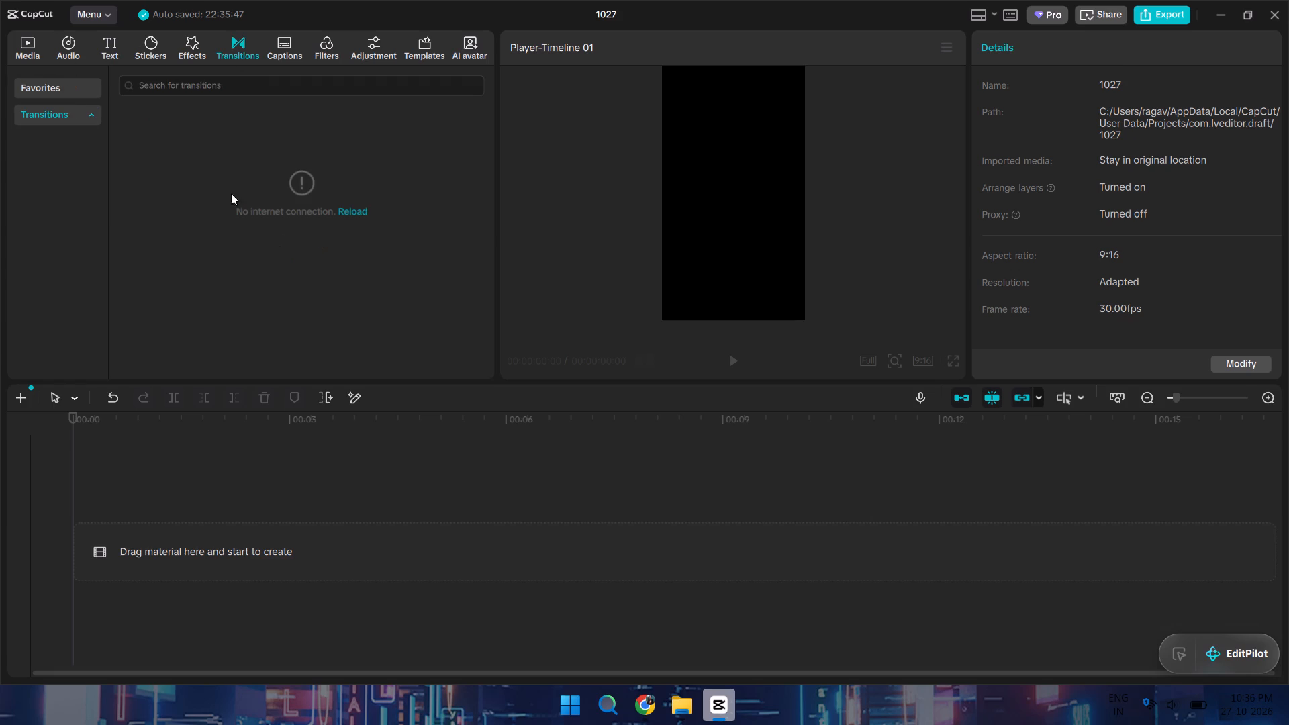
click(351, 213)
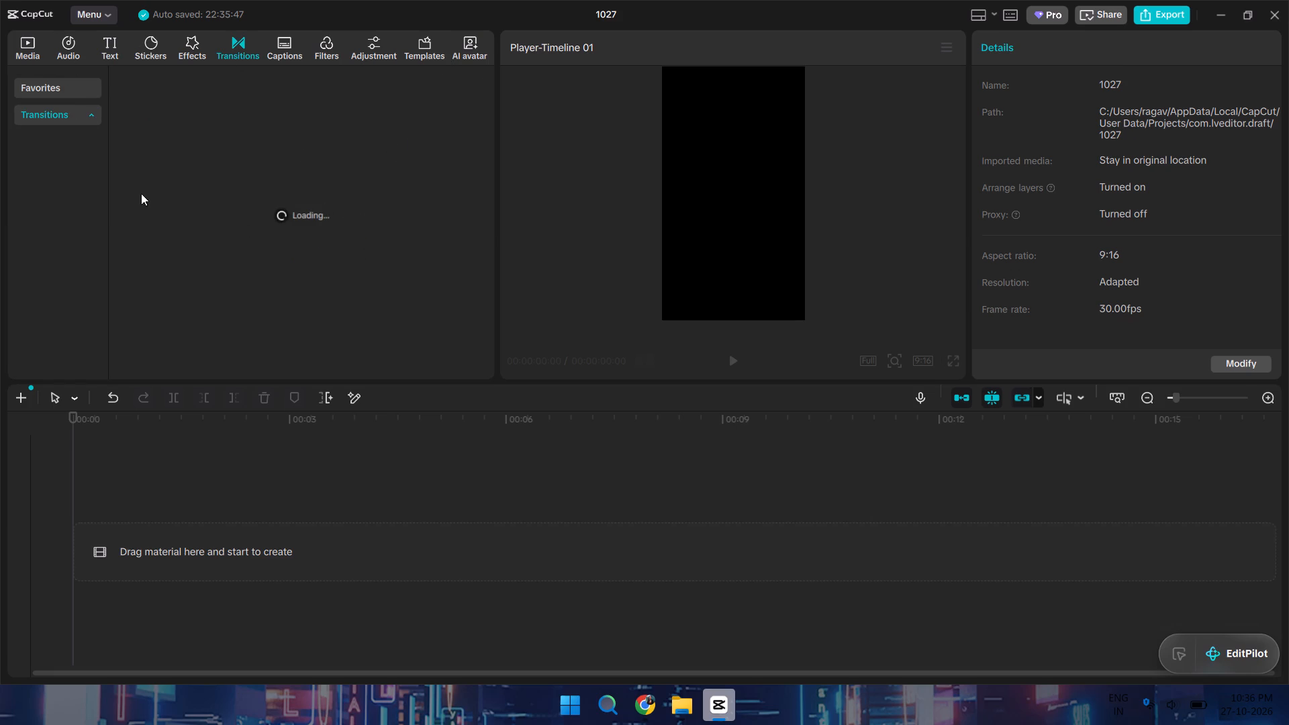
click(37, 45)
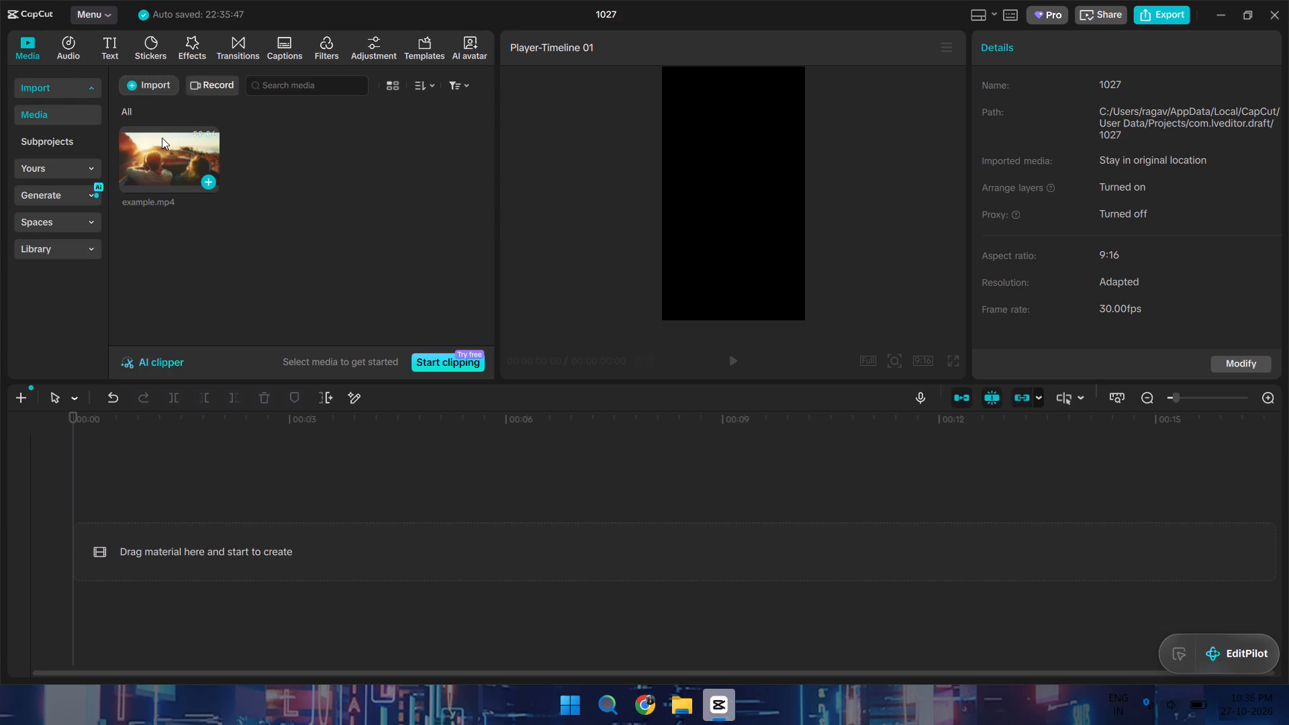
Delete example.mp4 from the project media.
right_click(162, 138)
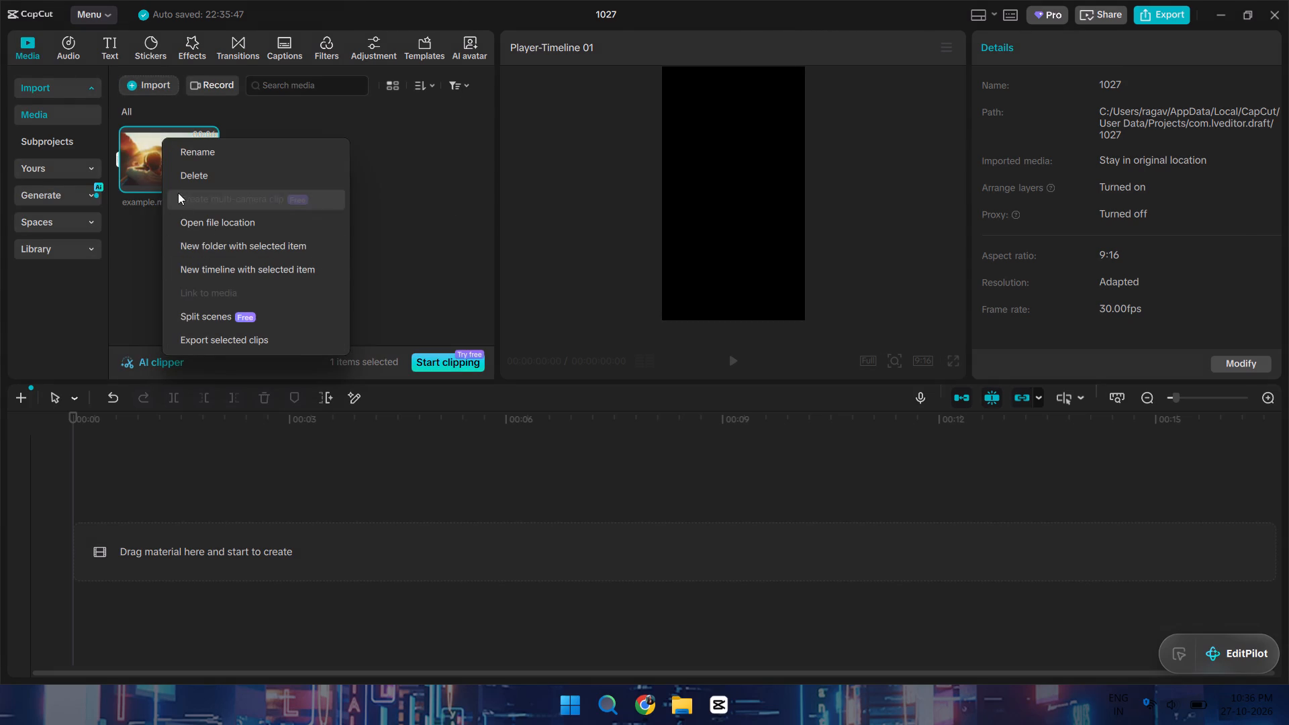
click(181, 173)
Import VID20261026202744.mp4 and VID20261026203002.mp4 from the Desktop's capcut folder into the project media.
click(234, 163)
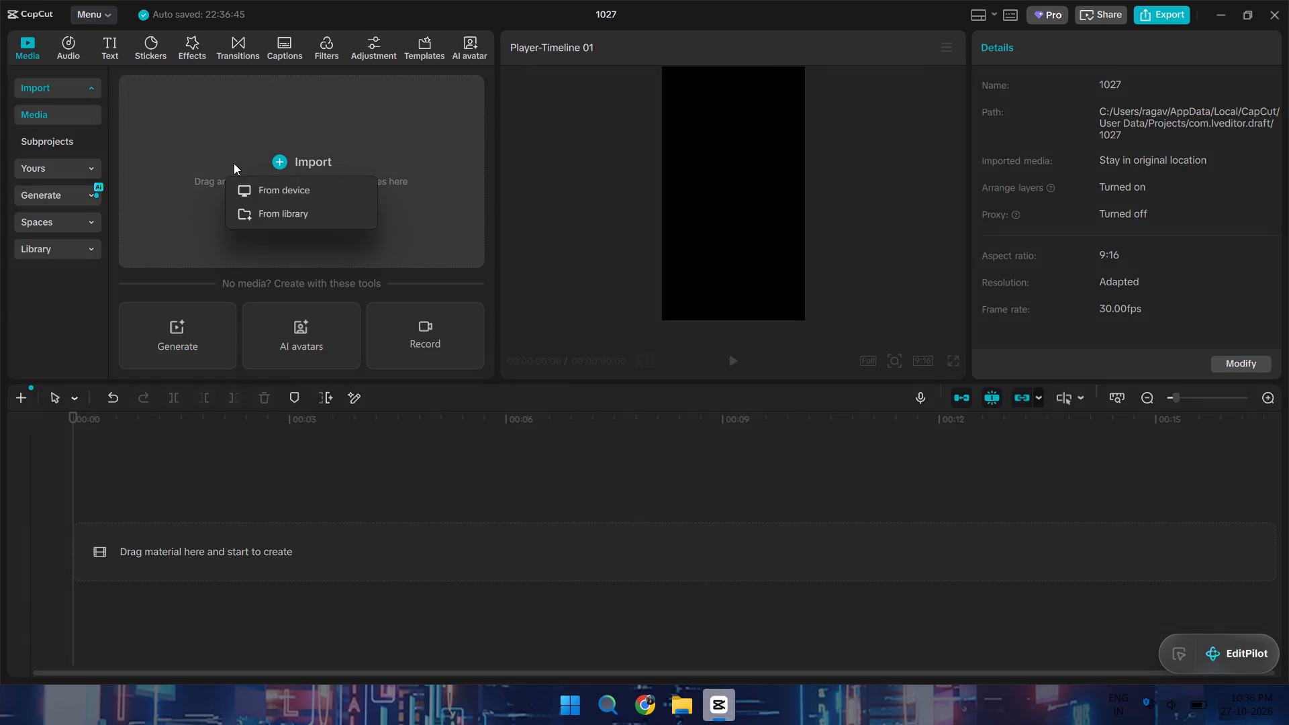
click(254, 188)
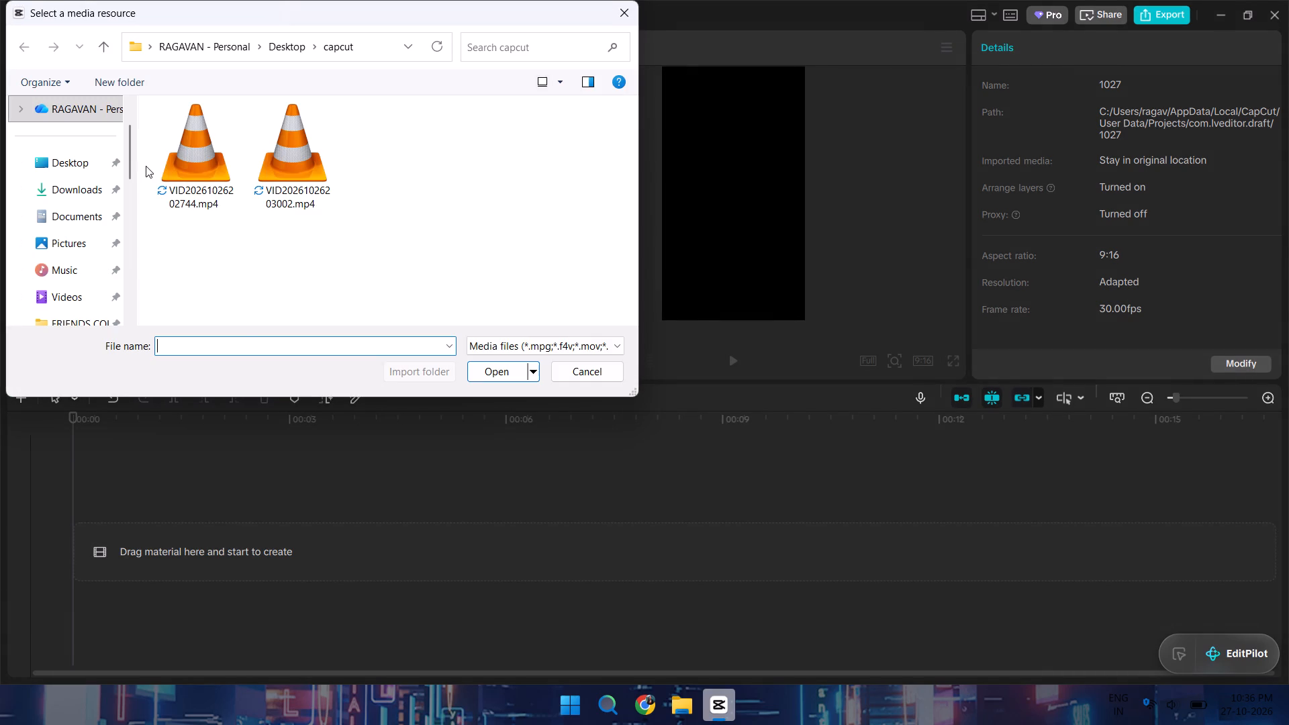
click(180, 147)
drag(324, 232, 228, 192)
click(480, 362)
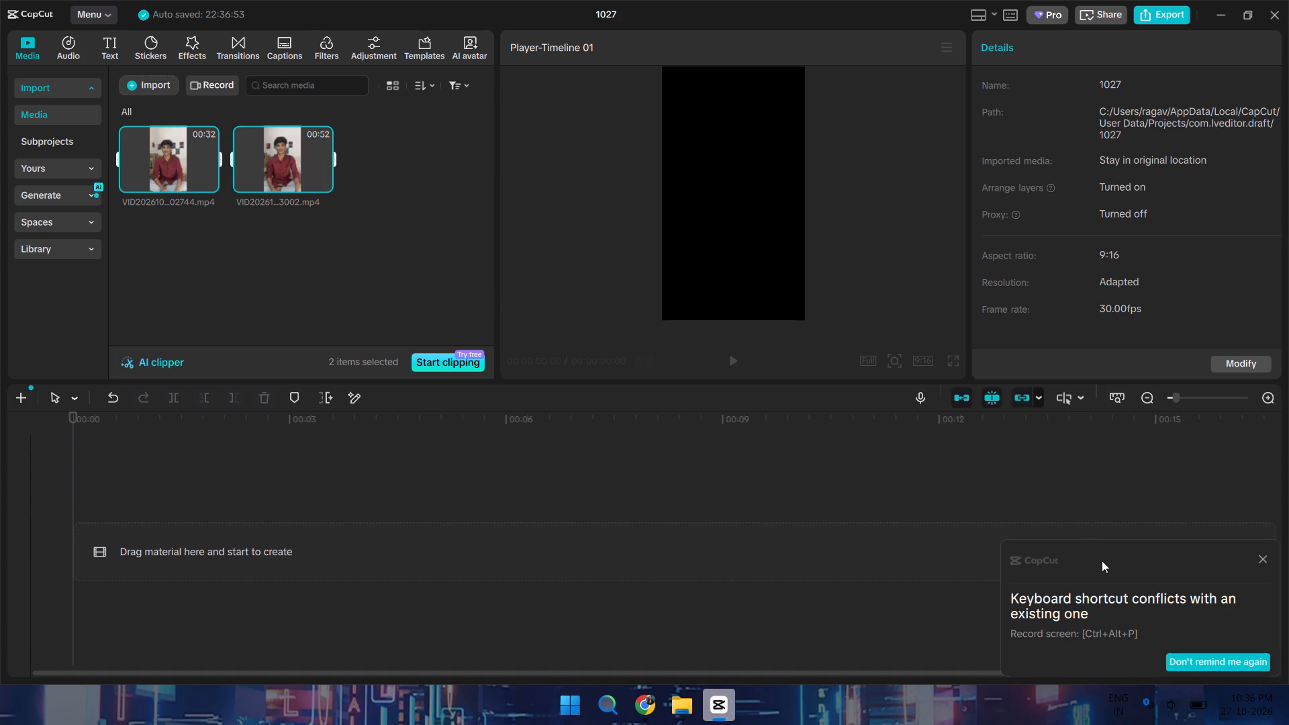
click(1259, 563)
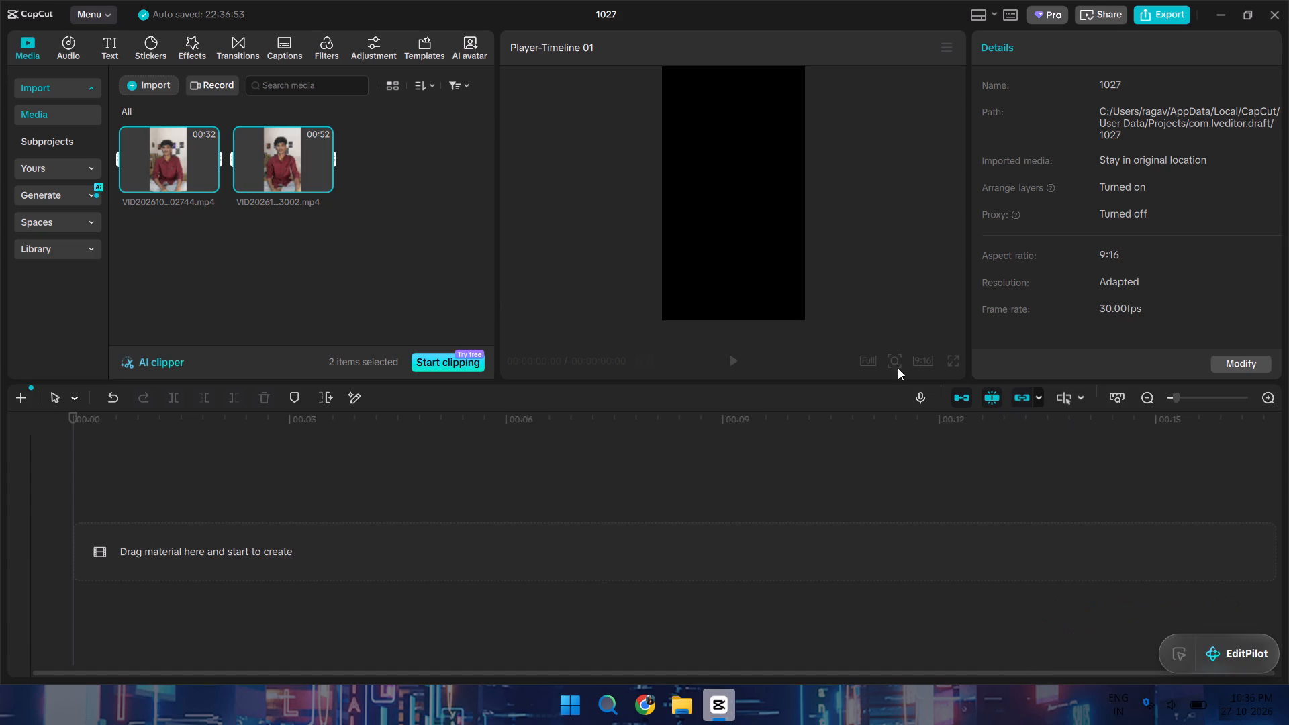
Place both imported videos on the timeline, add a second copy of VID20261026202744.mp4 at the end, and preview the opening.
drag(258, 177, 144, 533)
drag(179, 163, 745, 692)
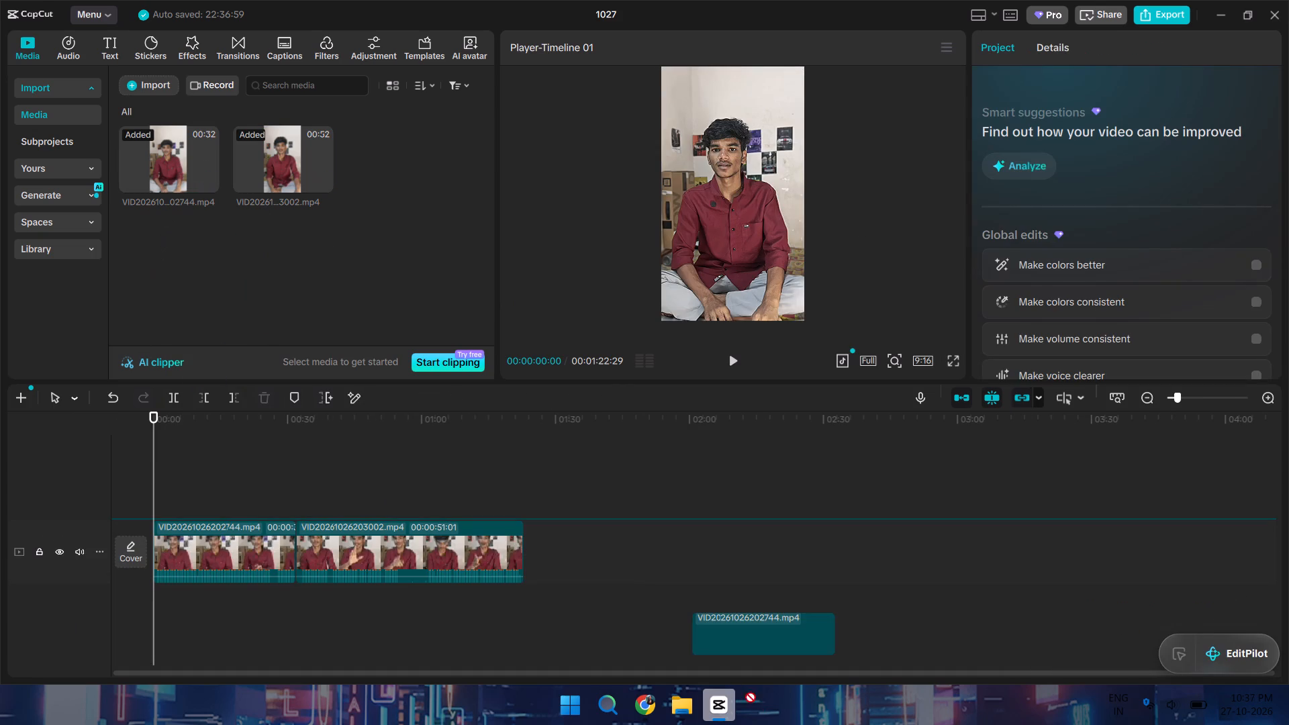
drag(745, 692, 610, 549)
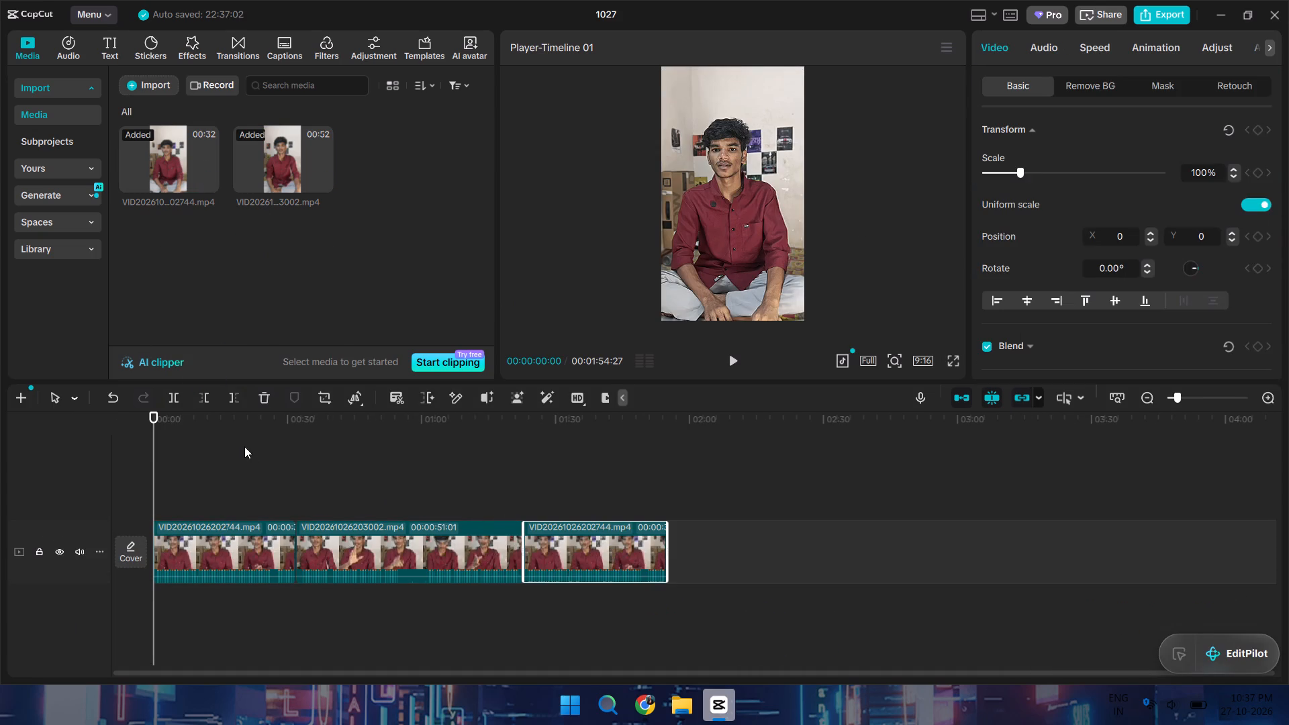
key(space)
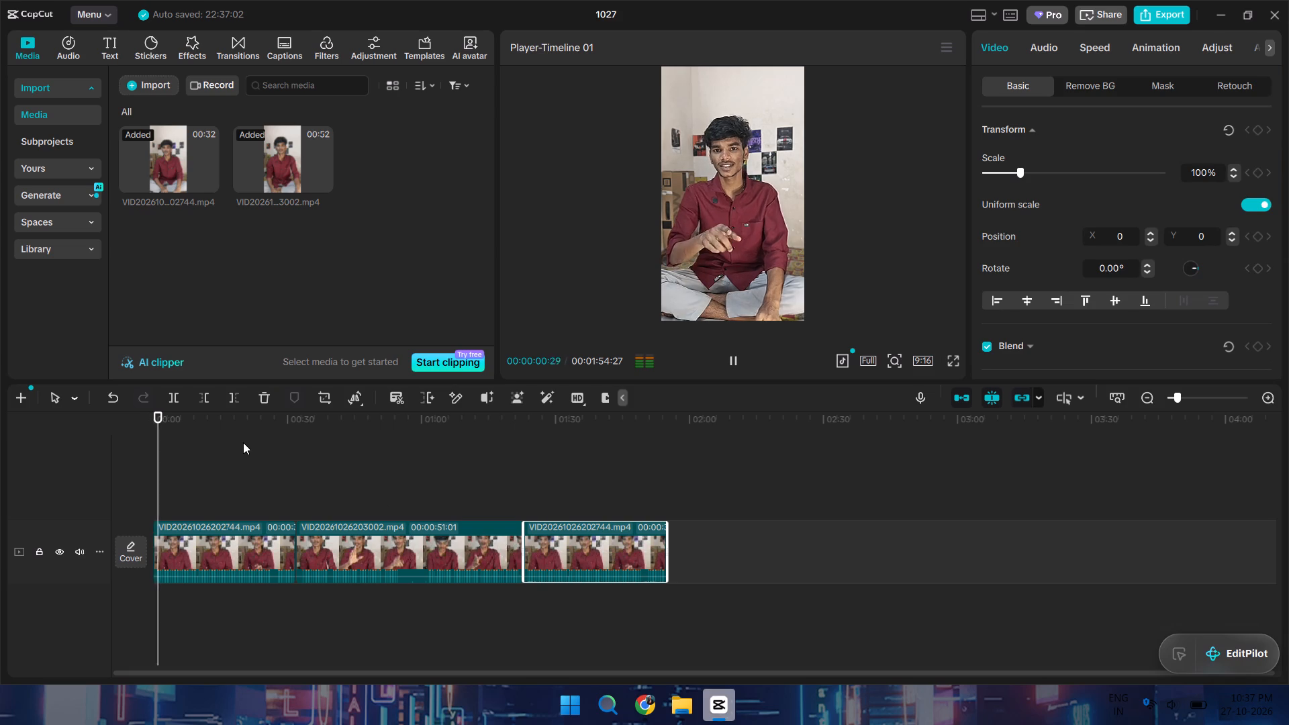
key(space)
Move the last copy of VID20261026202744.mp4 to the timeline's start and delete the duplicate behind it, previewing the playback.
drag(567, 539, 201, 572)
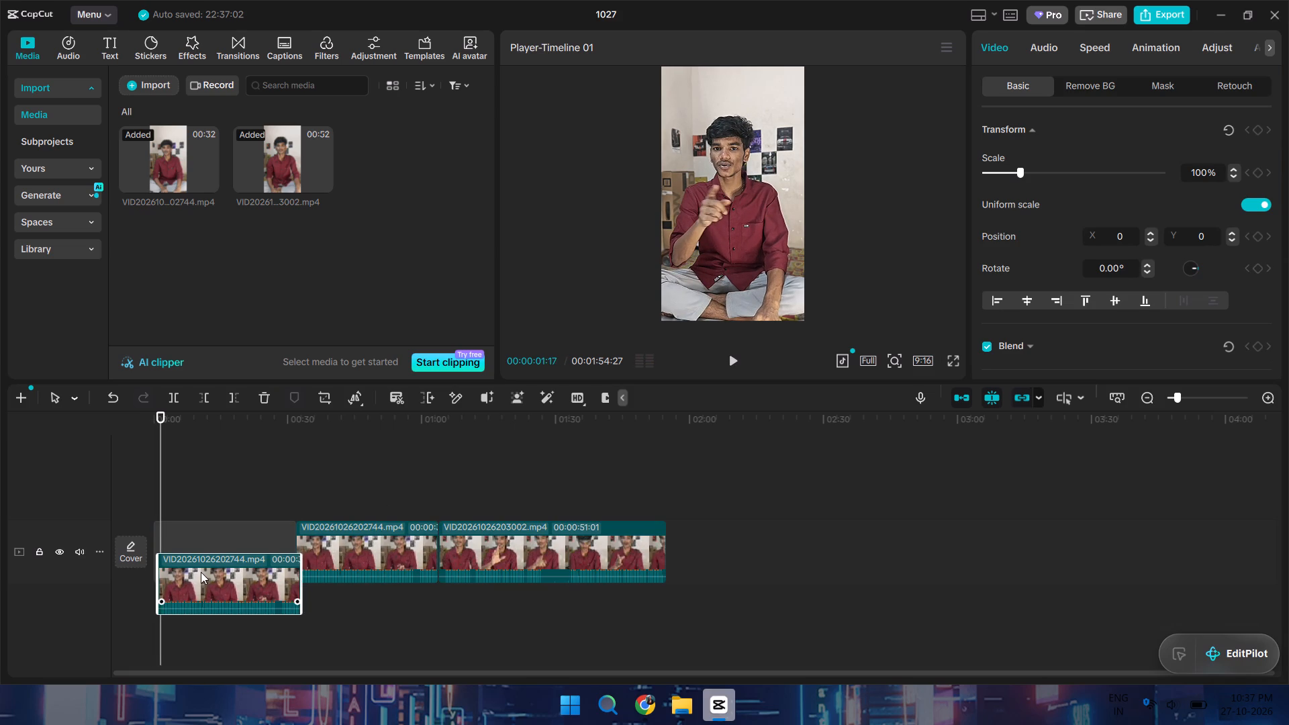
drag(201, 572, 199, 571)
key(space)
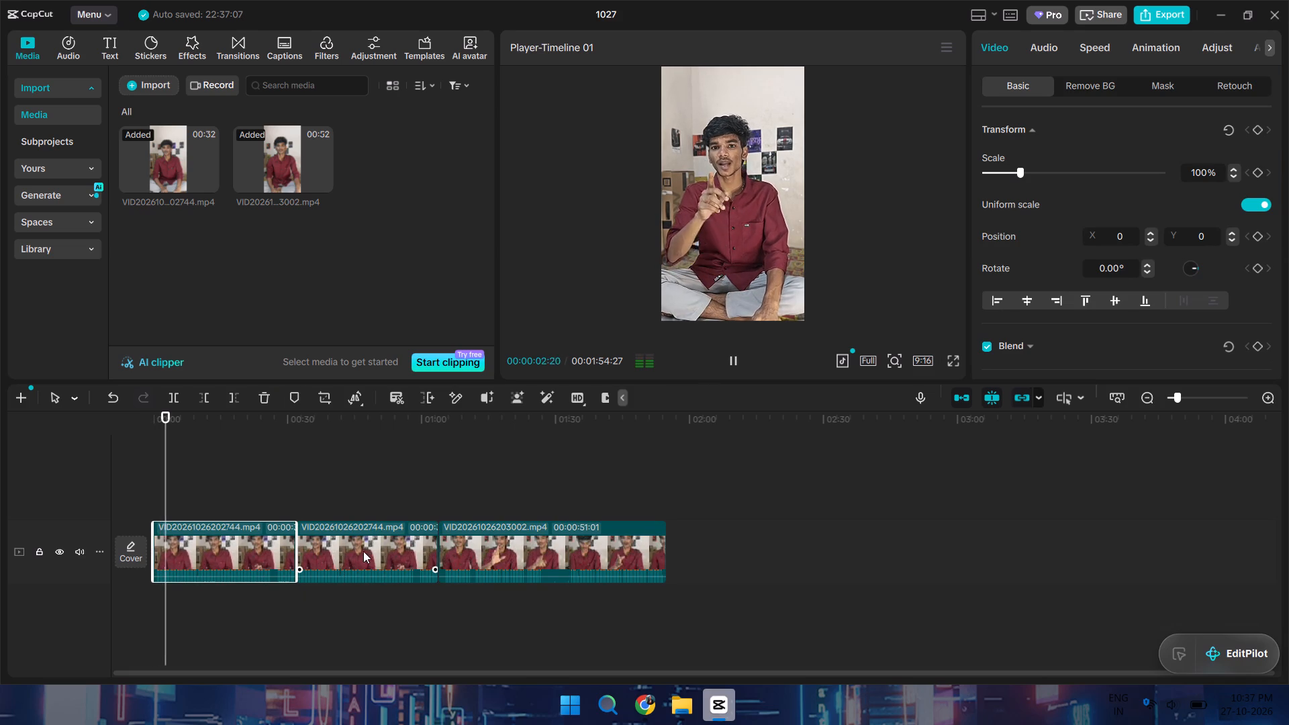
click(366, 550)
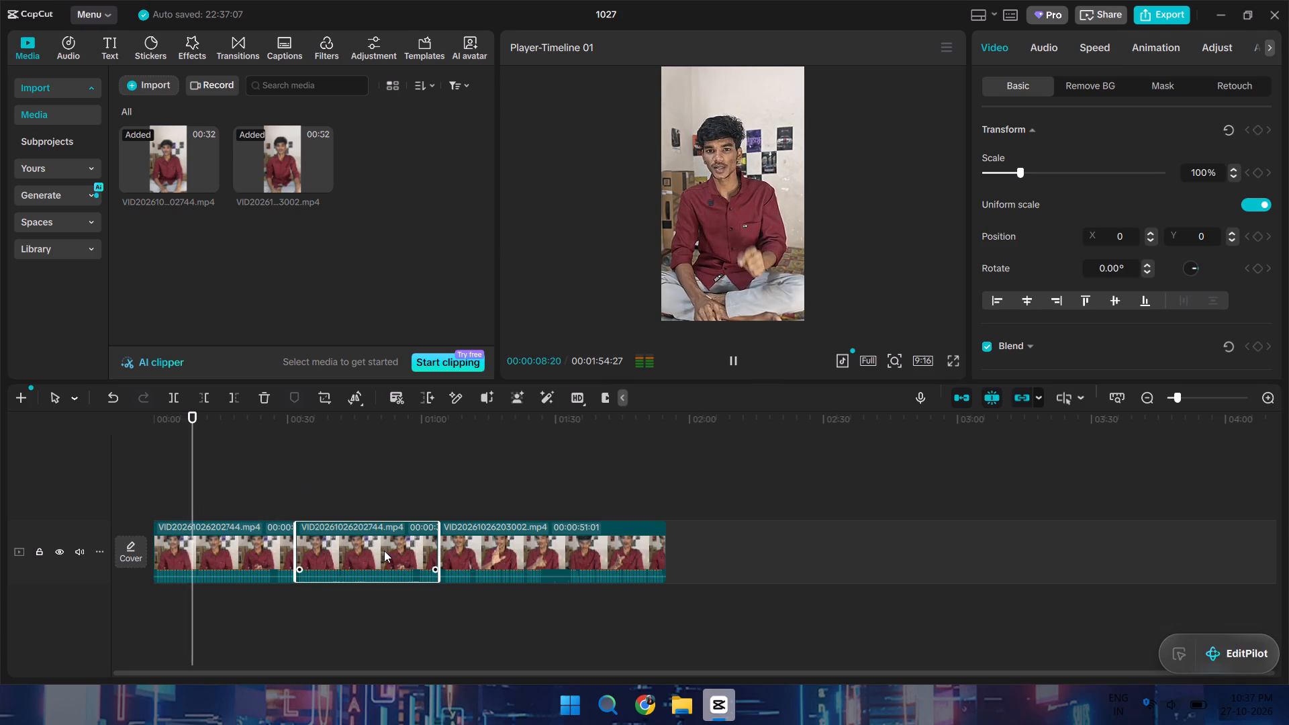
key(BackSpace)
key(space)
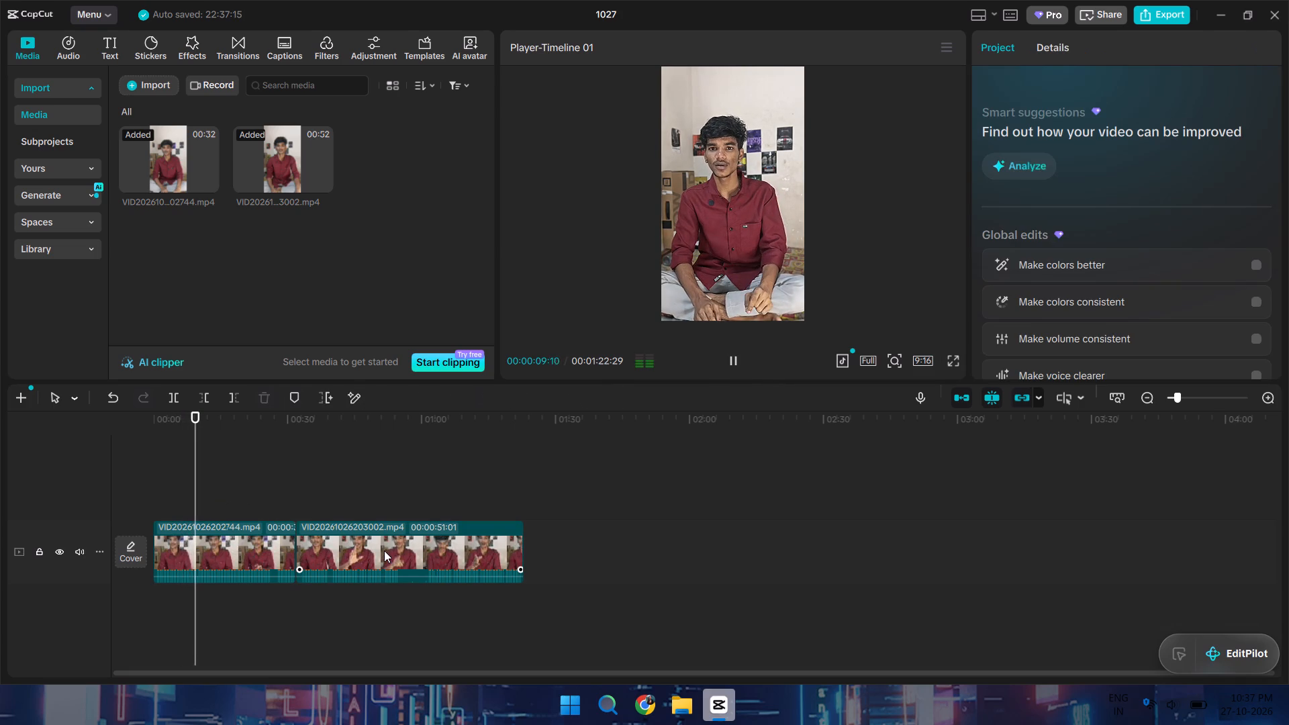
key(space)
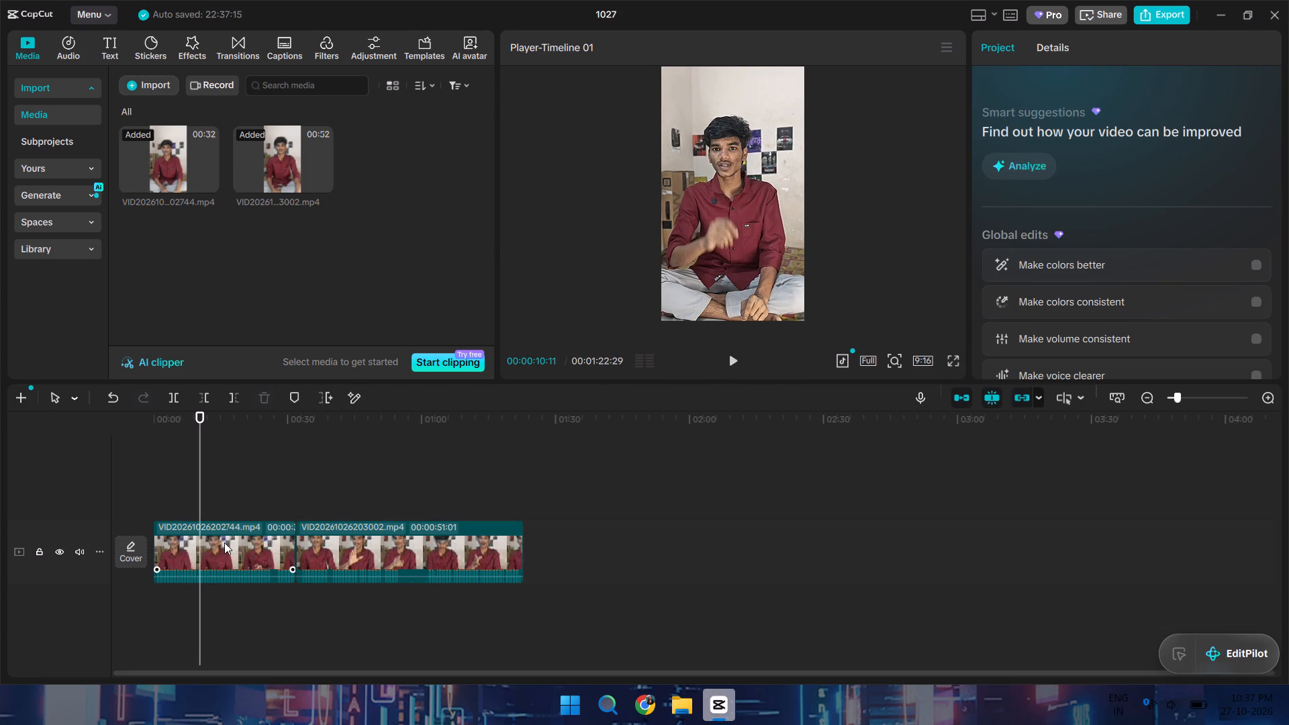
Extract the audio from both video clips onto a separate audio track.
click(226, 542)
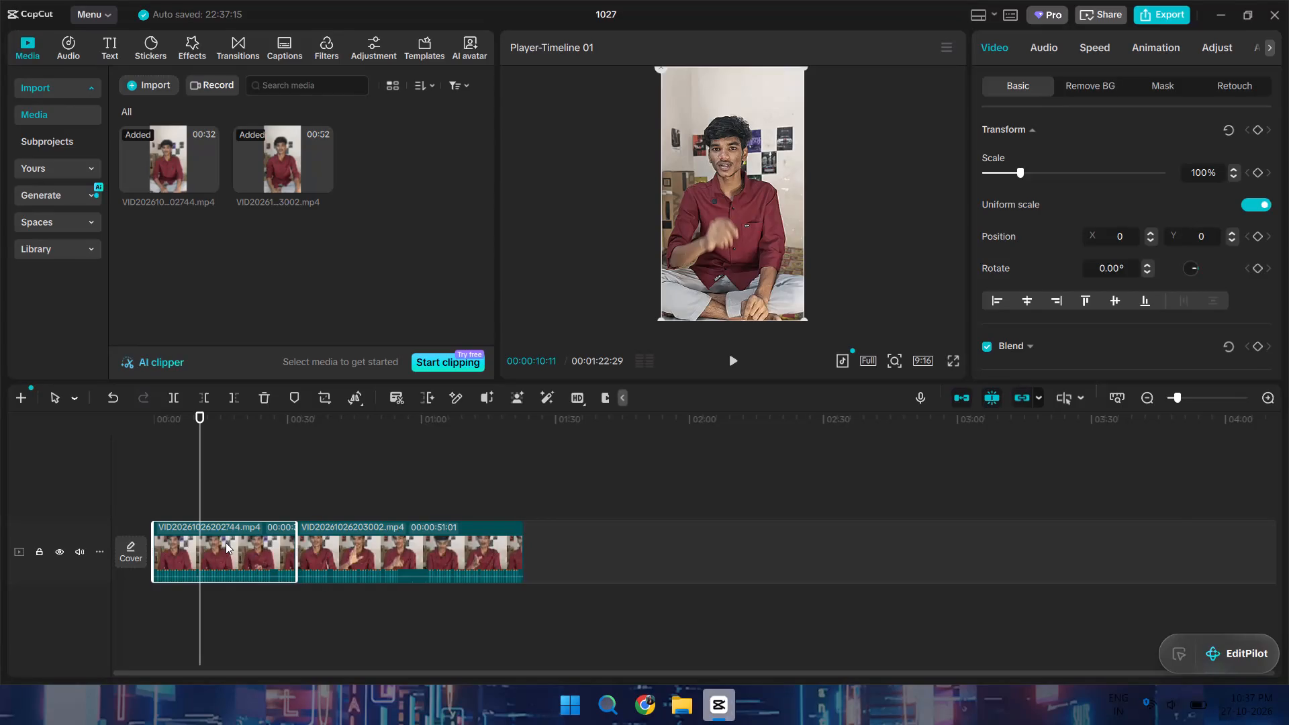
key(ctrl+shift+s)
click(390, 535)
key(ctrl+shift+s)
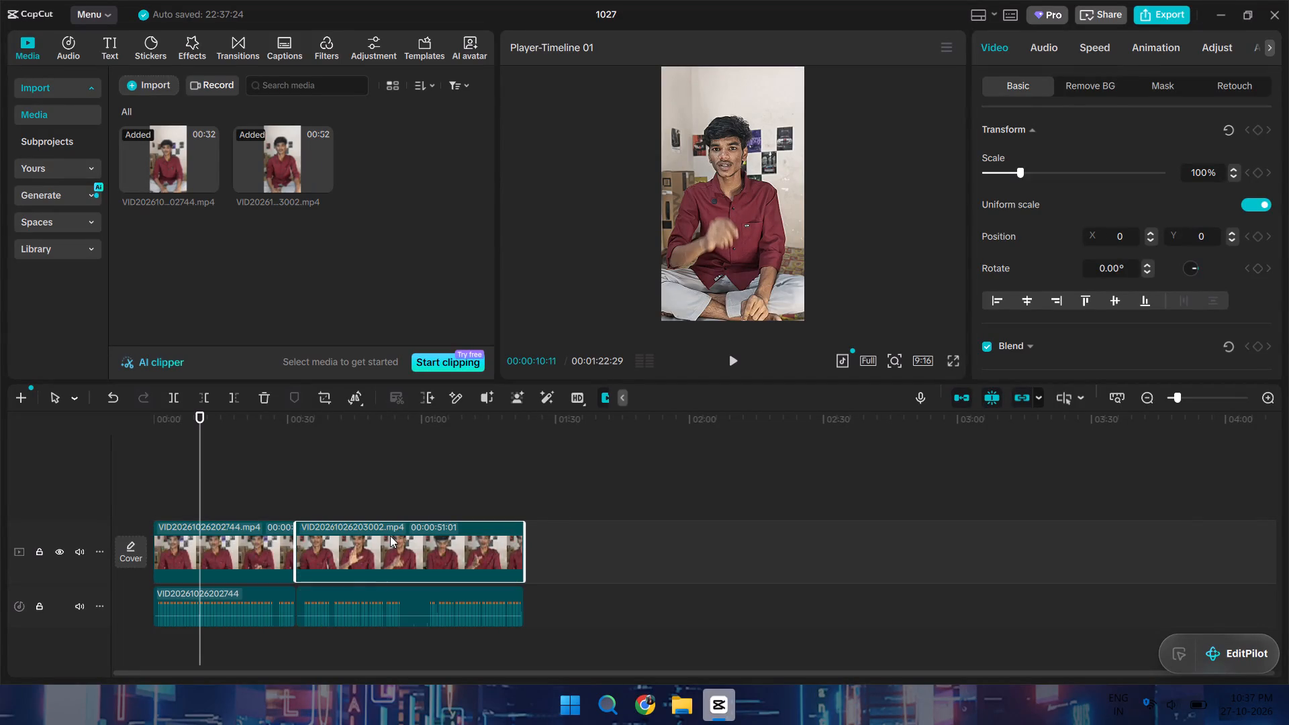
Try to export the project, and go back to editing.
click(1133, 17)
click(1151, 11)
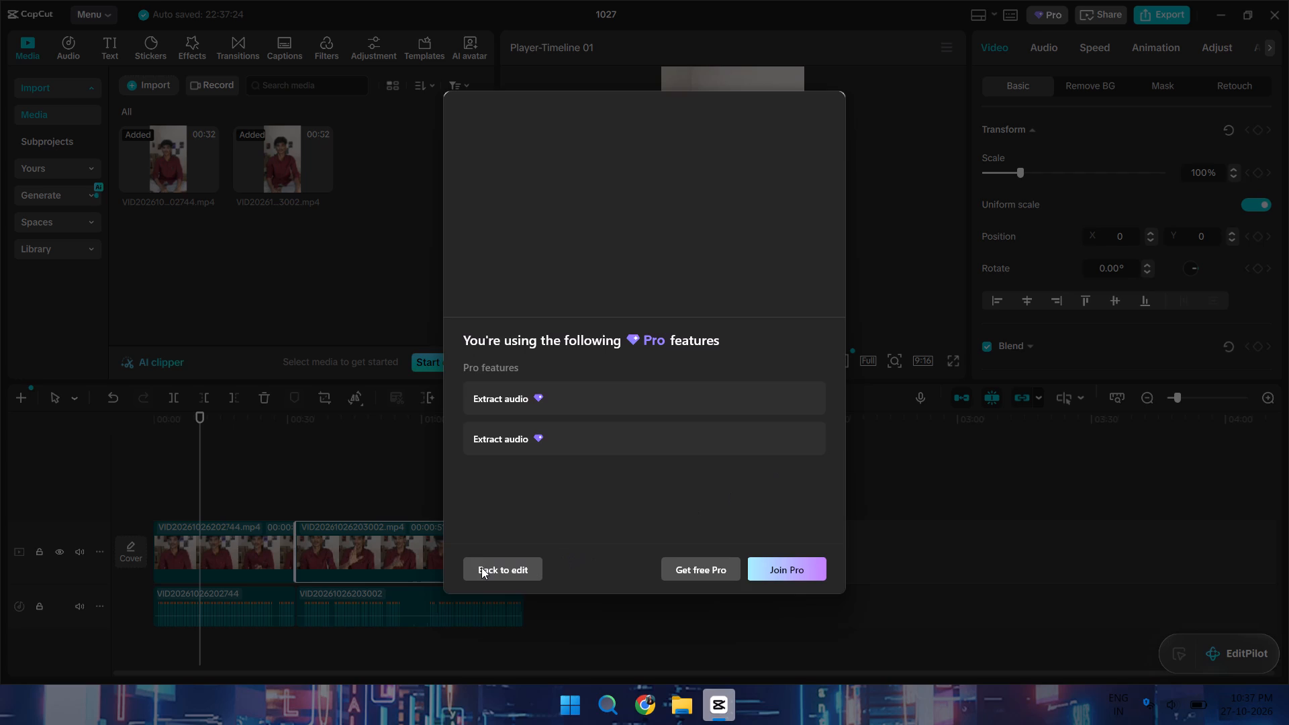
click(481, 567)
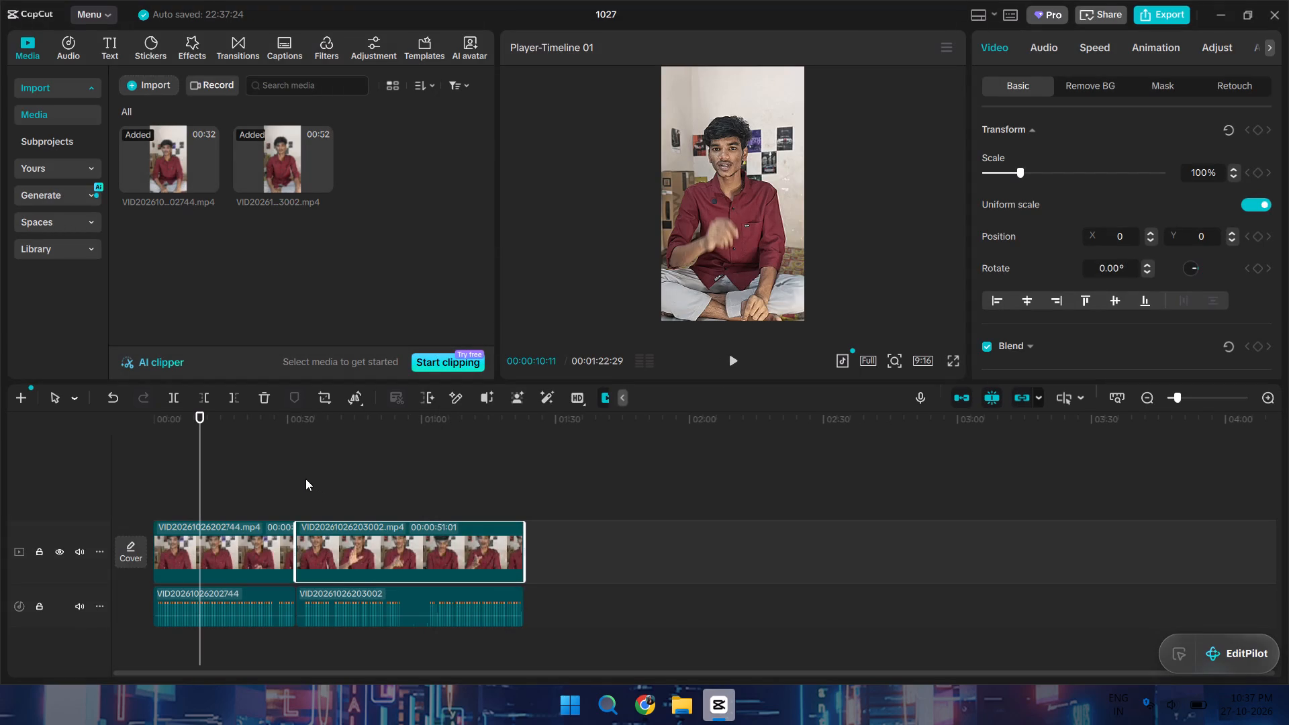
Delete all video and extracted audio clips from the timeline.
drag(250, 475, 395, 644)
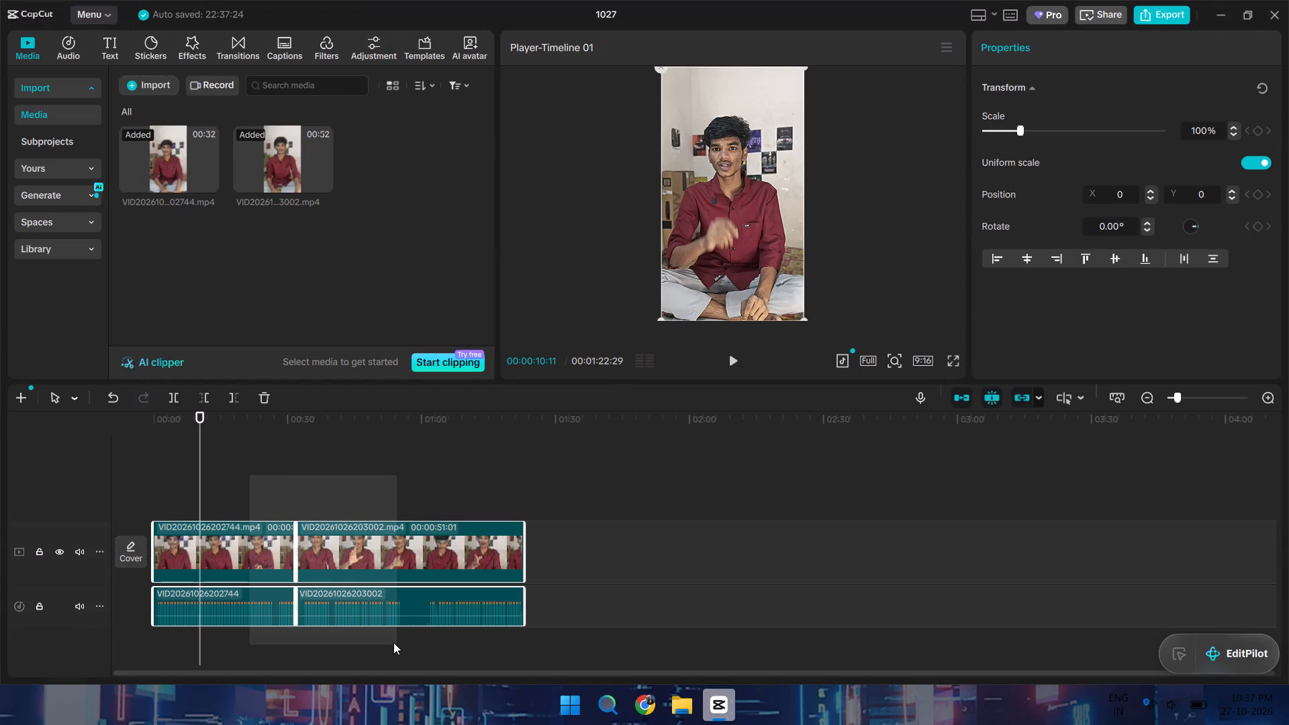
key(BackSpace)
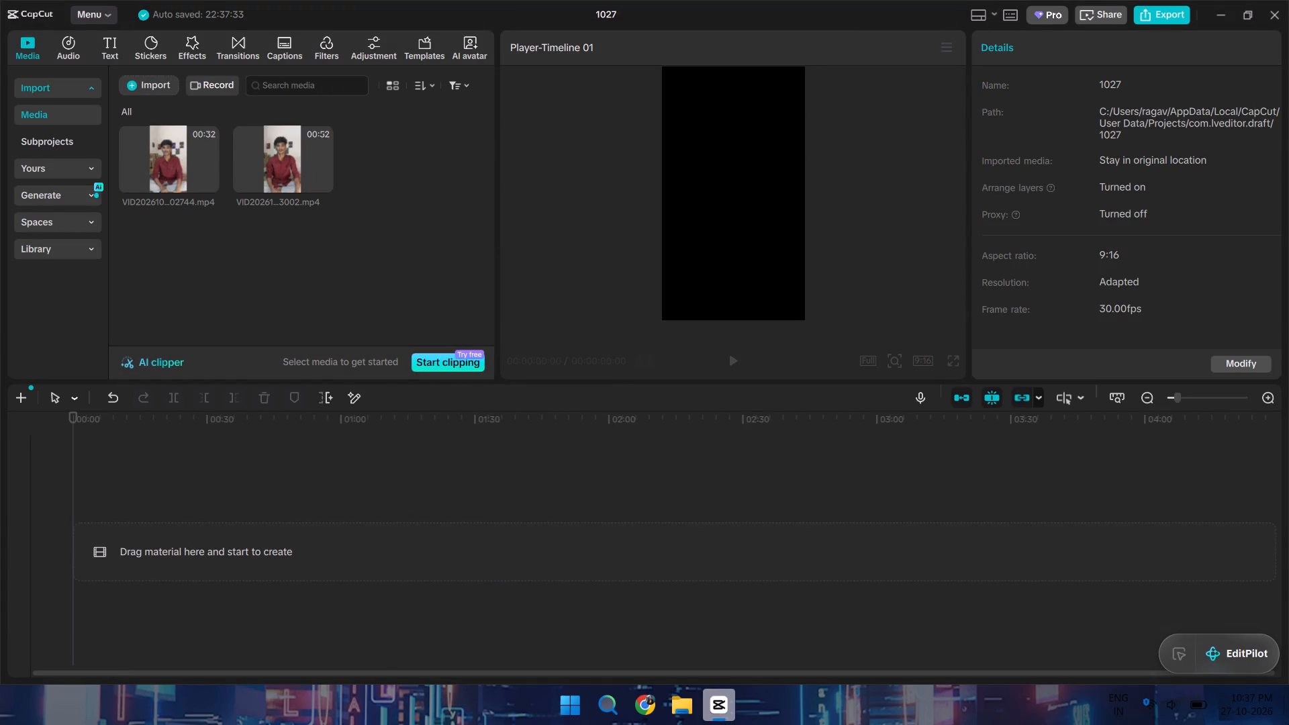
Check the system's Wi-Fi and VPN connections, look at the Effects and Audio libraries, and return to the project media.
click(1155, 715)
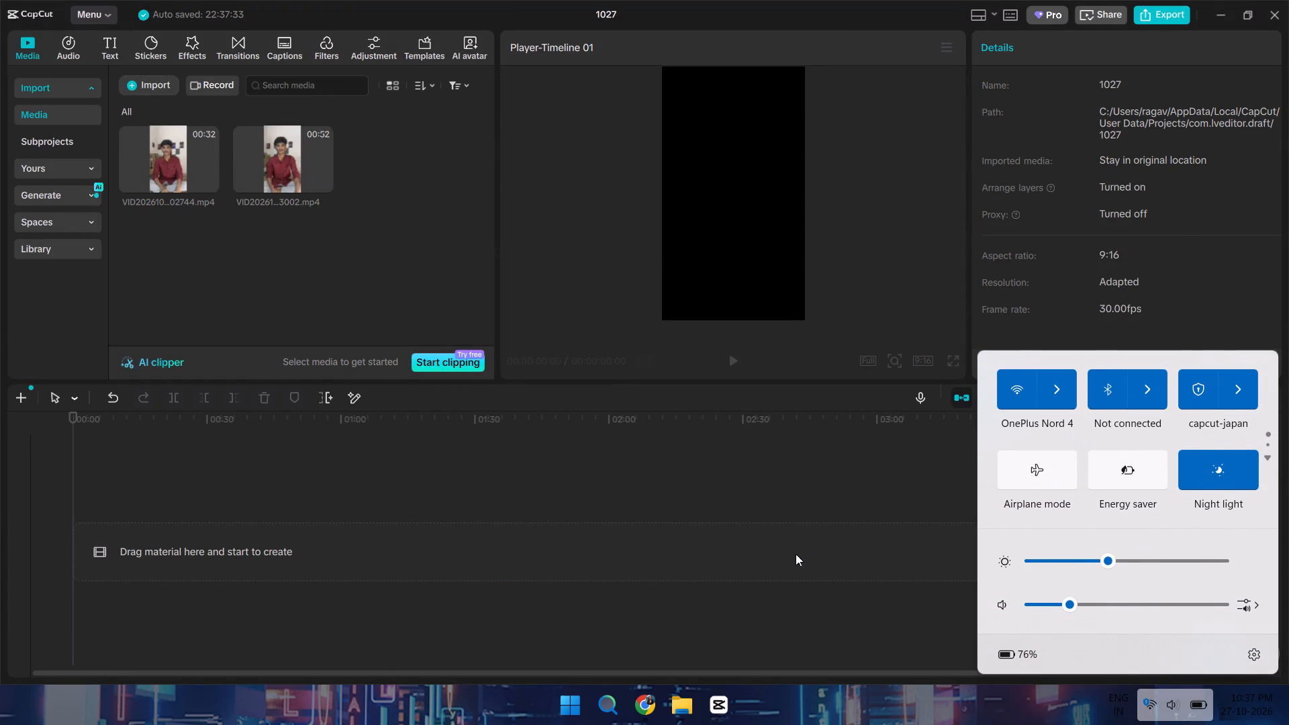
click(787, 517)
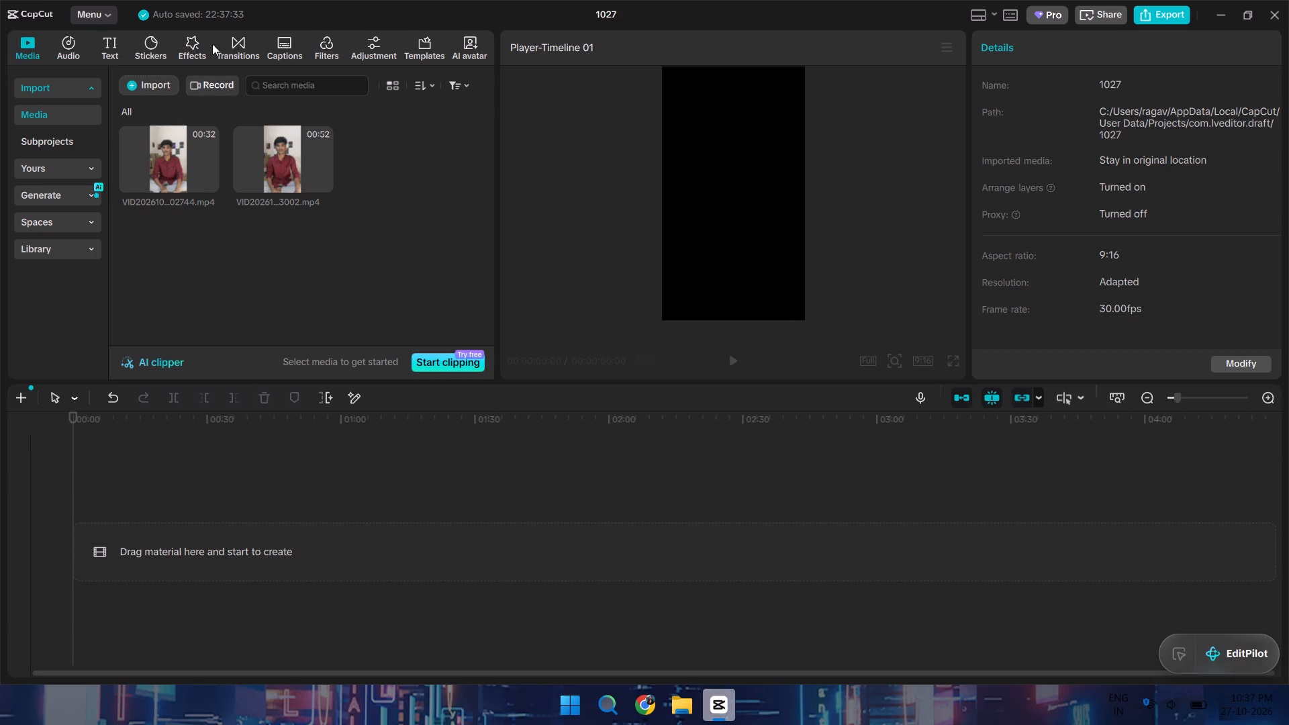
click(101, 47)
click(140, 47)
click(183, 52)
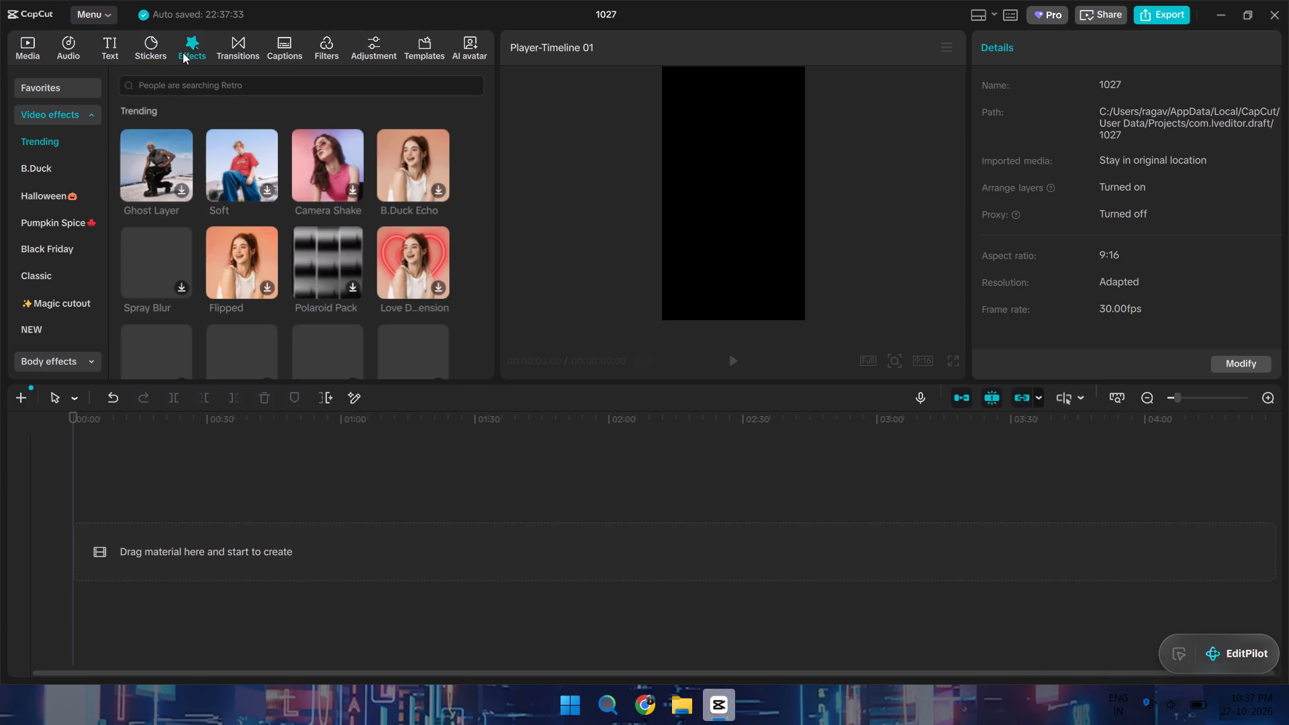
click(66, 45)
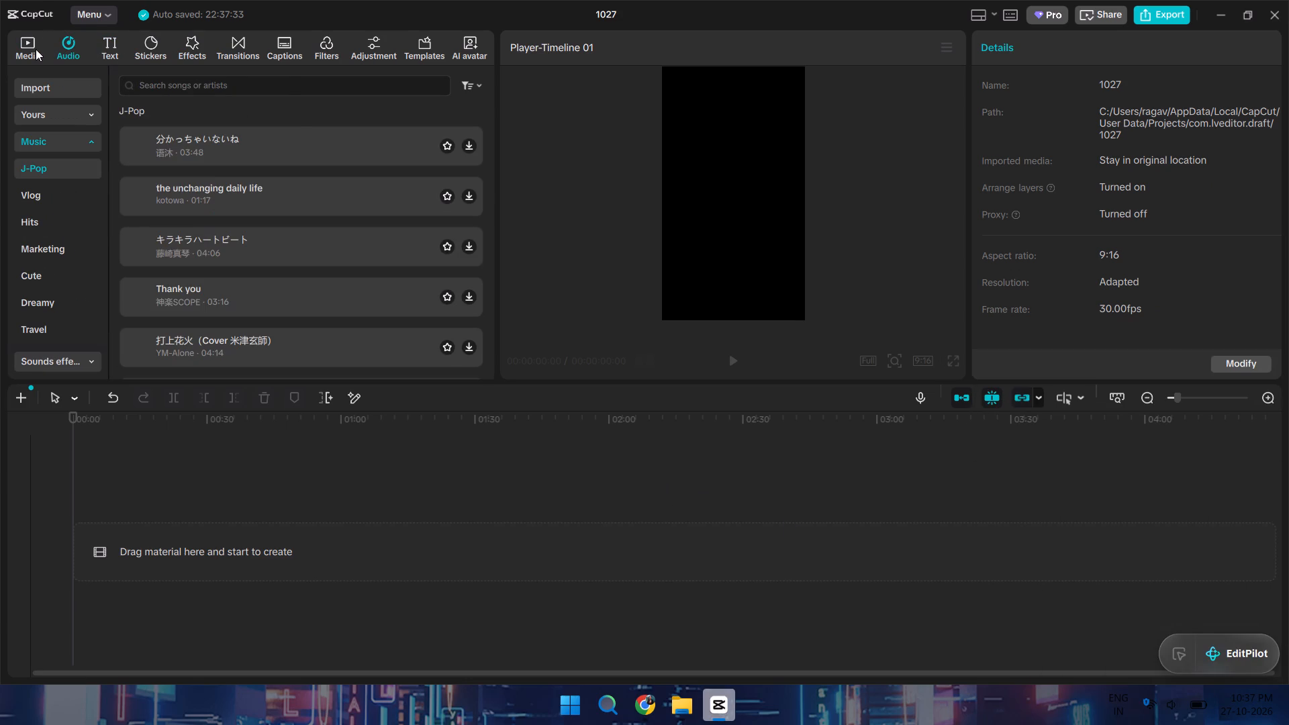
click(19, 49)
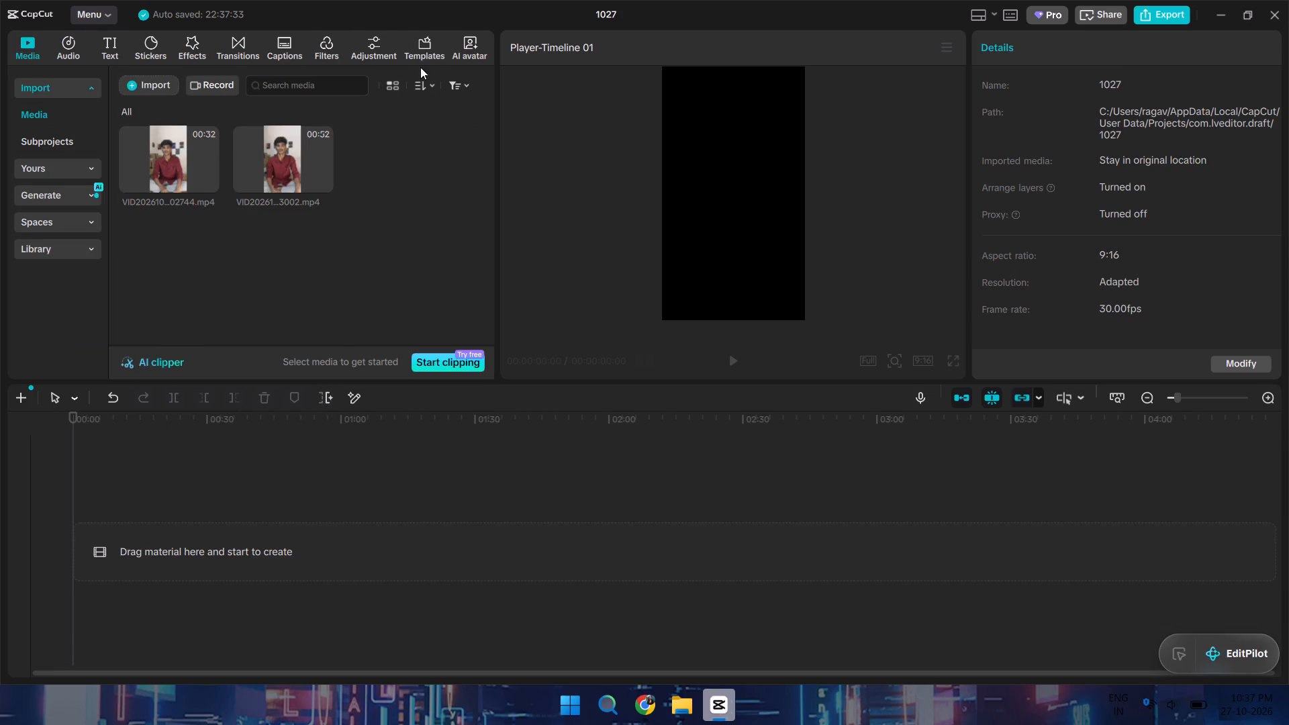
Switch to Chrome and search YouTube for "how to make wave lines in capcut pc", dropping "in tamil" from the query.
click(653, 707)
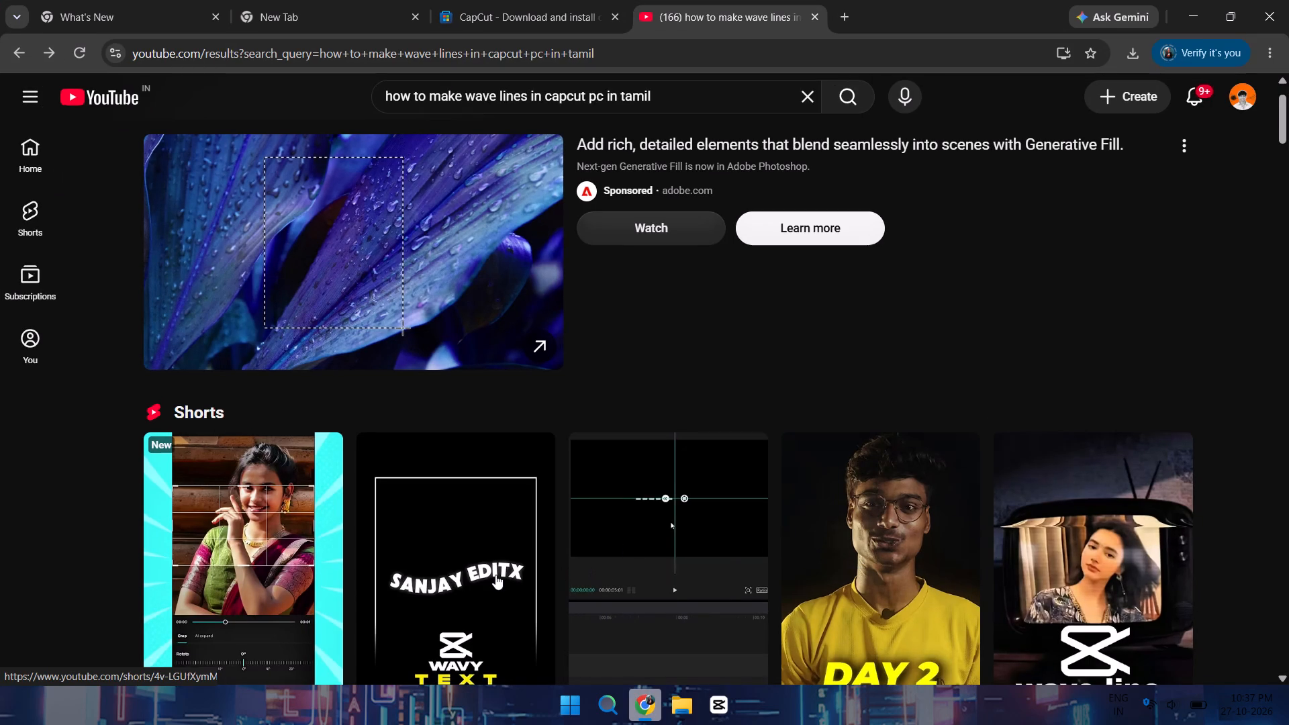
scroll(495, 575, down, 4)
scroll(495, 575, up, 6)
click(661, 95)
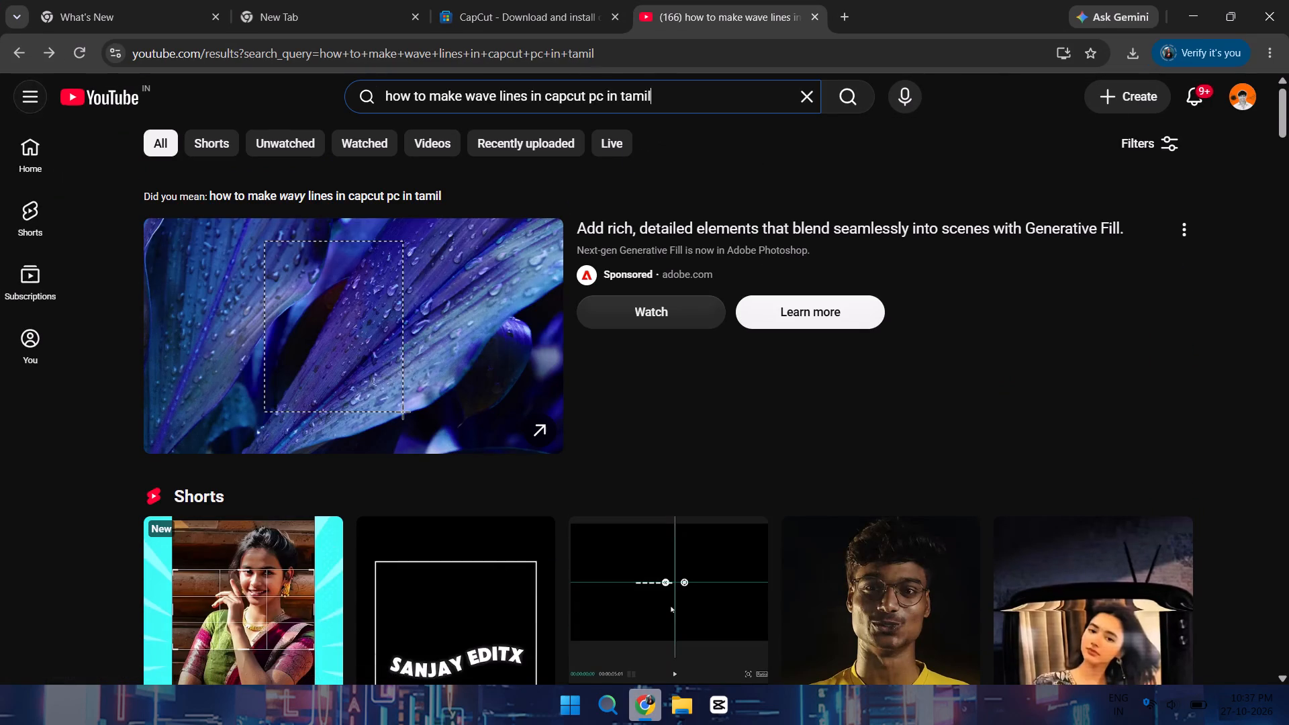
key(BackSpace)
key(BackSpace)
key(BackSpace)
key(BackSpace)
key(BackSpace)
key(BackSpace)
key(BackSpace)
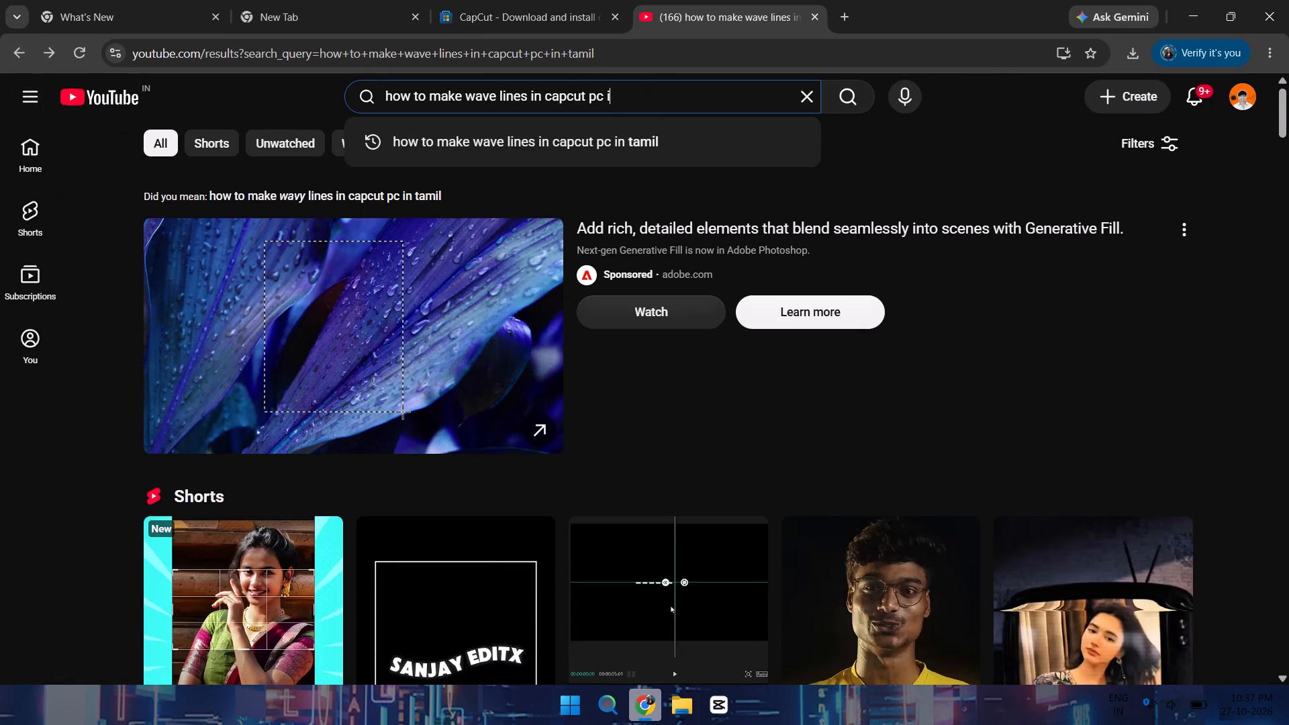
key(BackSpace)
key(Return)
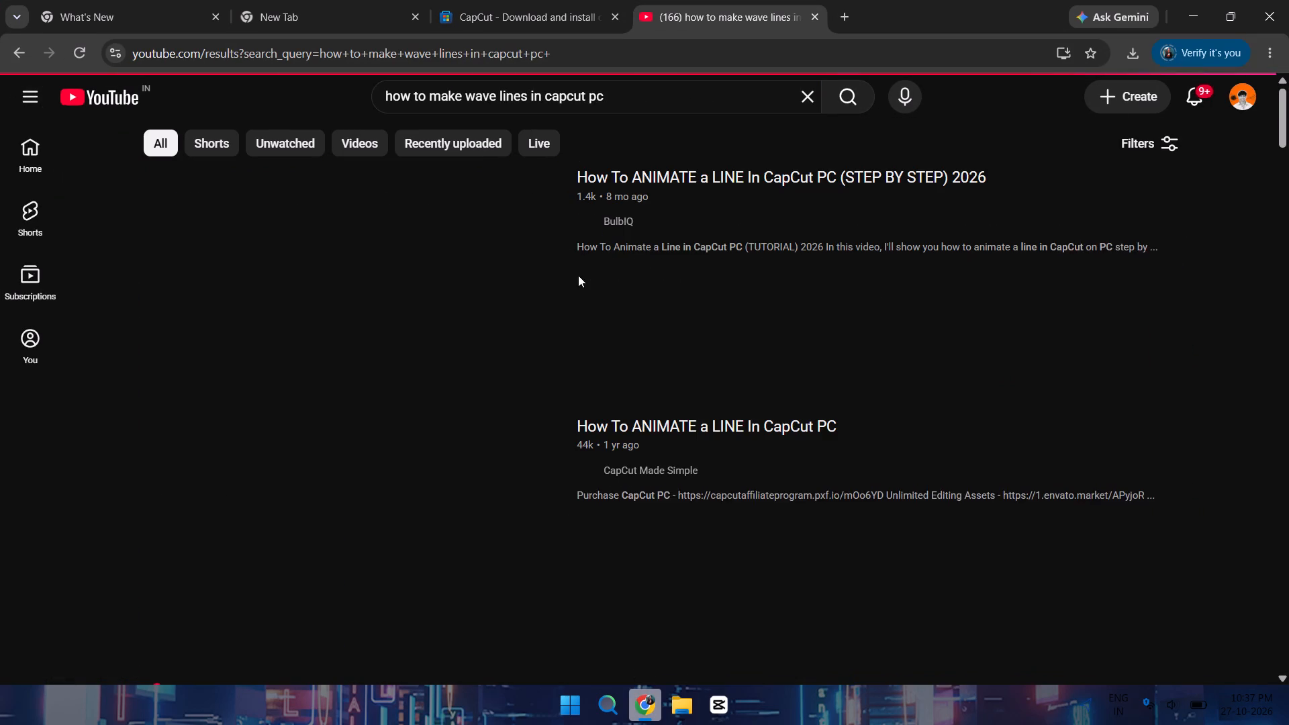
Open the Short "Viral wave animation in capcut" from the results and watch up to the choice of a shape.
scroll(514, 381, down, 5)
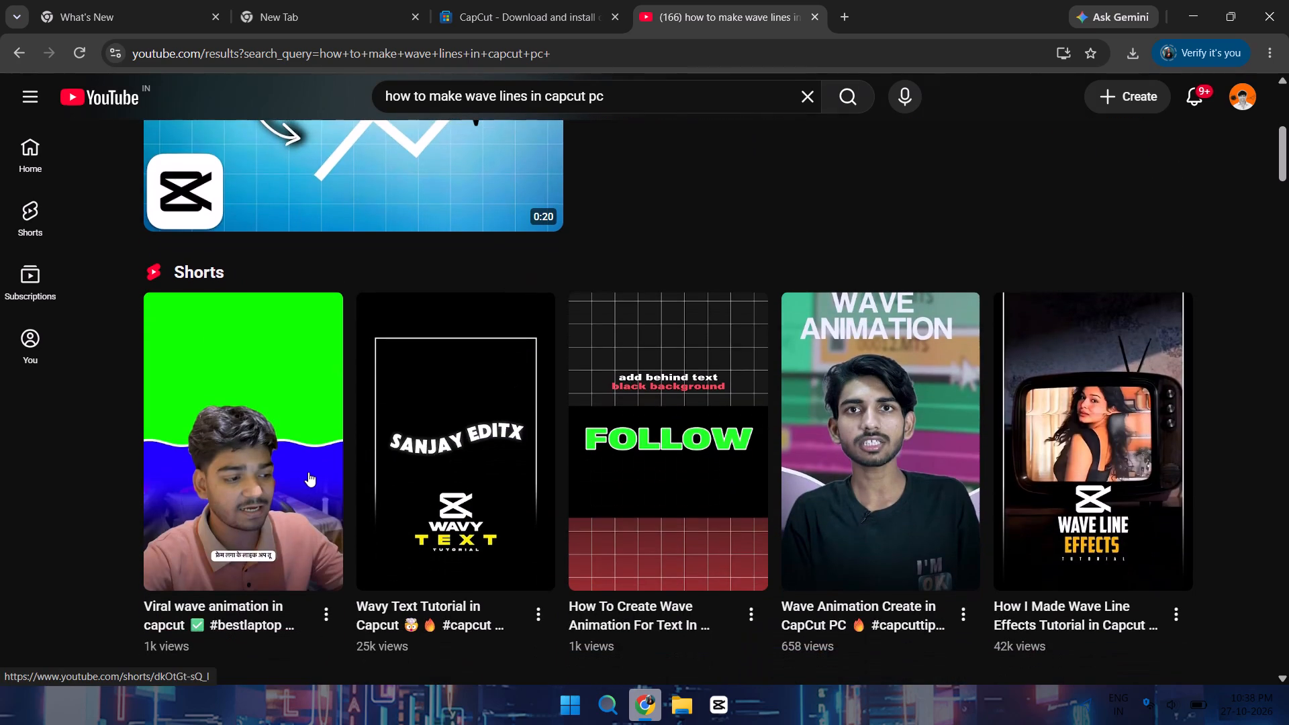
click(308, 472)
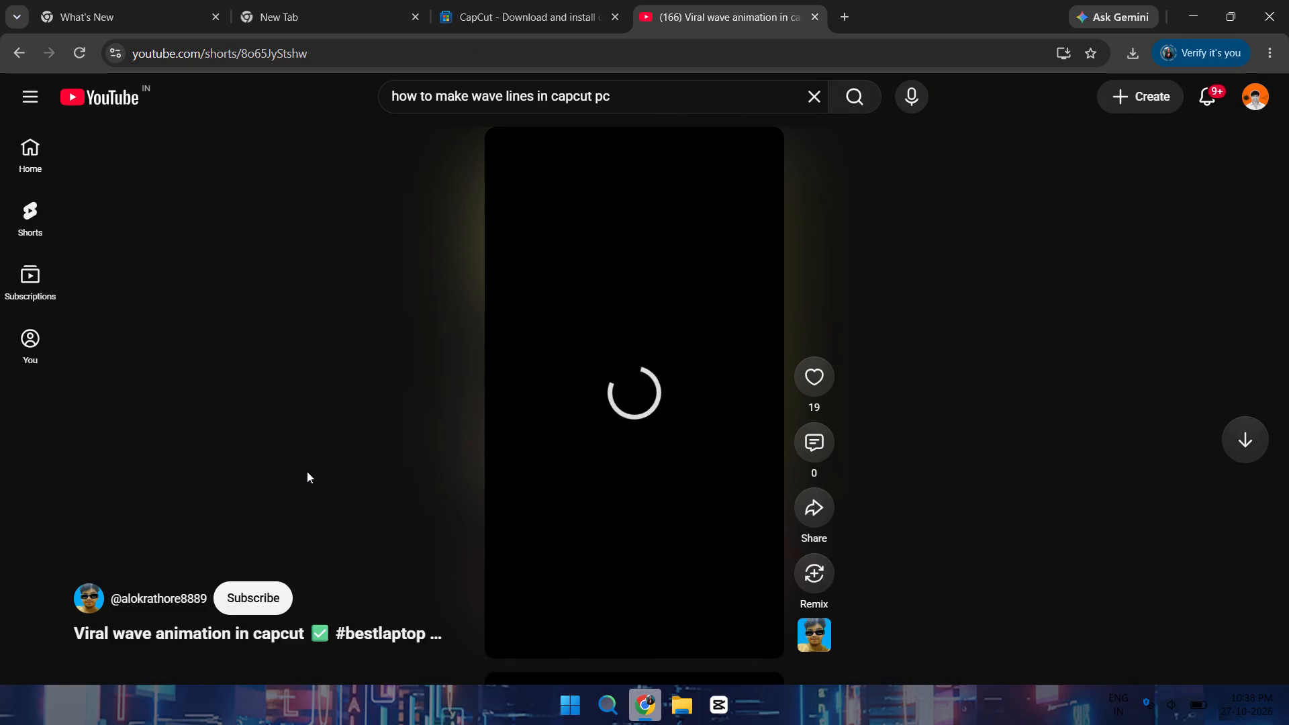
key(space)
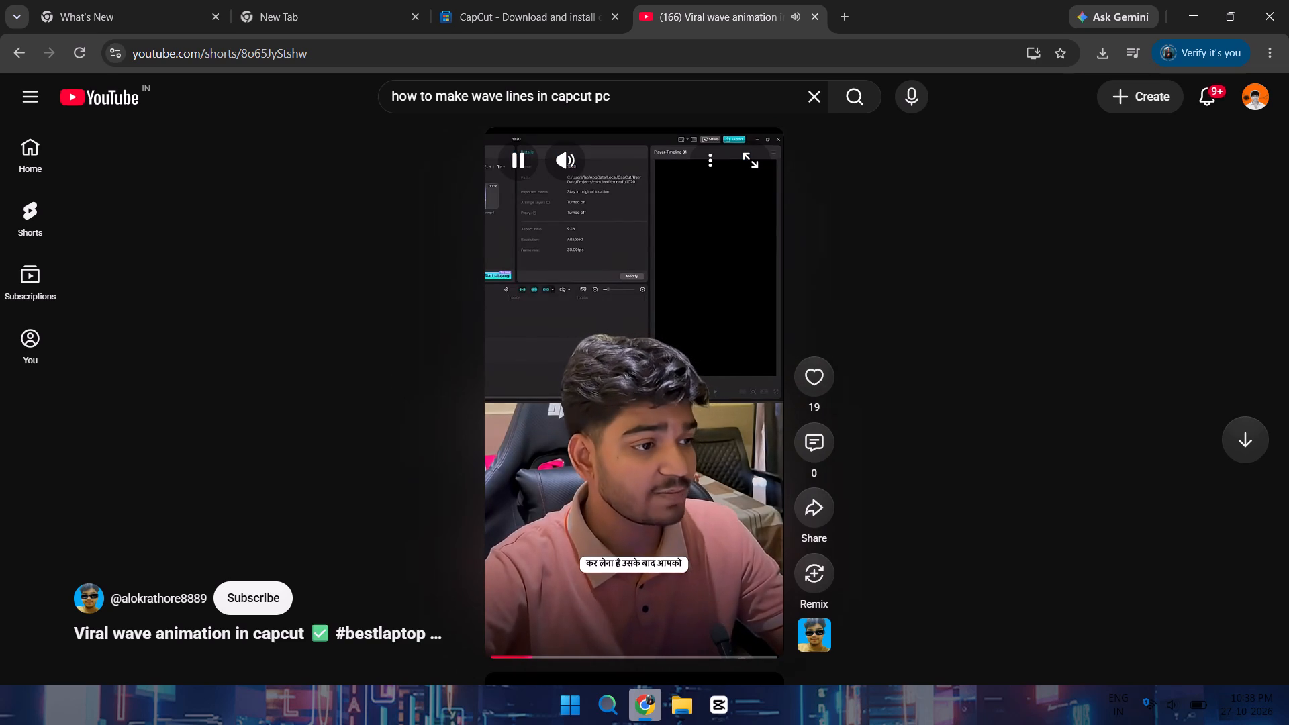
key(space)
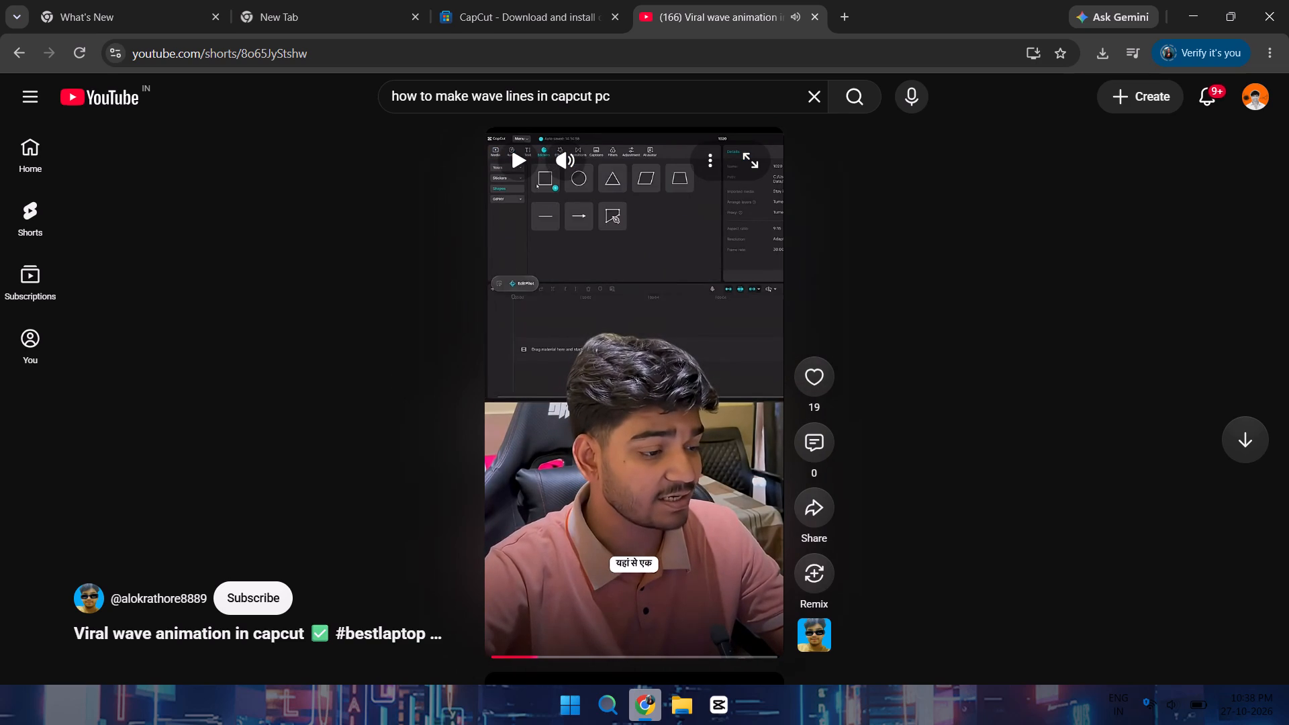
Switch to CapCut and look through the trending stickers.
click(704, 686)
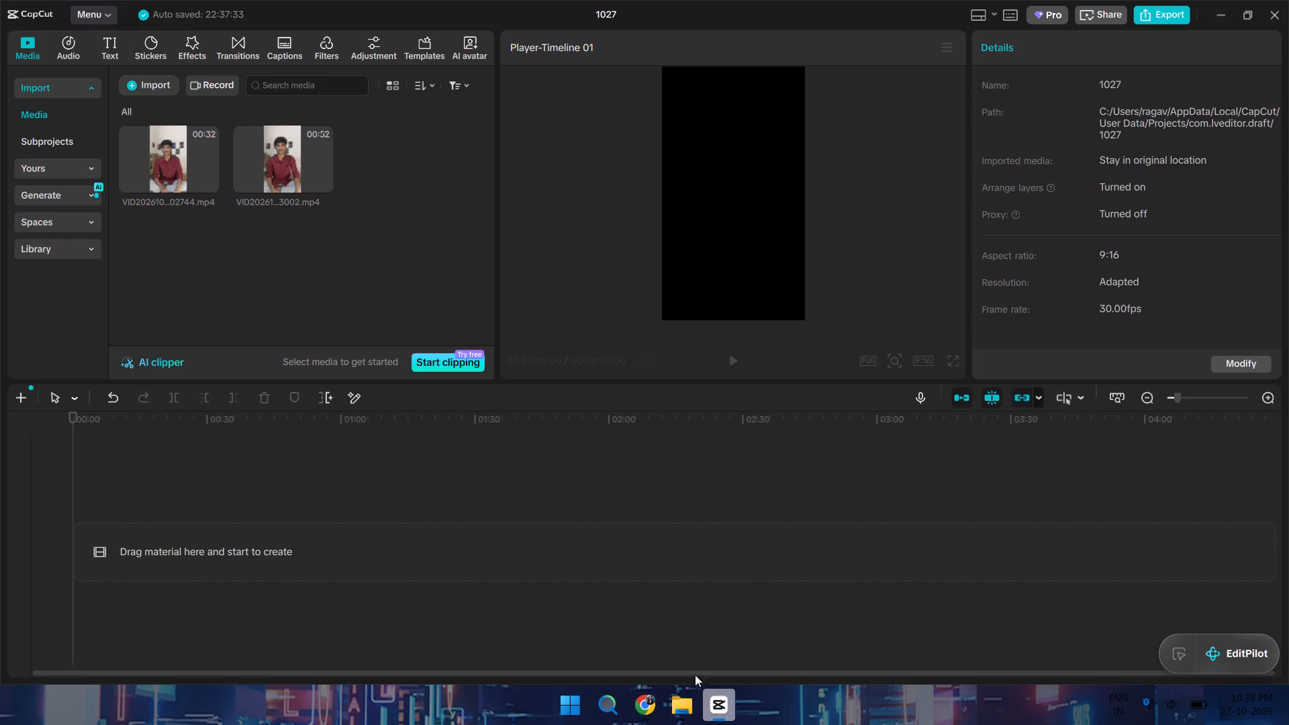
click(158, 41)
click(349, 211)
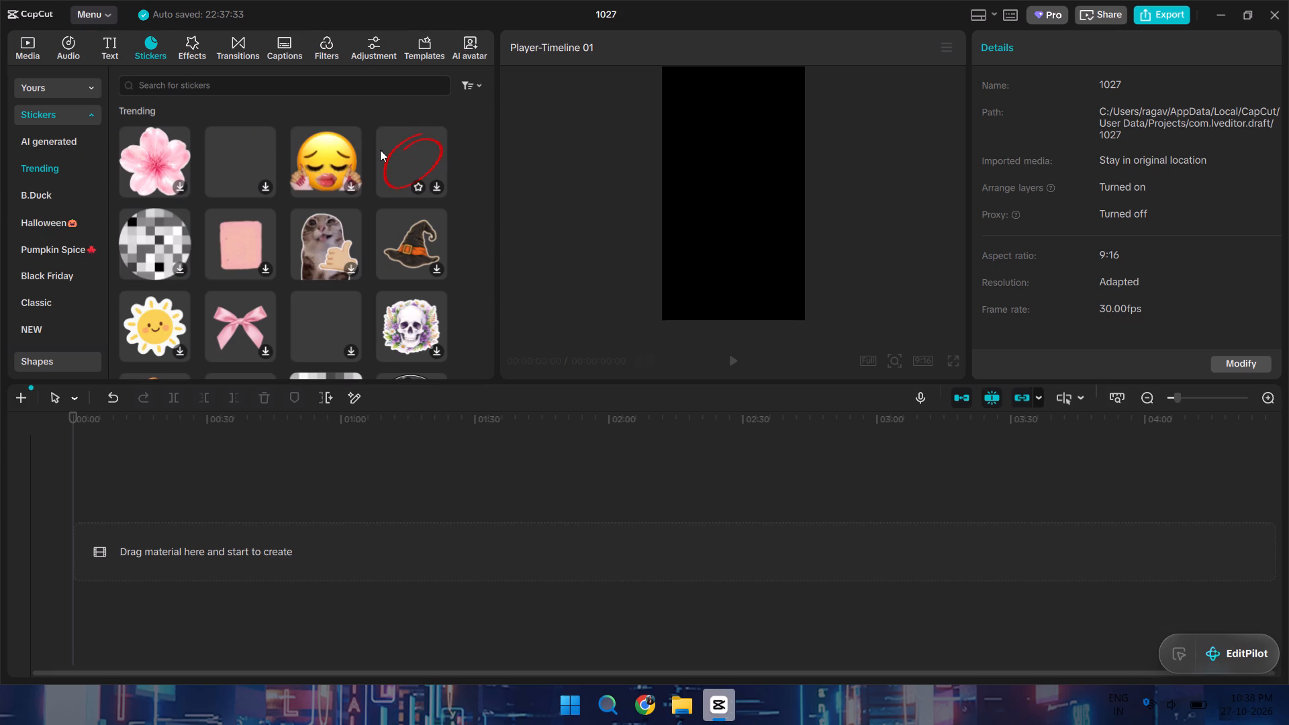
scroll(380, 150, down, 3)
scroll(380, 150, up, 4)
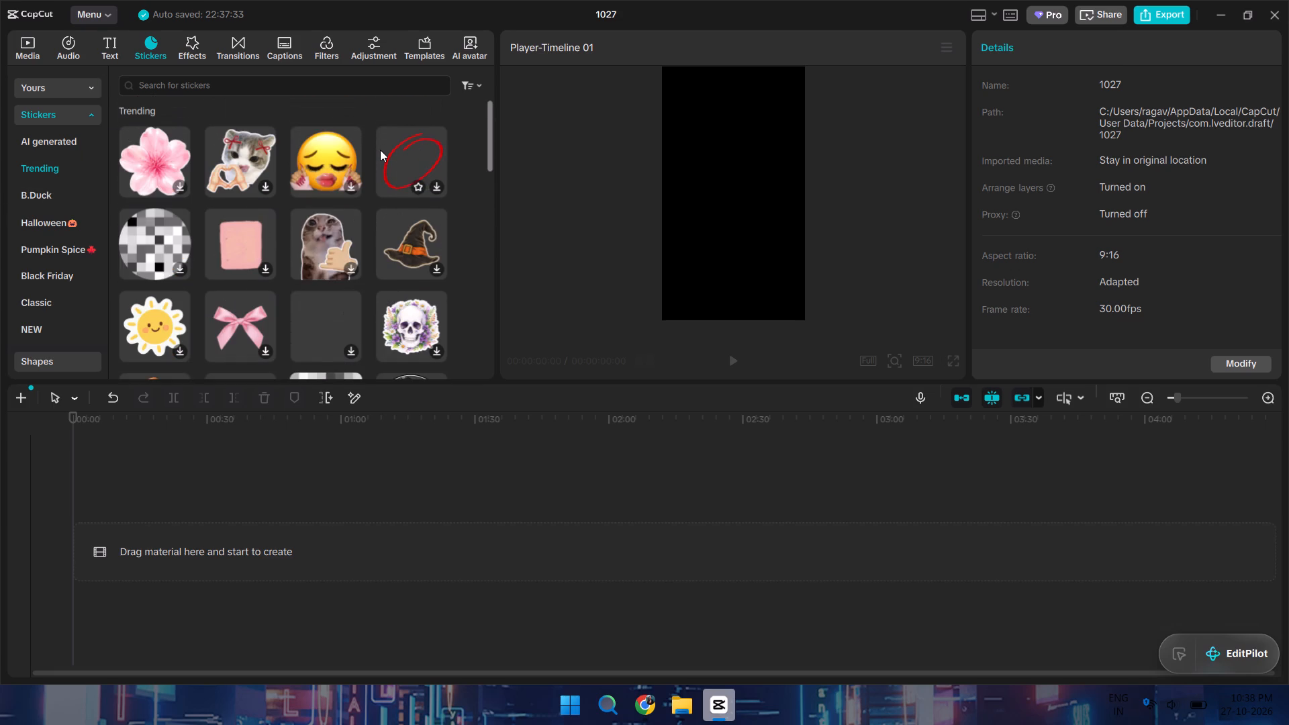
Switch to Chrome and play the wave animation Short up to where the shape is placed on the timeline.
click(630, 708)
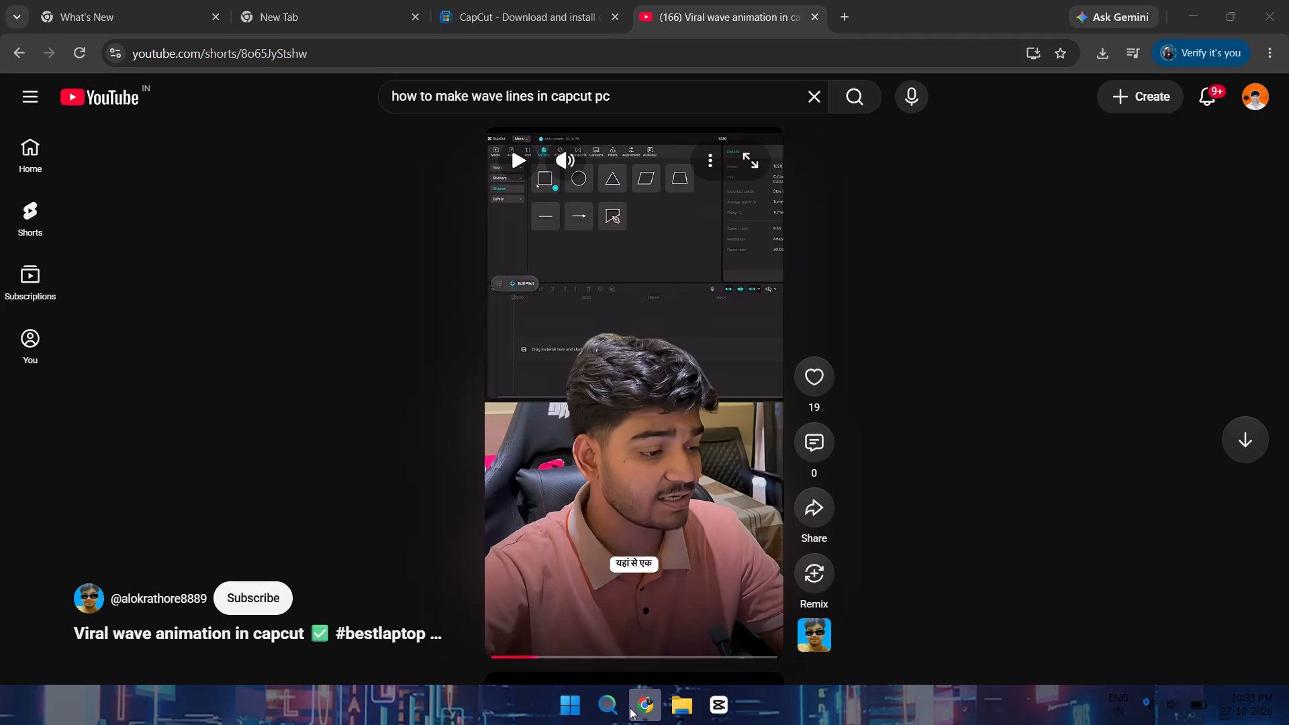
click(617, 574)
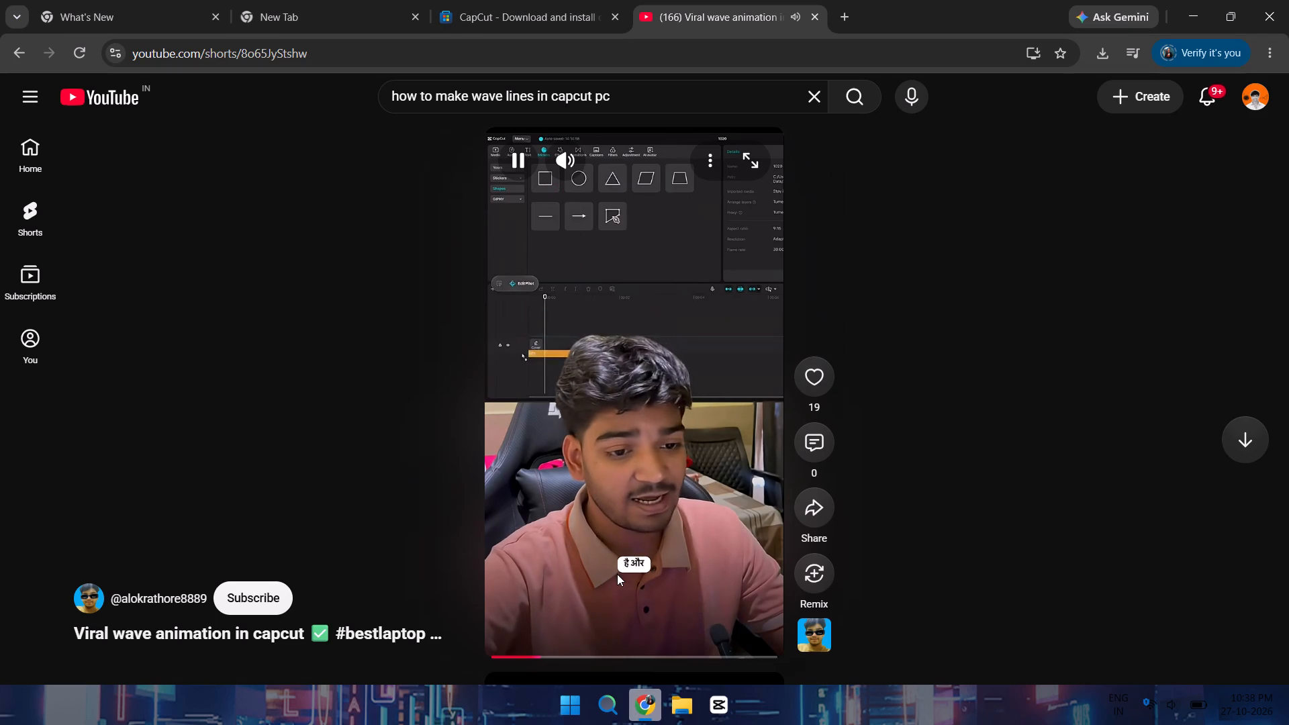
click(617, 574)
Switch to CapCut and add the square from the sticker library's shapes at the start of the timeline.
click(712, 702)
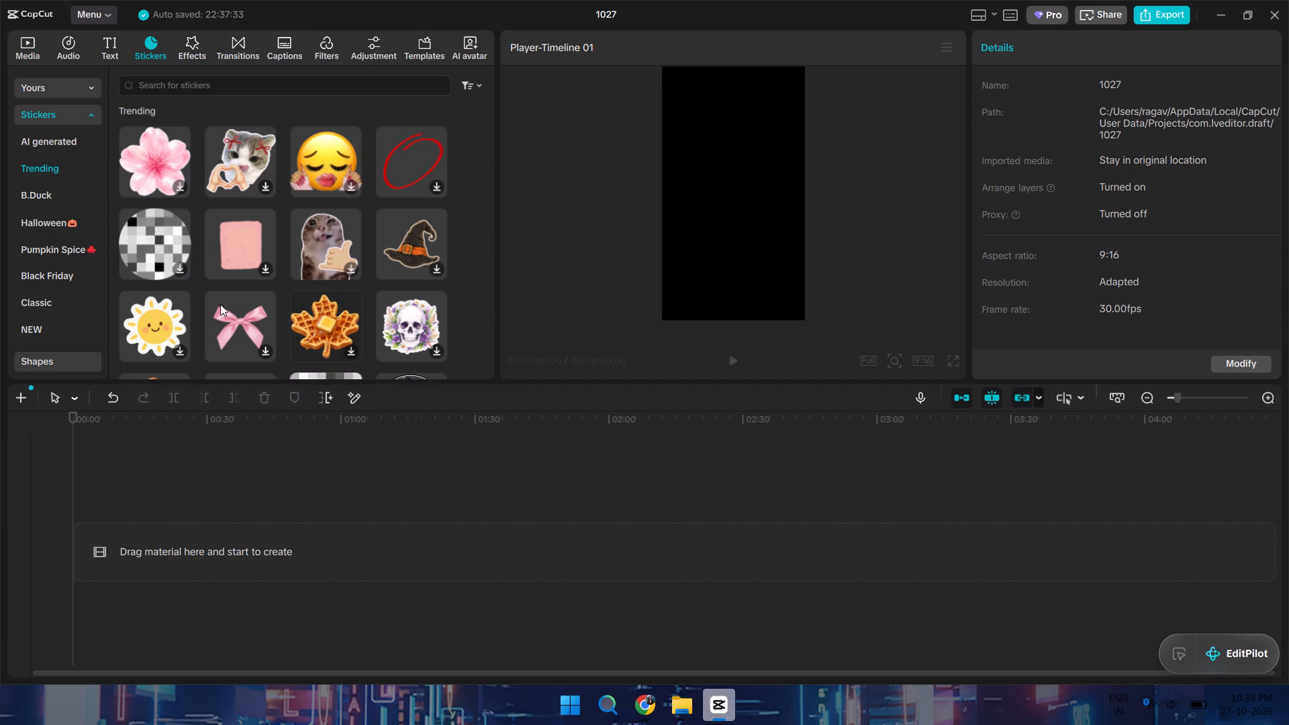
click(42, 116)
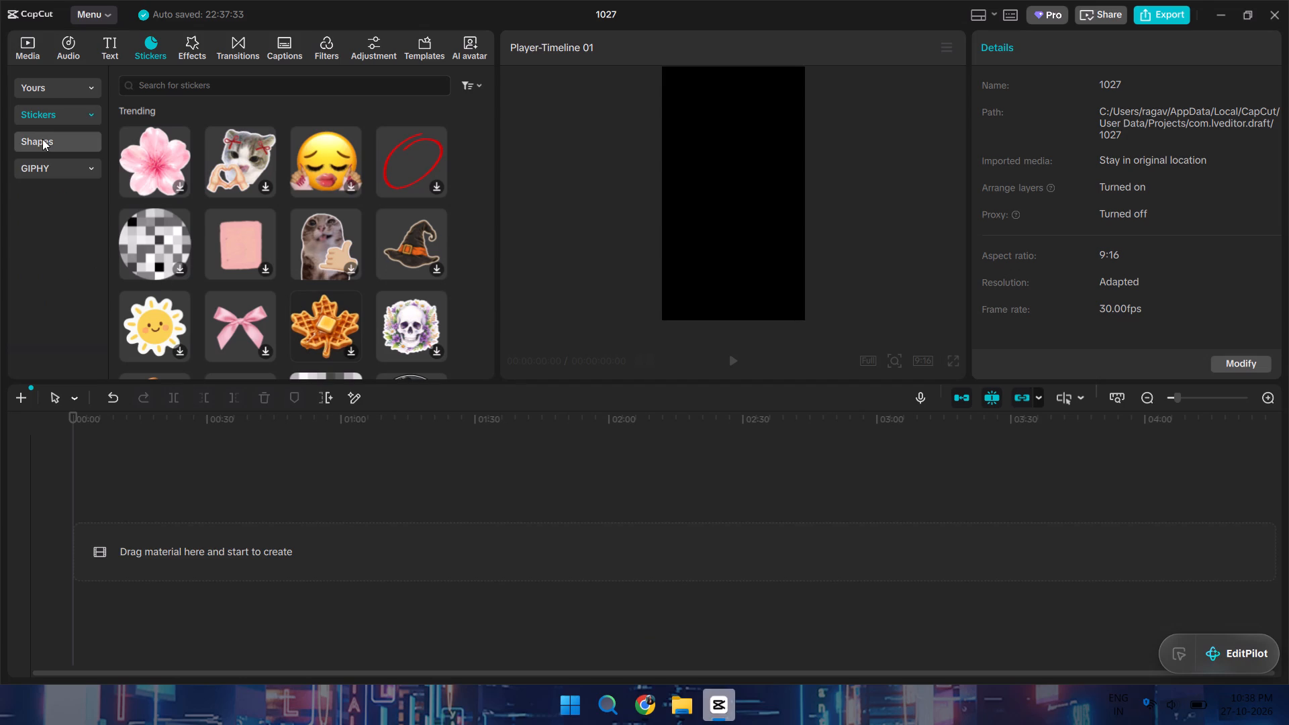
click(42, 139)
click(133, 128)
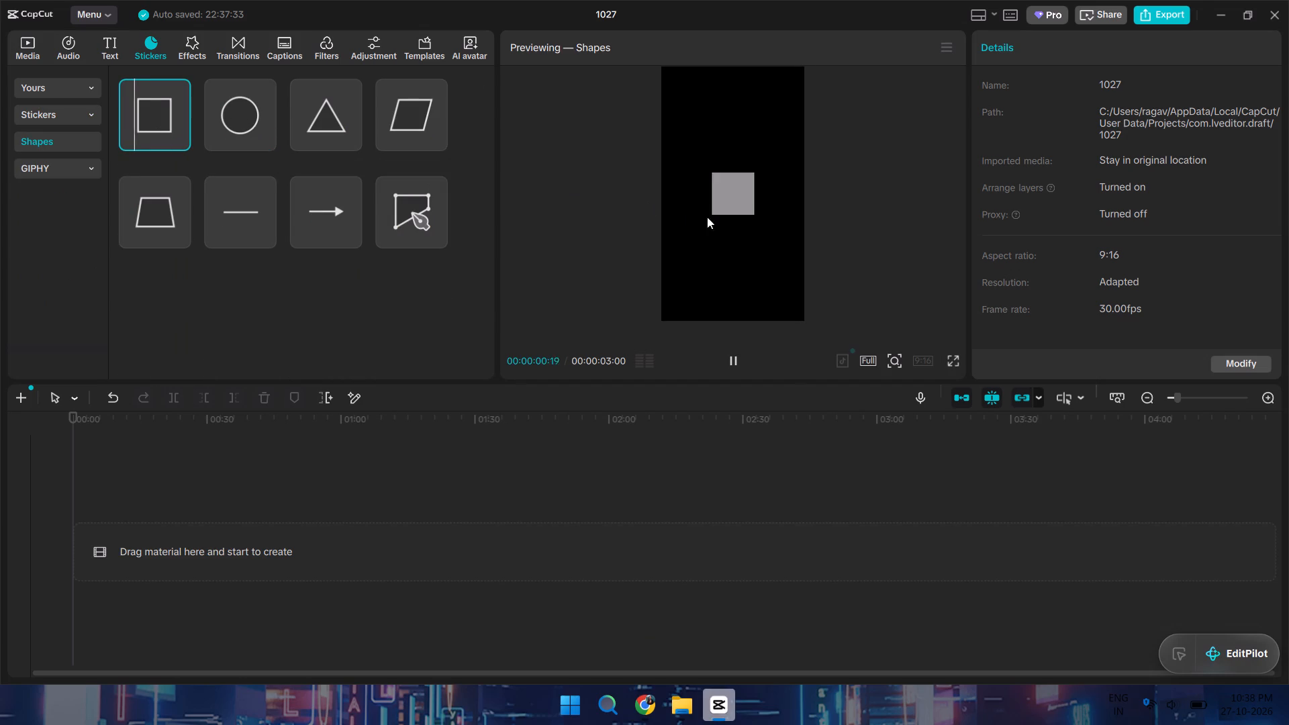
click(726, 207)
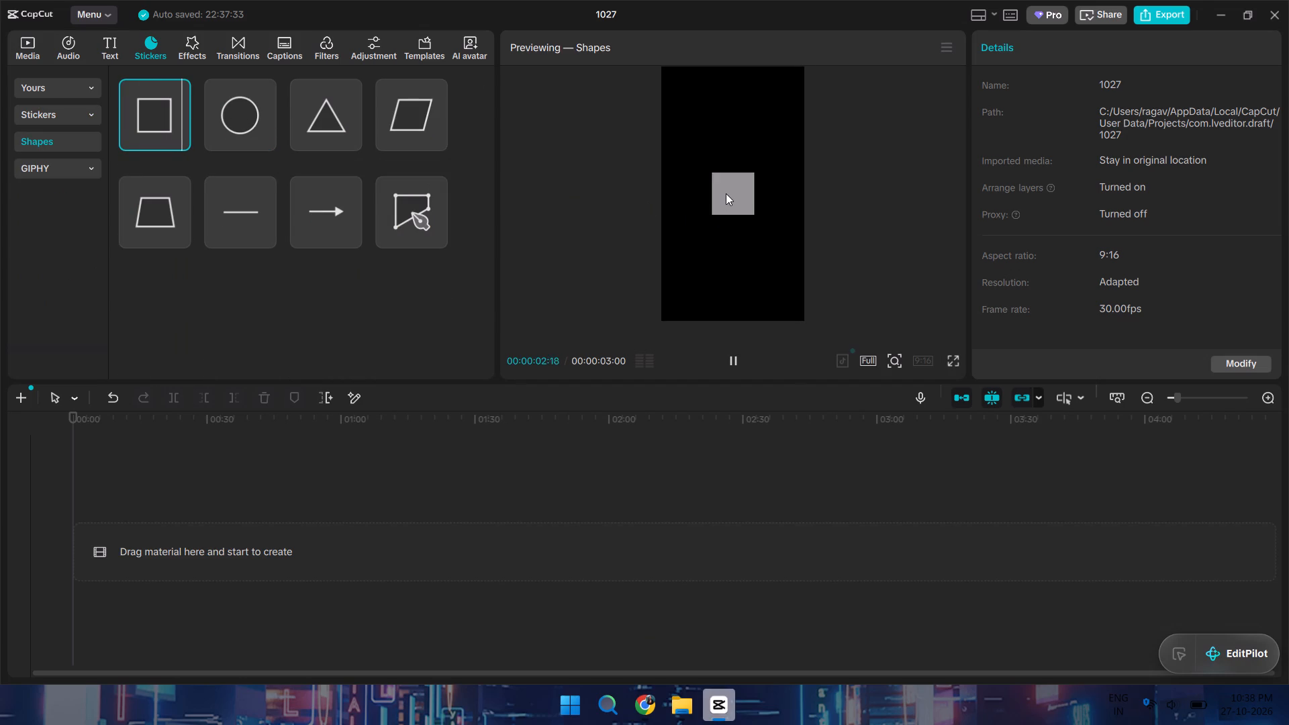
click(726, 193)
drag(164, 99, 150, 471)
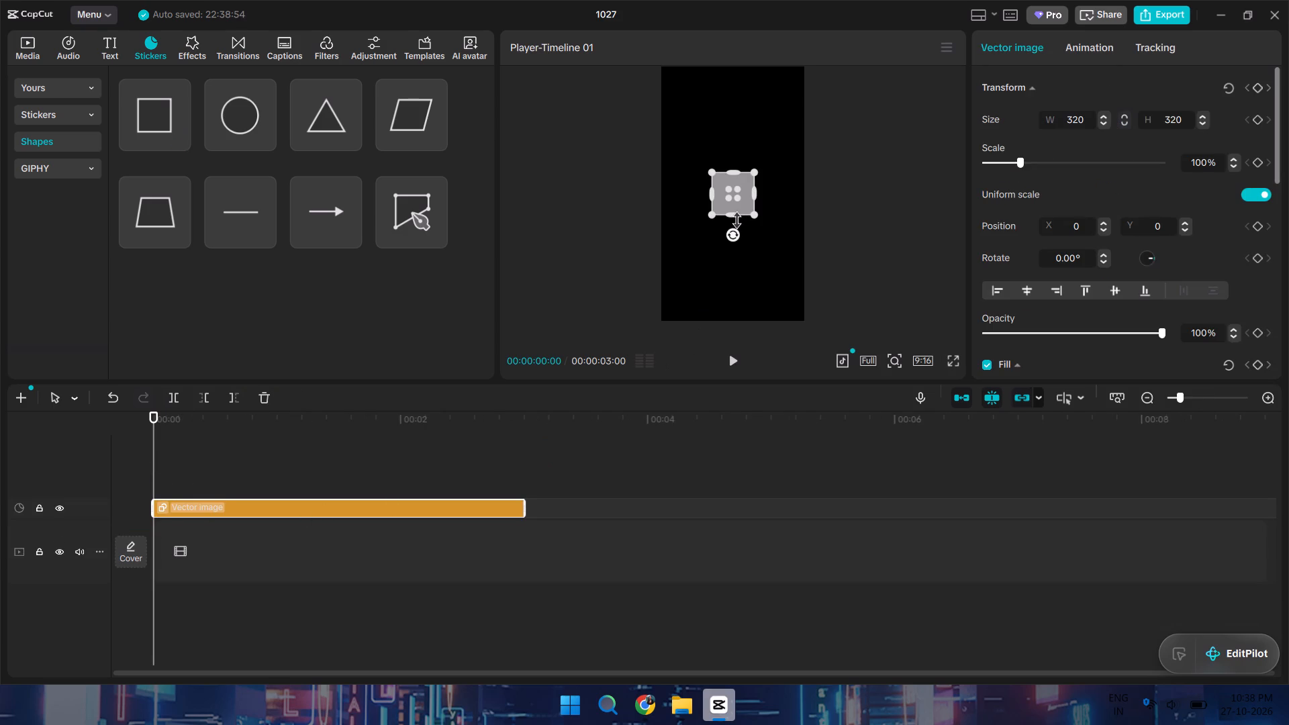
Stretch the square to about 1076 × 1944 so that it covers the whole 9:16 frame.
drag(738, 217, 745, 320)
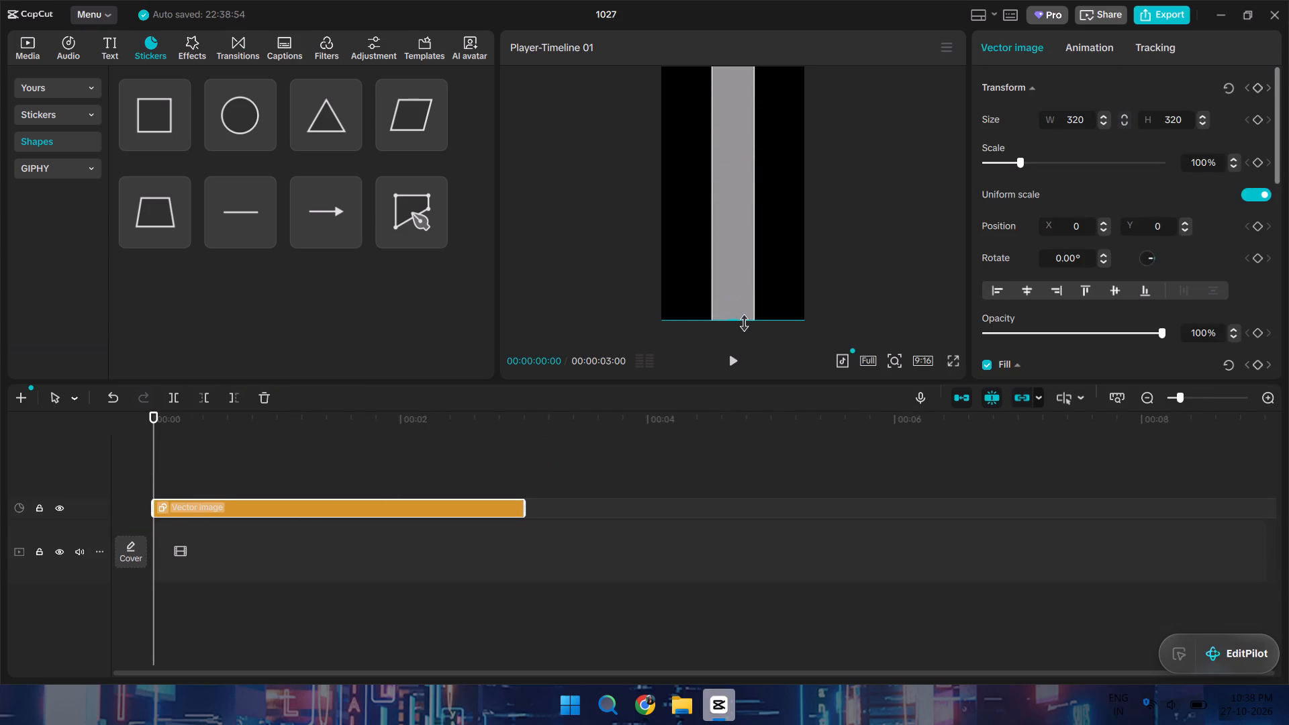
drag(745, 320, 745, 320)
drag(754, 191, 804, 211)
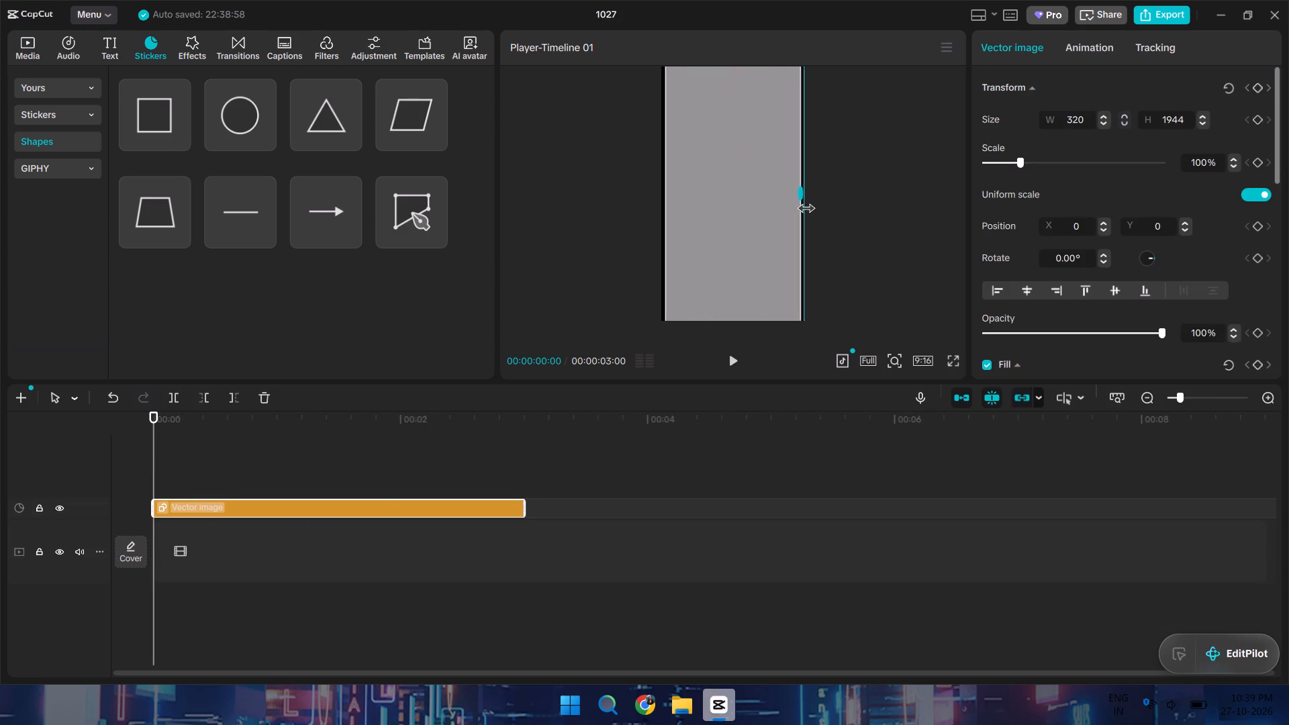
drag(804, 211, 806, 214)
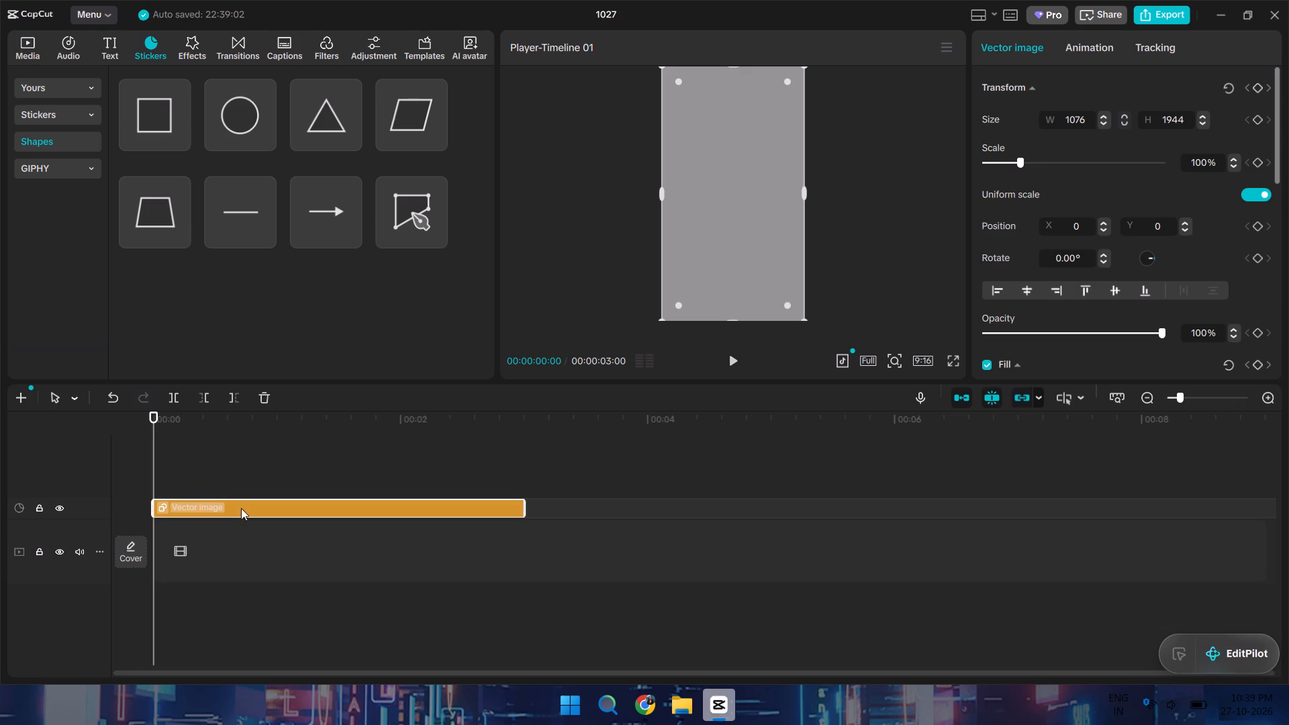
right_click(255, 496)
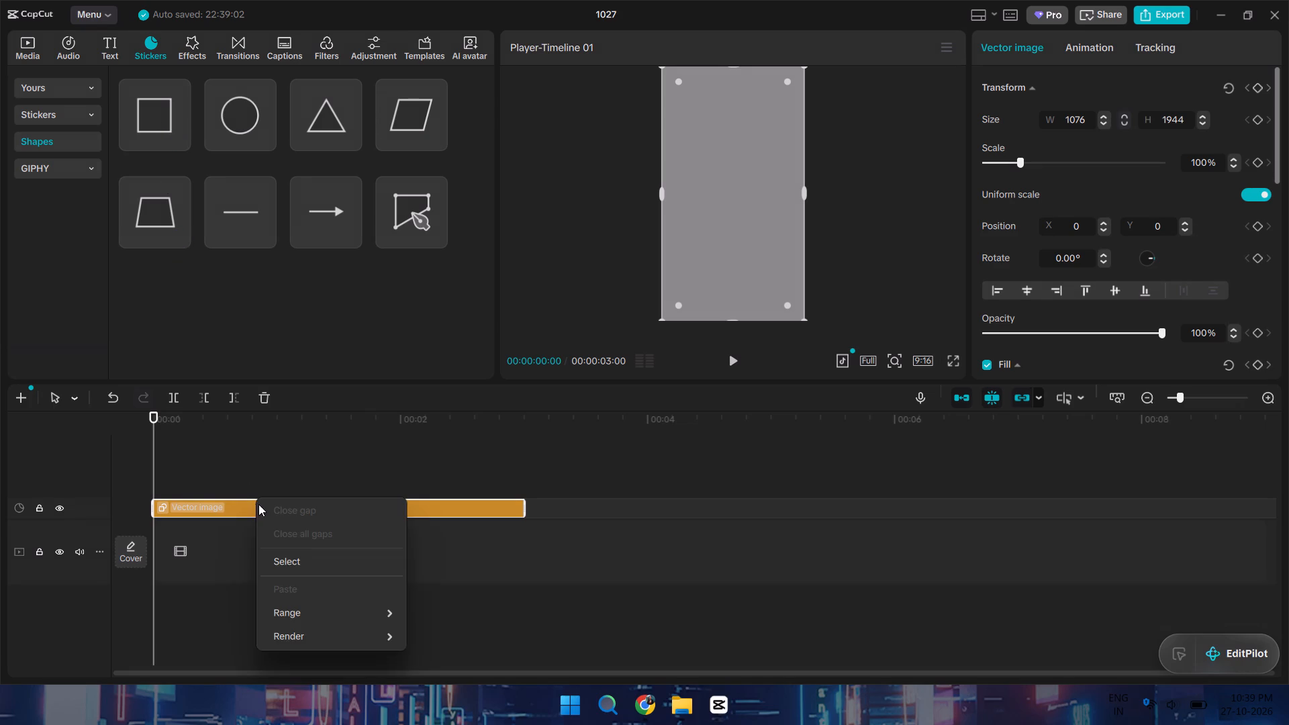
click(254, 504)
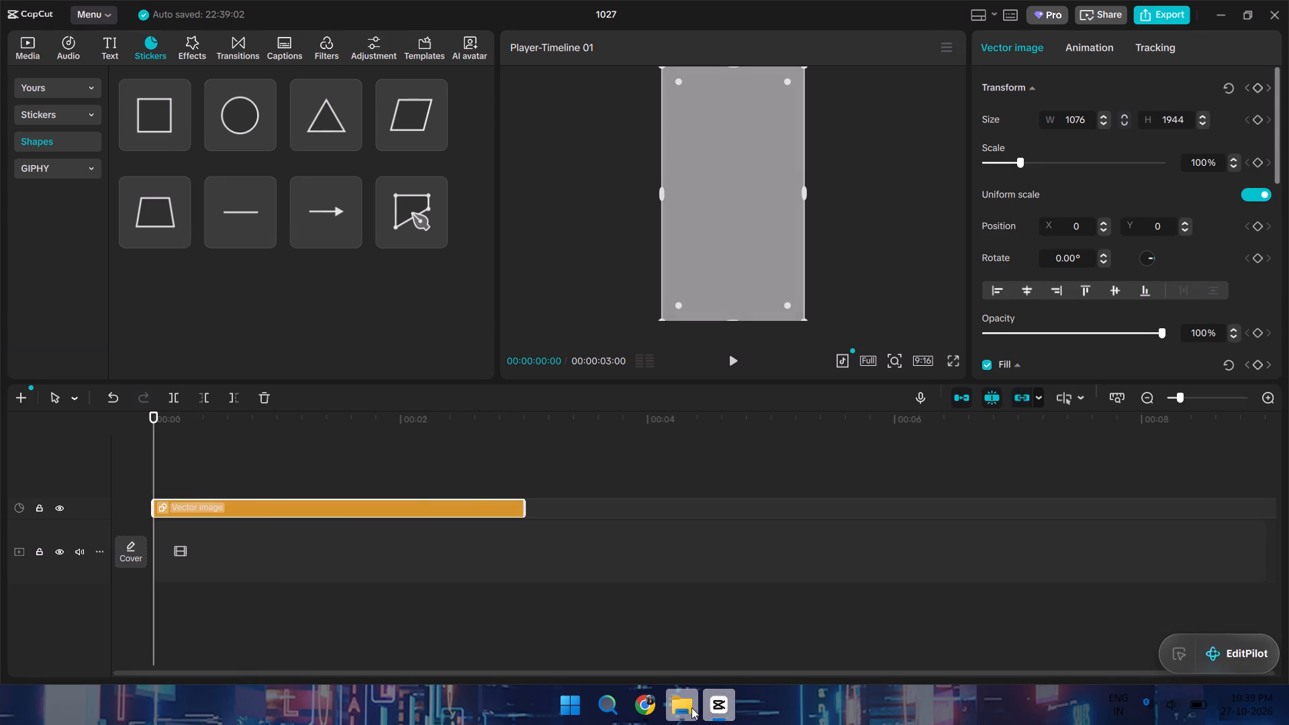
Switch to Chrome and watch the Short up to the choice of the shape's fill colour.
click(655, 711)
click(613, 533)
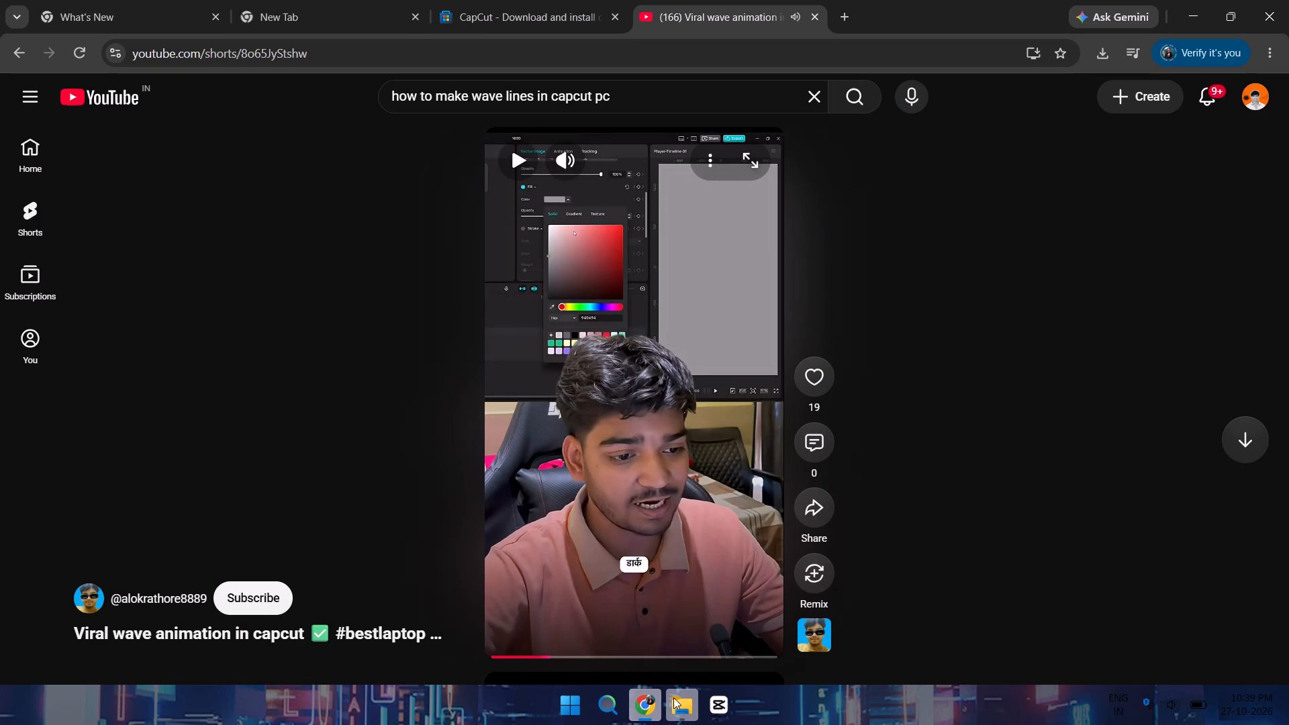
Switch to CapCut, change the full-frame rectangle's solid fill colour to blue 1245D2, and deselect the shape.
click(706, 704)
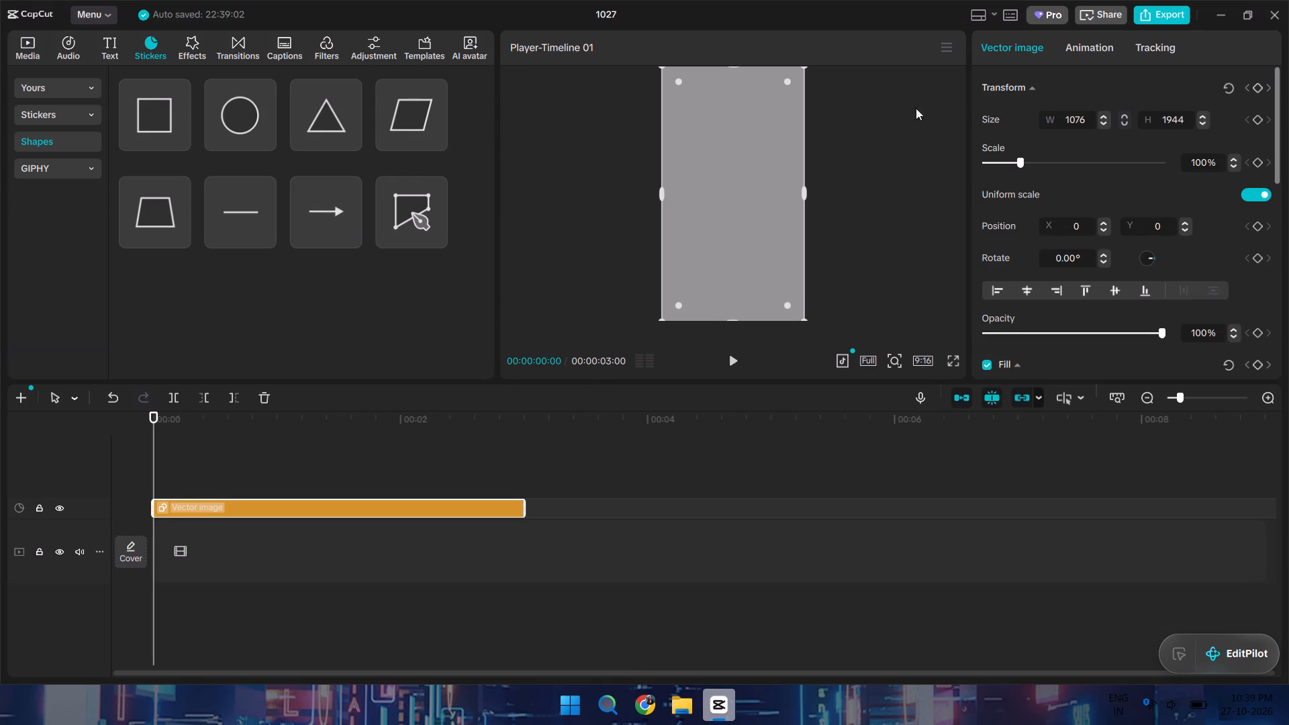
scroll(1078, 185, down, 3)
click(1072, 161)
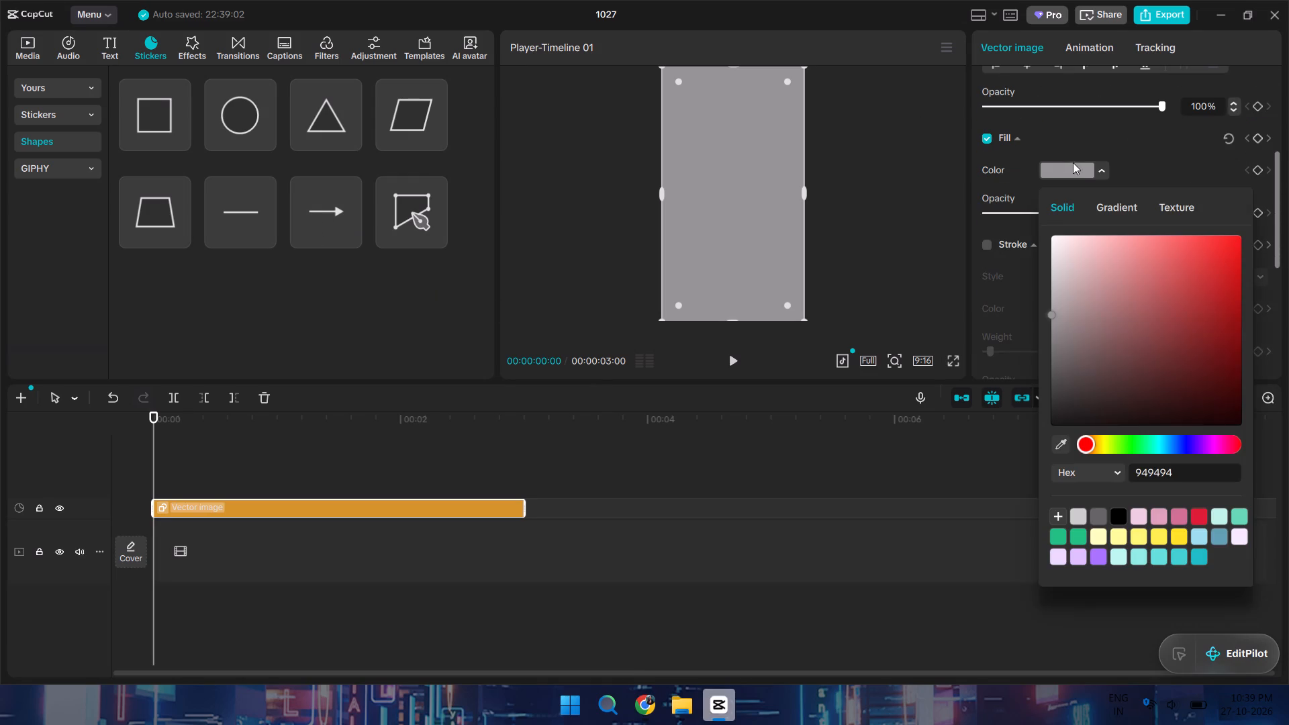
drag(1163, 305, 1182, 366)
click(1185, 443)
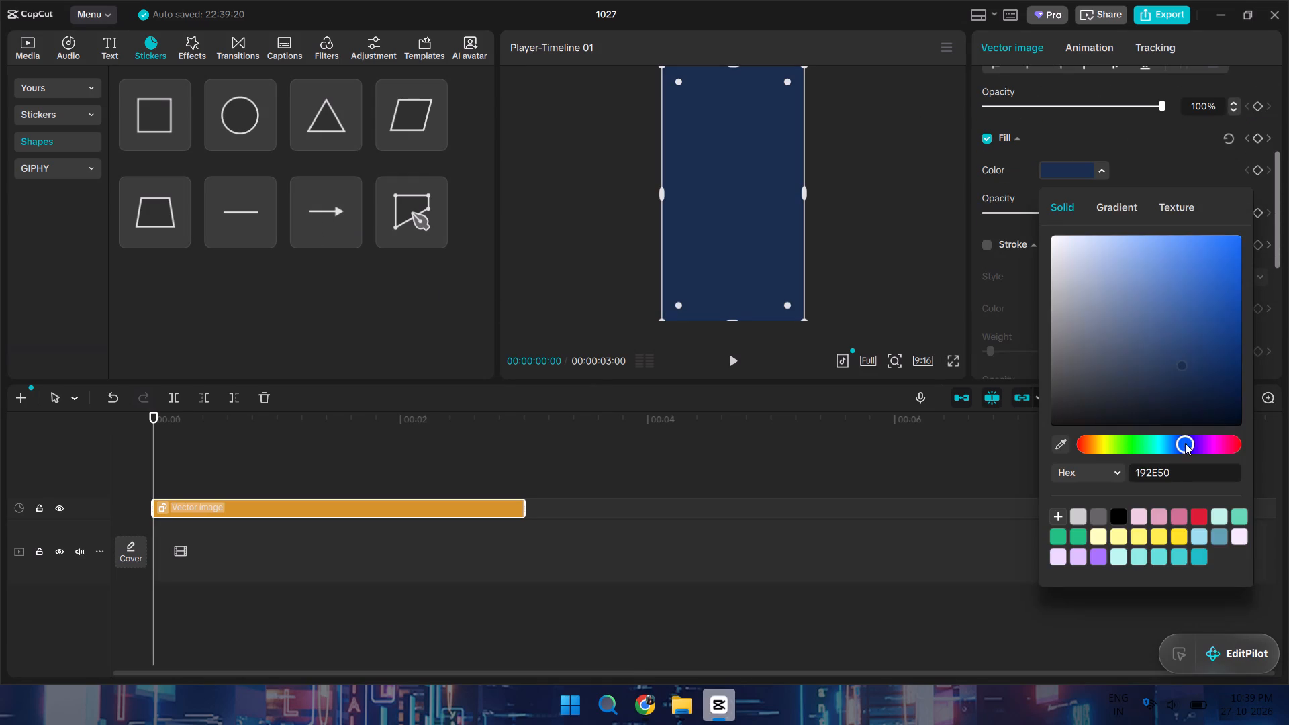
click(1166, 433)
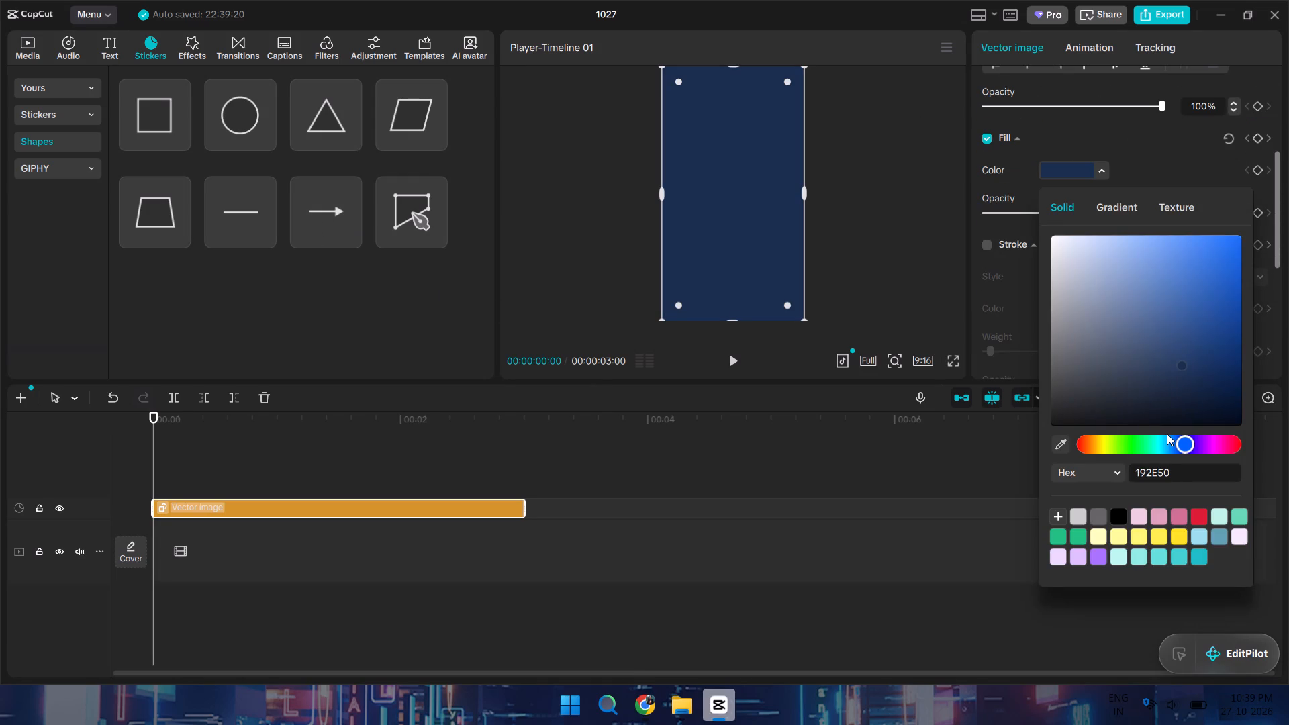
click(1167, 437)
drag(1184, 439, 1197, 439)
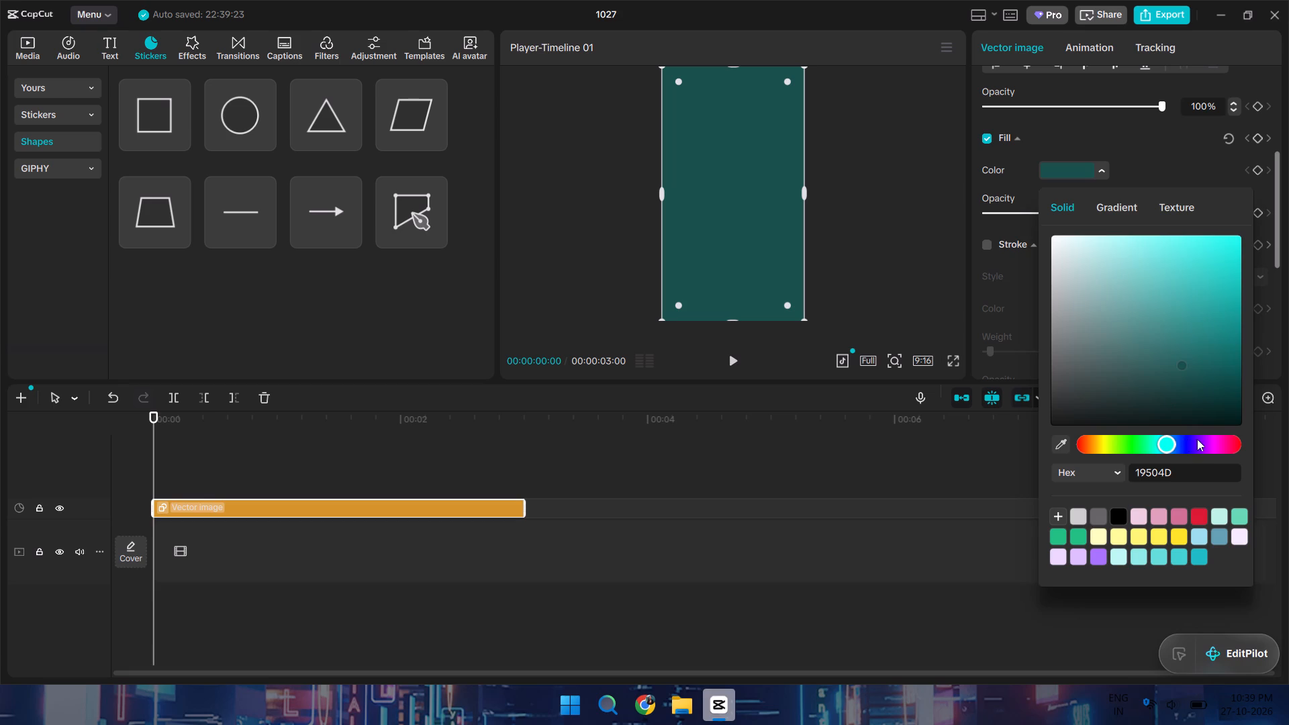
drag(1197, 439, 1193, 441)
drag(1182, 367, 1228, 303)
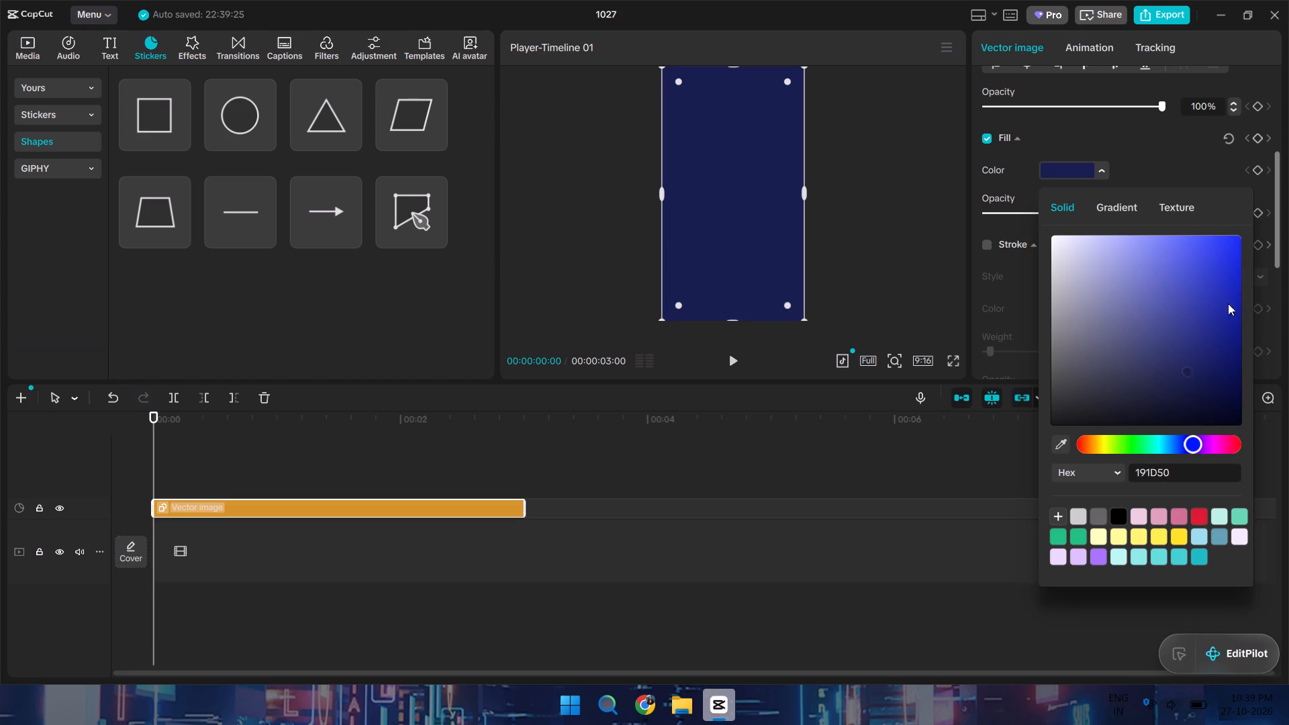
drag(1228, 303, 1270, 254)
drag(1194, 444, 1194, 446)
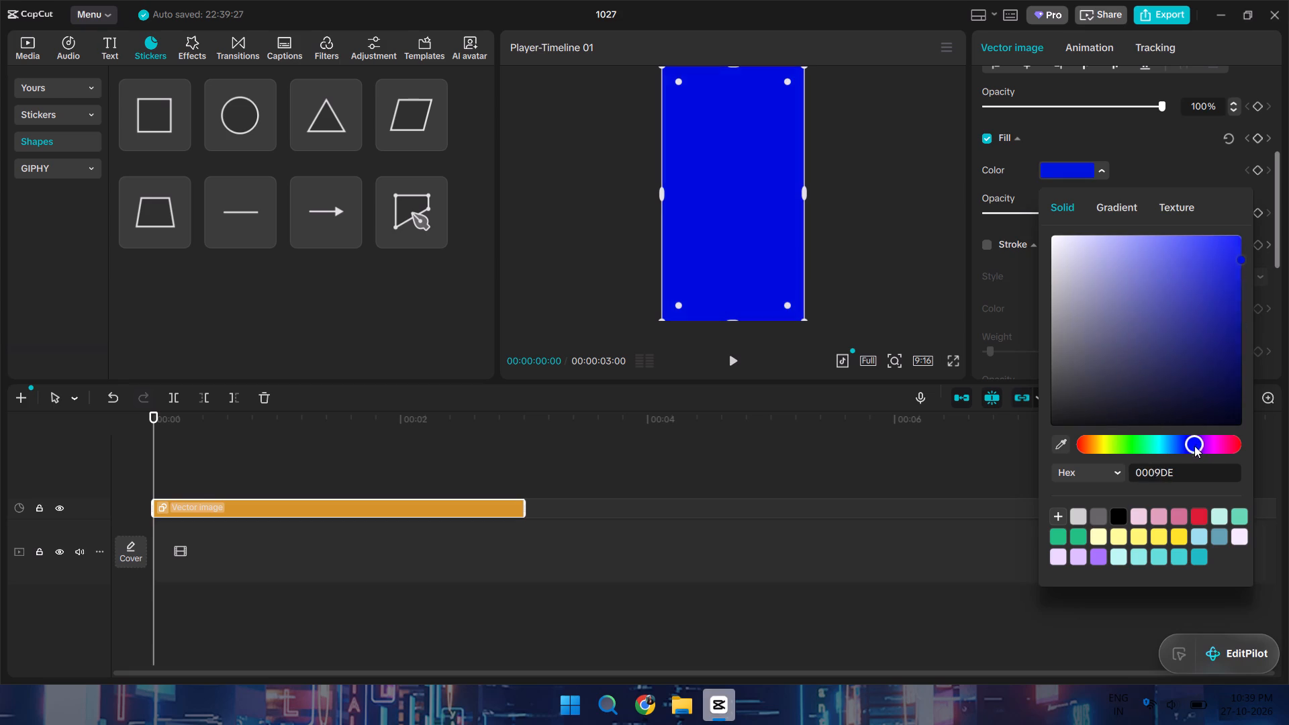
drag(1194, 446, 1188, 446)
drag(1206, 325, 1256, 213)
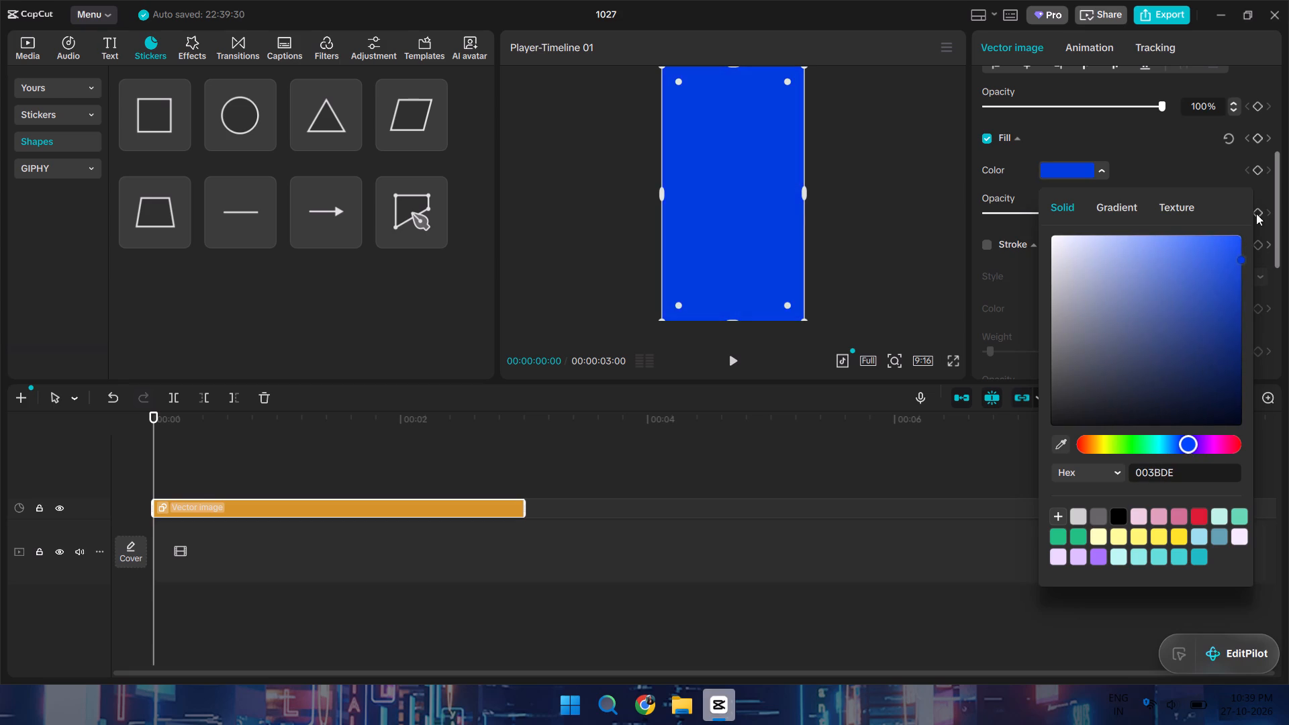
drag(1256, 213, 1260, 207)
drag(1243, 258, 1243, 236)
drag(1243, 236, 1245, 318)
drag(1223, 330, 1231, 293)
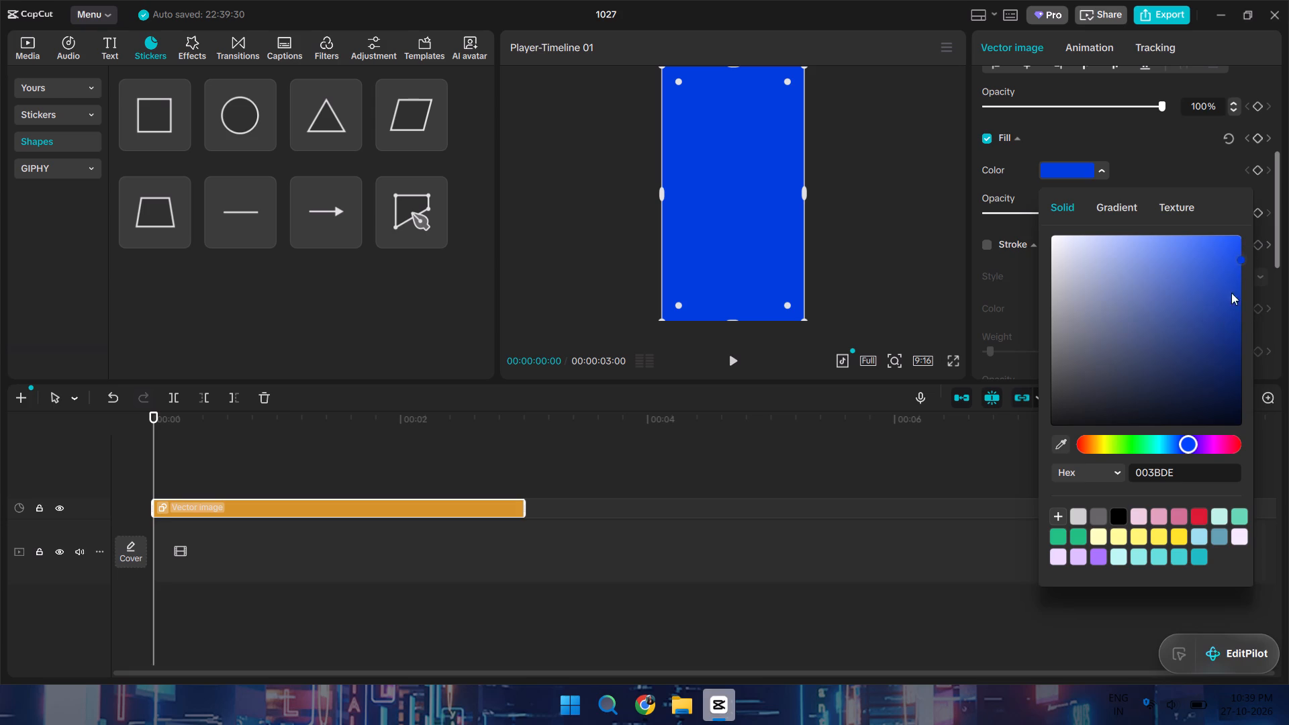
drag(1231, 293, 1226, 320)
drag(1178, 348, 1235, 274)
click(1229, 299)
click(1225, 271)
click(694, 469)
Add the circle shape on a track above the blue rectangle and align it with the rectangle clip's start.
drag(234, 126, 235, 128)
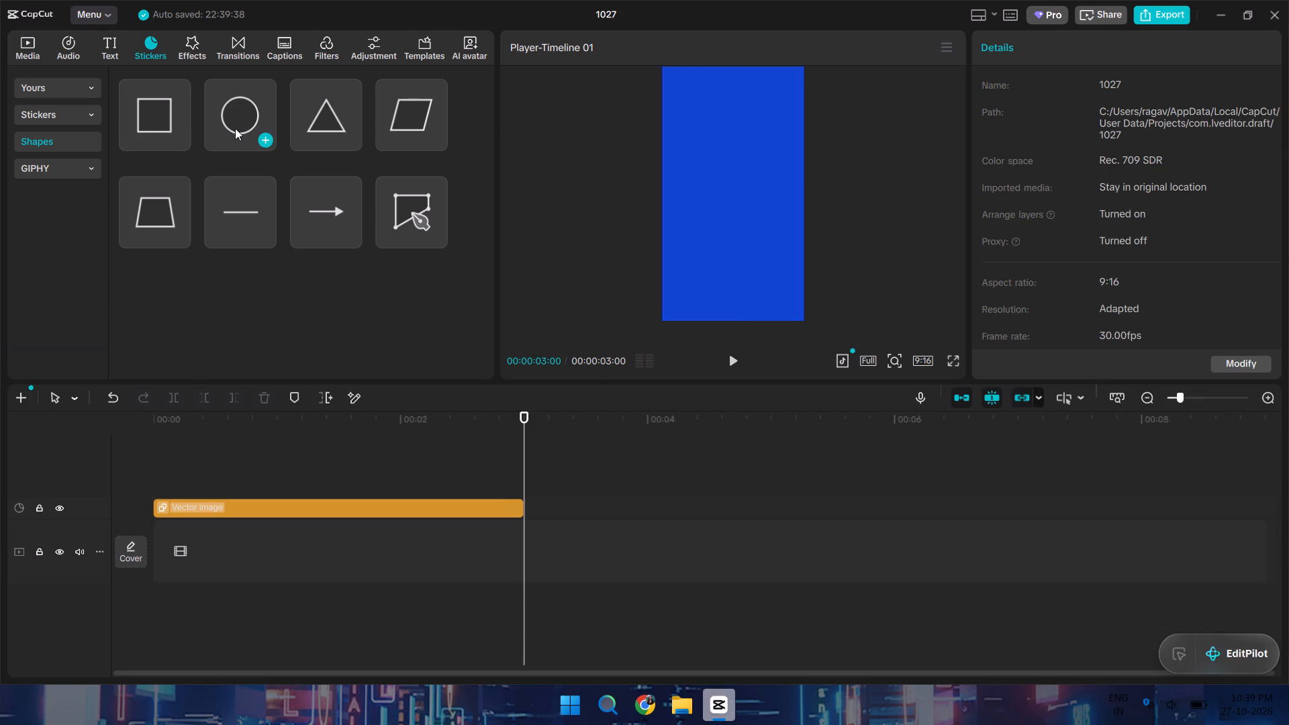
drag(235, 128, 196, 491)
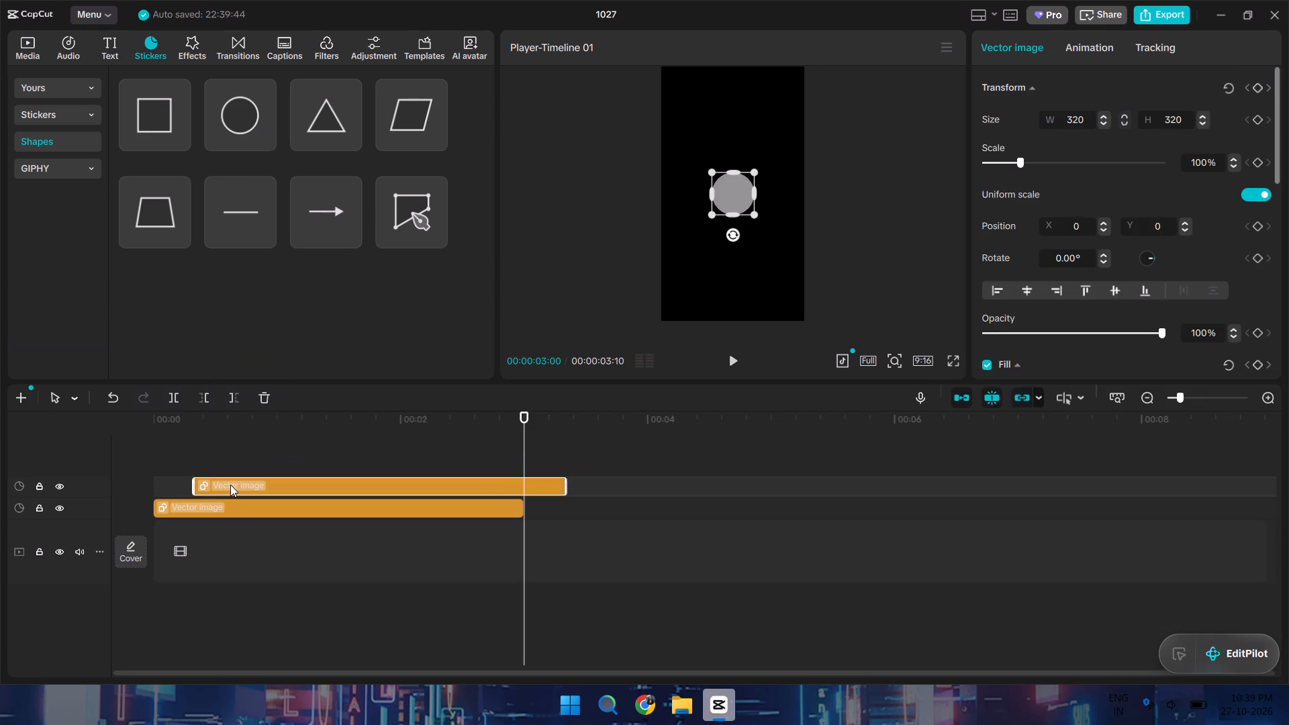
drag(232, 484, 193, 488)
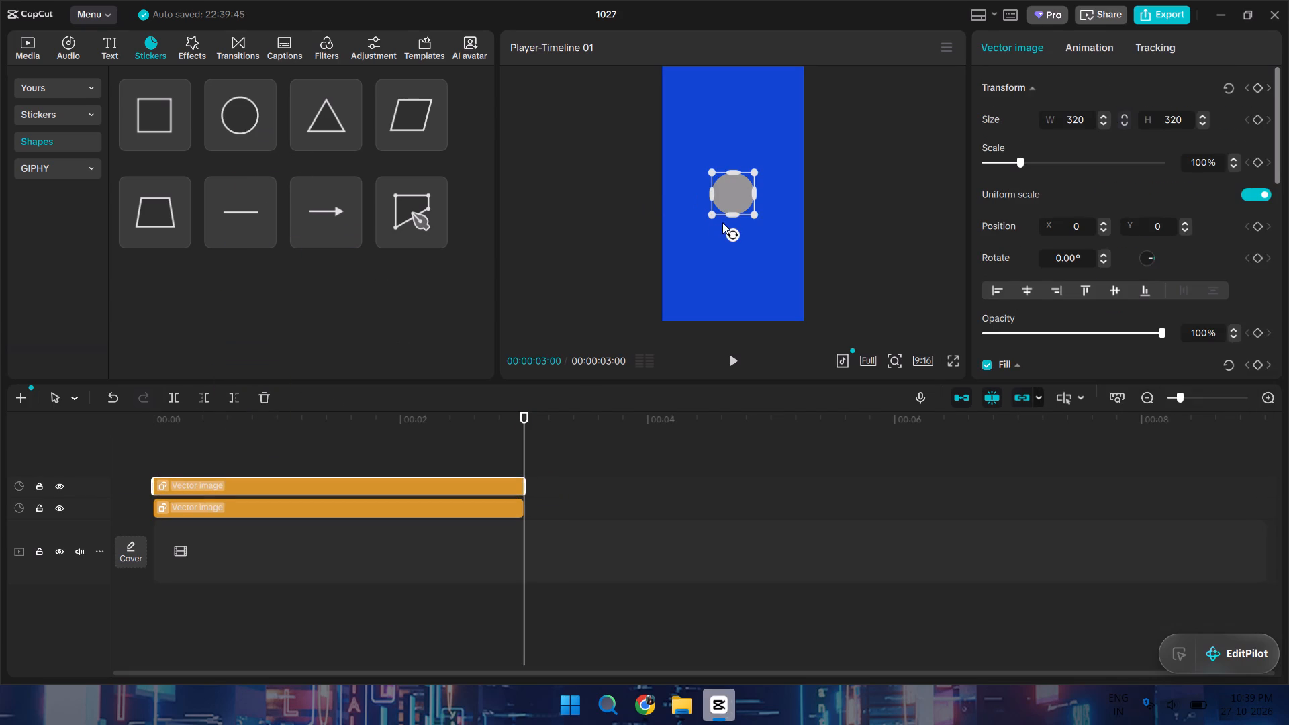
Stretch the circle into a wide ellipse of about 1231 × 998, slightly wider than the frame.
drag(755, 216, 777, 253)
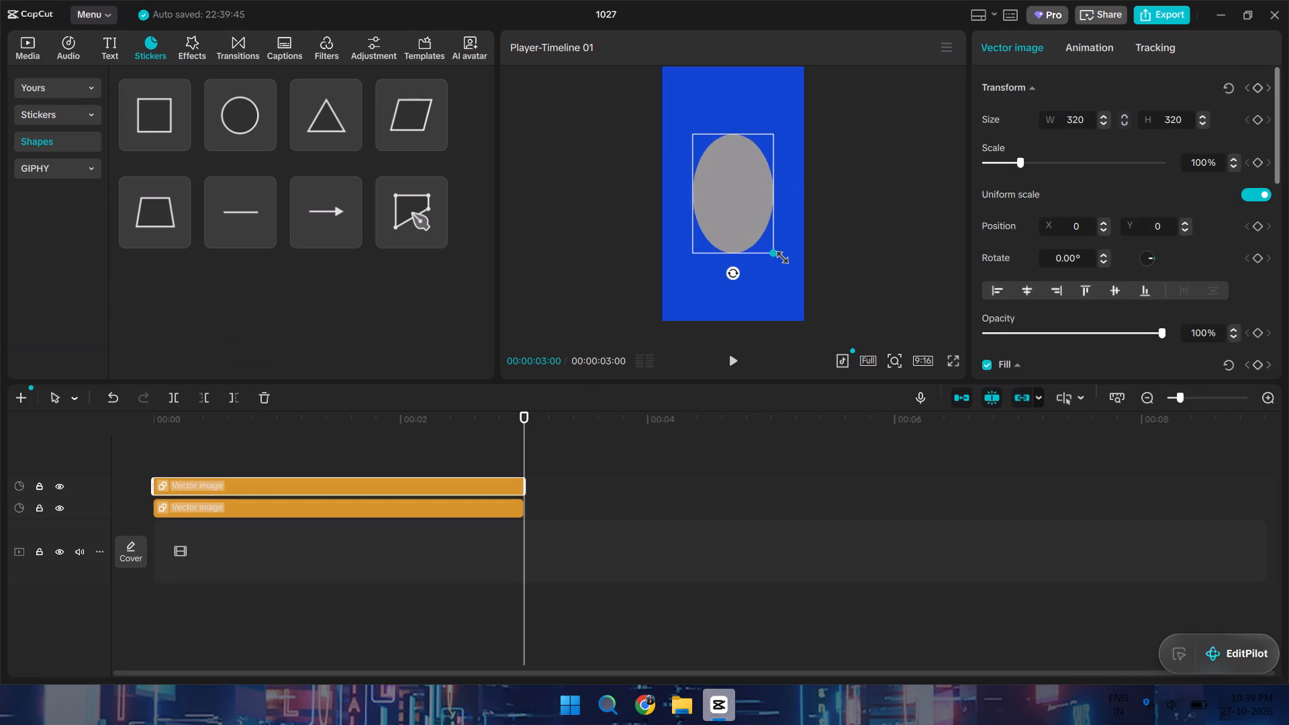
drag(777, 253, 808, 257)
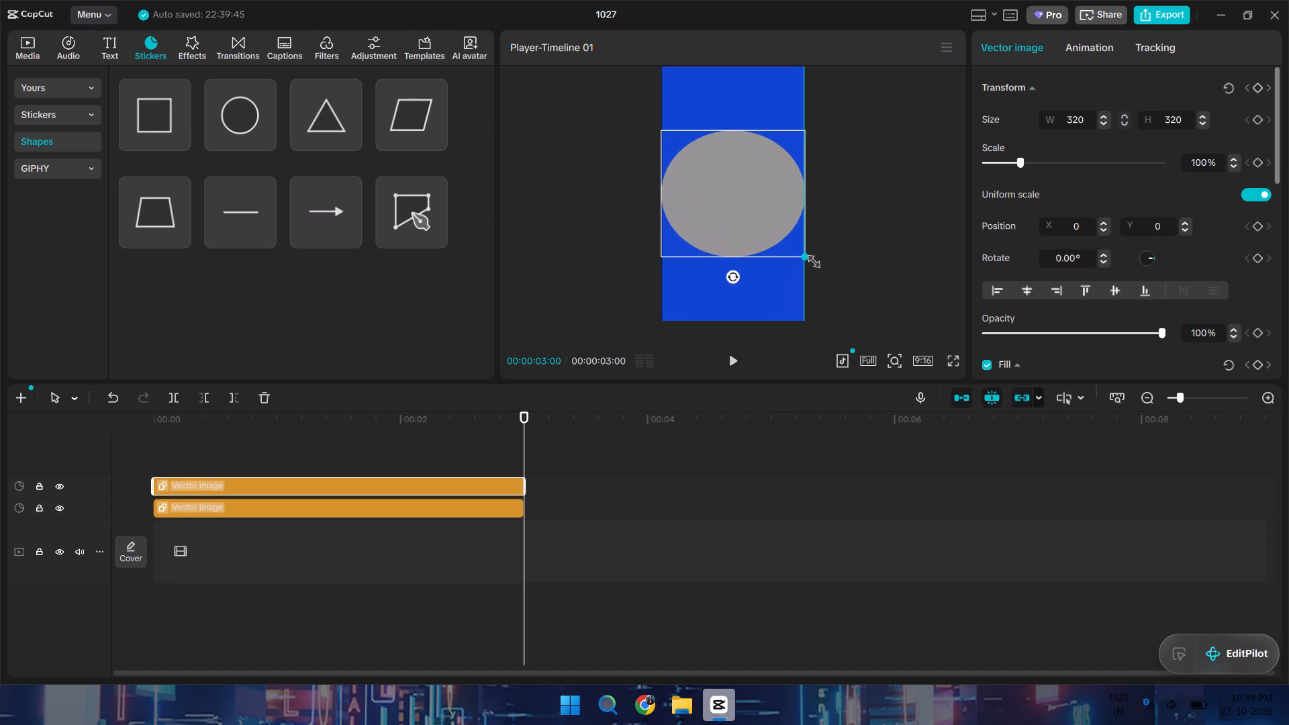
drag(808, 257, 815, 260)
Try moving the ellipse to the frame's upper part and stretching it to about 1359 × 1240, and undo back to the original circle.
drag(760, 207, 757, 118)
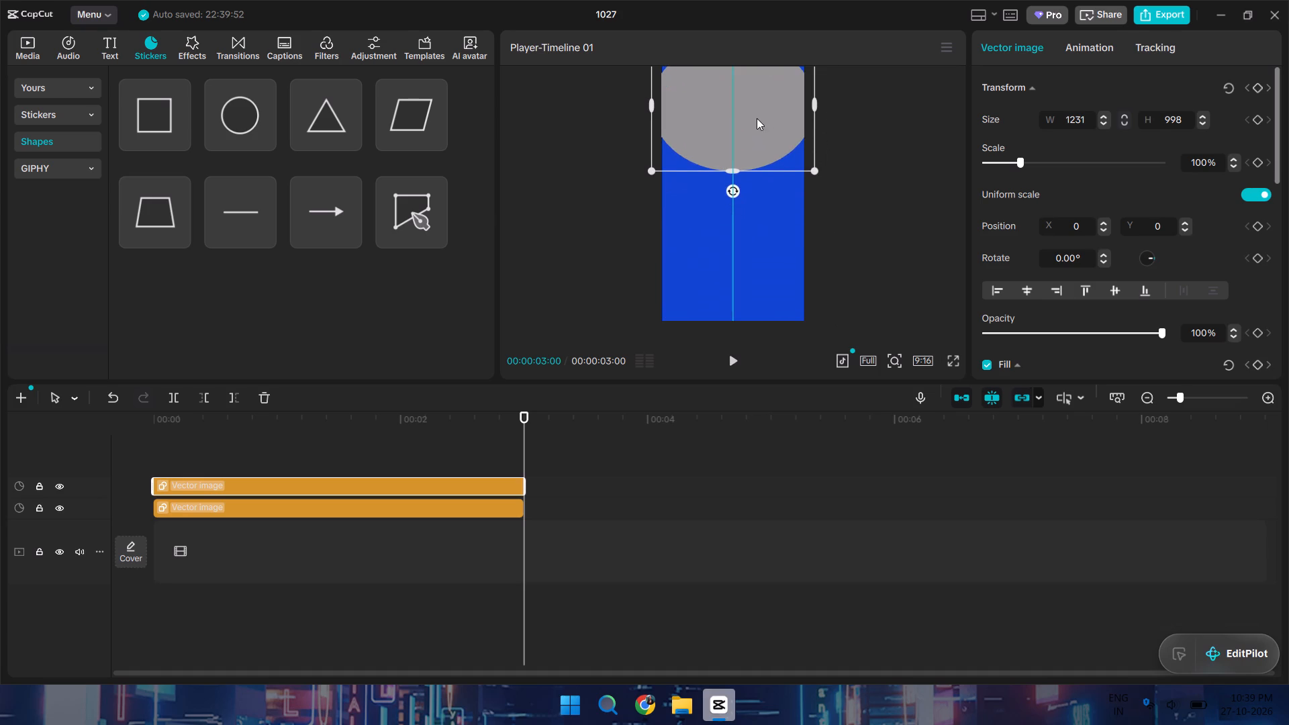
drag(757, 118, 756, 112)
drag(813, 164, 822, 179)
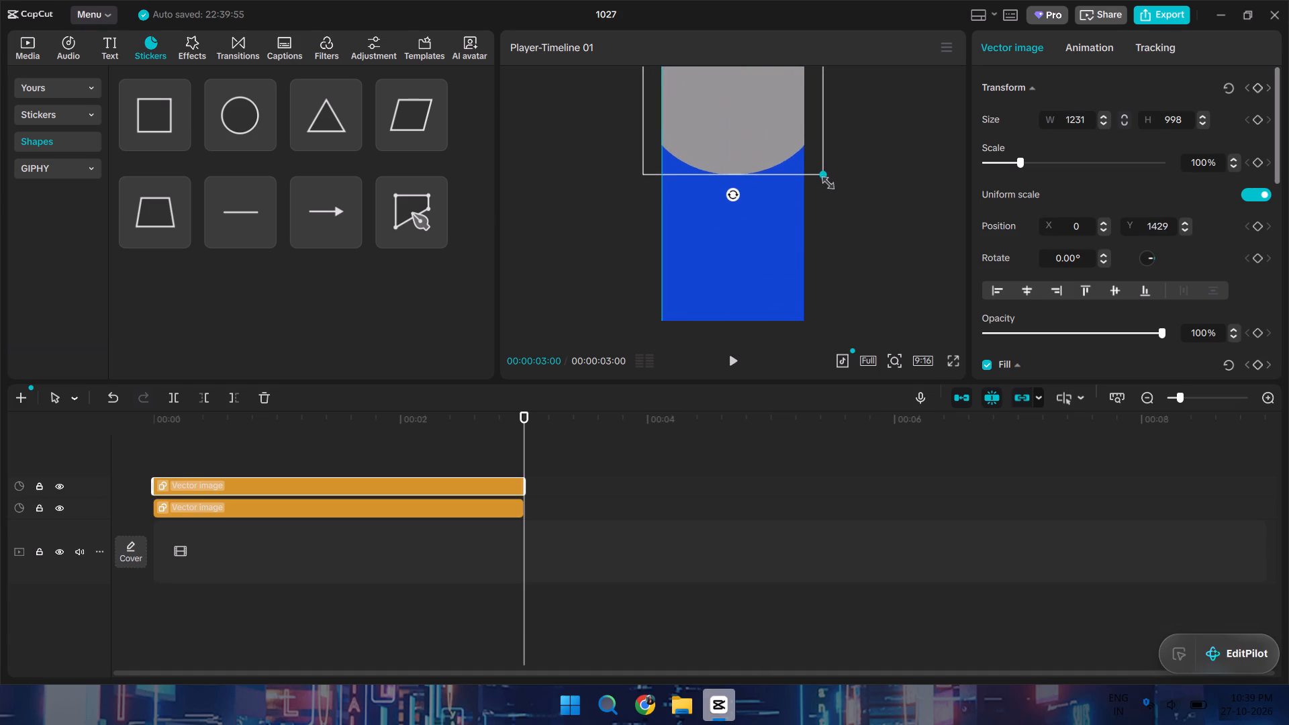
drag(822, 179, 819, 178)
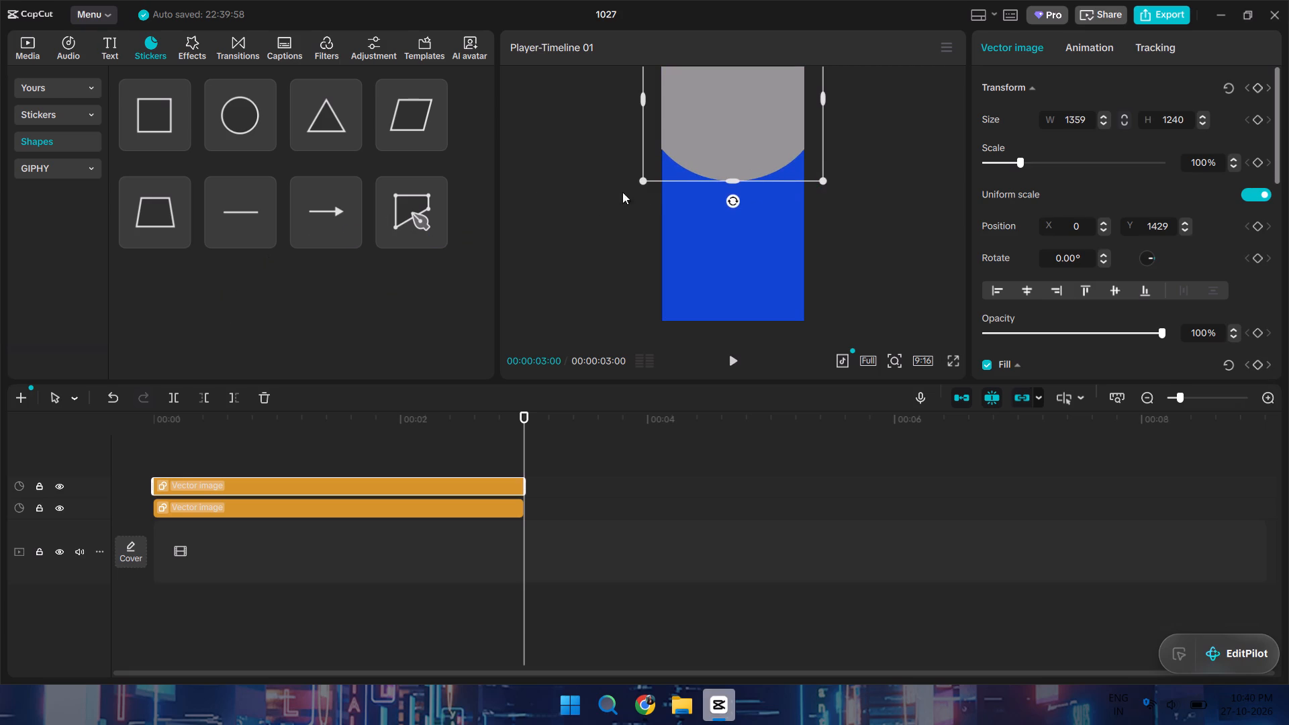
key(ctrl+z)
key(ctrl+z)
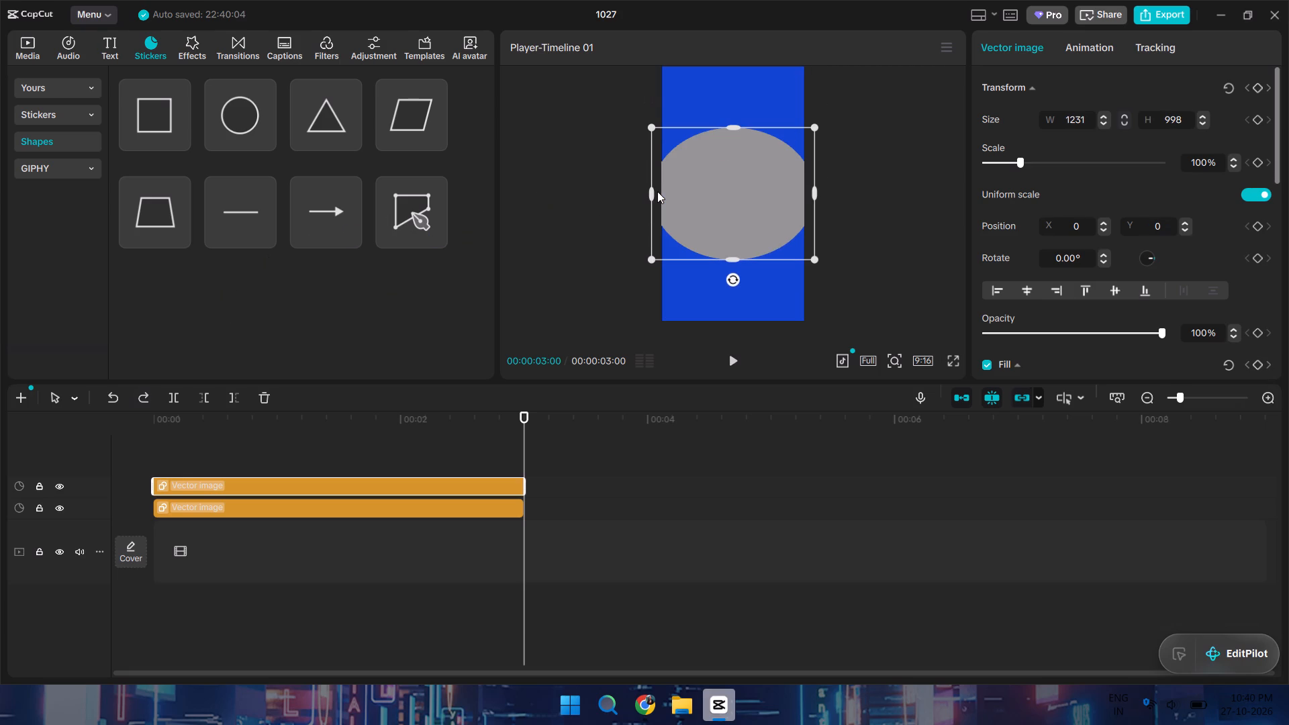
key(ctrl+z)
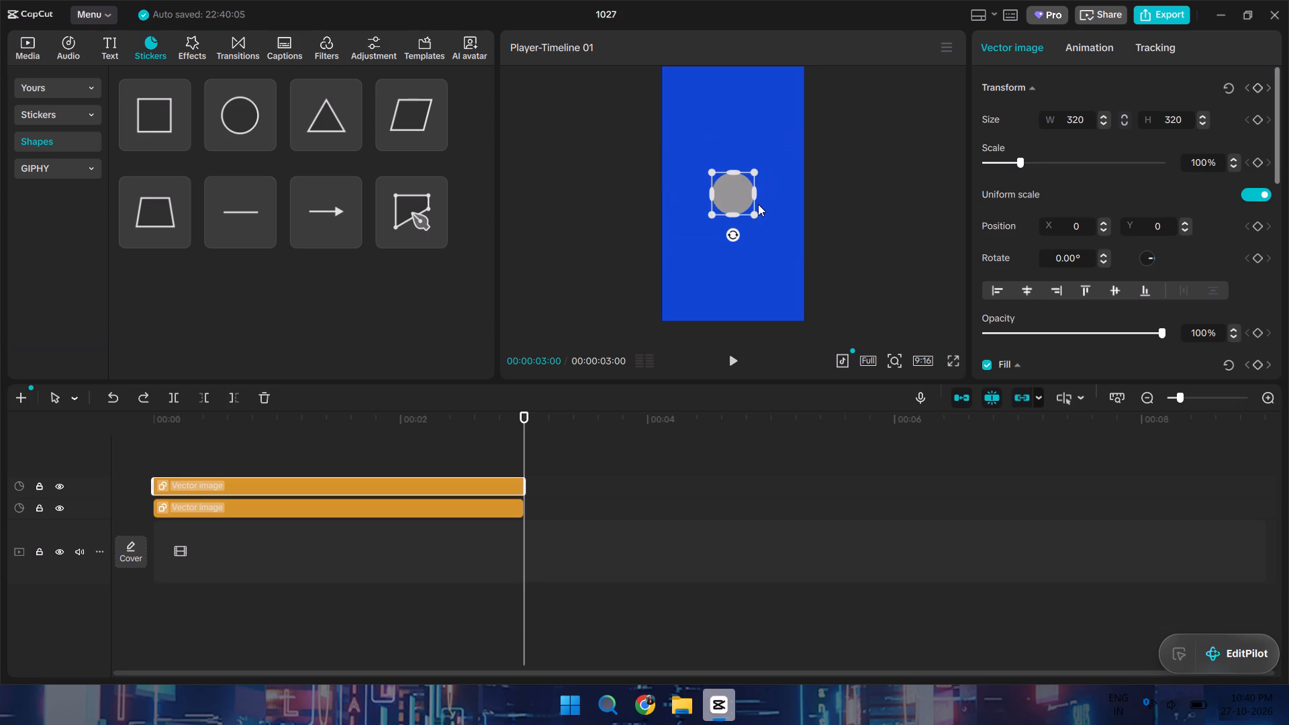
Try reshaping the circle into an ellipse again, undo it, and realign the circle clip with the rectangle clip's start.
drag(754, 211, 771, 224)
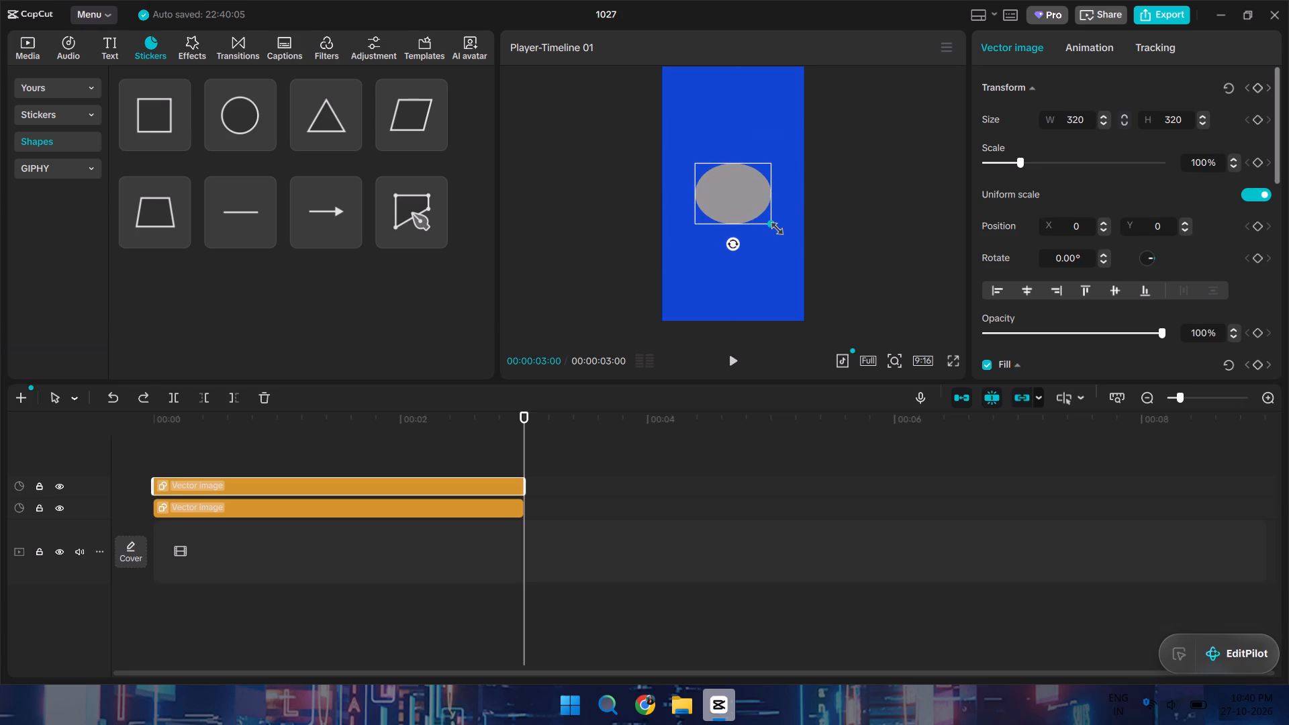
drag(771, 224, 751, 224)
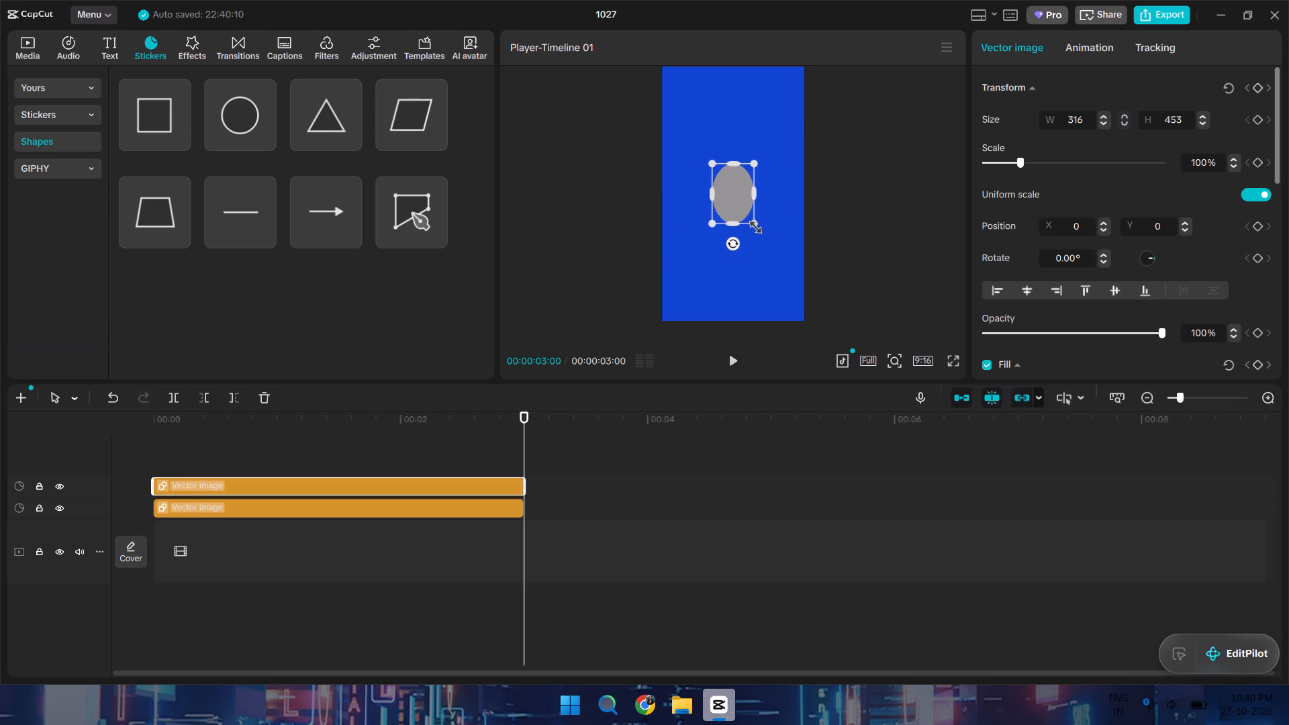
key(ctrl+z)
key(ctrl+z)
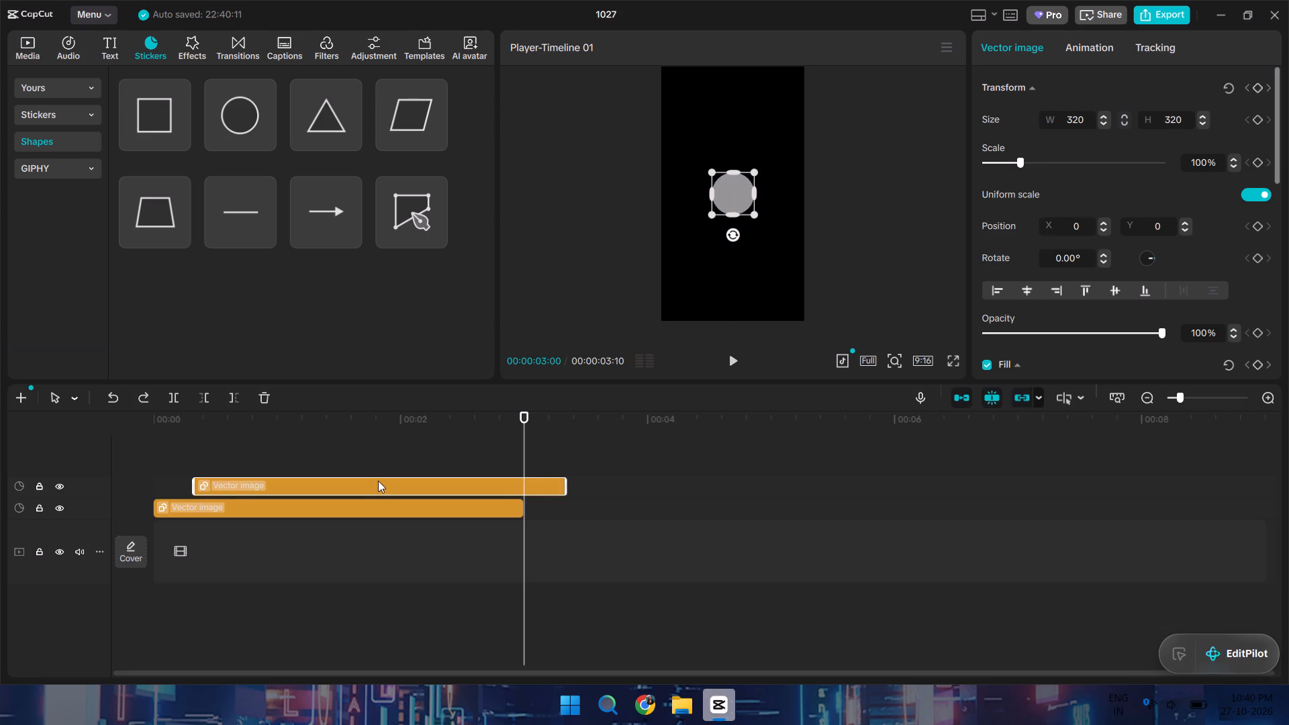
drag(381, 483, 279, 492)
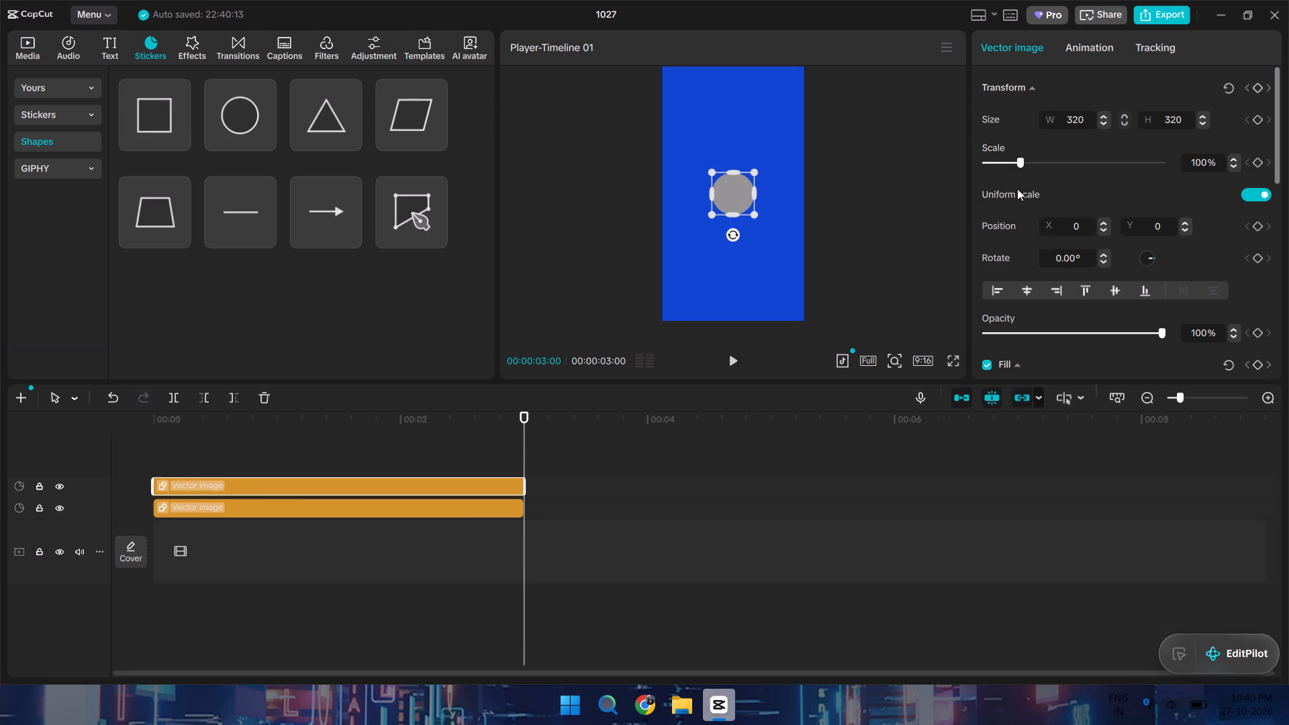
Scale the circle uniformly to 410% and move it straight up to about Y 1226.
drag(1018, 160, 1071, 163)
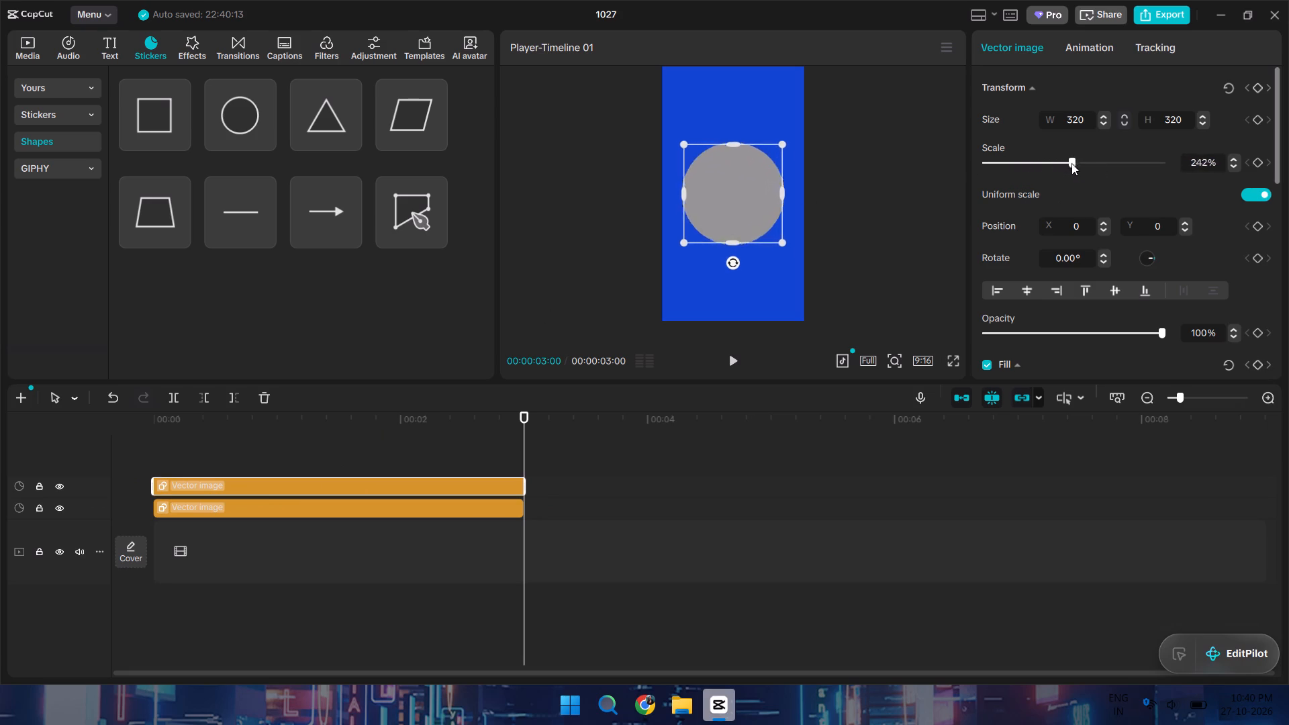
drag(1071, 163, 1129, 170)
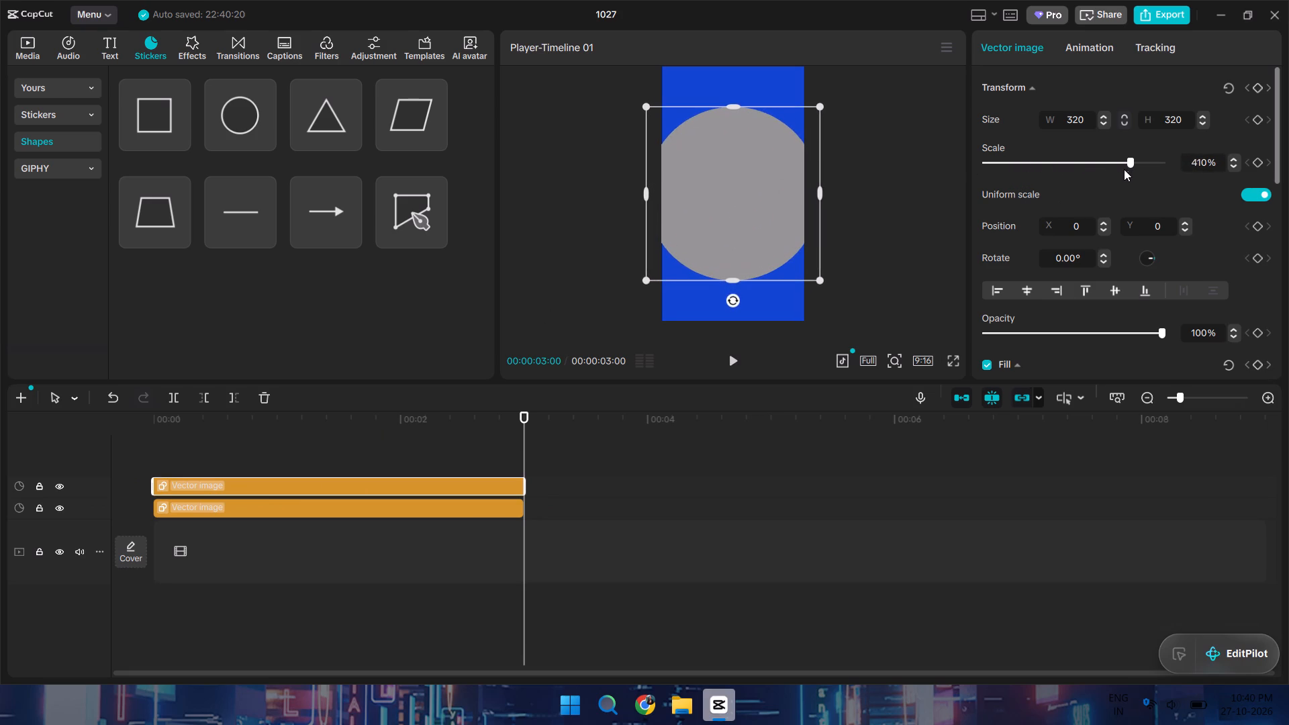
drag(727, 196, 728, 155)
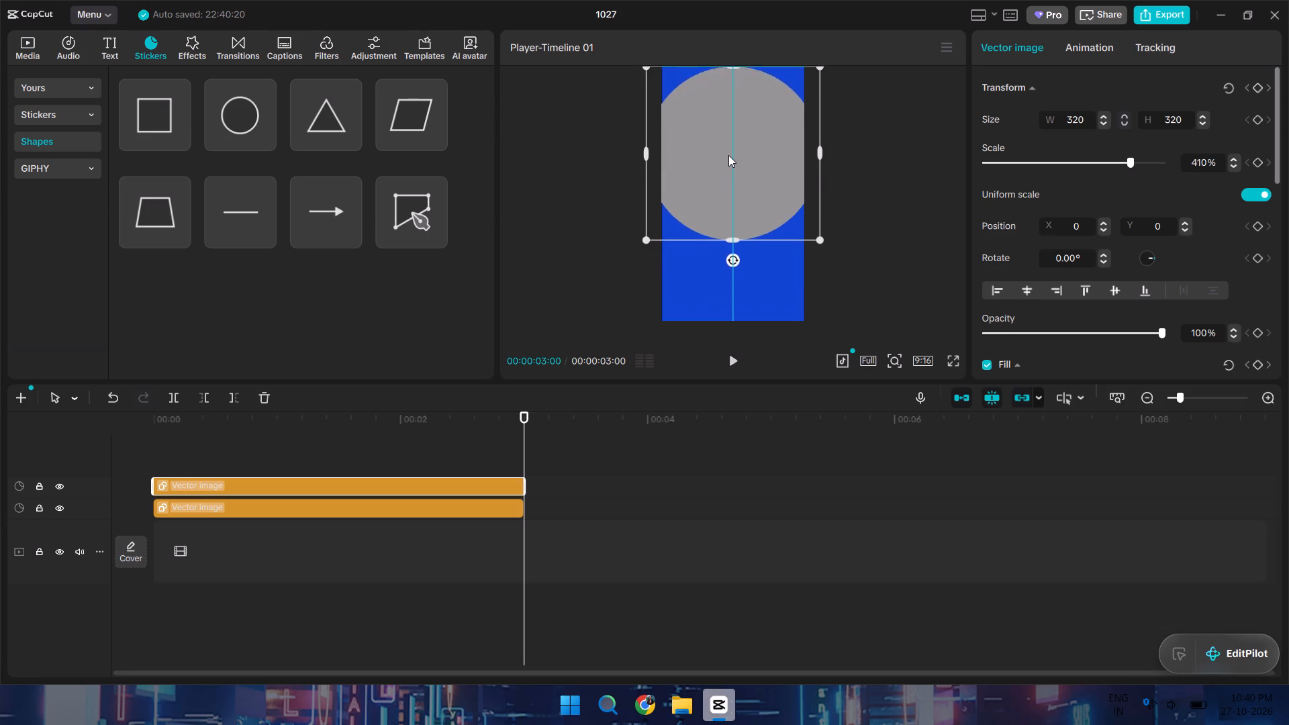
drag(728, 155, 728, 115)
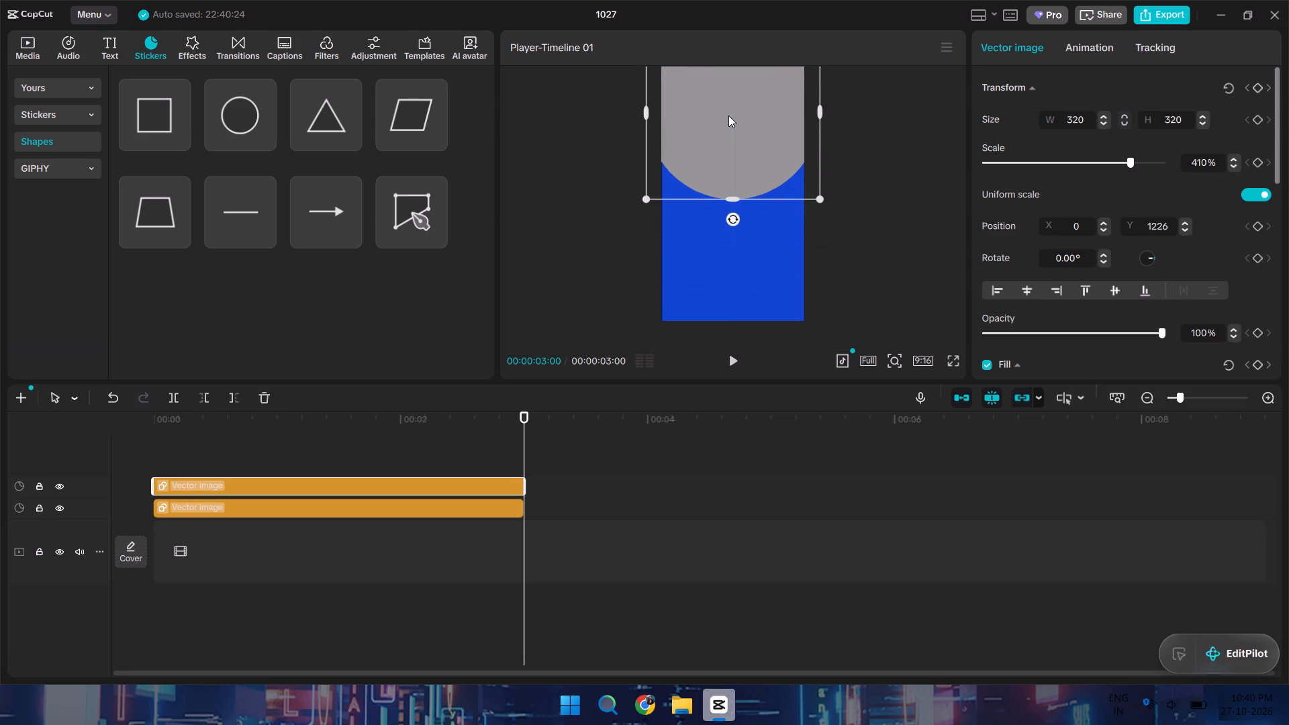
Add a second circle shape on a new track above the first circle and align it with the other clips' start.
drag(244, 111, 229, 470)
drag(268, 486, 197, 490)
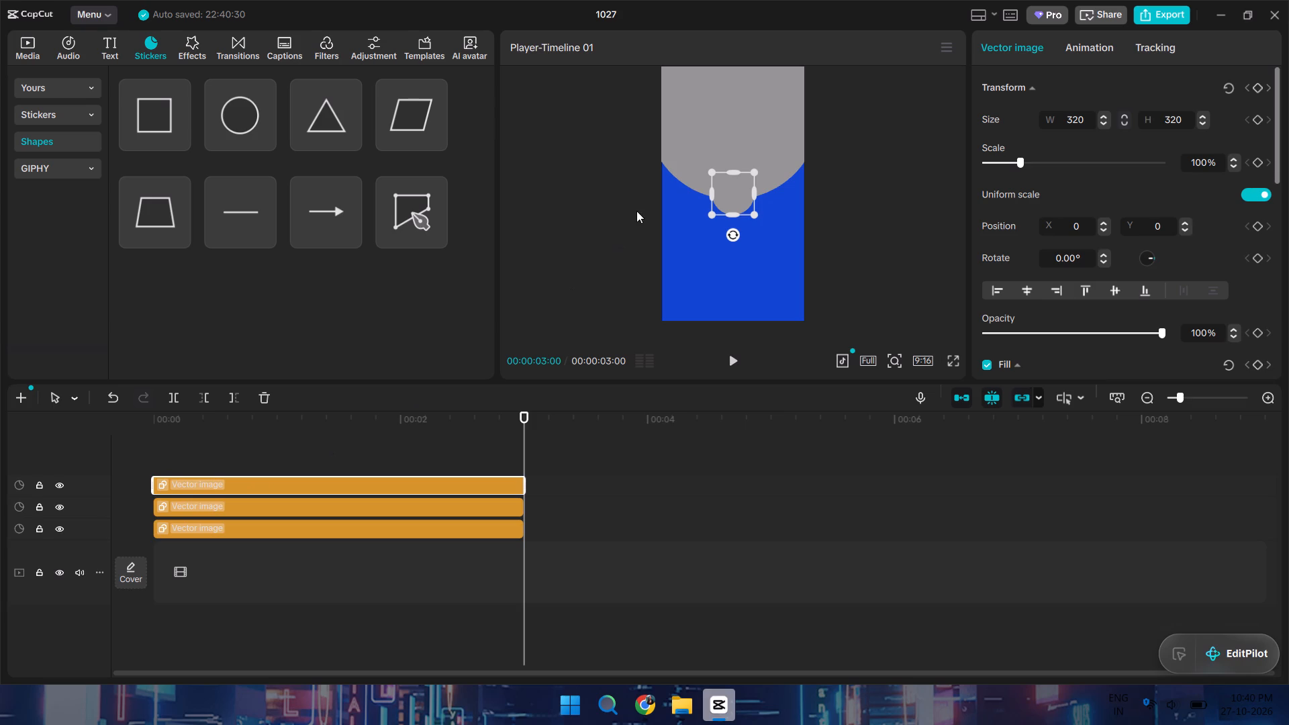
Scale the second circle uniformly to 410% and move it up over the first circle, at about Y 1256.
click(788, 159)
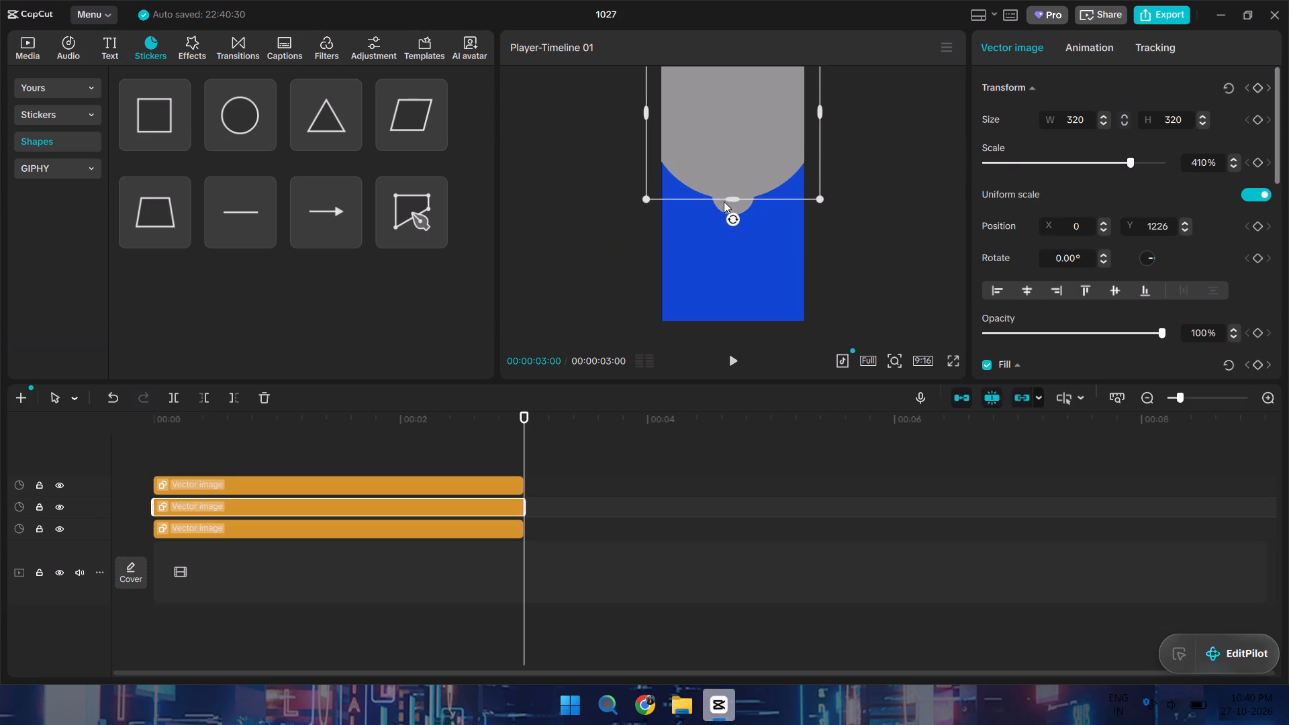
click(724, 201)
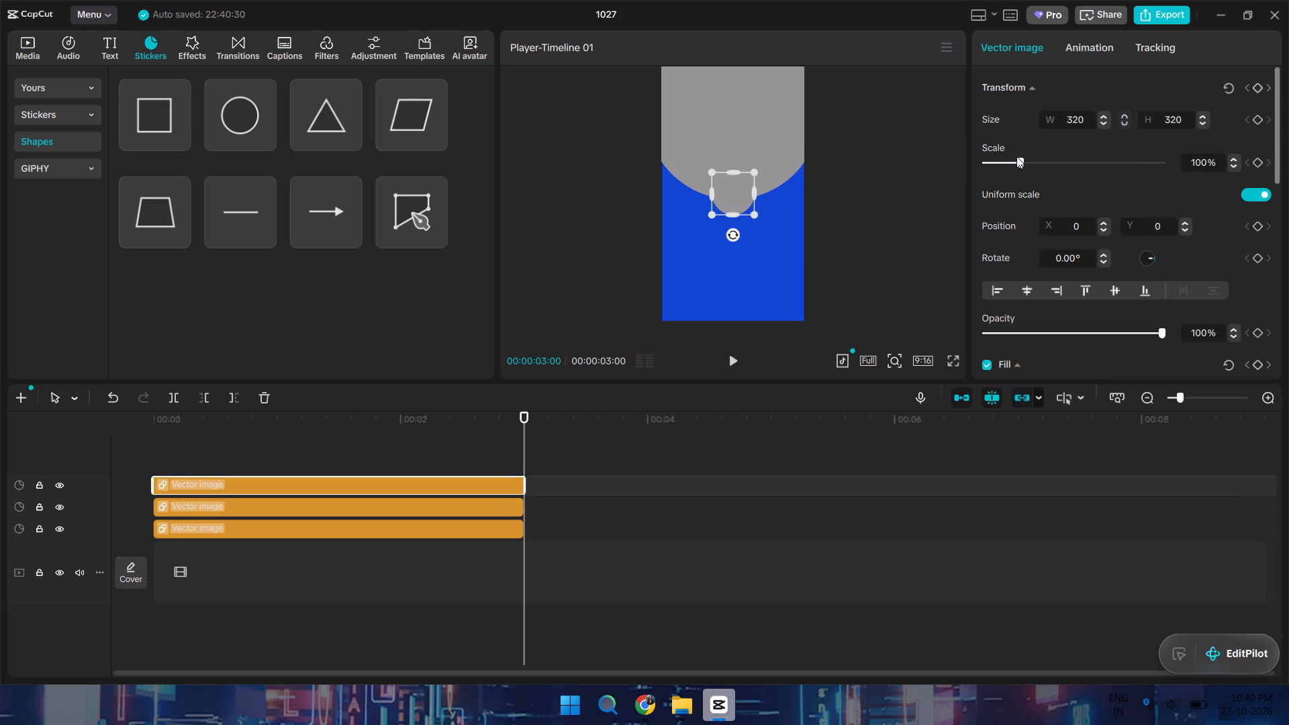
drag(1016, 156, 1089, 166)
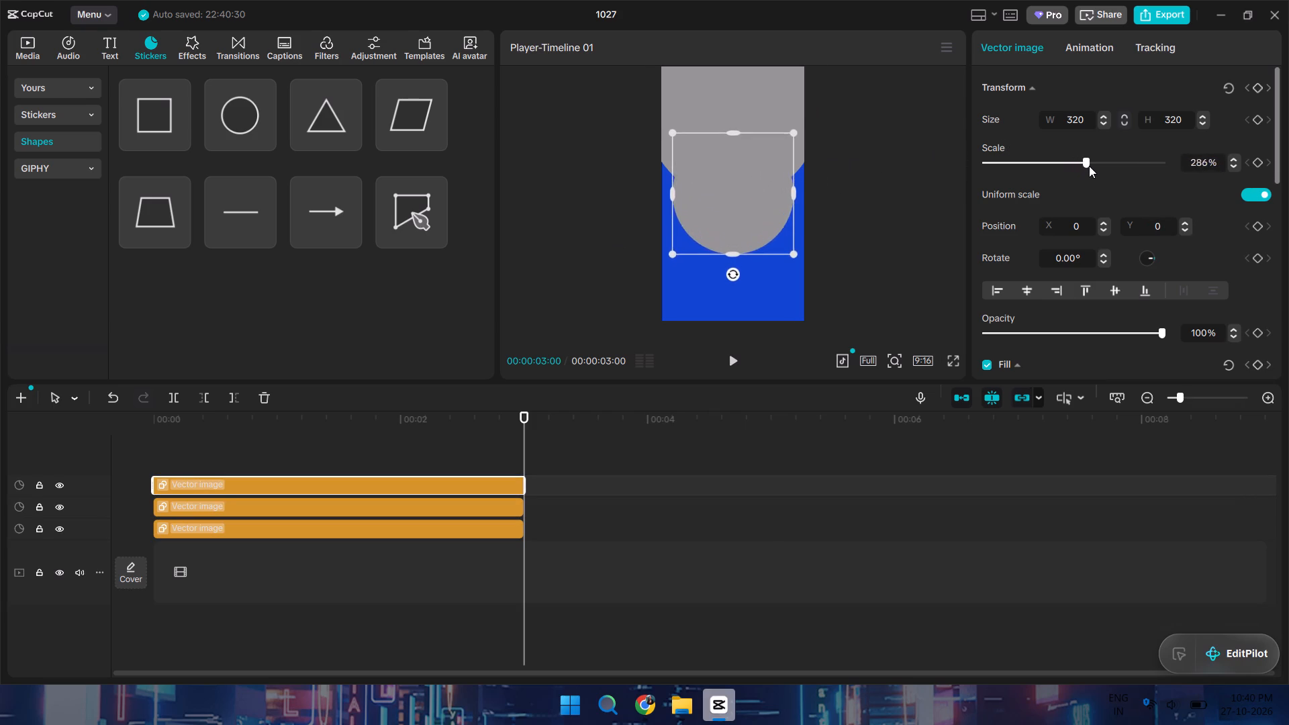
drag(1089, 166, 1131, 149)
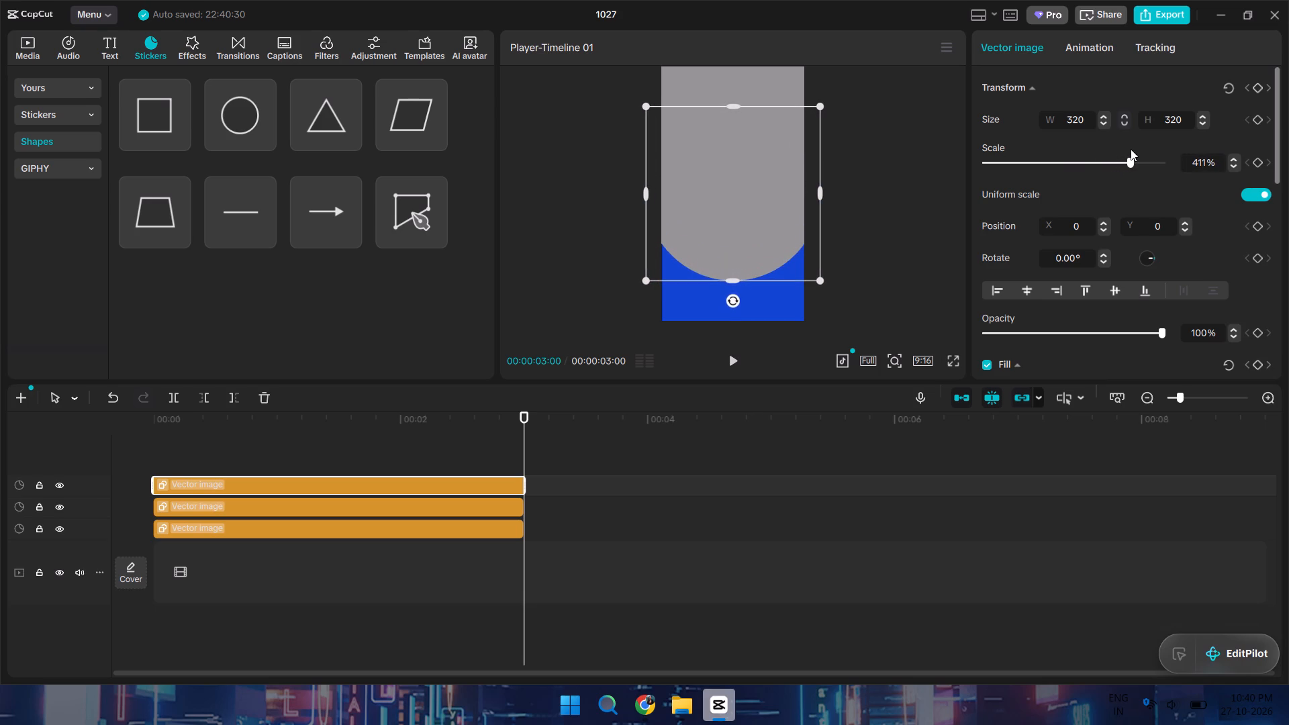
drag(1131, 149, 1131, 148)
click(1235, 165)
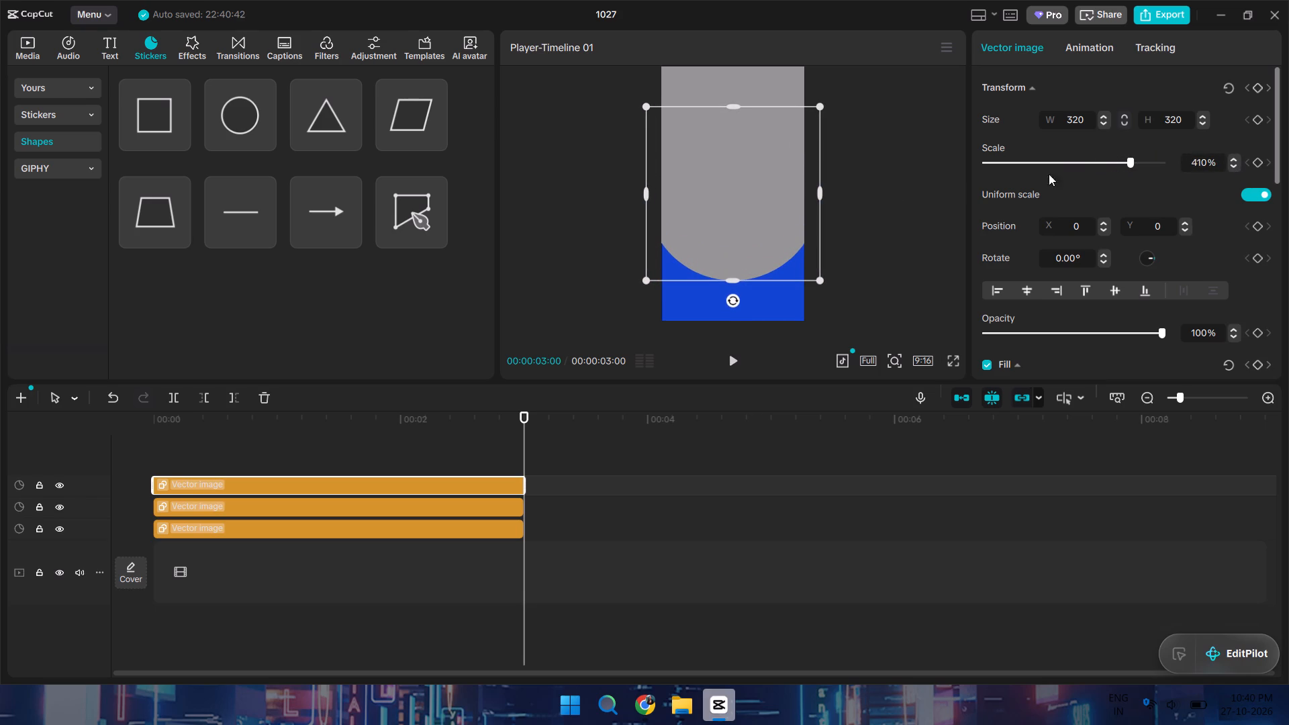
drag(751, 195, 751, 112)
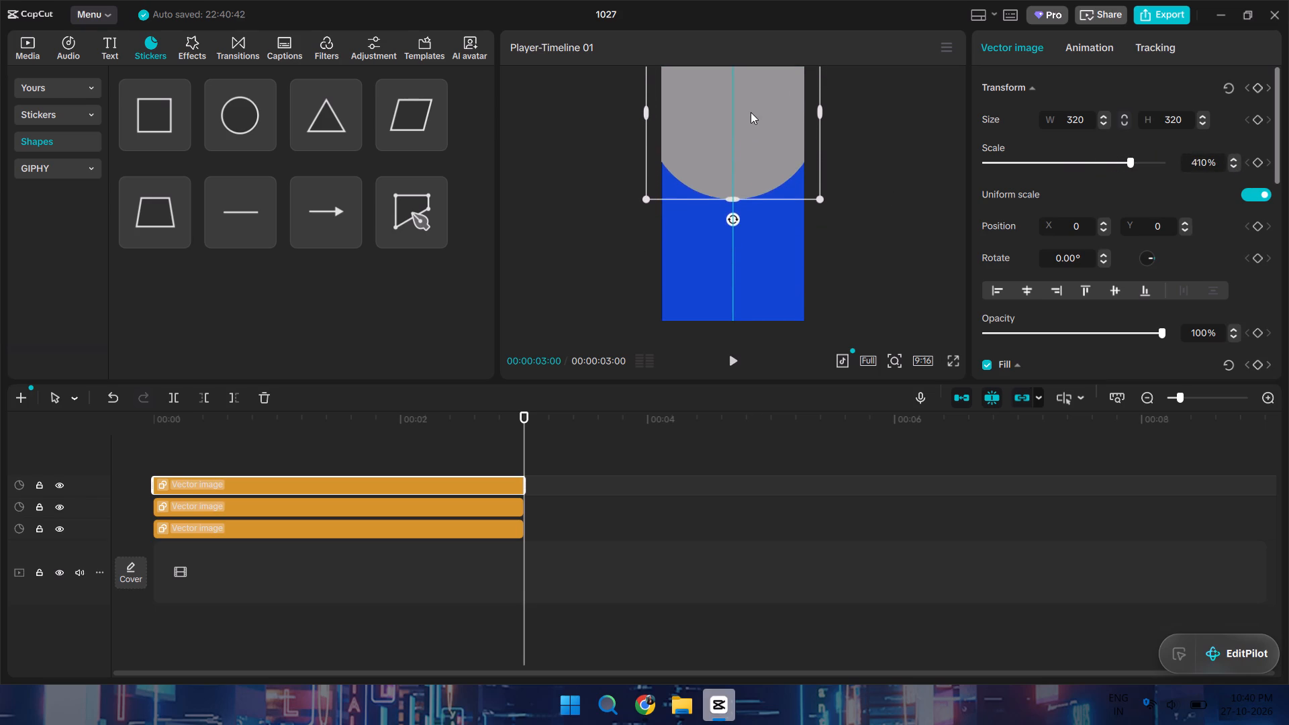
drag(751, 112, 751, 113)
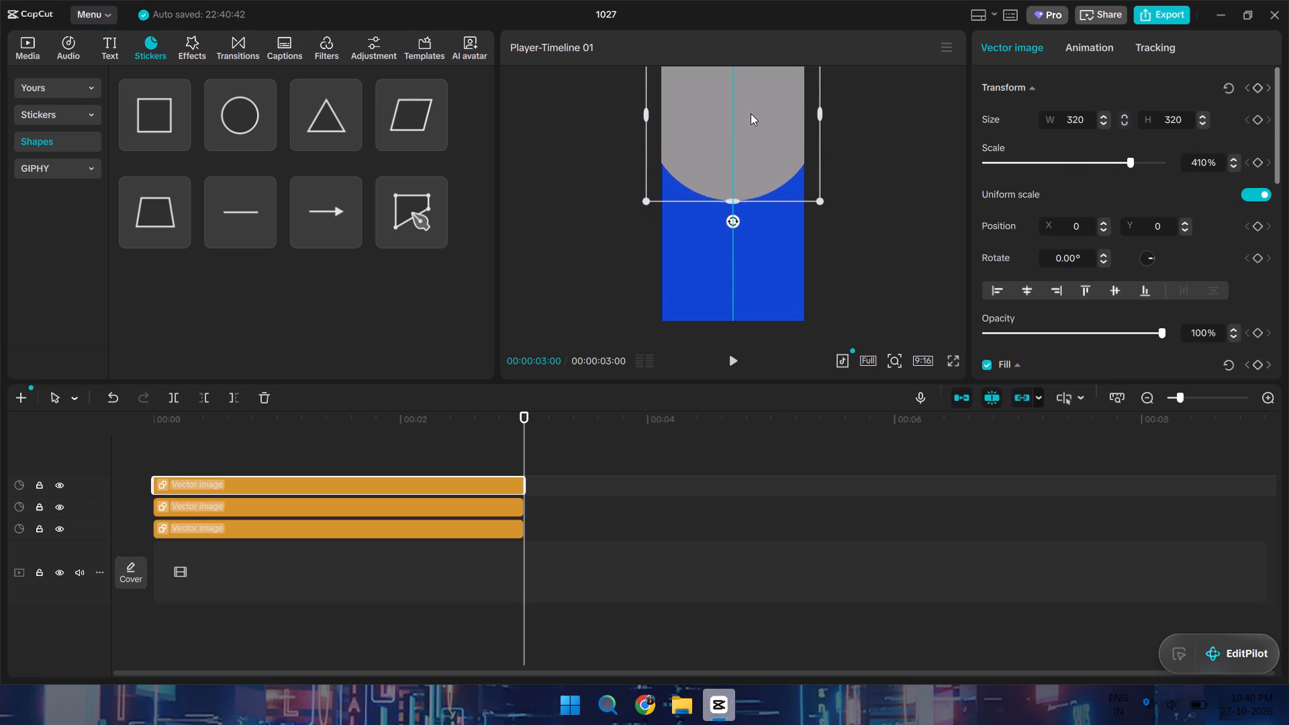
drag(751, 113, 751, 112)
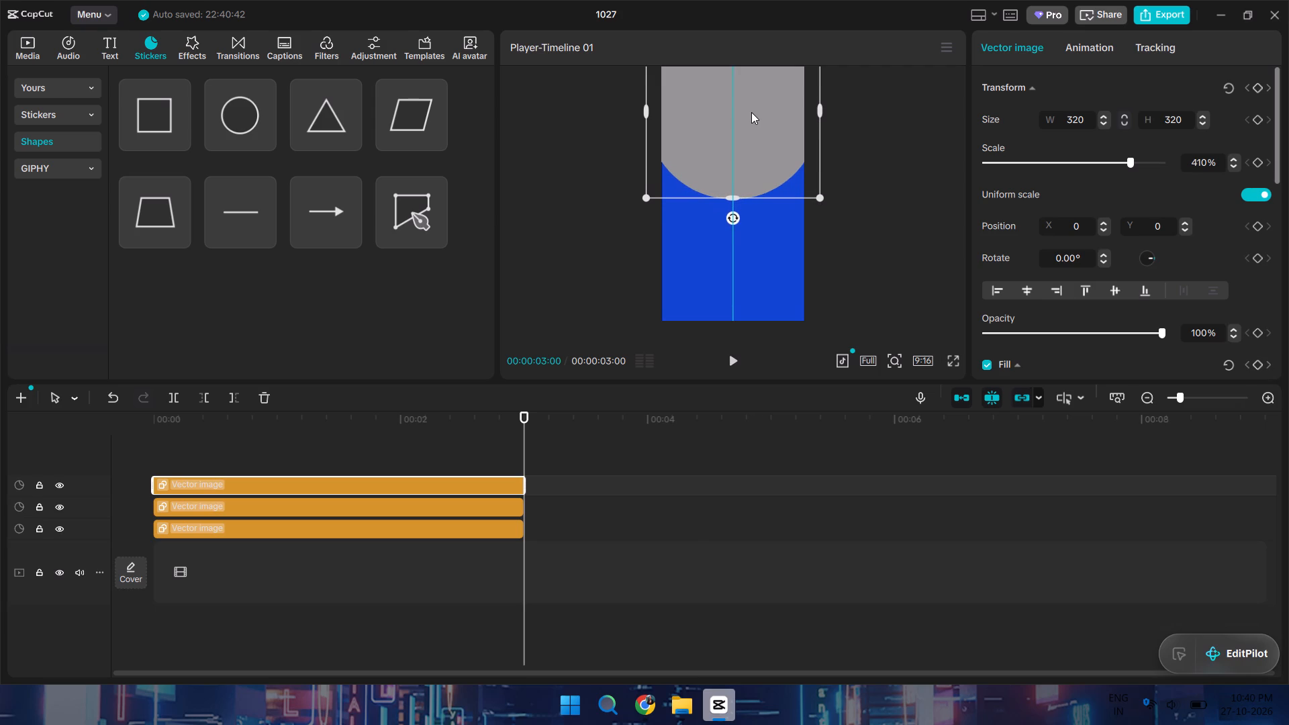
drag(751, 112, 751, 111)
click(751, 111)
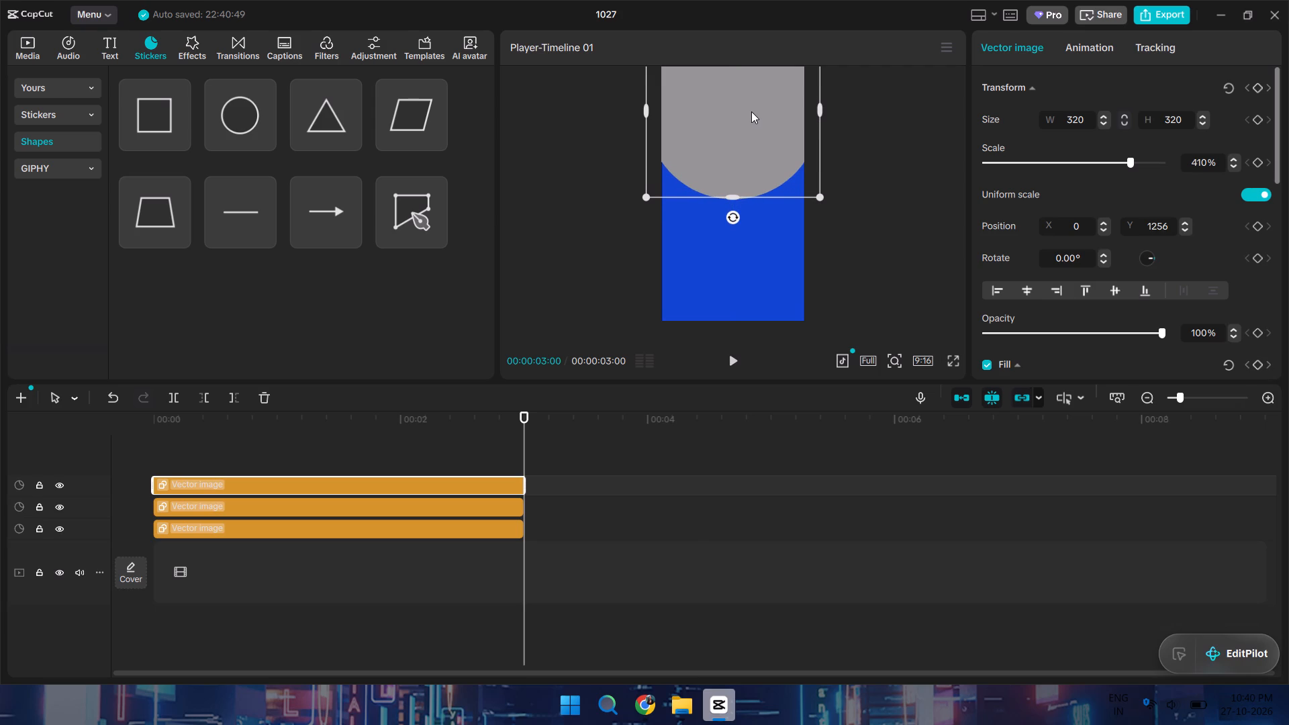
Change the second circle's solid fill colour to bright green 00D52E.
scroll(1101, 240, down, 3)
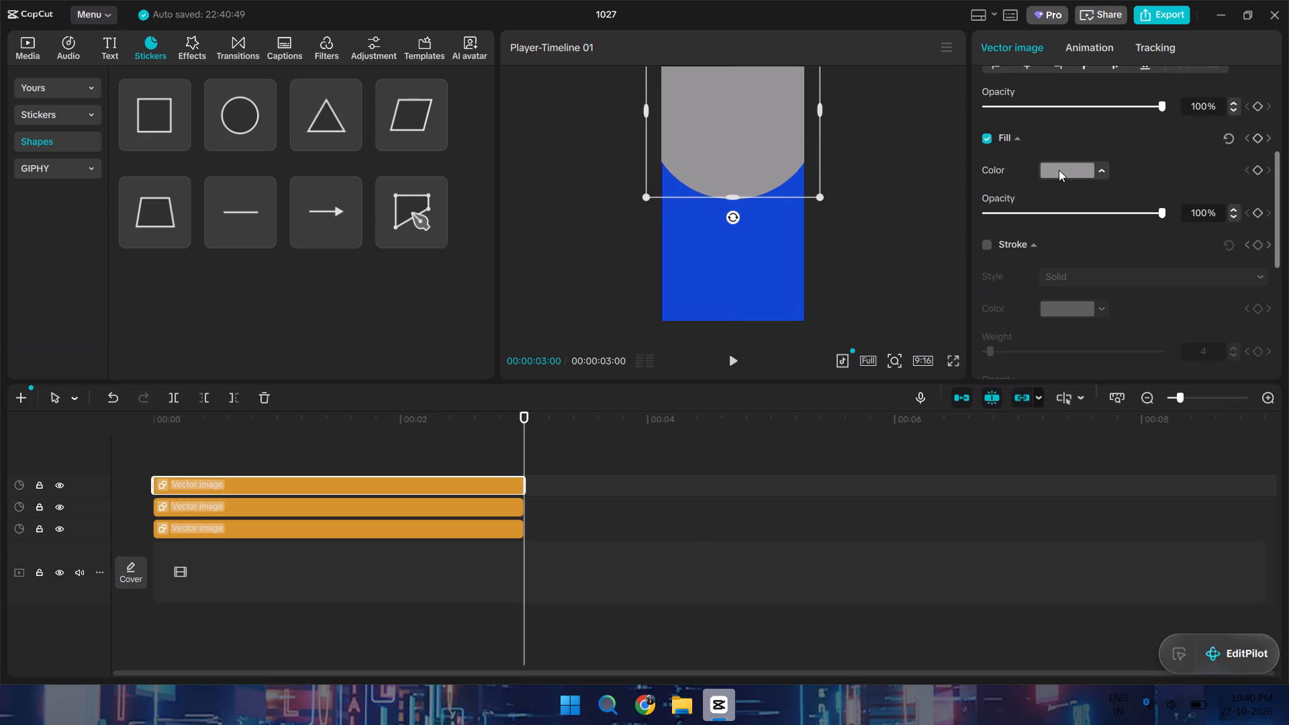
click(1059, 170)
double_click(1072, 177)
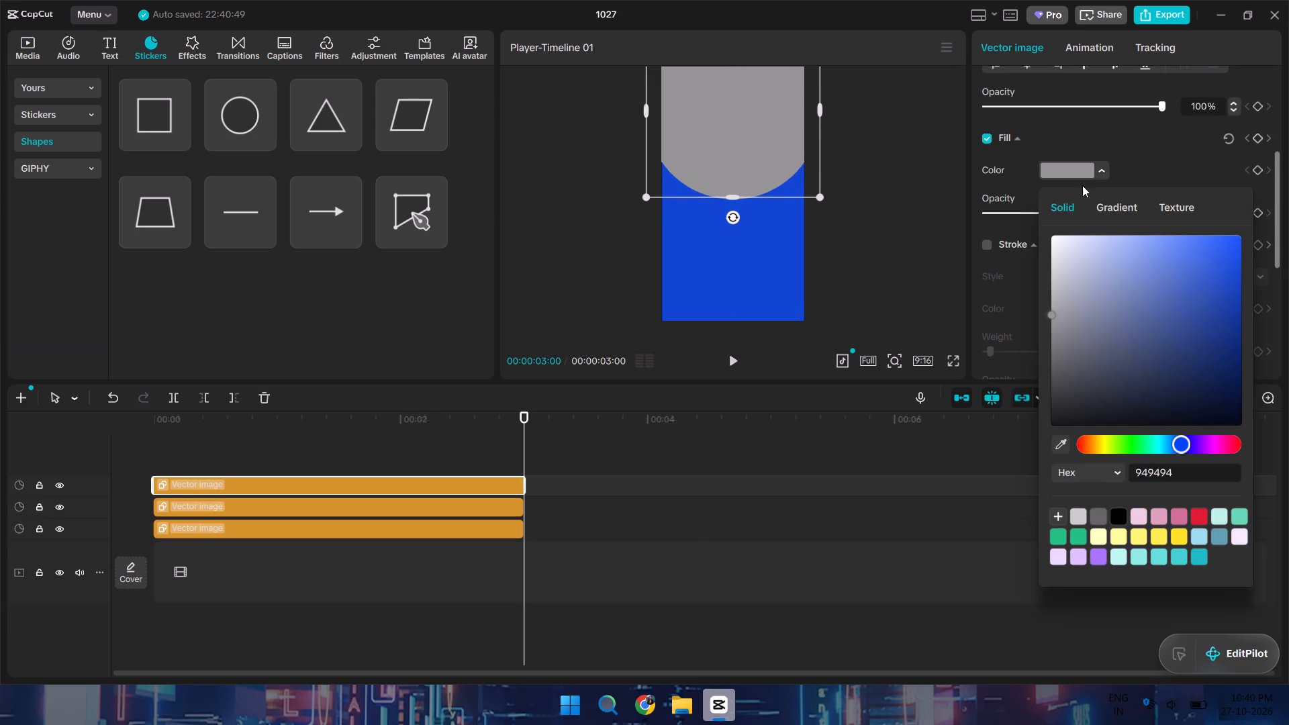
click(1135, 440)
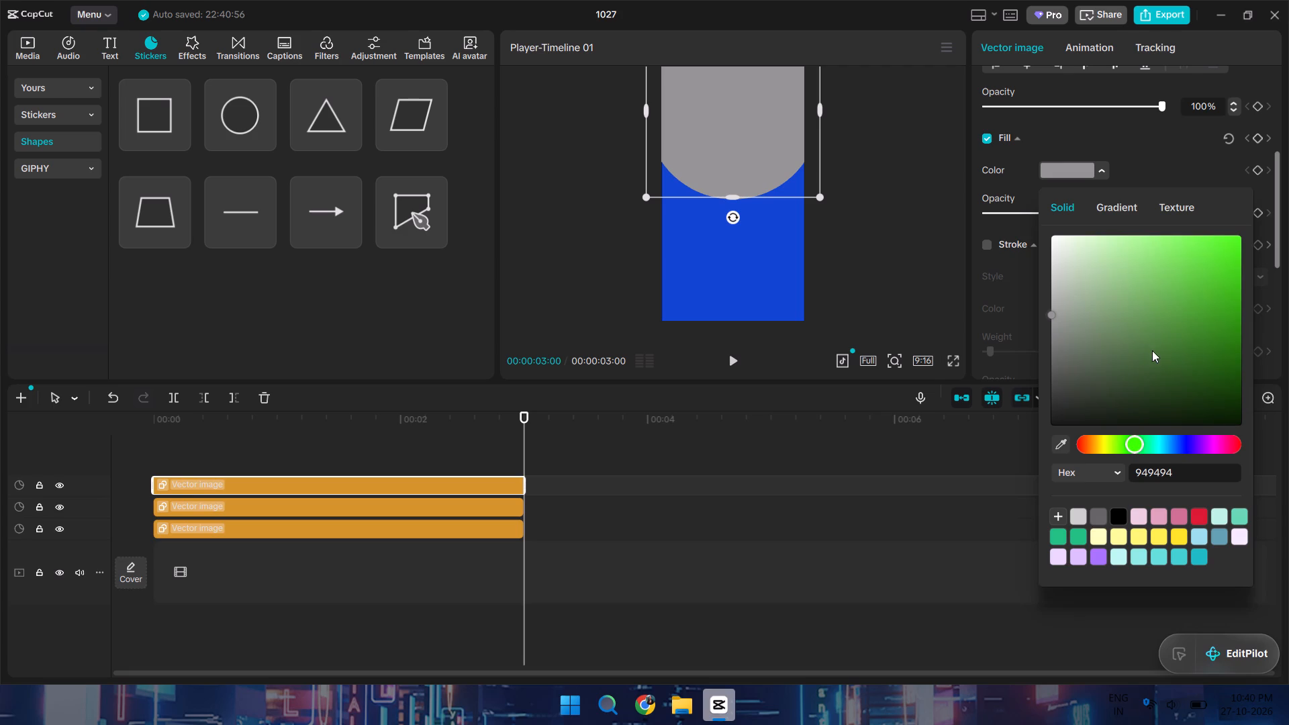
drag(1140, 421, 1127, 443)
click(1125, 442)
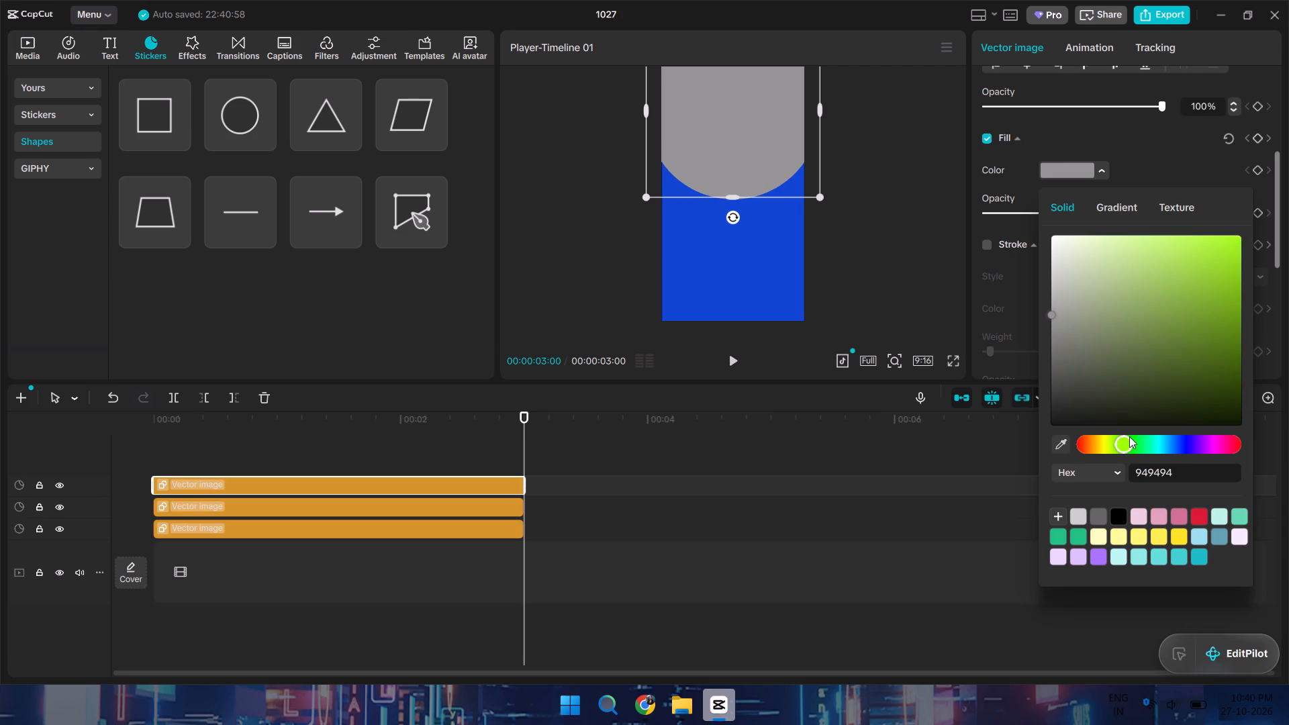
click(1131, 436)
click(1135, 438)
click(1137, 438)
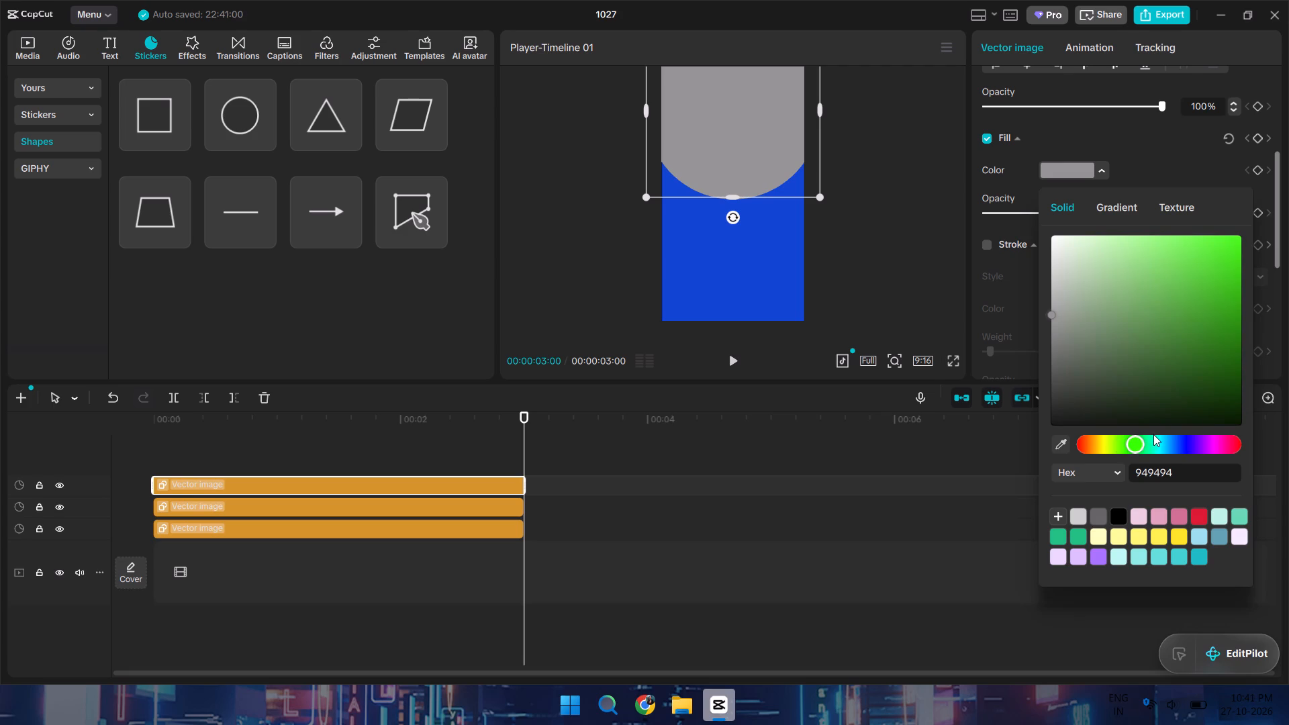
click(1154, 434)
click(1147, 443)
drag(1170, 341, 1257, 241)
click(1207, 323)
drag(1206, 321, 1243, 260)
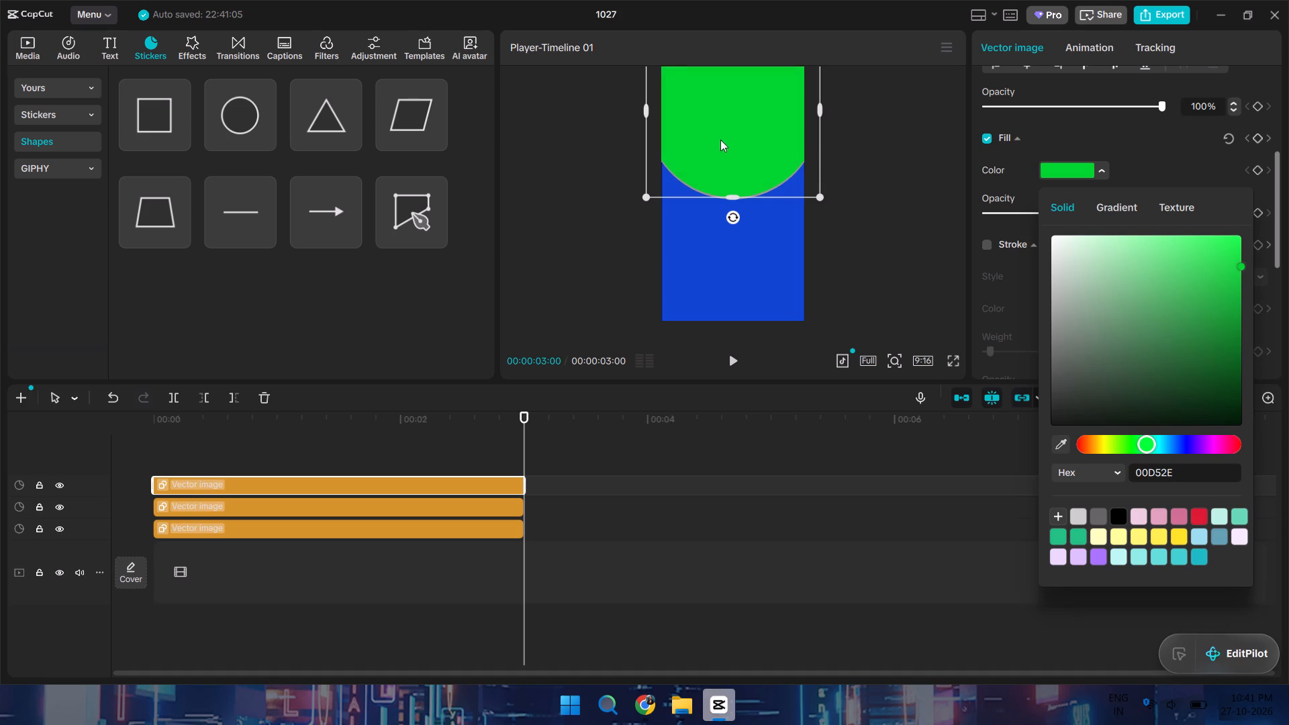
Nudge the green circle straight up to leave a thin grey band of the circle behind it along its lower edge.
click(732, 142)
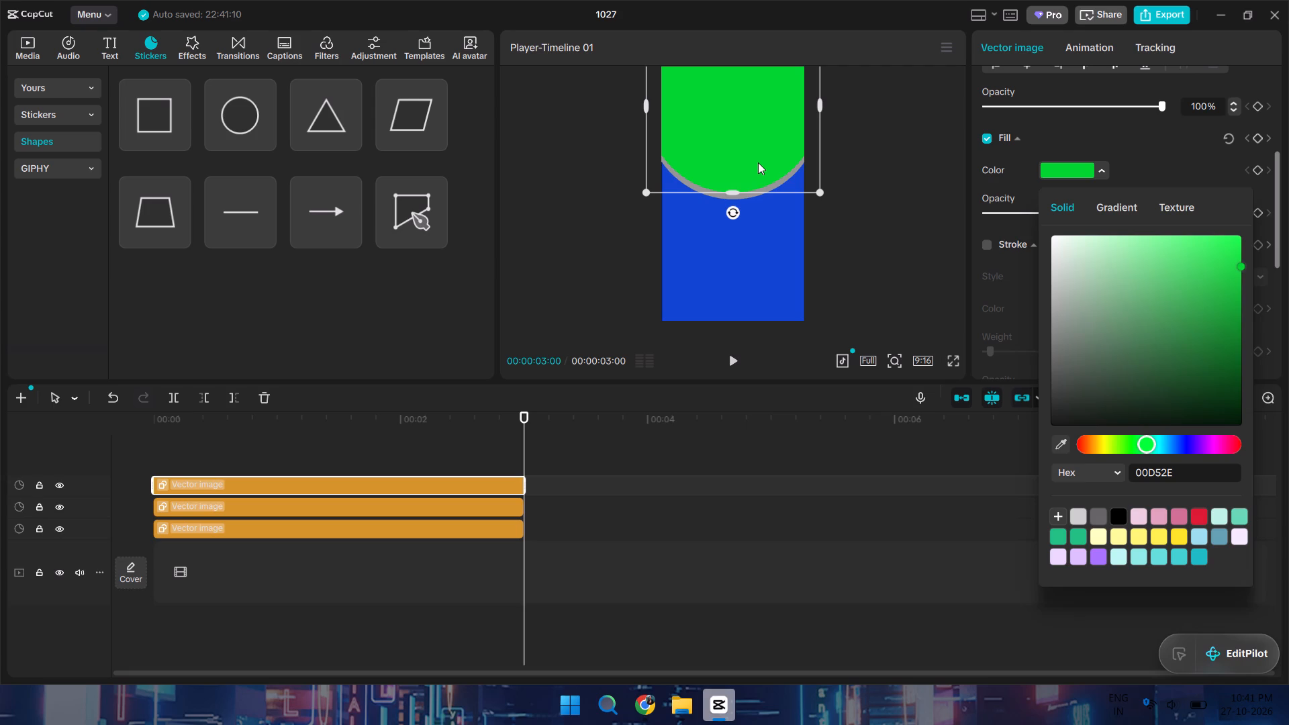
click(734, 195)
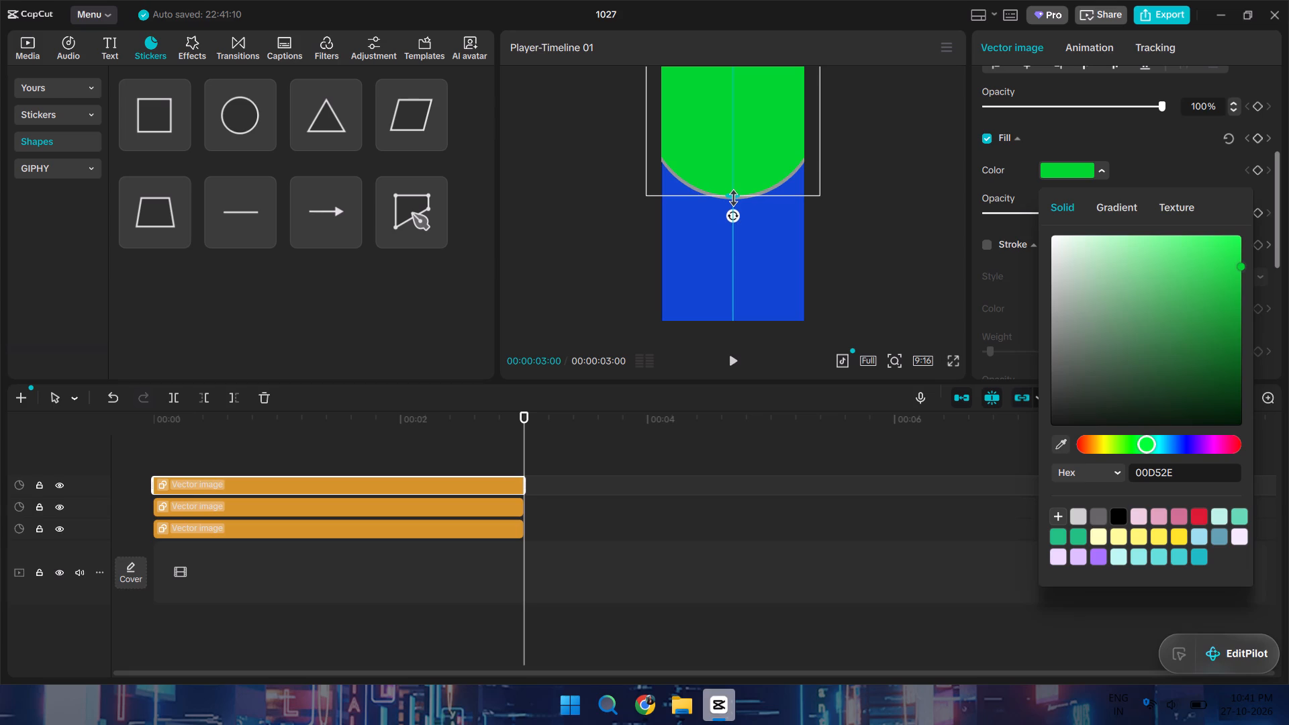
click(733, 158)
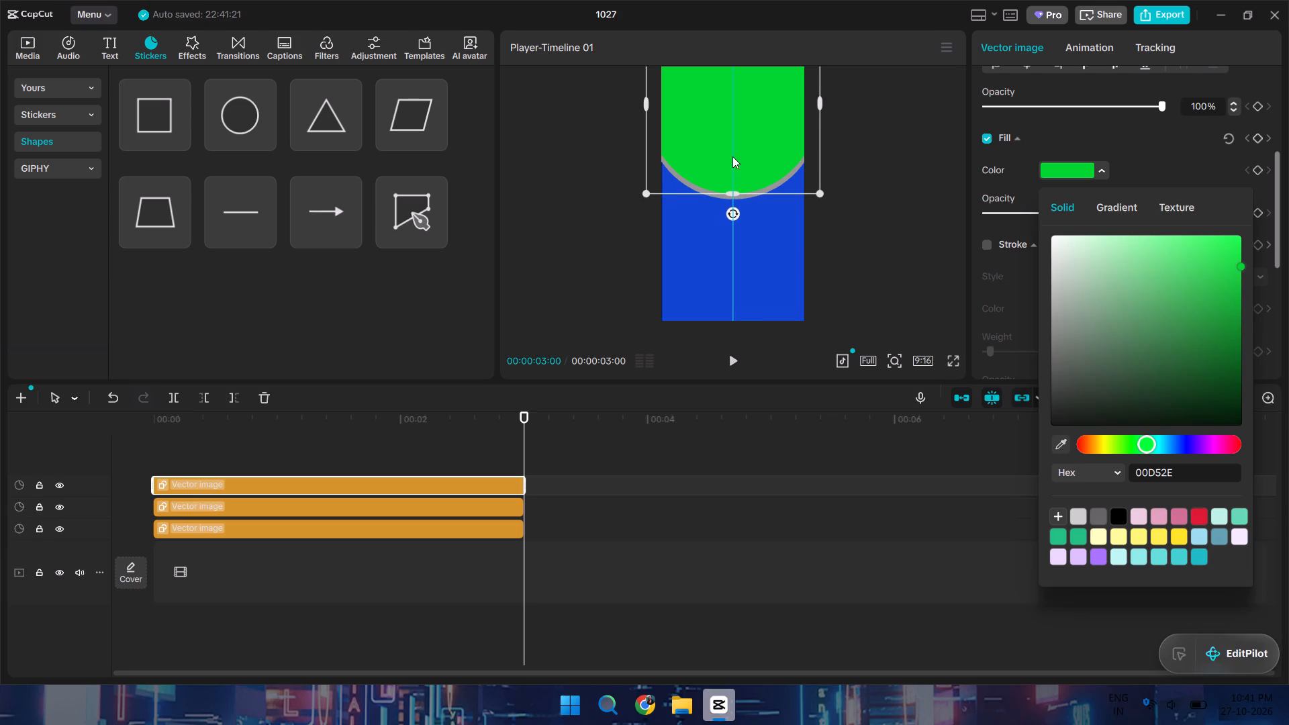
click(733, 190)
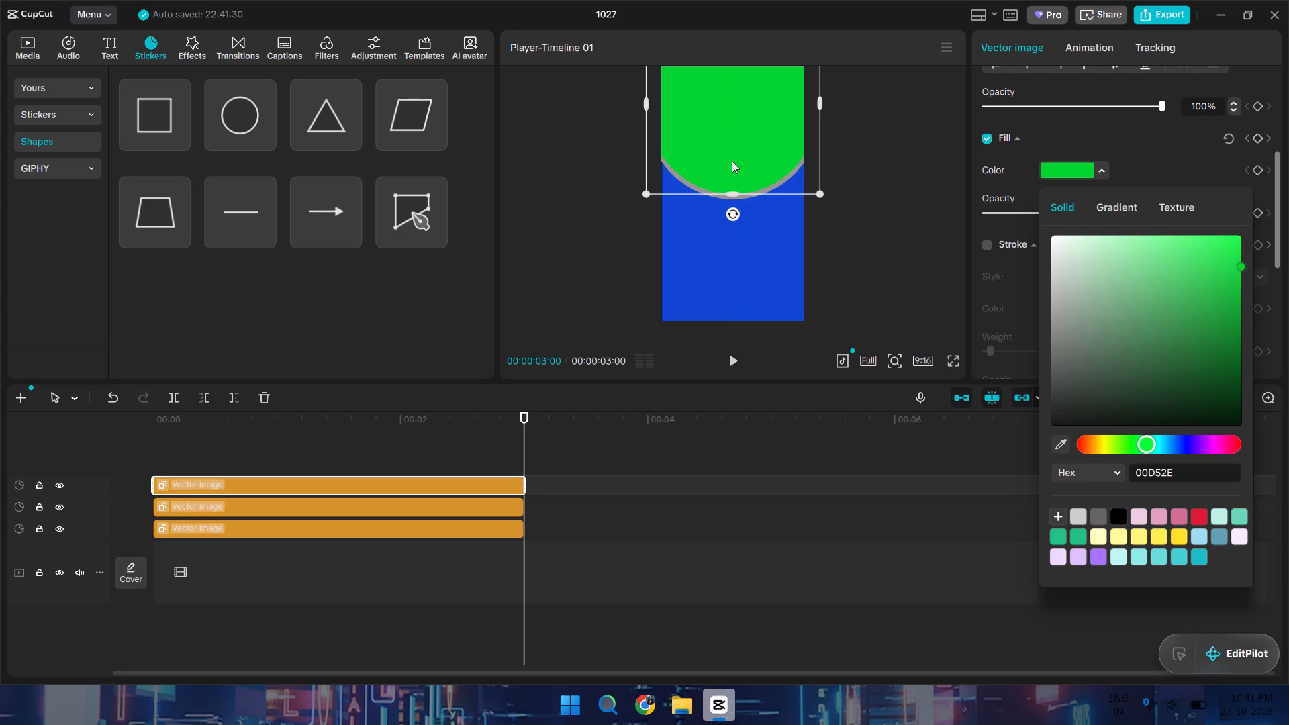
click(732, 160)
click(730, 186)
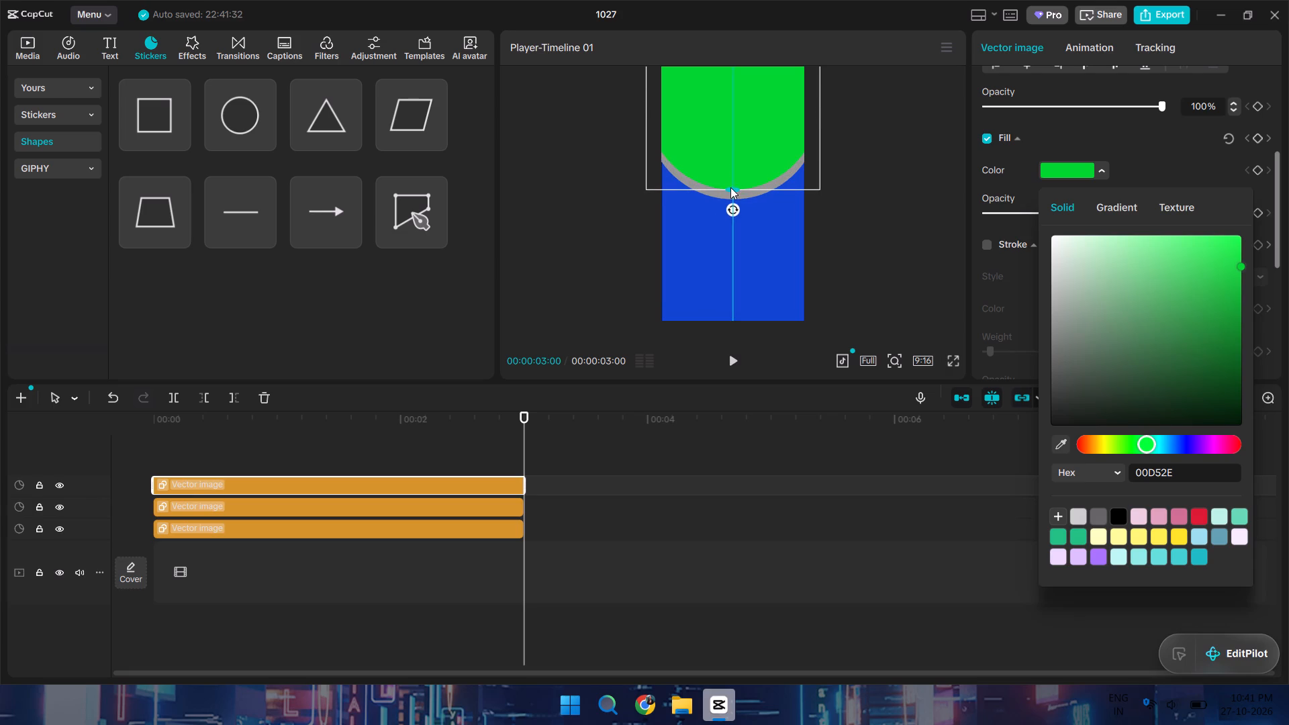
drag(730, 187, 732, 193)
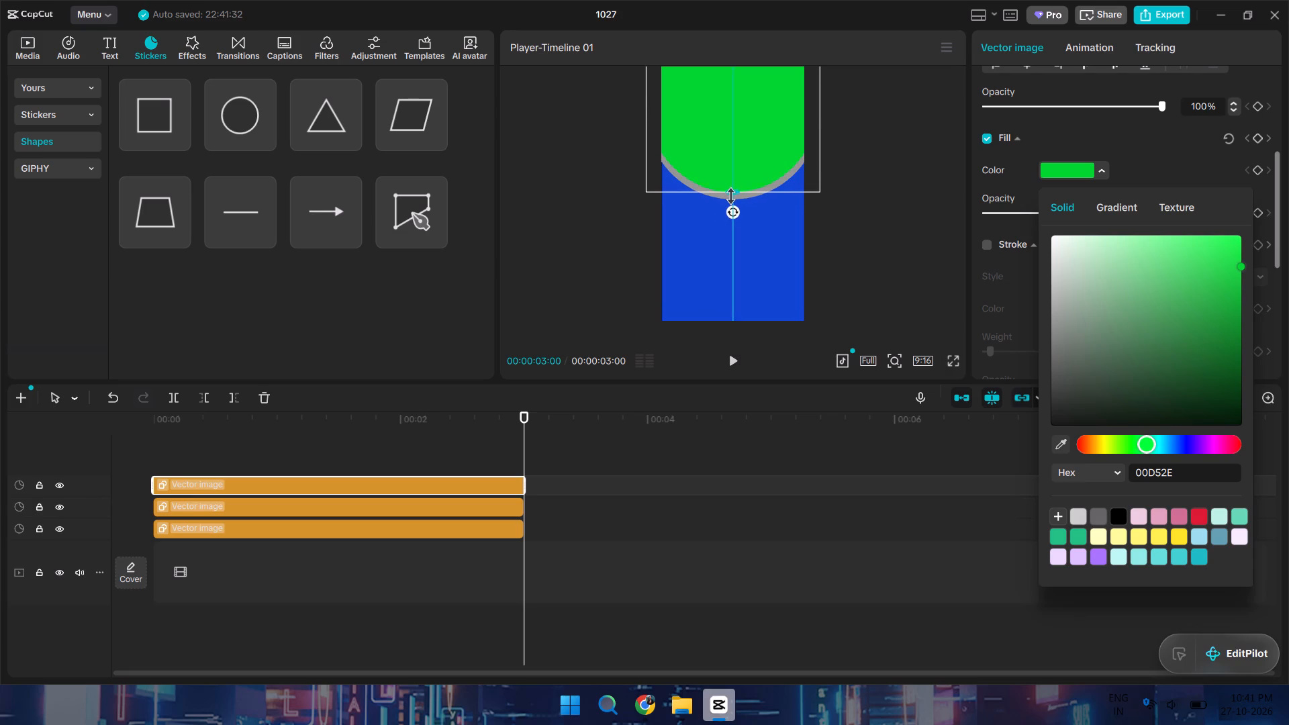
drag(732, 193, 732, 195)
click(614, 232)
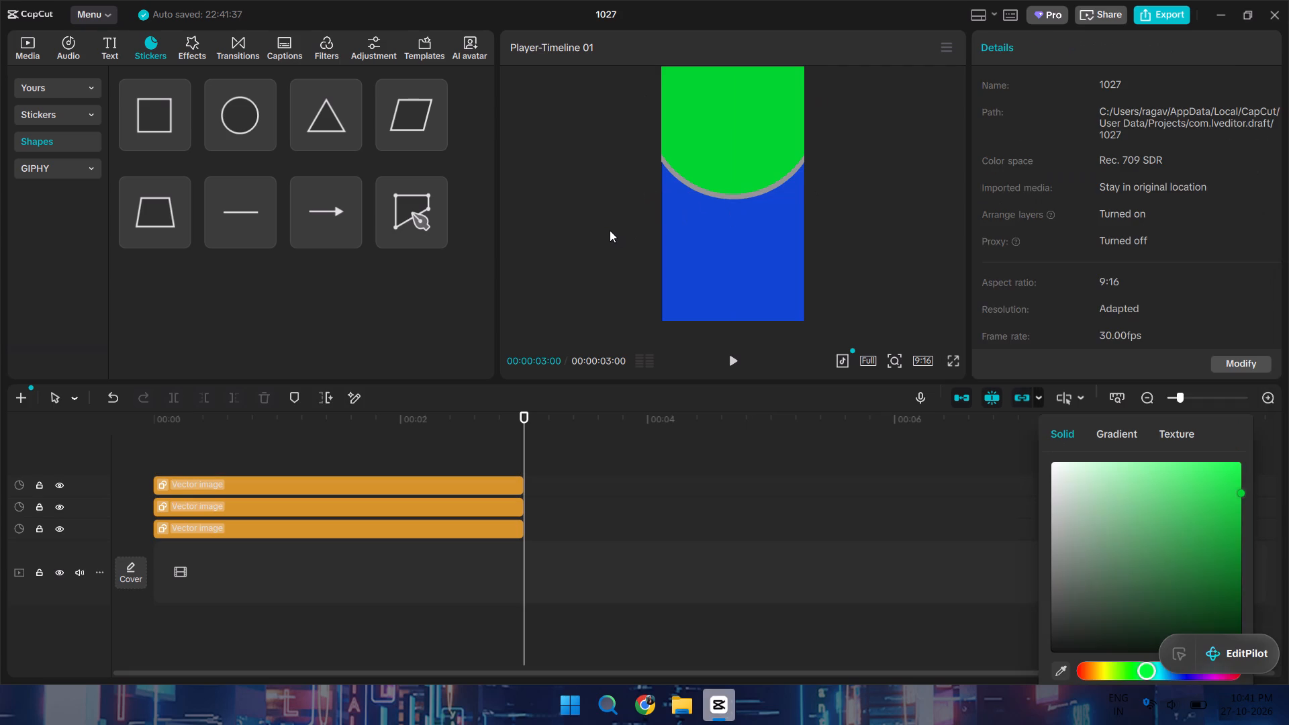
Select the grey circle and search the video effects library for "wave".
click(734, 197)
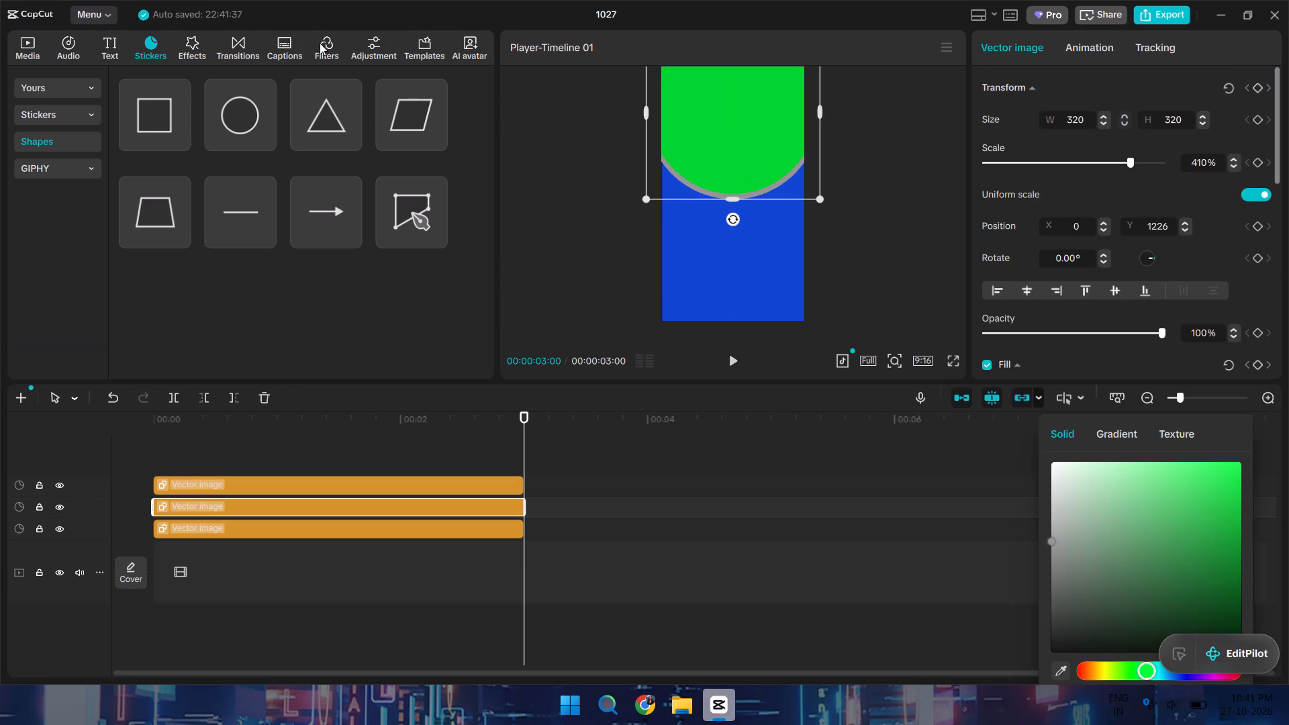
click(188, 50)
click(210, 89)
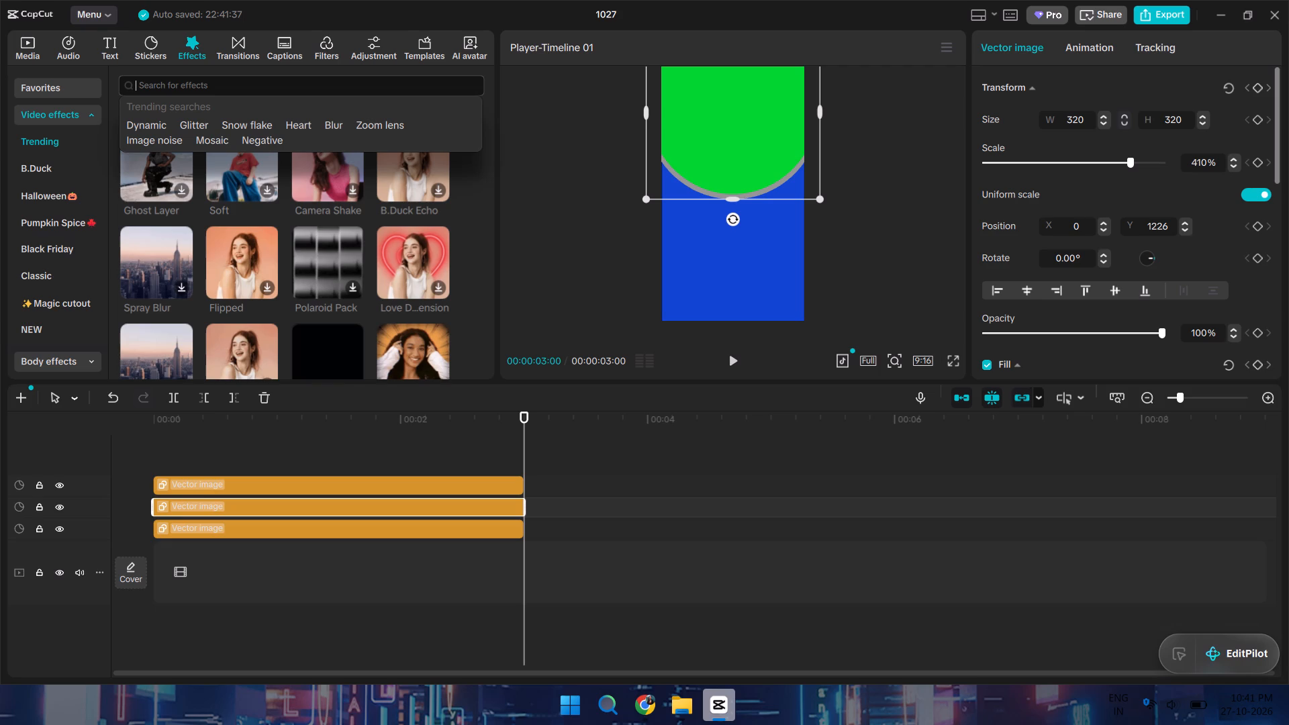
text(wa)
text(ve)
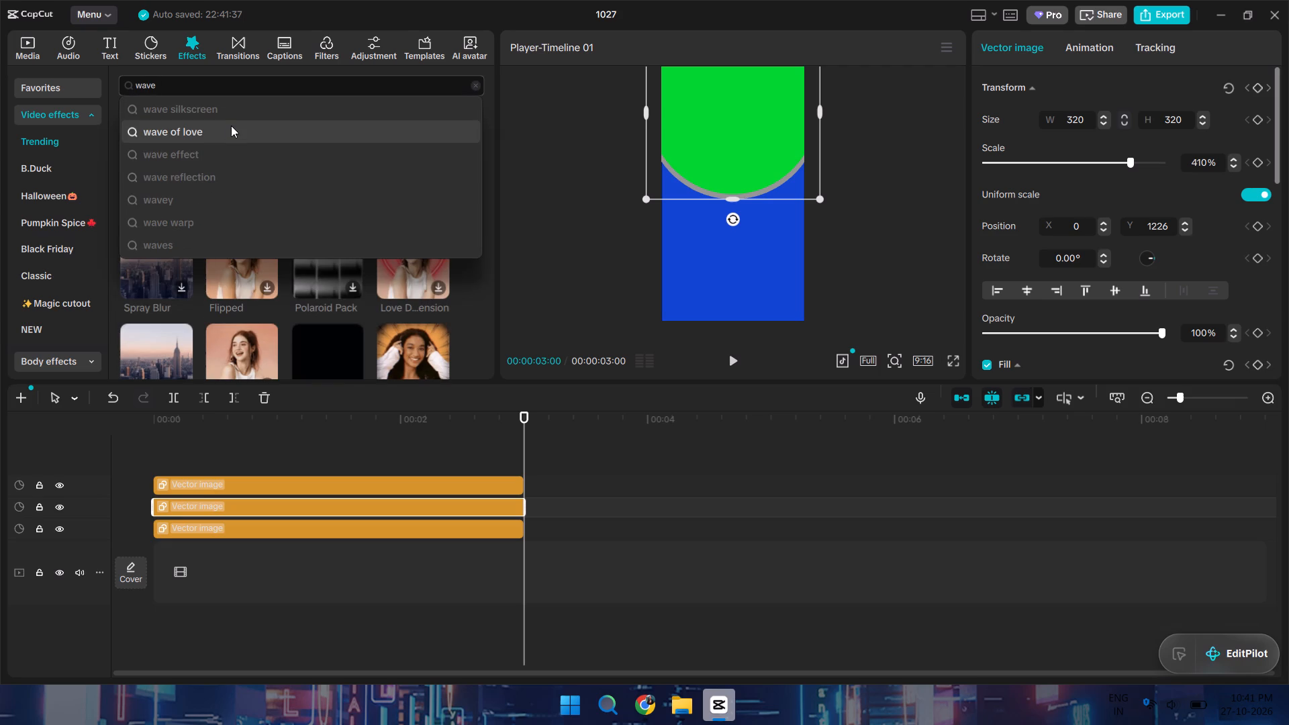
key(Return)
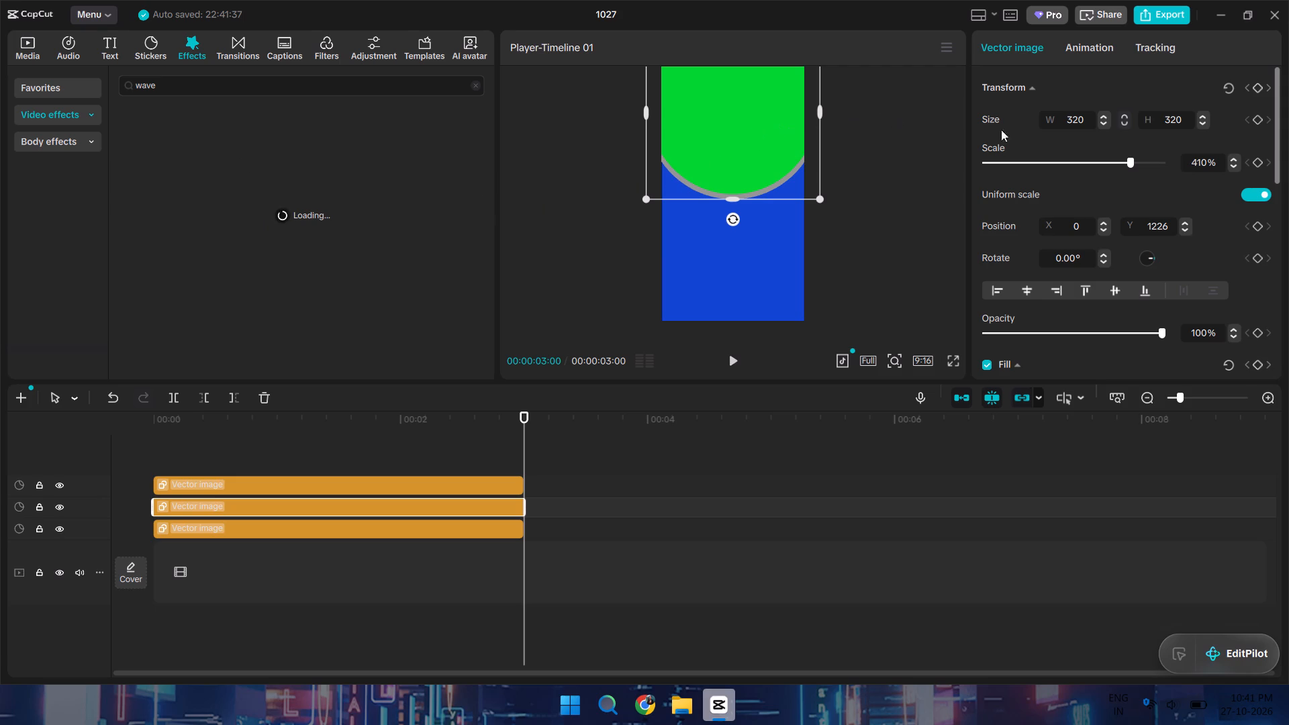
Raise the grey circle's Y position to 1244.
triple_click(1182, 222)
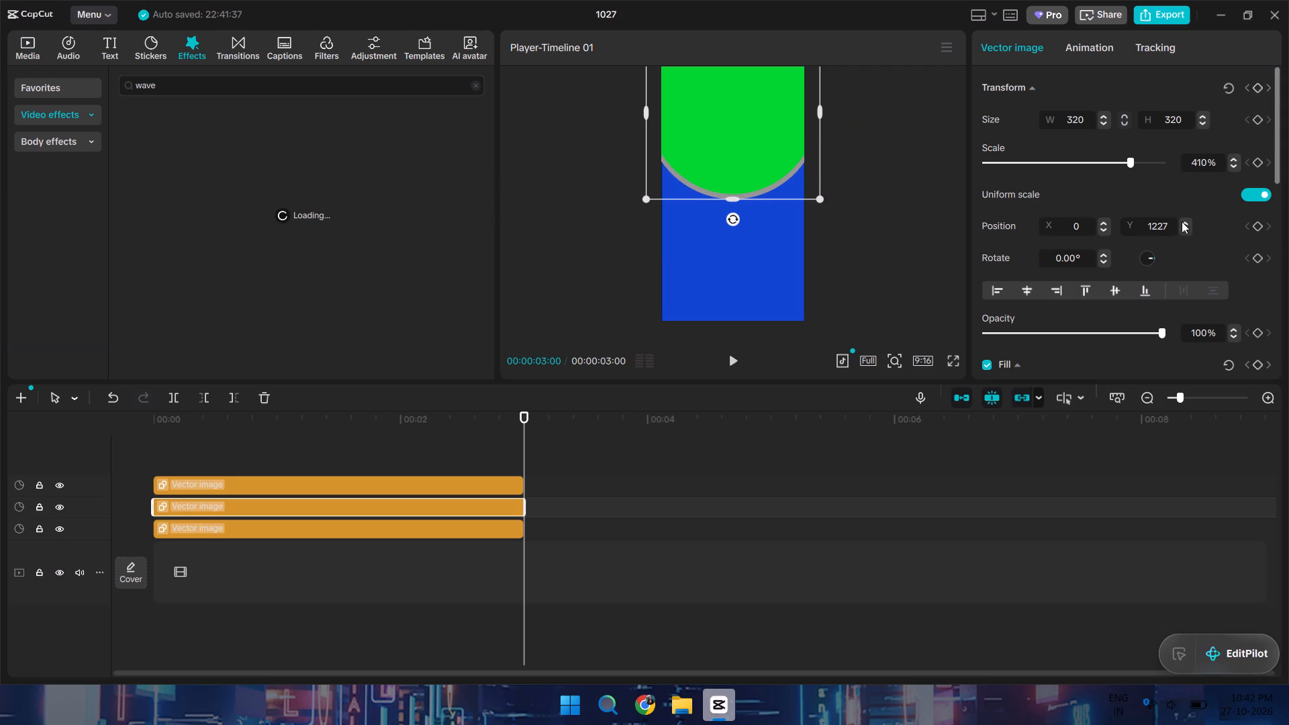
triple_click(1182, 222)
triple_click(1182, 222)
click(1182, 222)
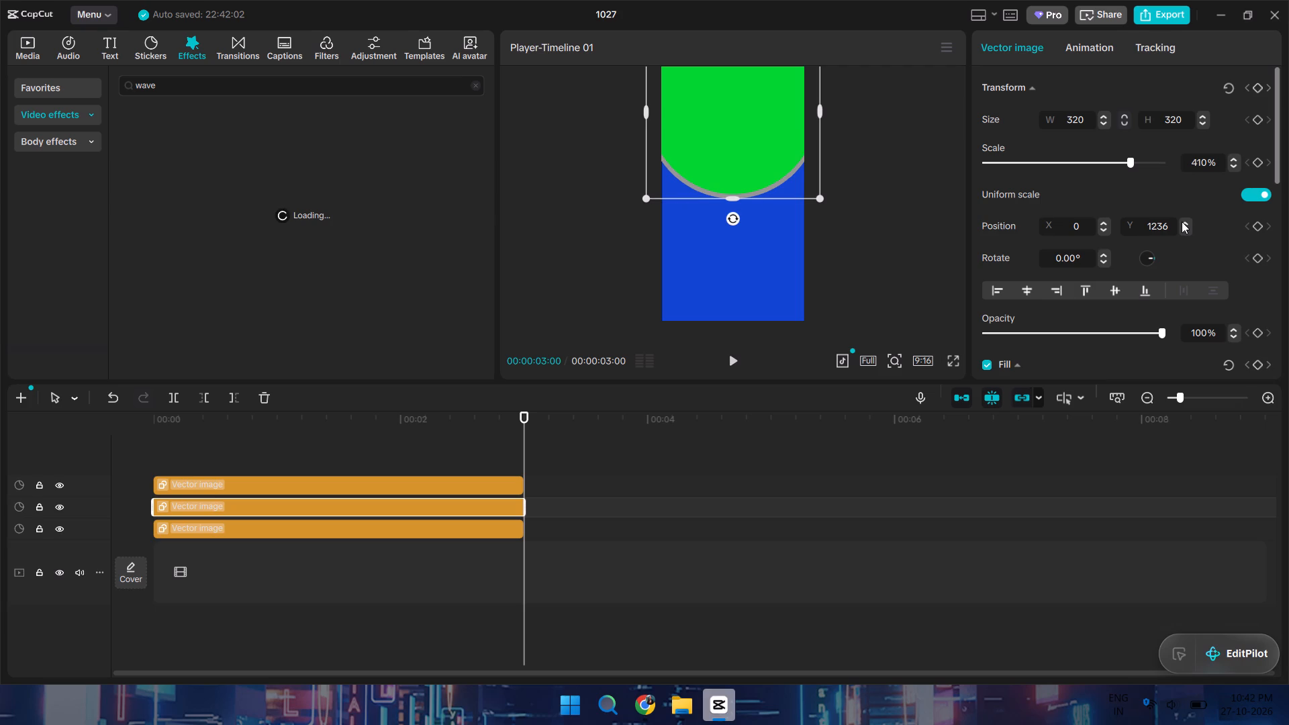
triple_click(1182, 222)
triple_click(1183, 222)
double_click(1183, 222)
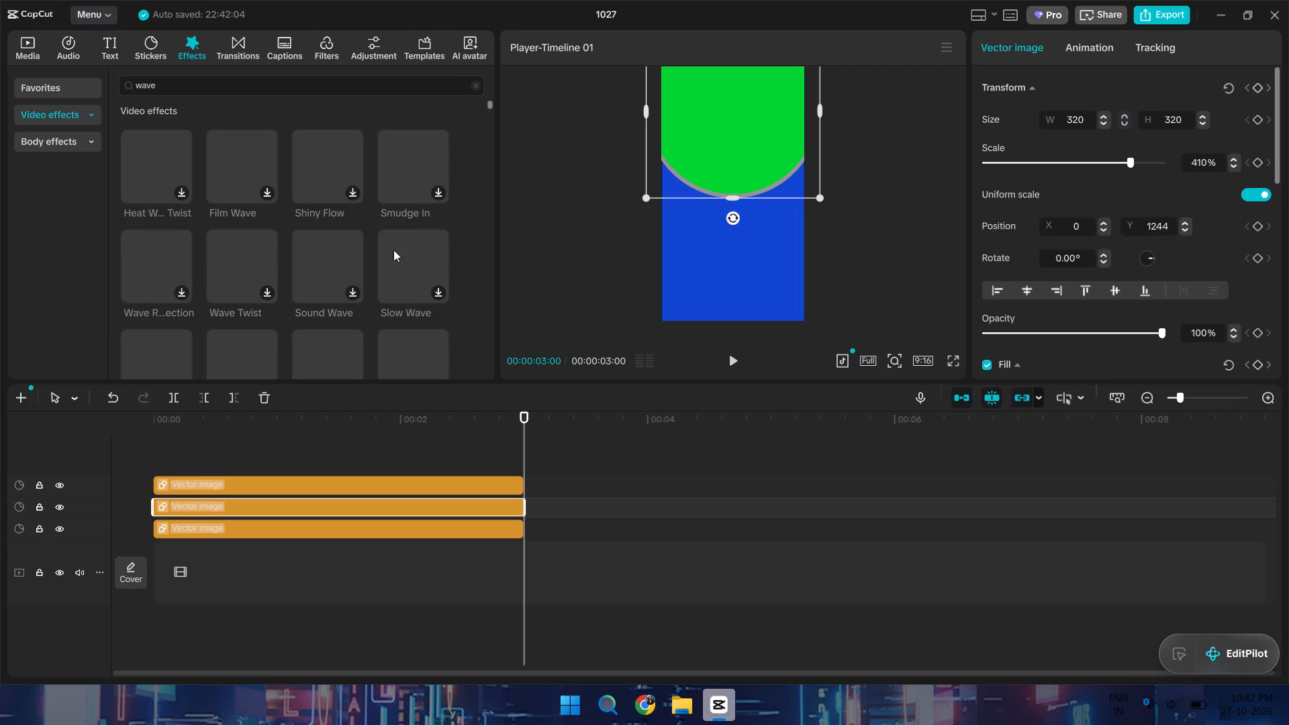
Download Heat Wave Twist, place it on a new track above the shapes, aligned to their start, and preview it.
click(185, 195)
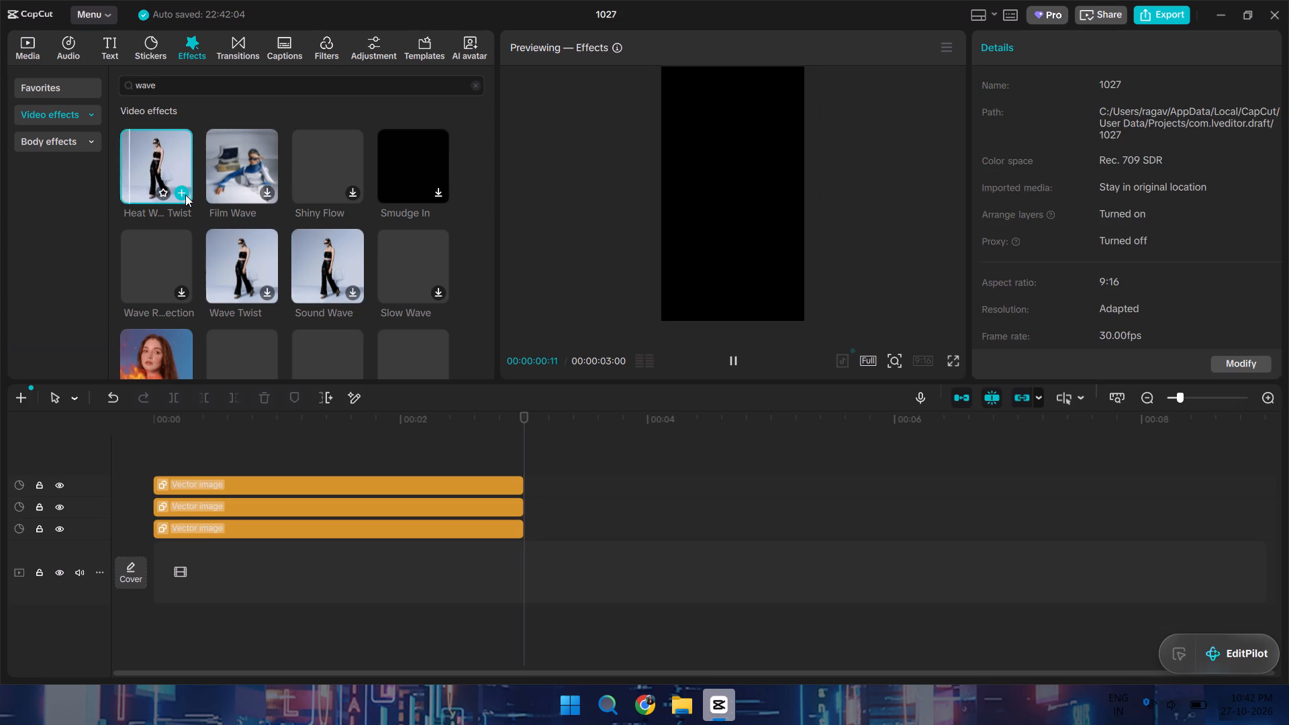
drag(148, 146, 167, 462)
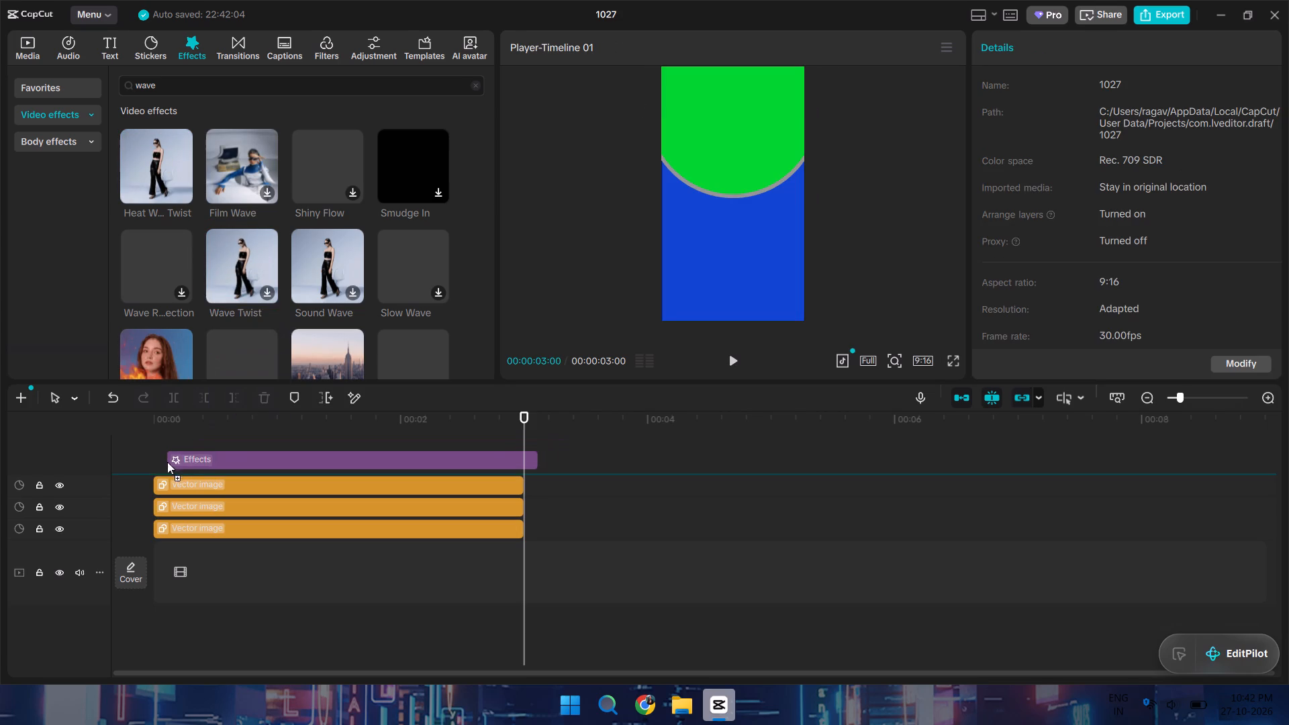
drag(167, 462, 154, 481)
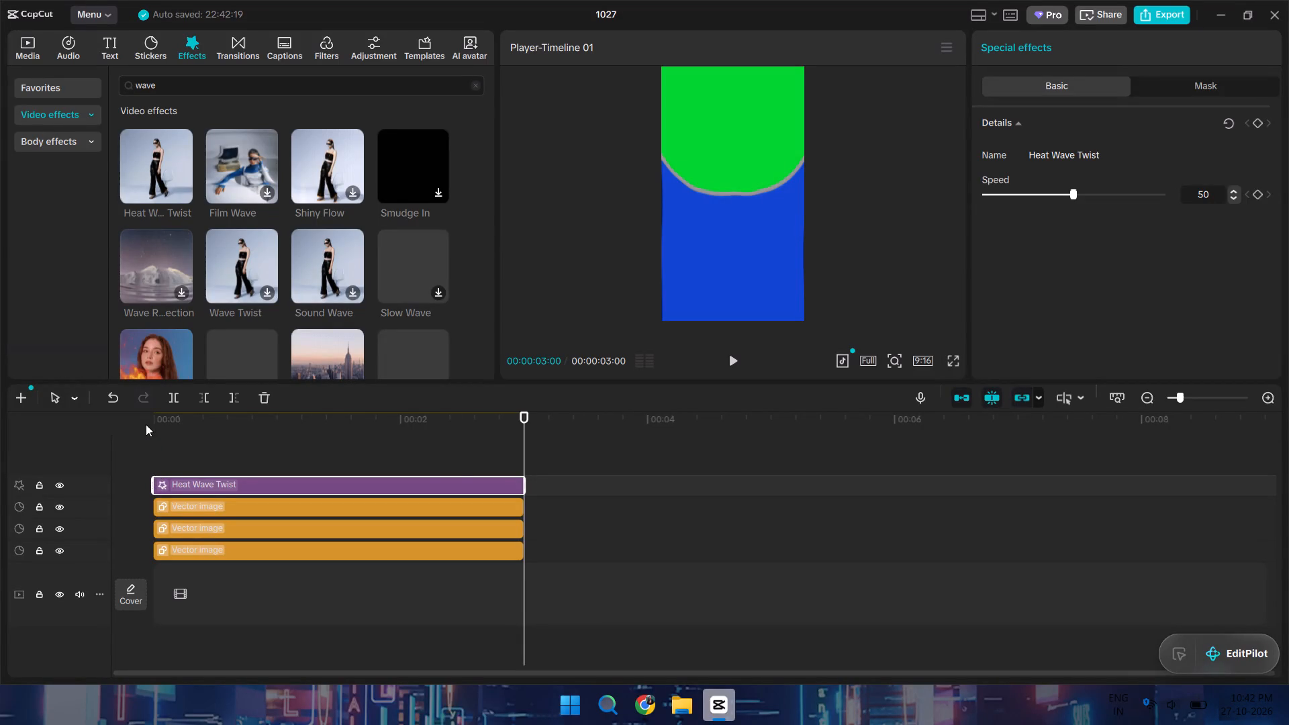
drag(524, 452, 474, 456)
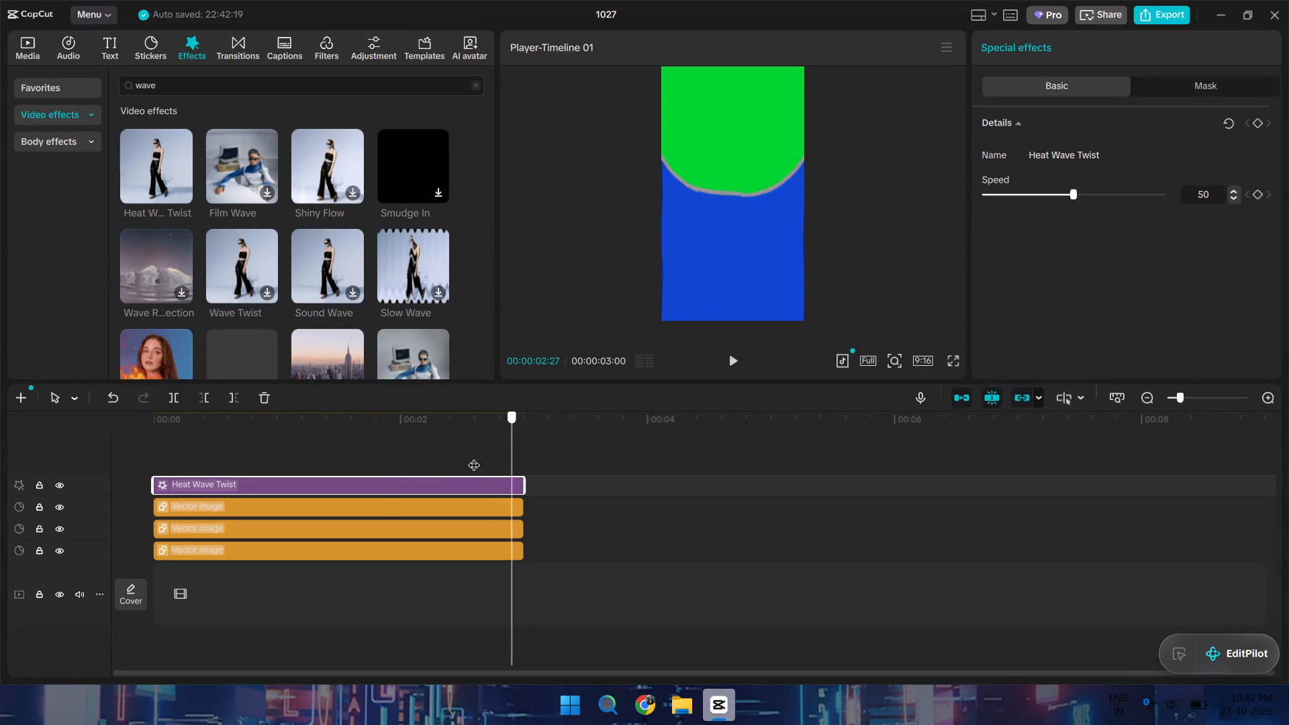
drag(474, 456, 127, 482)
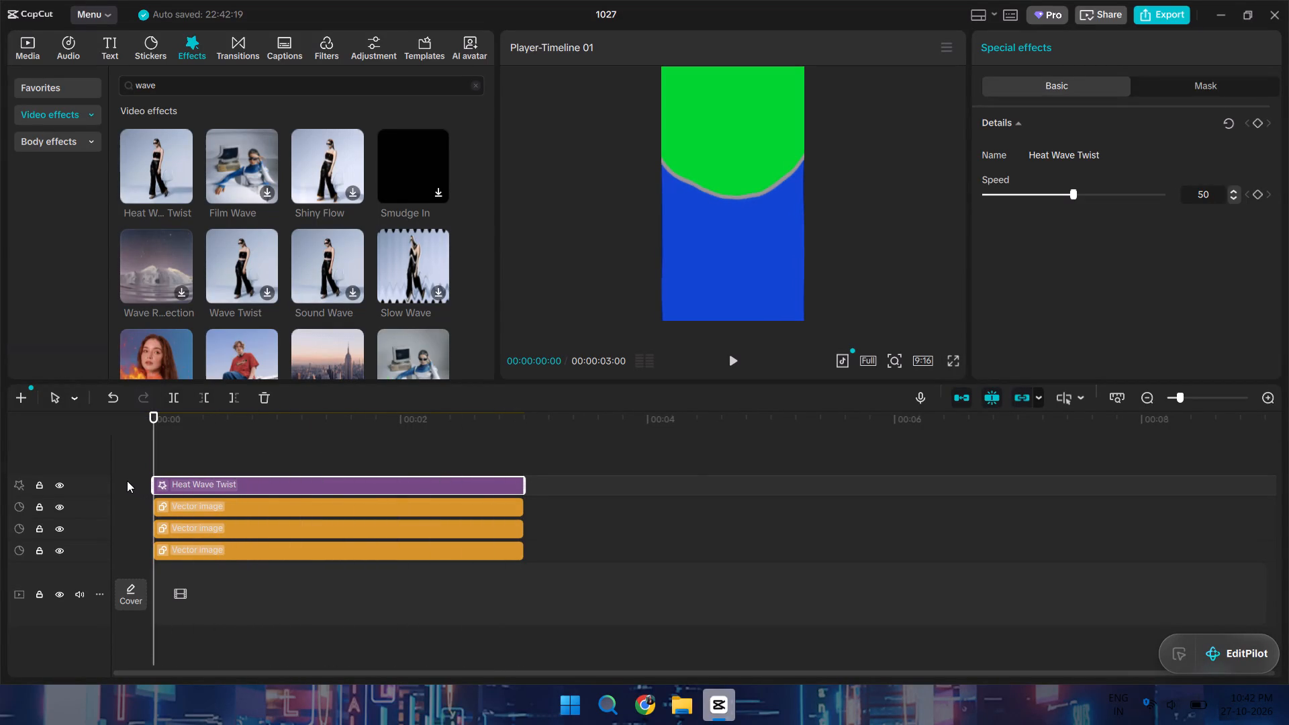
key(space)
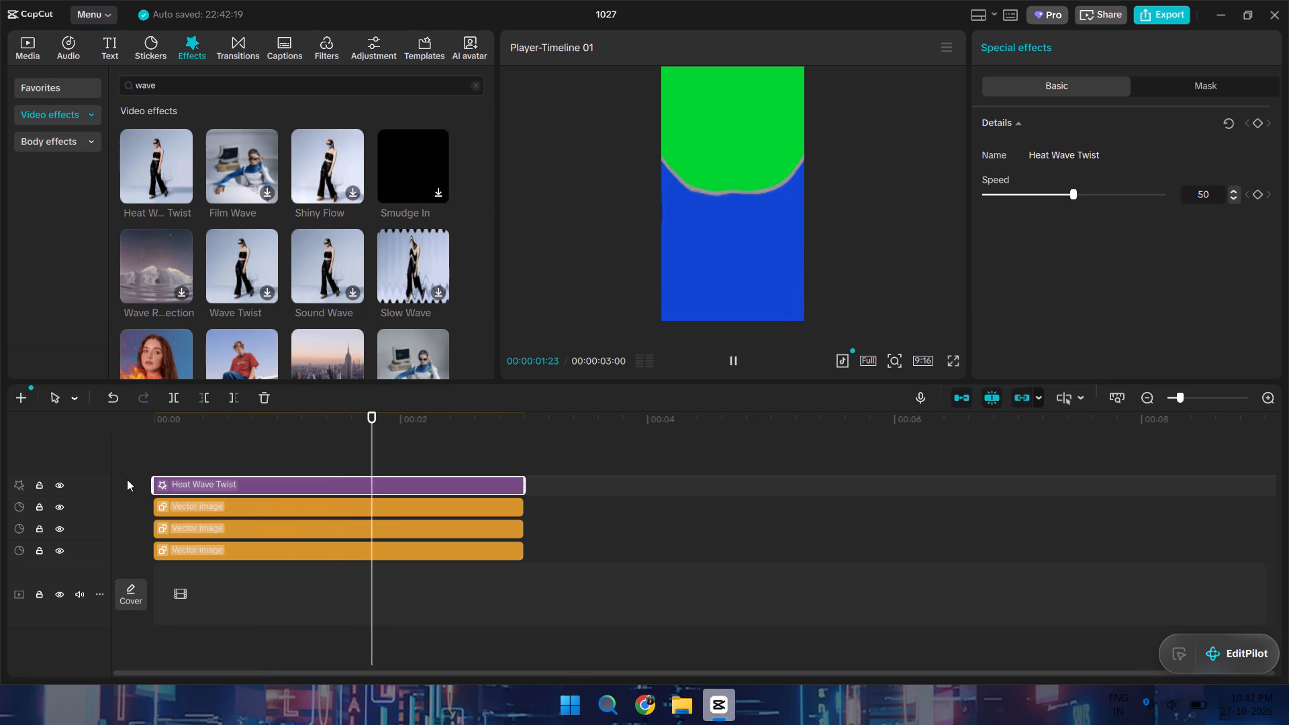
key(space)
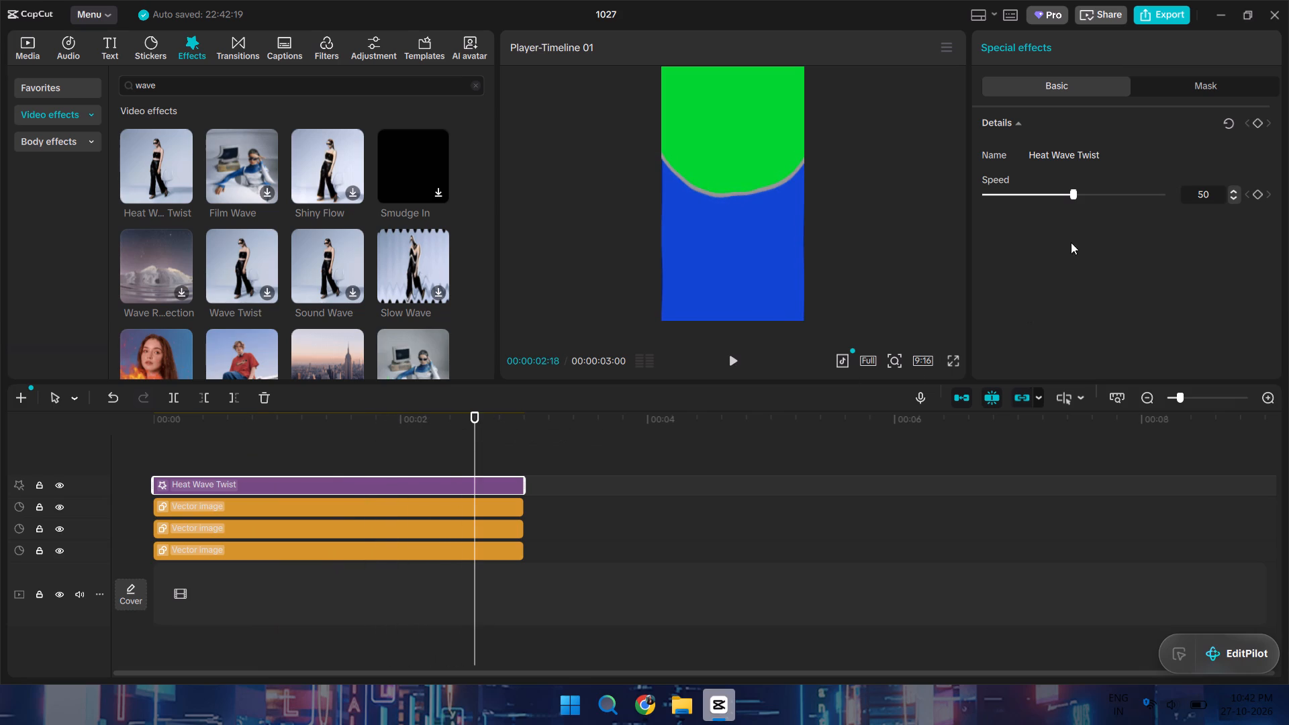
Try different speeds for the Heat Wave Twist effect, reset it, and set the speed to 0.
drag(1070, 196, 1129, 202)
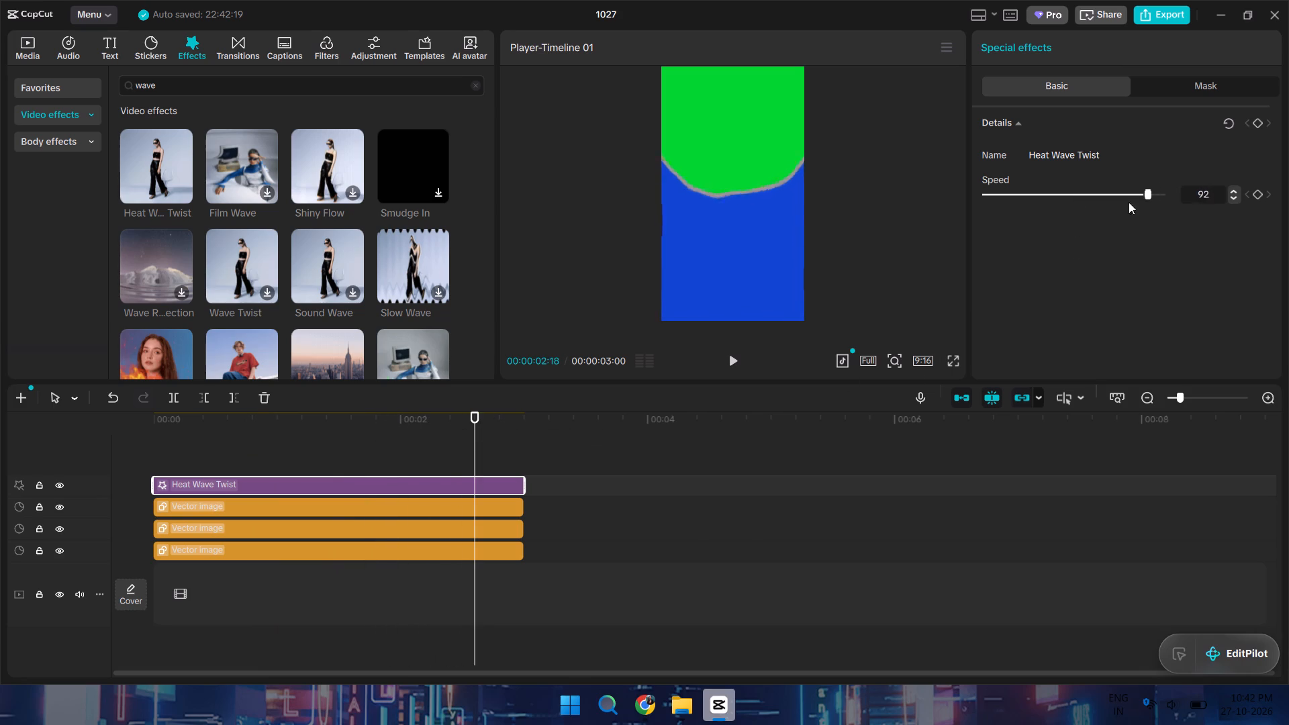
drag(1129, 202, 996, 236)
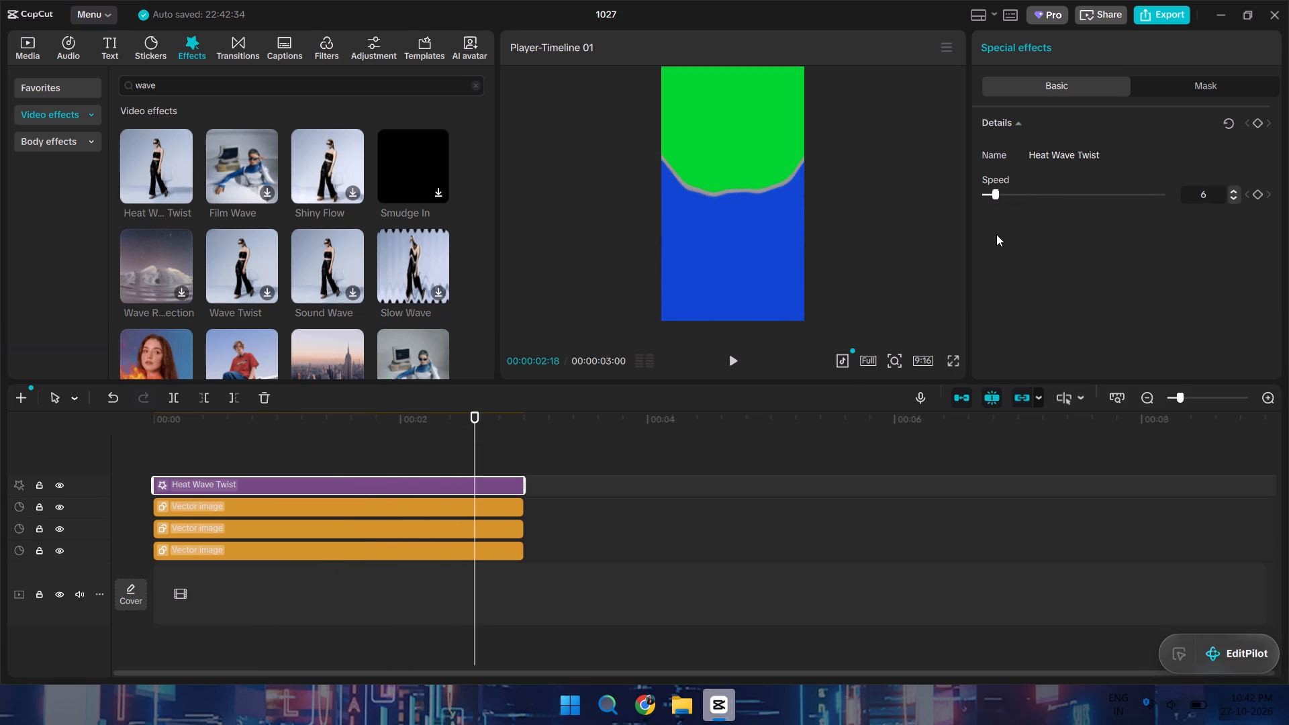
scroll(1041, 191, down, 2)
click(1231, 115)
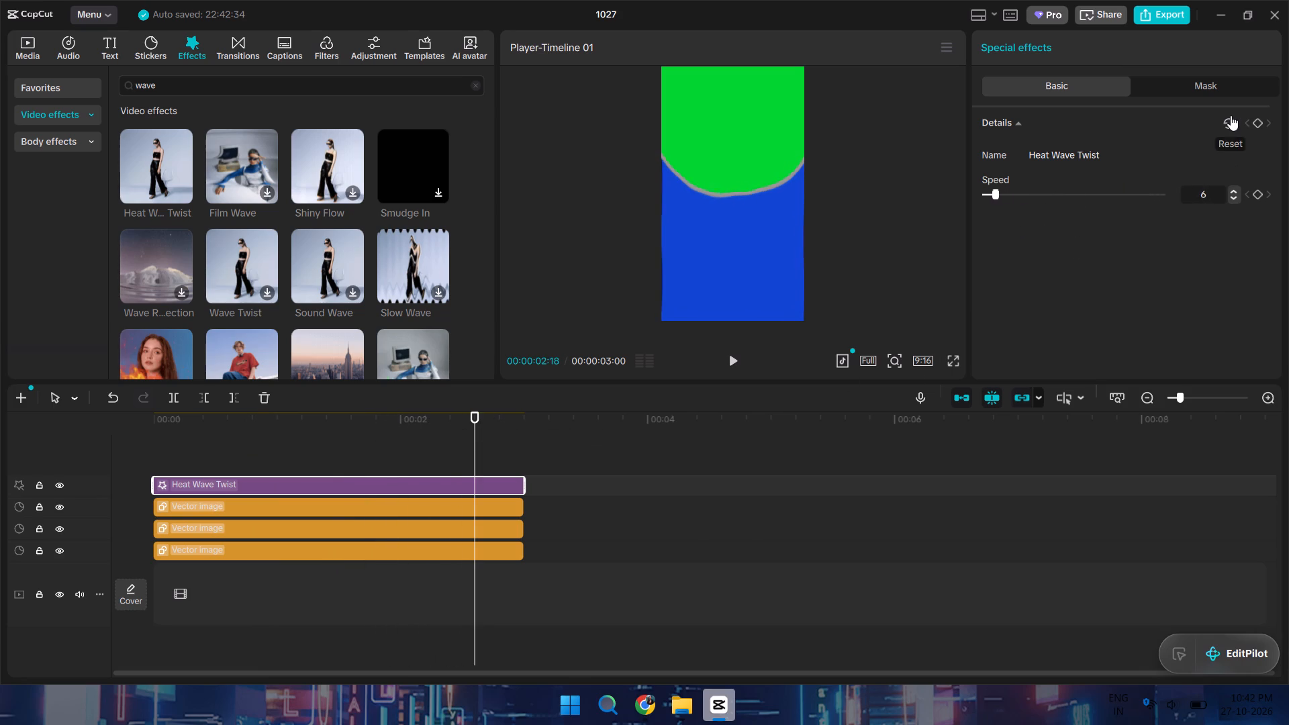
drag(1073, 191, 1067, 200)
drag(1067, 200, 984, 240)
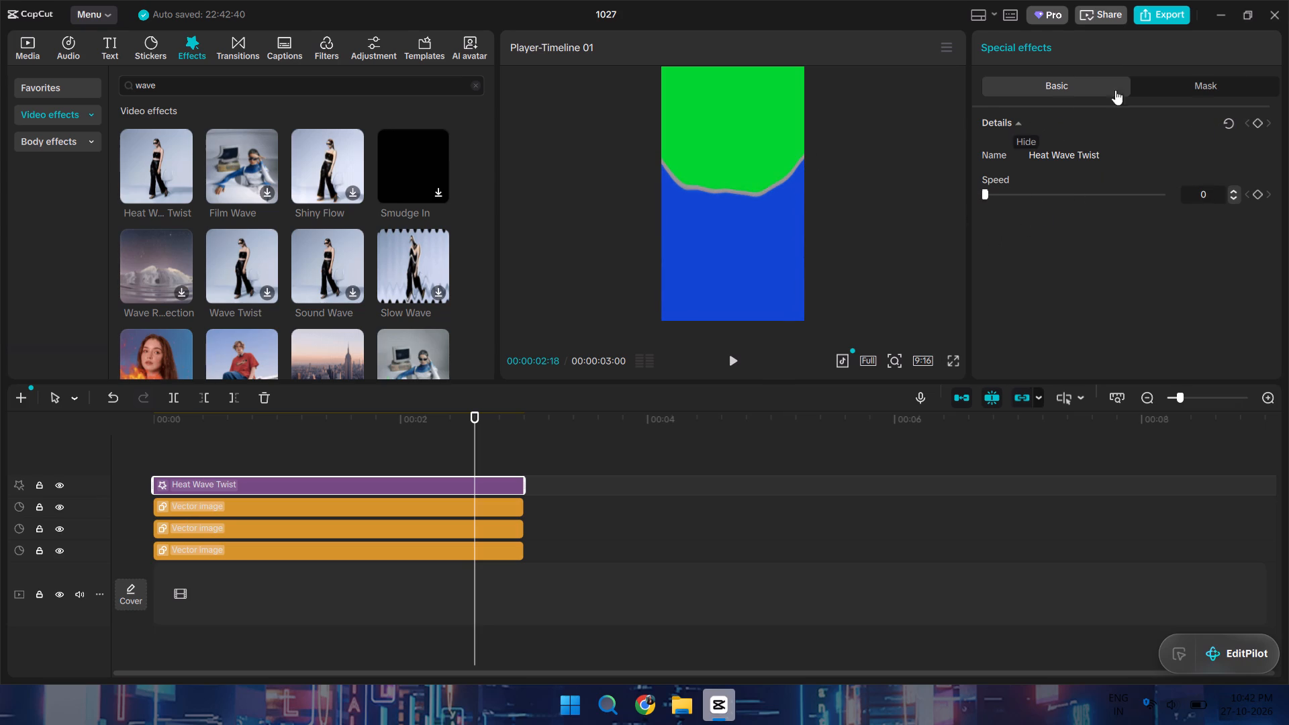
Look through the Heat Wave Twist effect's mask options and play the timeline to check the wave motion.
click(1235, 77)
click(1030, 154)
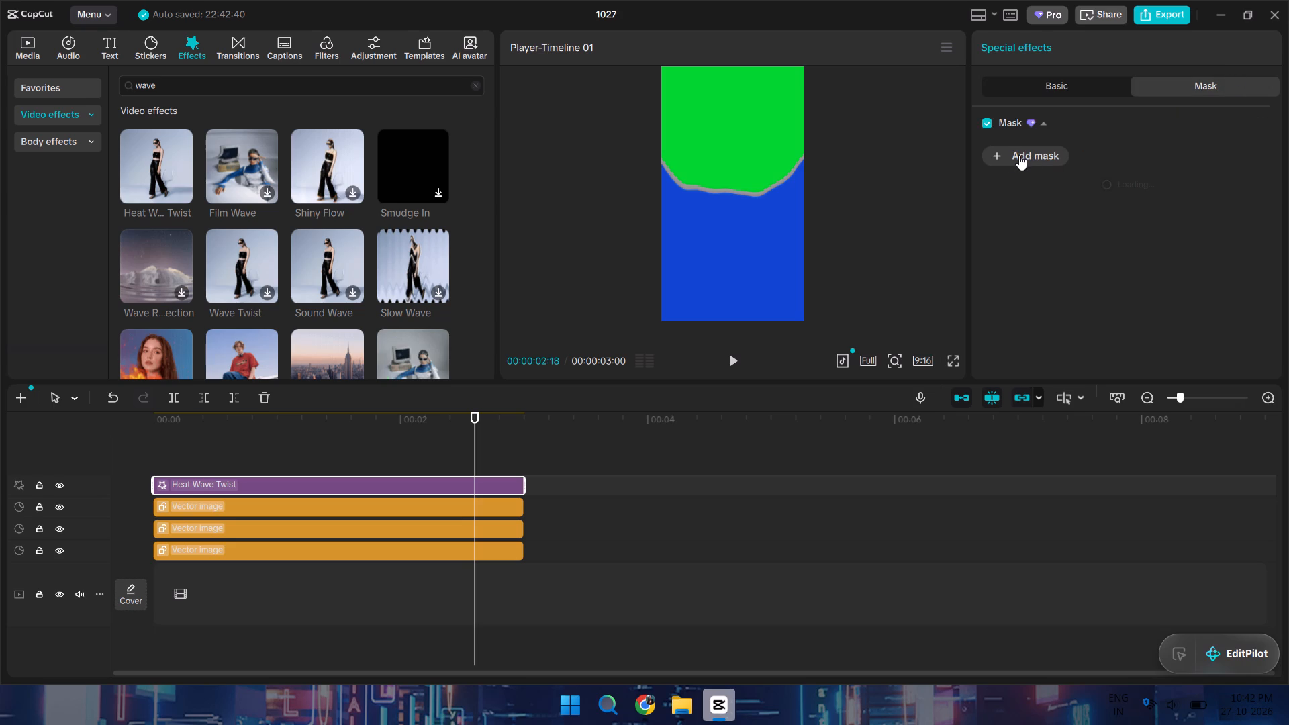
click(1002, 154)
key(space)
key(space)
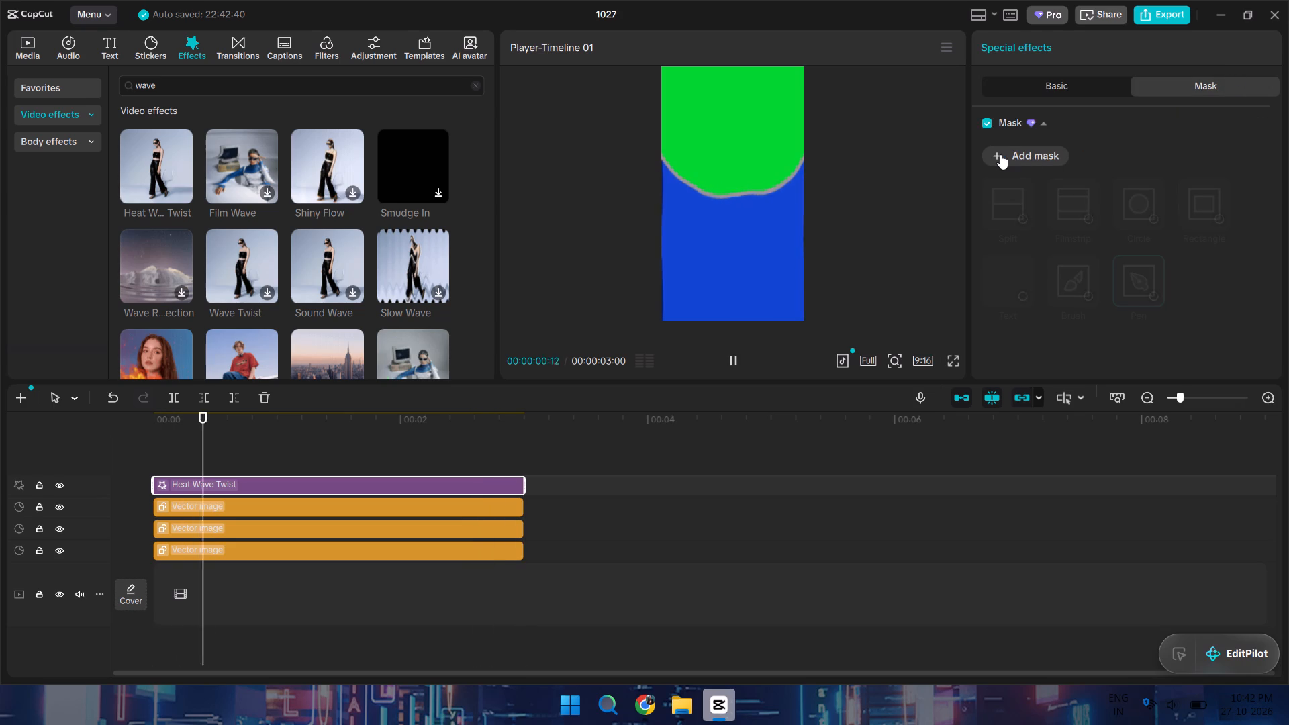
key(space)
key(space)
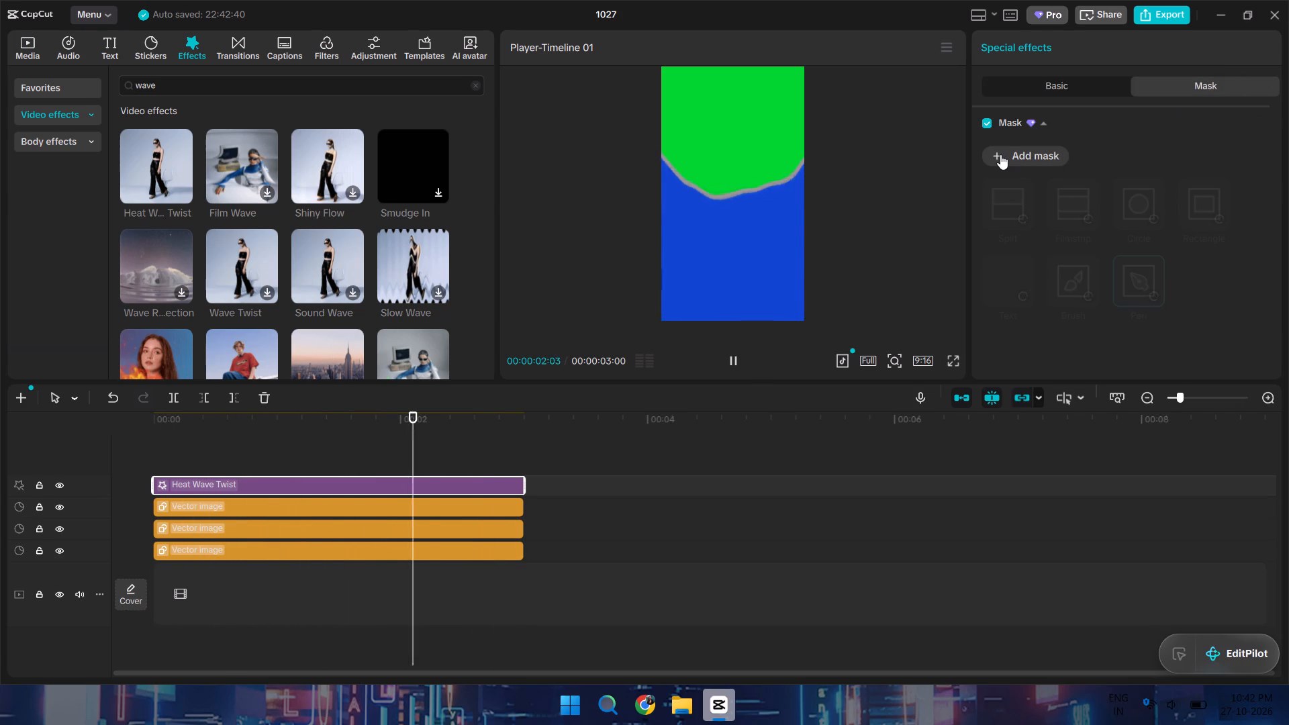
key(space)
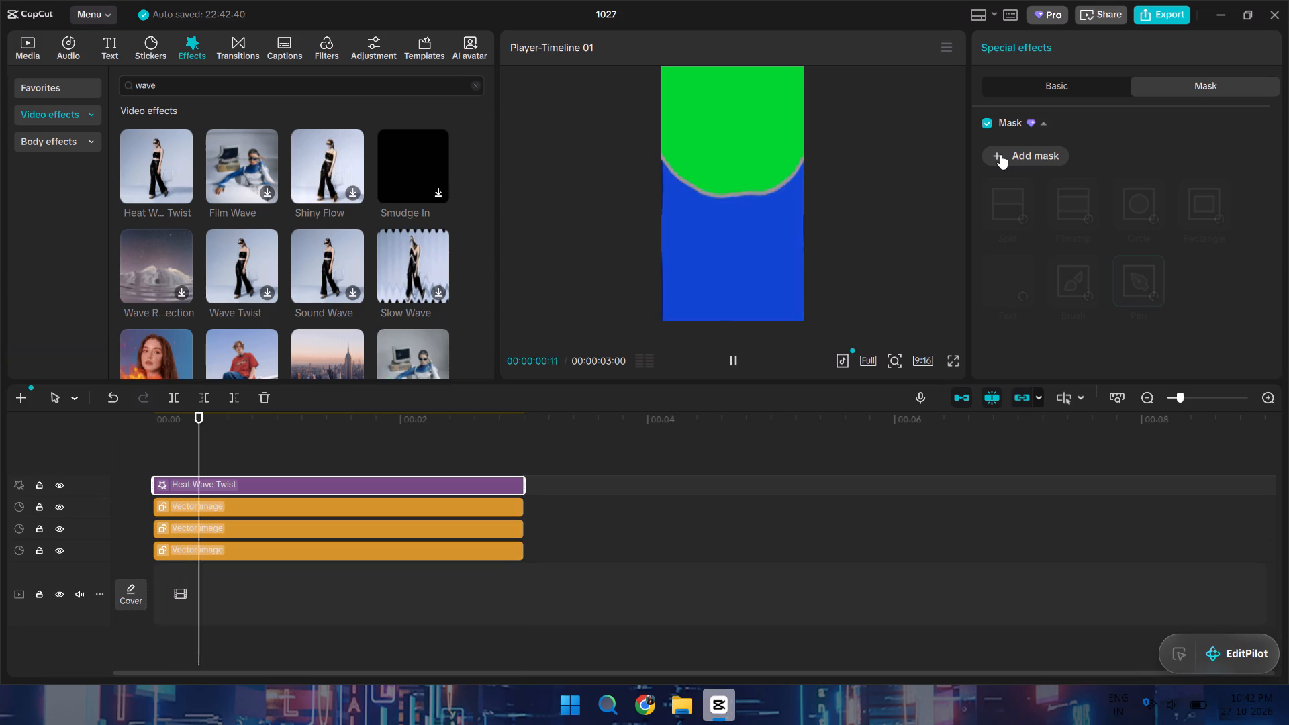
key(space)
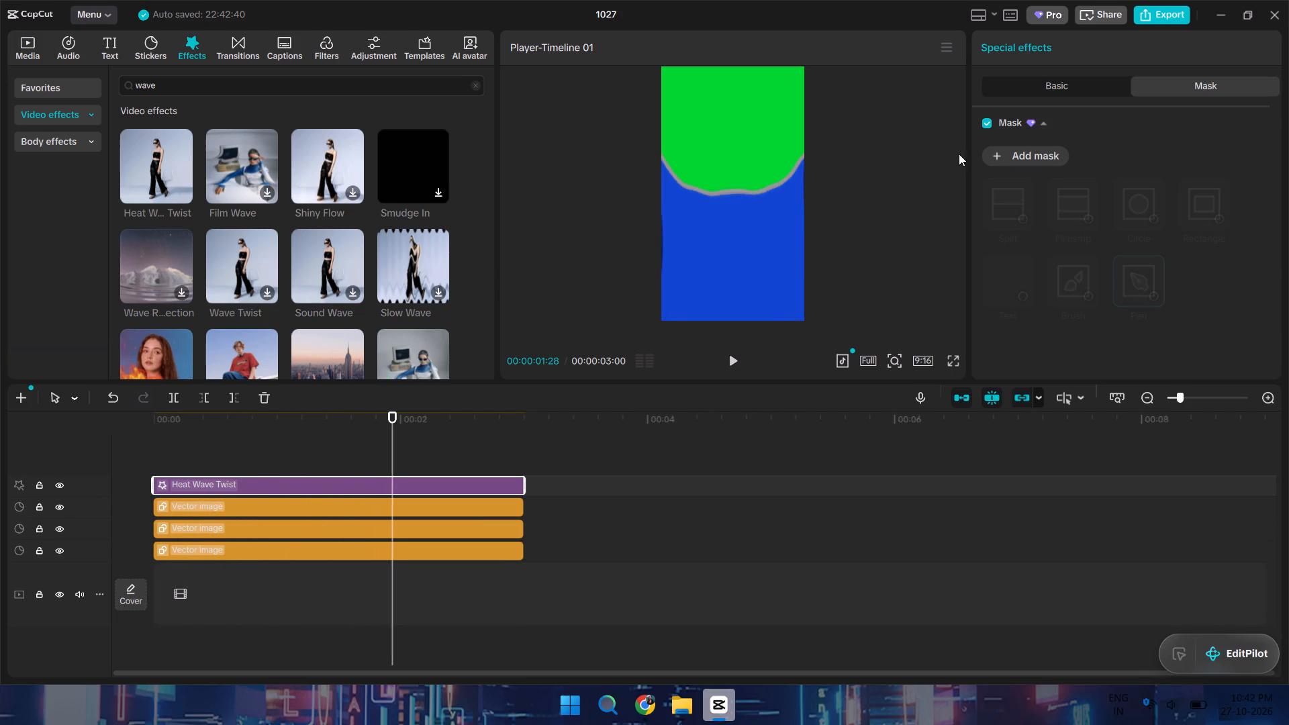
key(space)
key(space)
click(1018, 92)
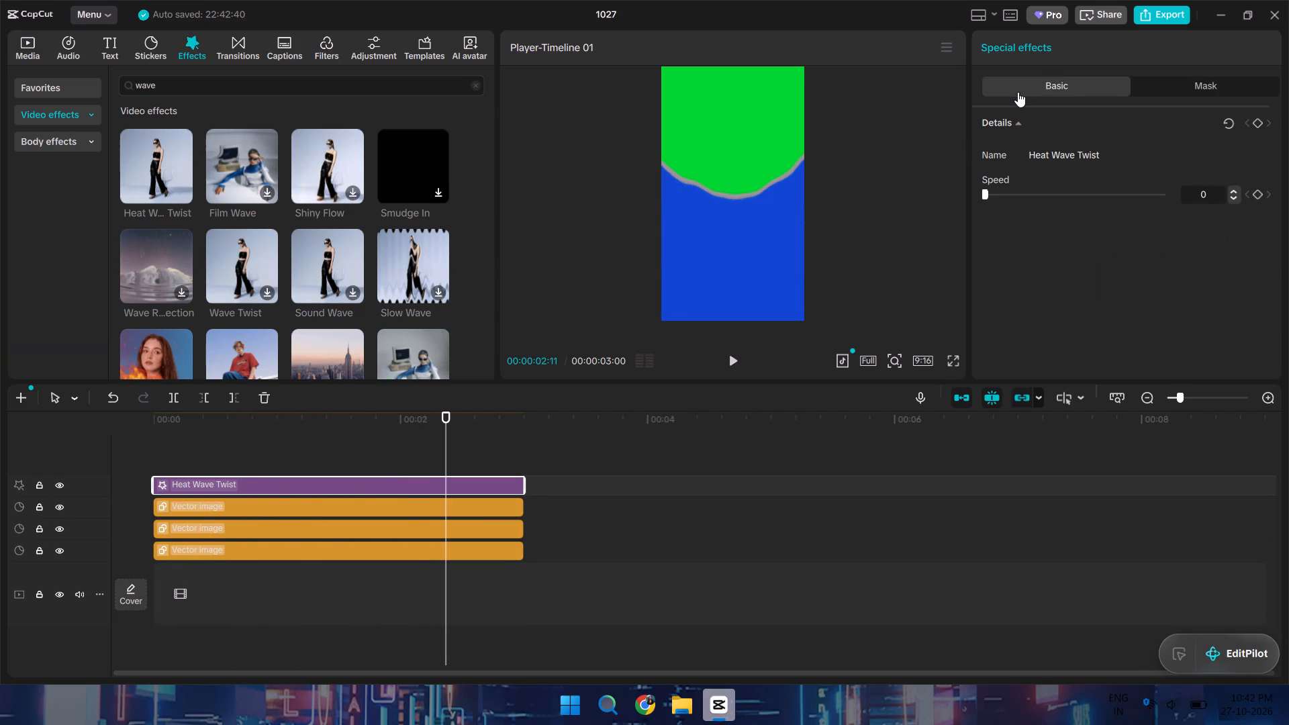
click(1092, 148)
click(1087, 153)
Start downloading the Shiny Flow effect and delete the Heat Wave Twist clip from the timeline.
click(320, 167)
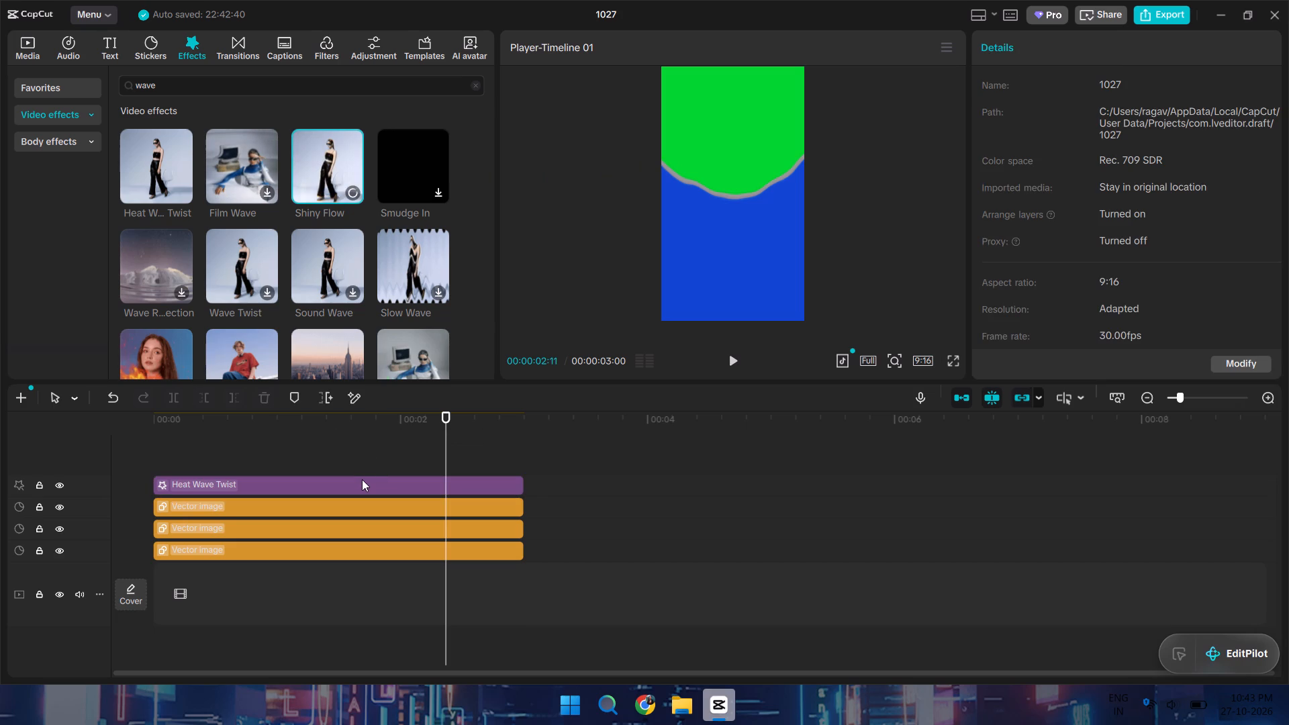
click(362, 479)
key(BackSpace)
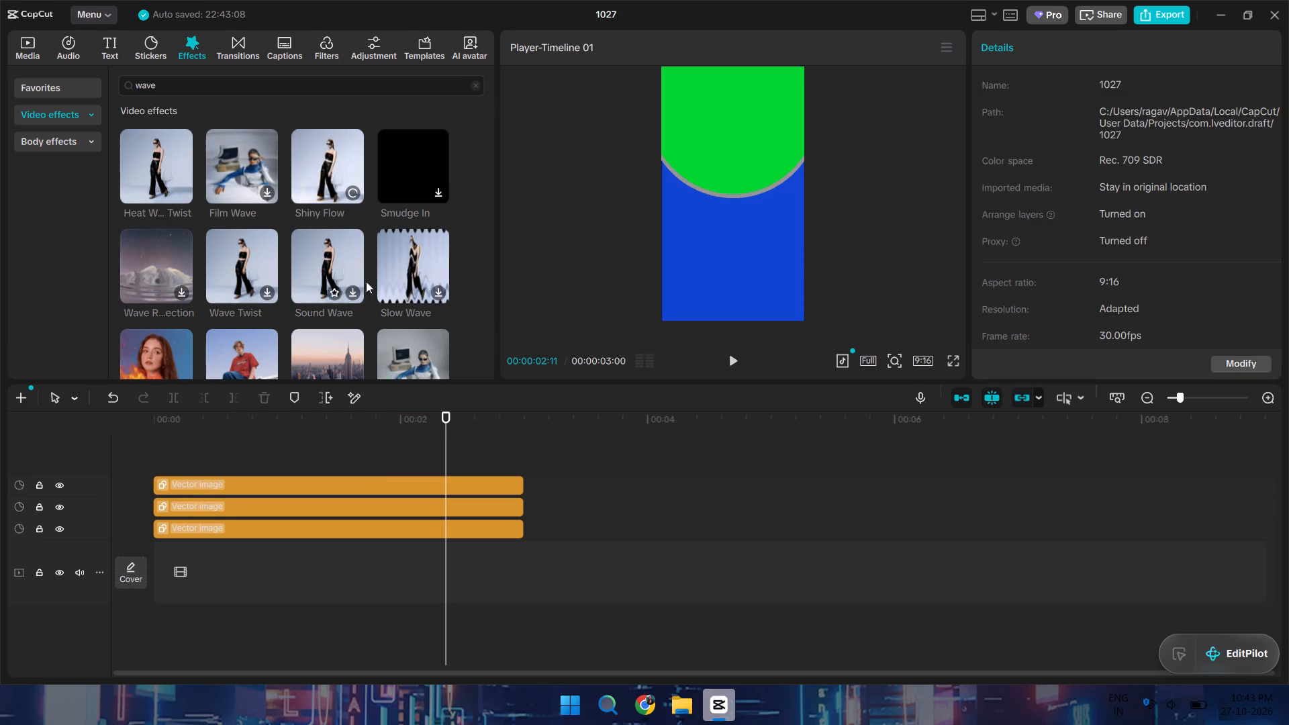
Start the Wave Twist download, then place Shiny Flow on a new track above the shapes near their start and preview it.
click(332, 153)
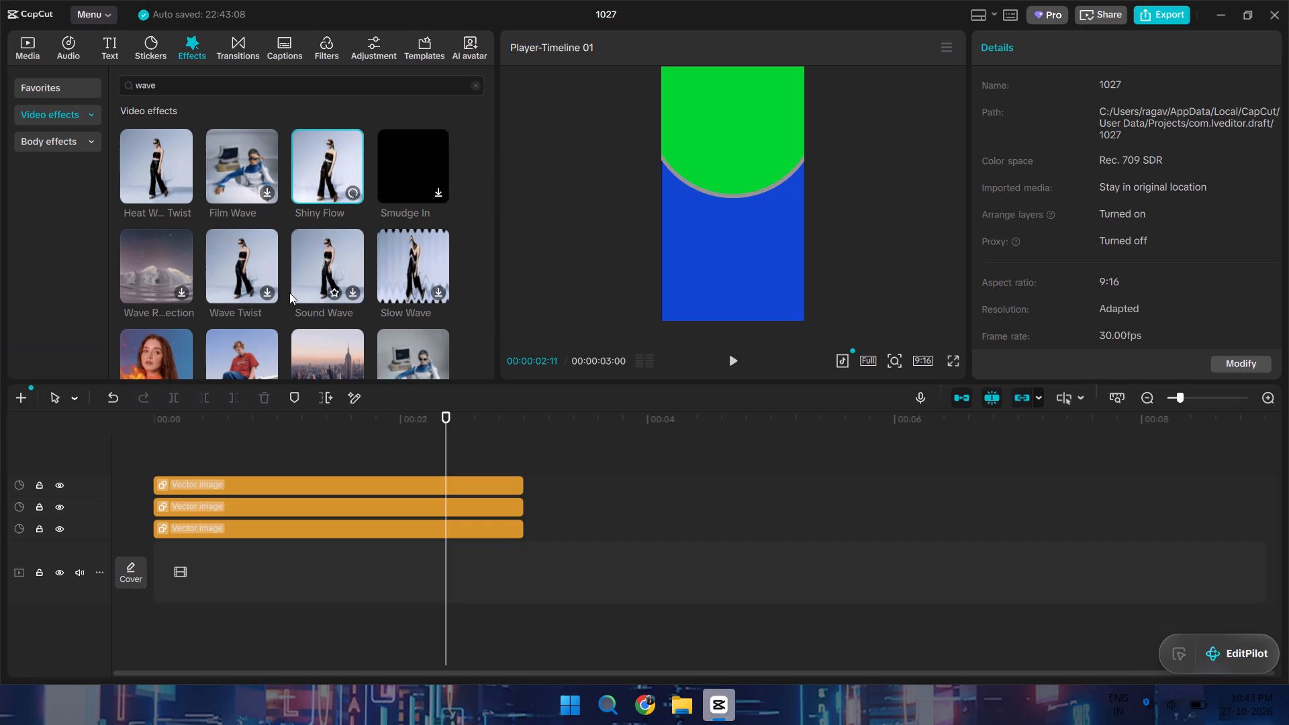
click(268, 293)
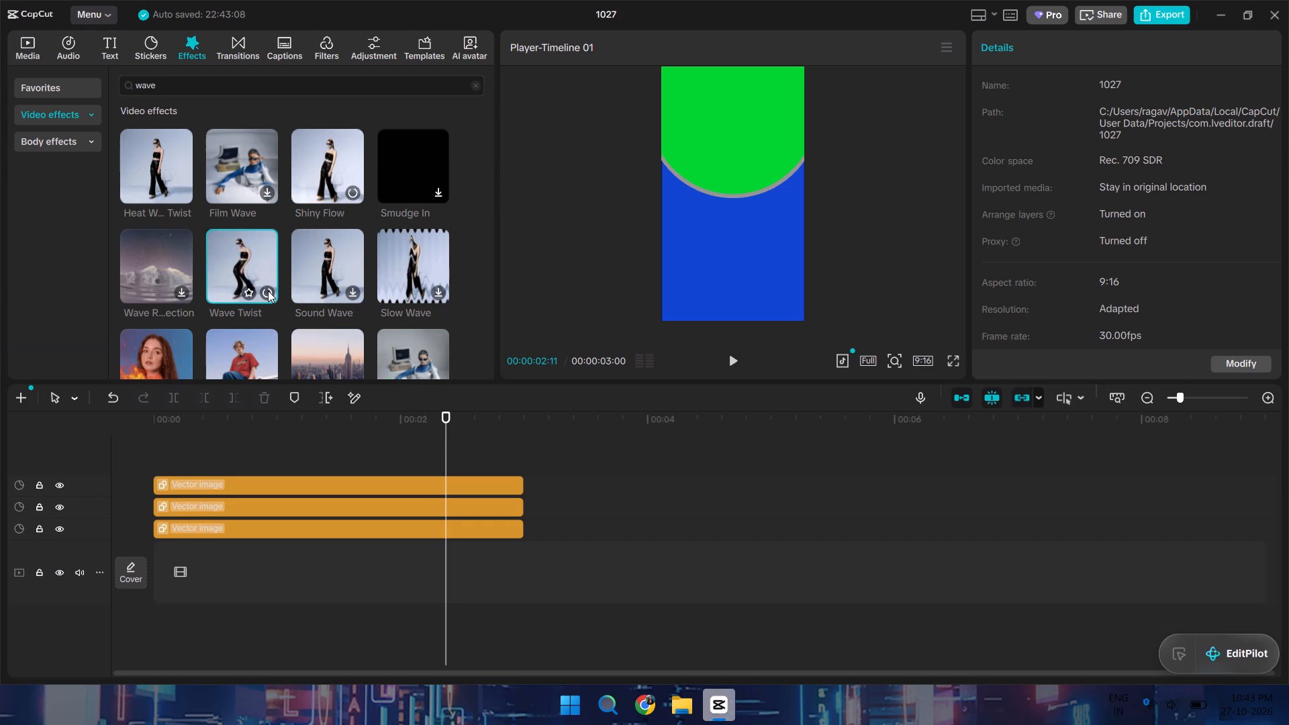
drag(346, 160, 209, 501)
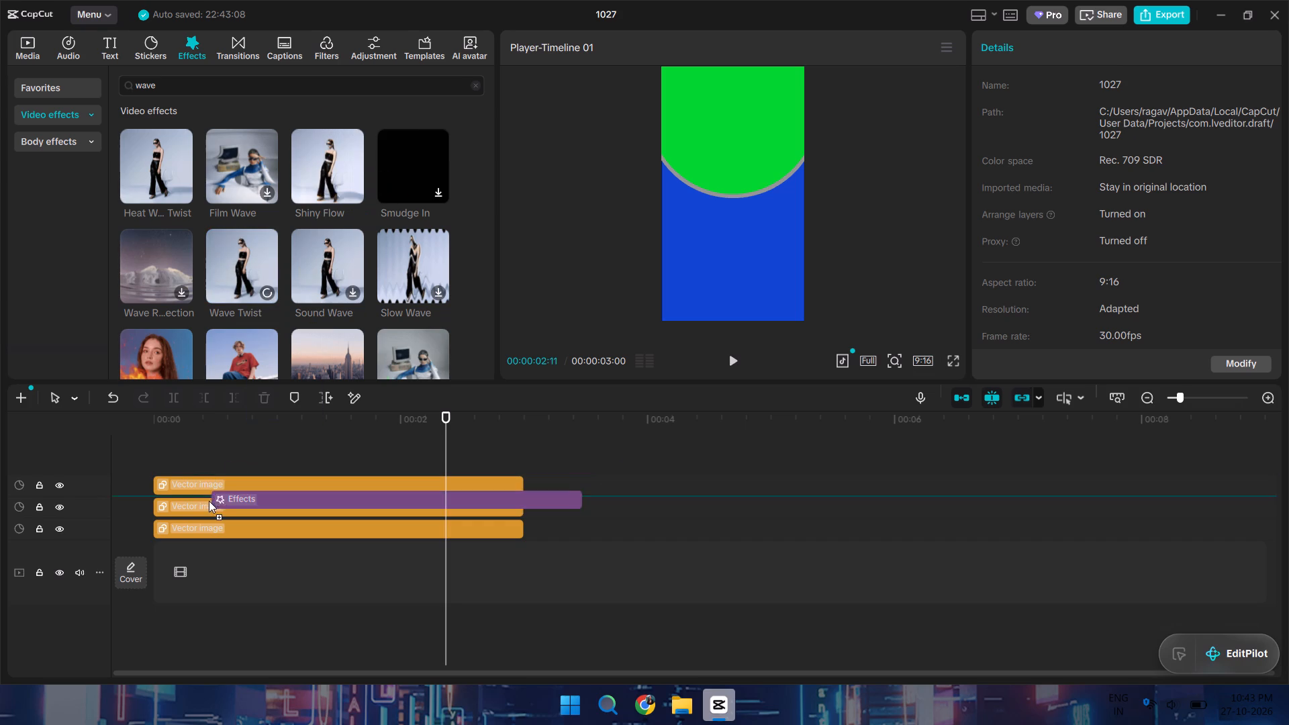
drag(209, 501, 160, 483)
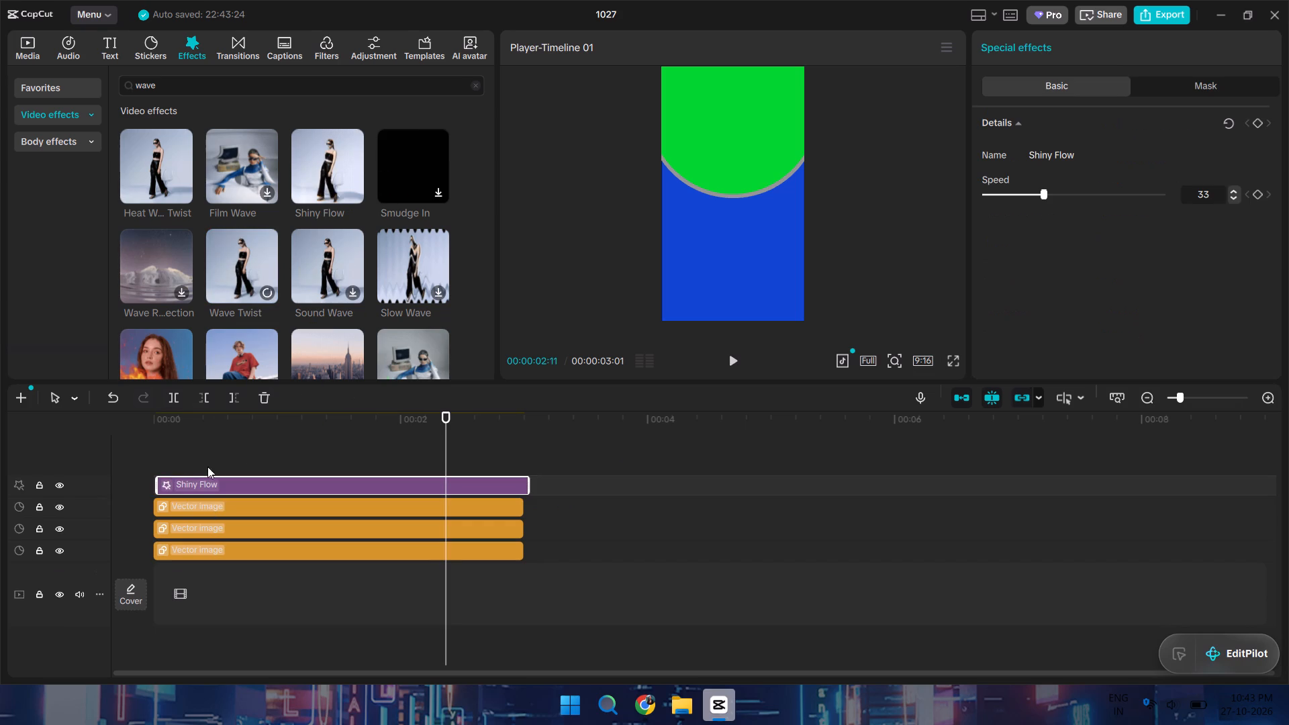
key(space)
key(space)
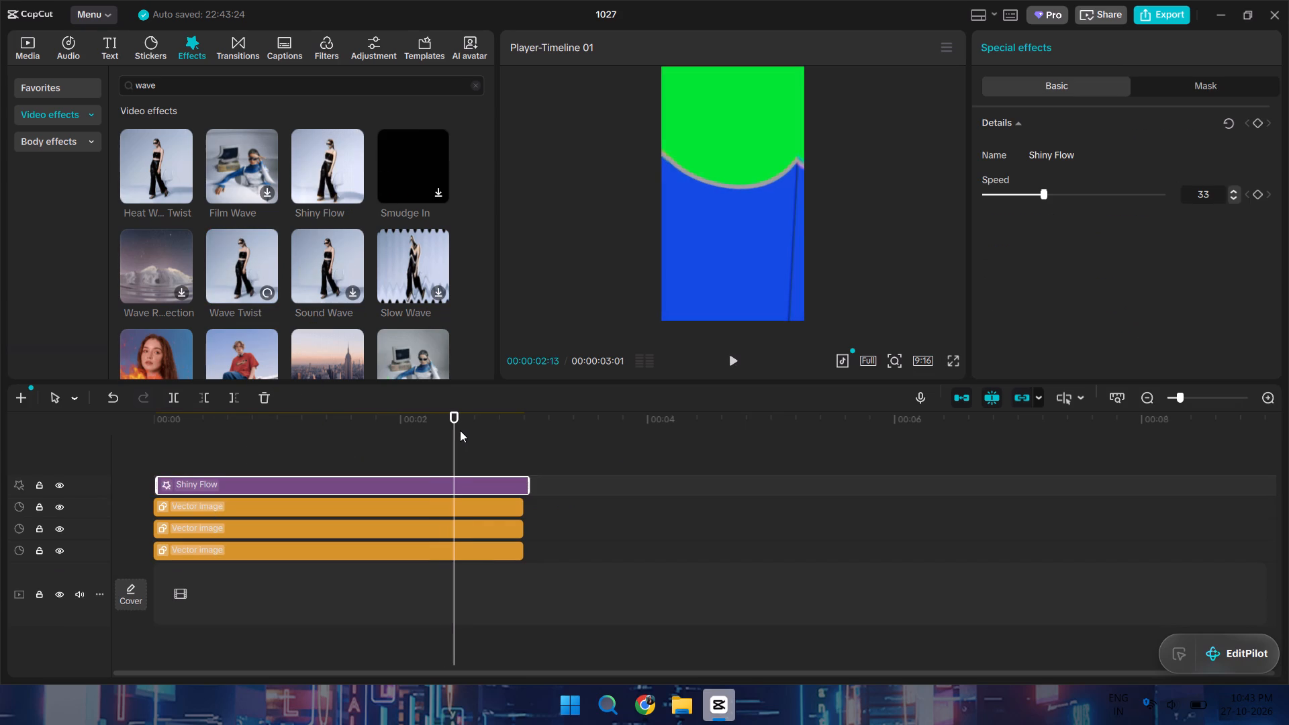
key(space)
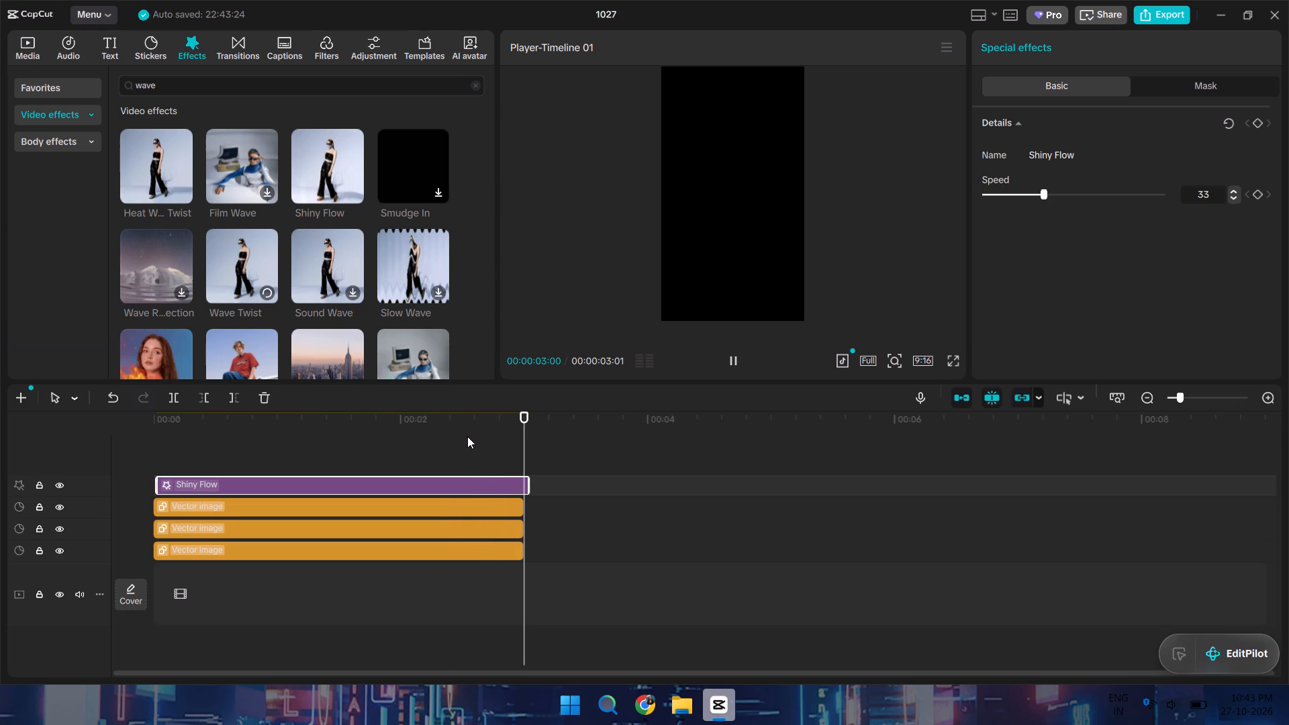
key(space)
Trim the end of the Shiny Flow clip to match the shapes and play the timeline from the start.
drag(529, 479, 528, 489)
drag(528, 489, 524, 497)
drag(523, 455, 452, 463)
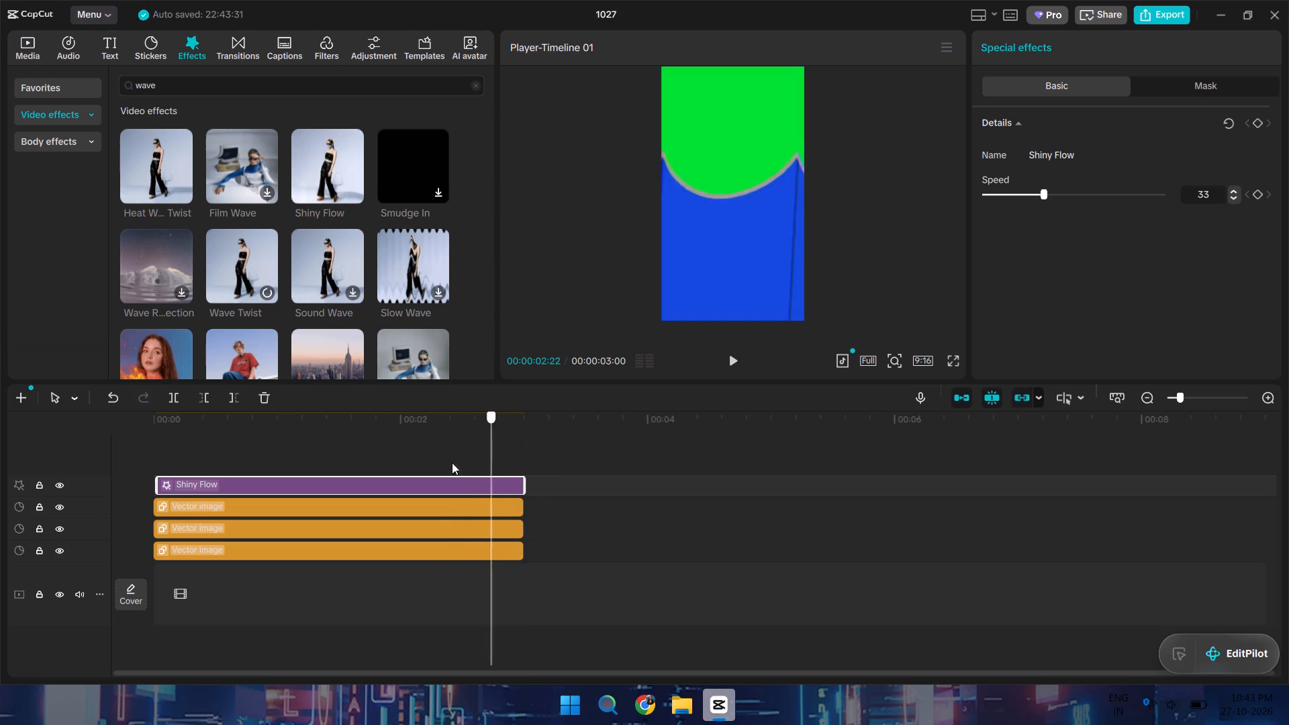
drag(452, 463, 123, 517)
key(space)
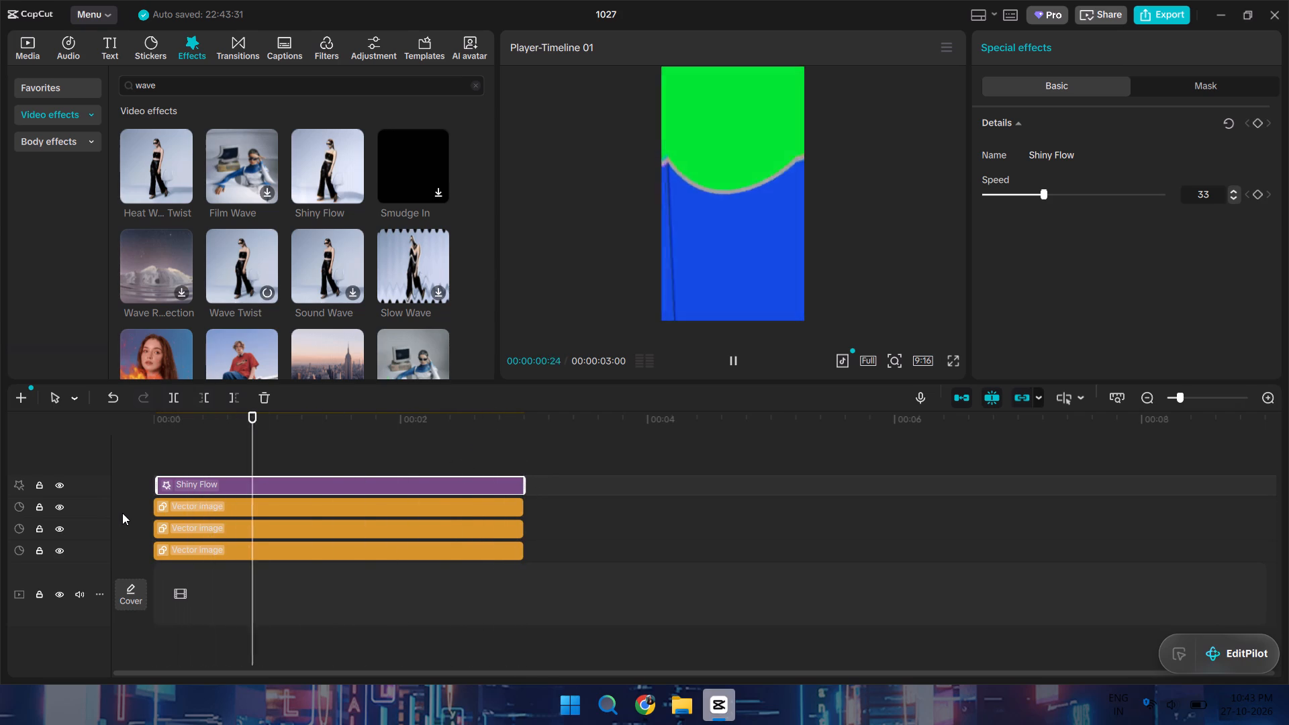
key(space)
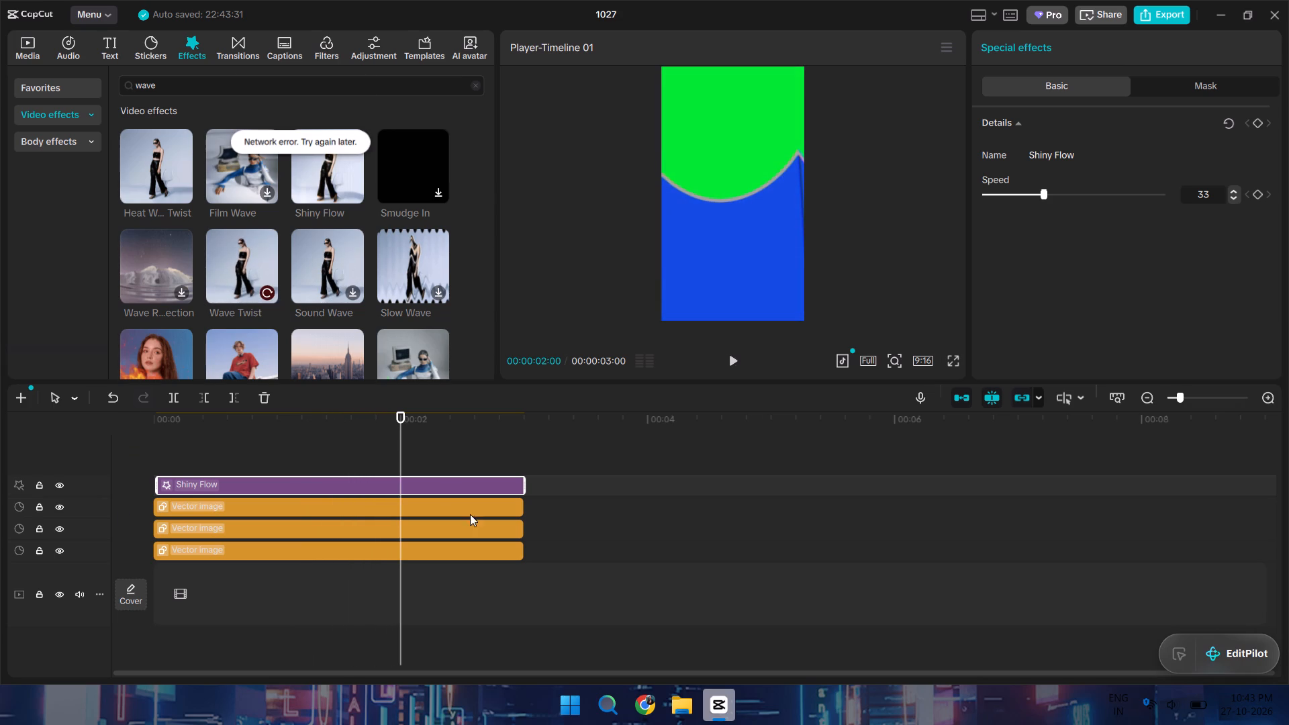
Switch to Chrome and watch more of the wave animation Short, pausing at the effect's settings.
click(649, 700)
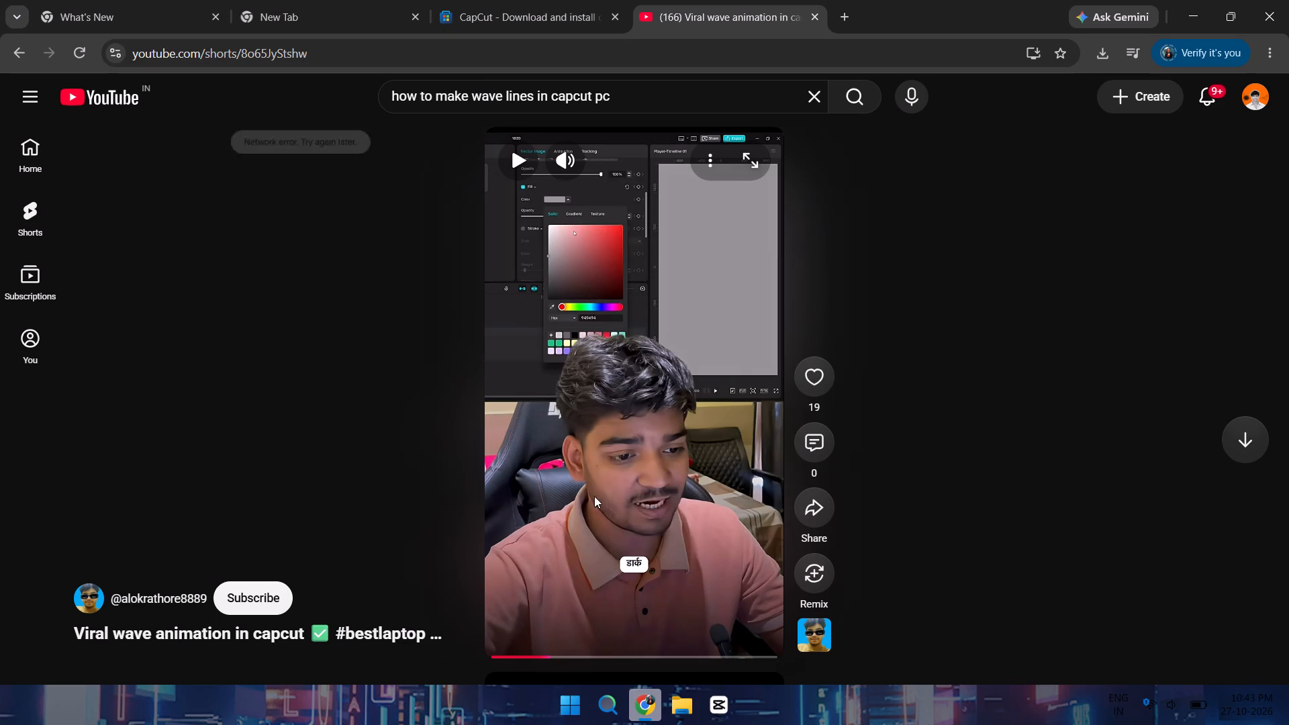
key(space)
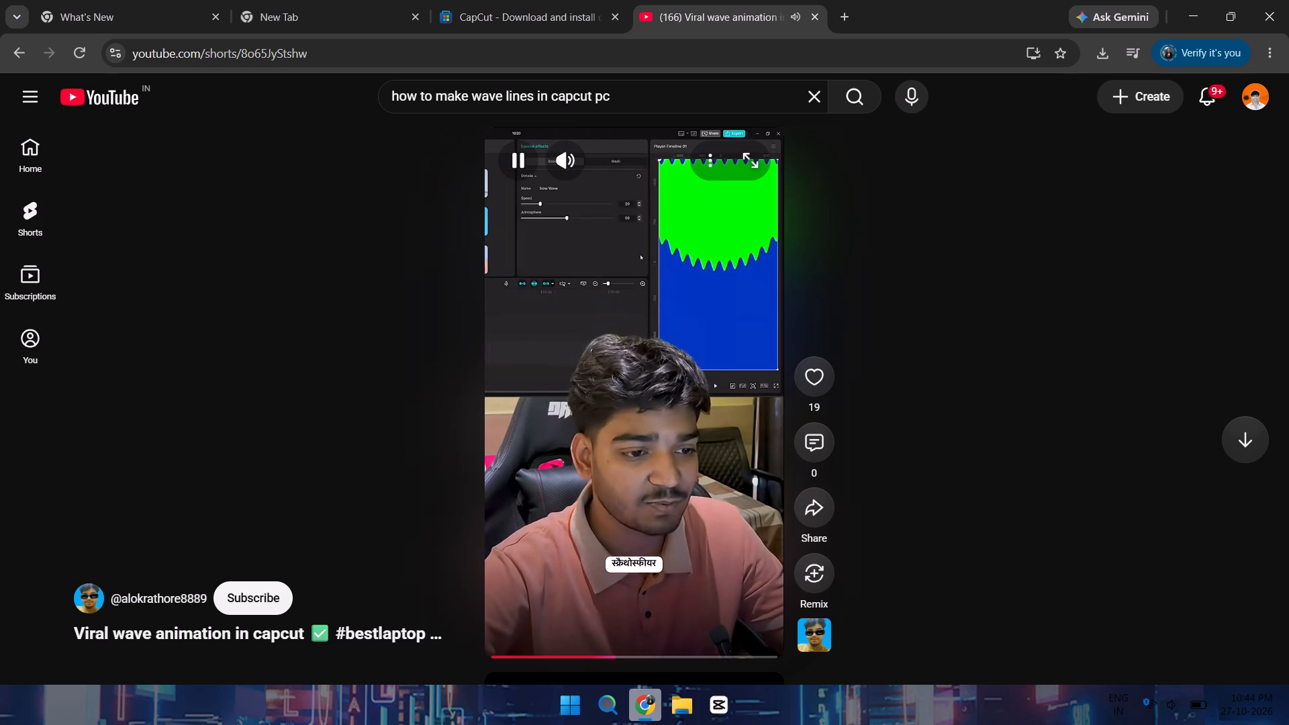
key(space)
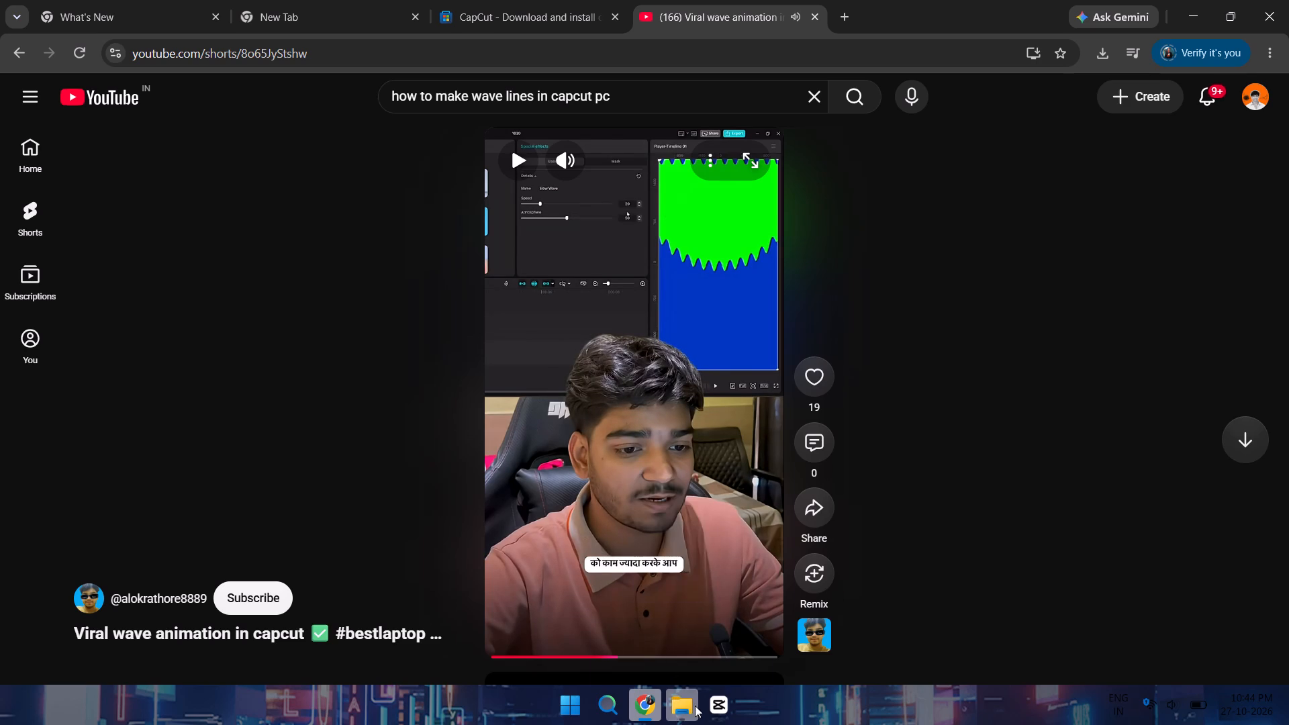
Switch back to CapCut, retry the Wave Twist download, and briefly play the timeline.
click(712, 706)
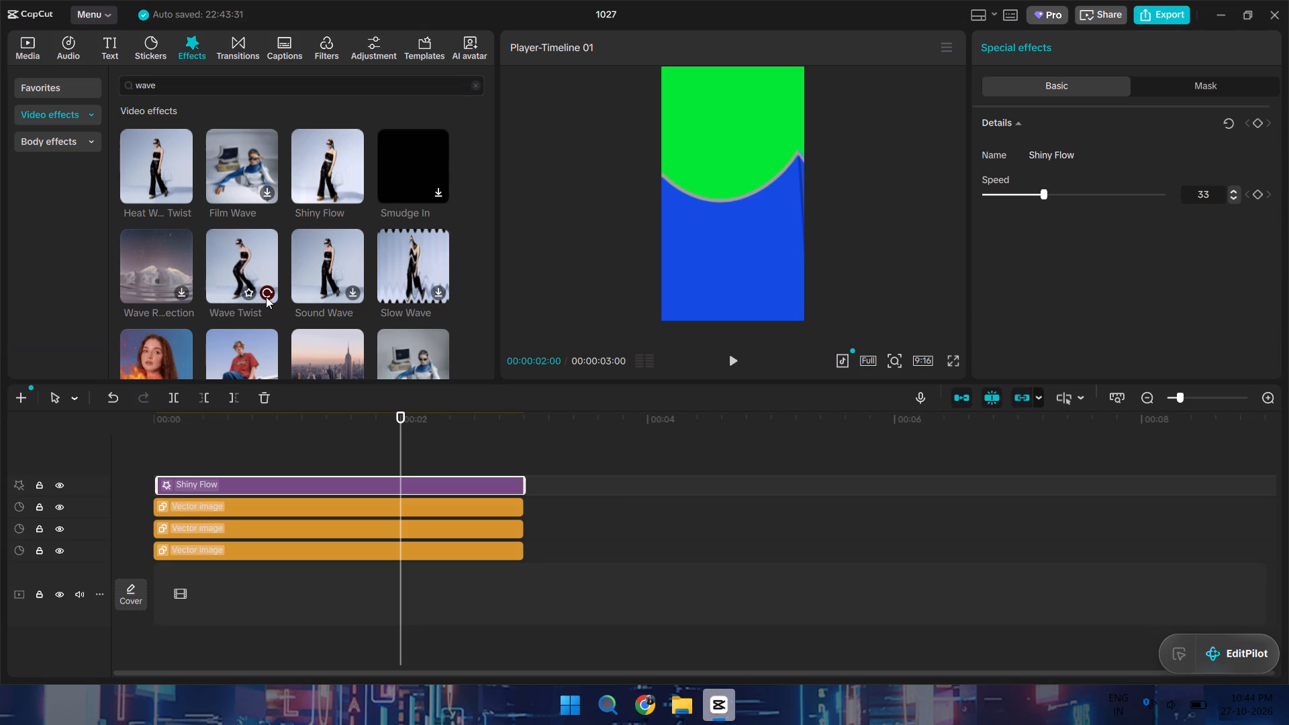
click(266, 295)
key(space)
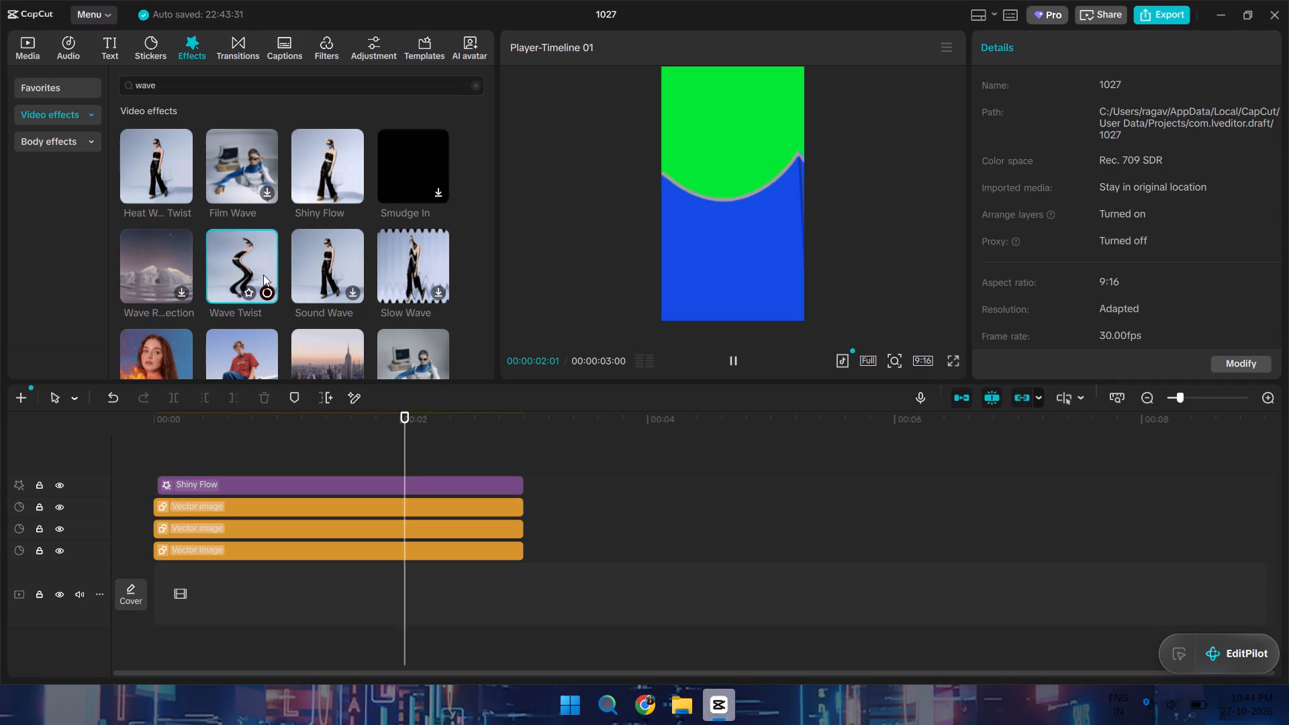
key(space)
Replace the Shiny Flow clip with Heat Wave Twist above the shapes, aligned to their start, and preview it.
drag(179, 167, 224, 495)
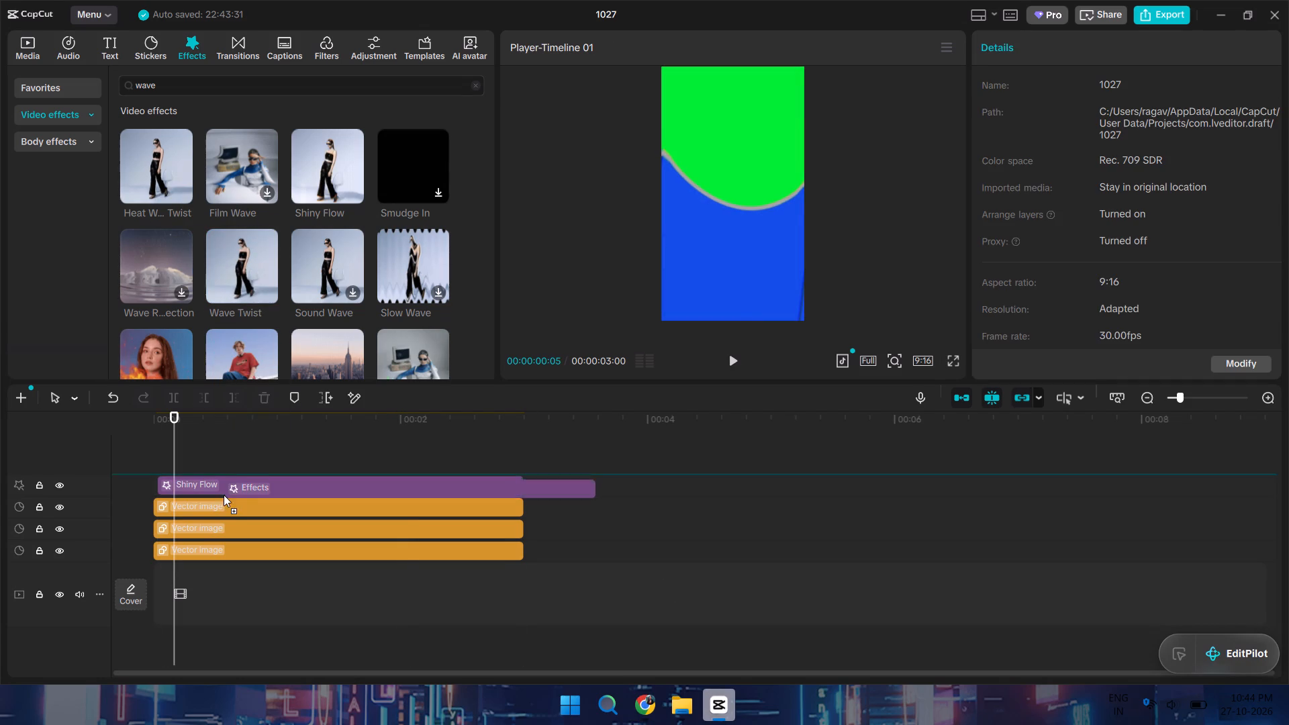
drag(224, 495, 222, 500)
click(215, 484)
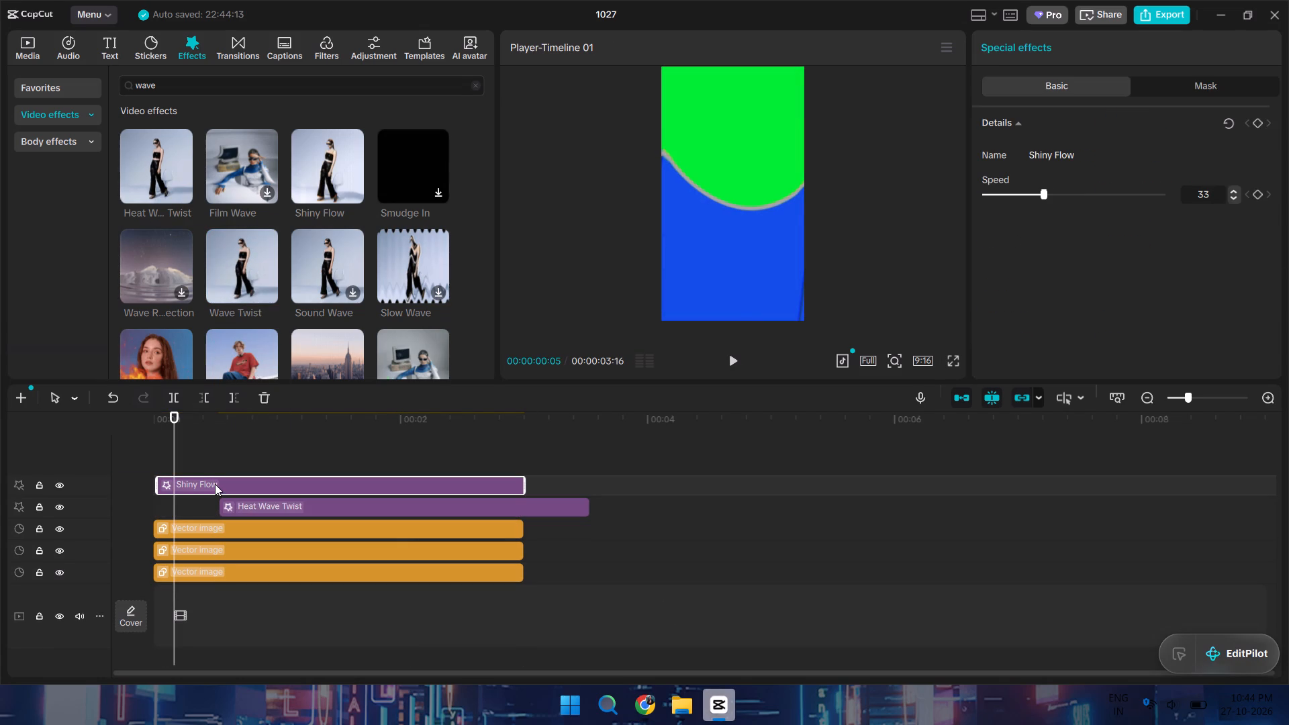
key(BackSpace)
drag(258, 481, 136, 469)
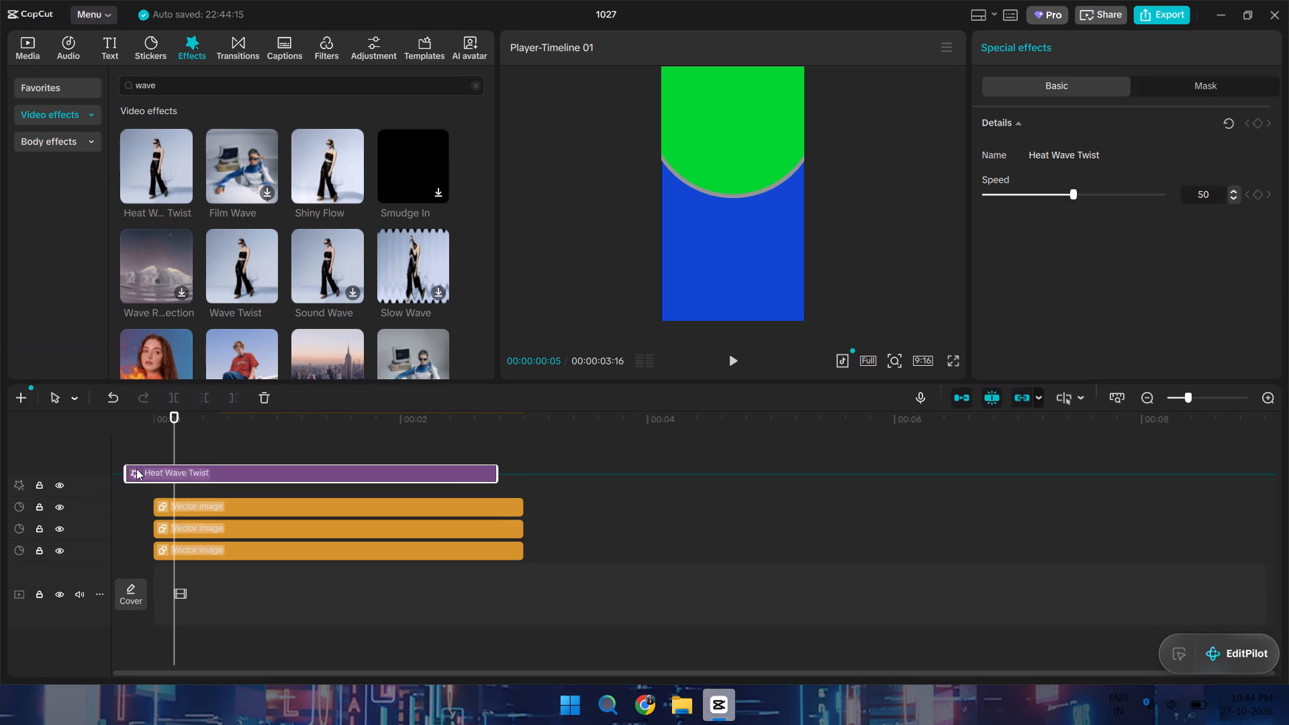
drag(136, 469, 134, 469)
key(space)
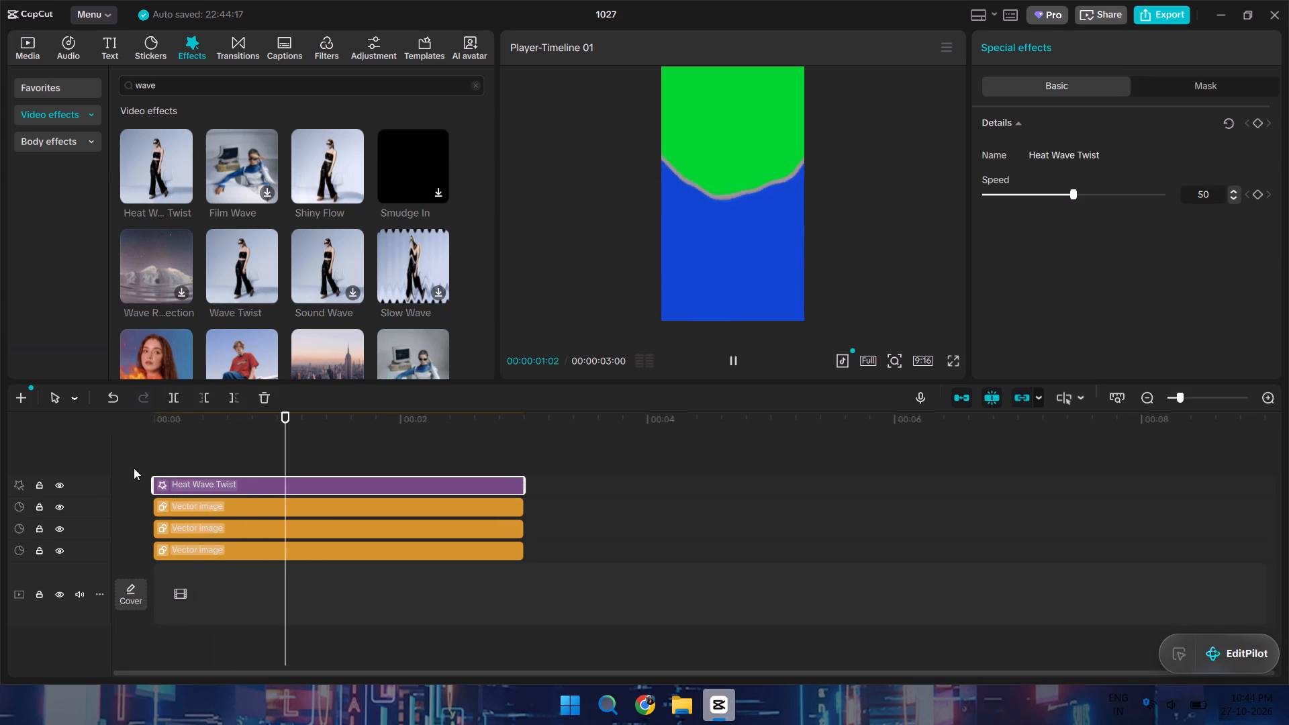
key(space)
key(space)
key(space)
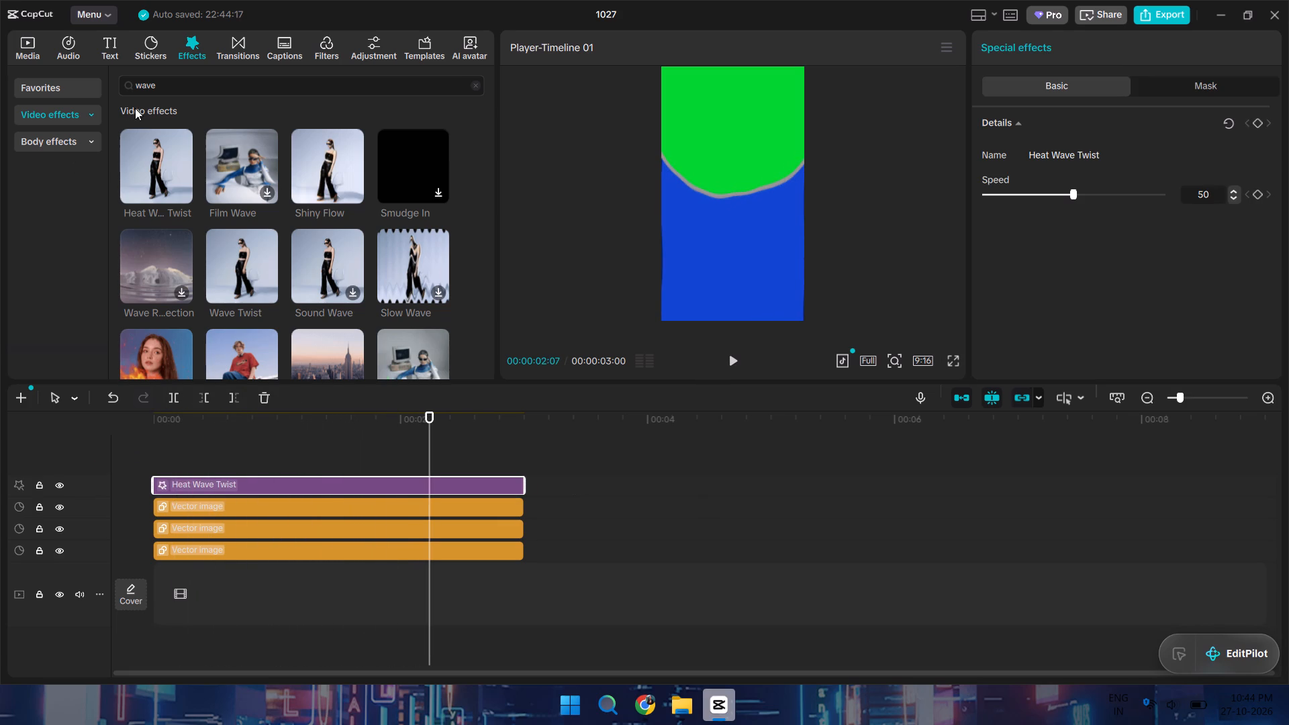
Search the video effects for "slow wave".
click(176, 83)
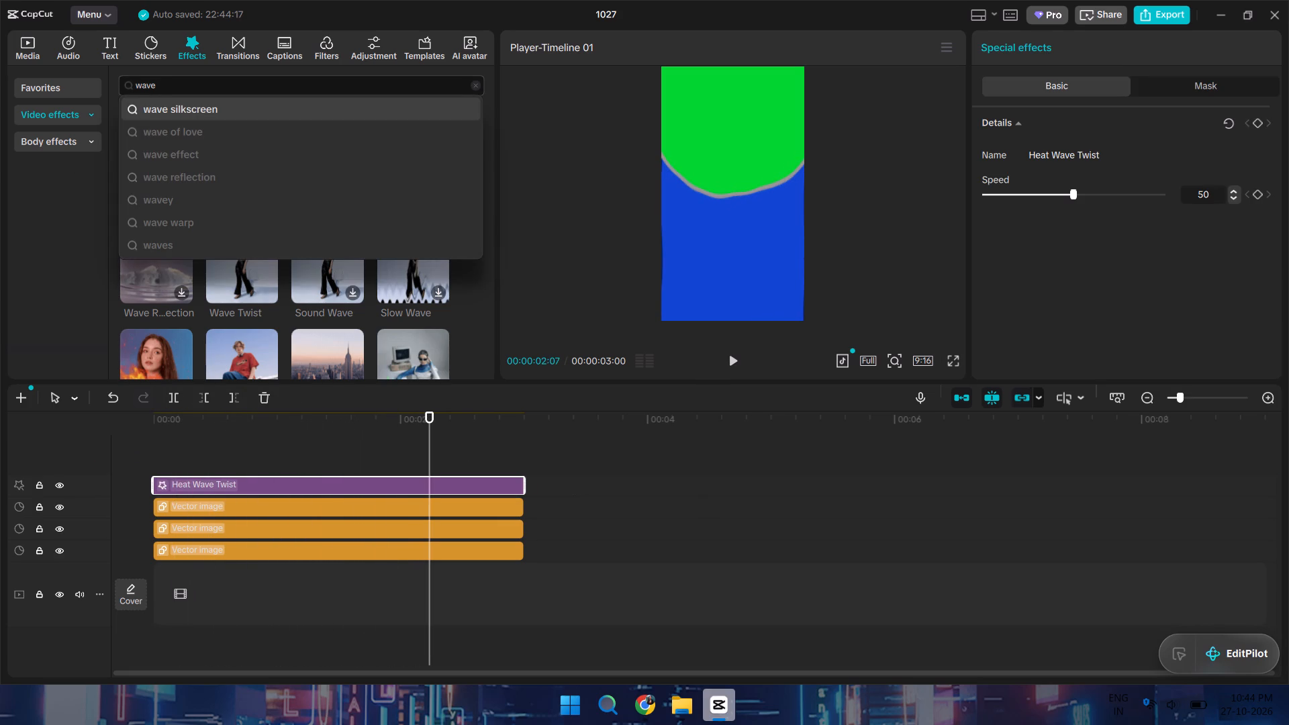
key(BackSpace)
key(BackSpace)
key(BackSpace)
key(BackSpace)
key(BackSpace)
key(BackSpace)
key(BackSpace)
key(BackSpace)
key(BackSpace)
key(BackSpace)
text(slow)
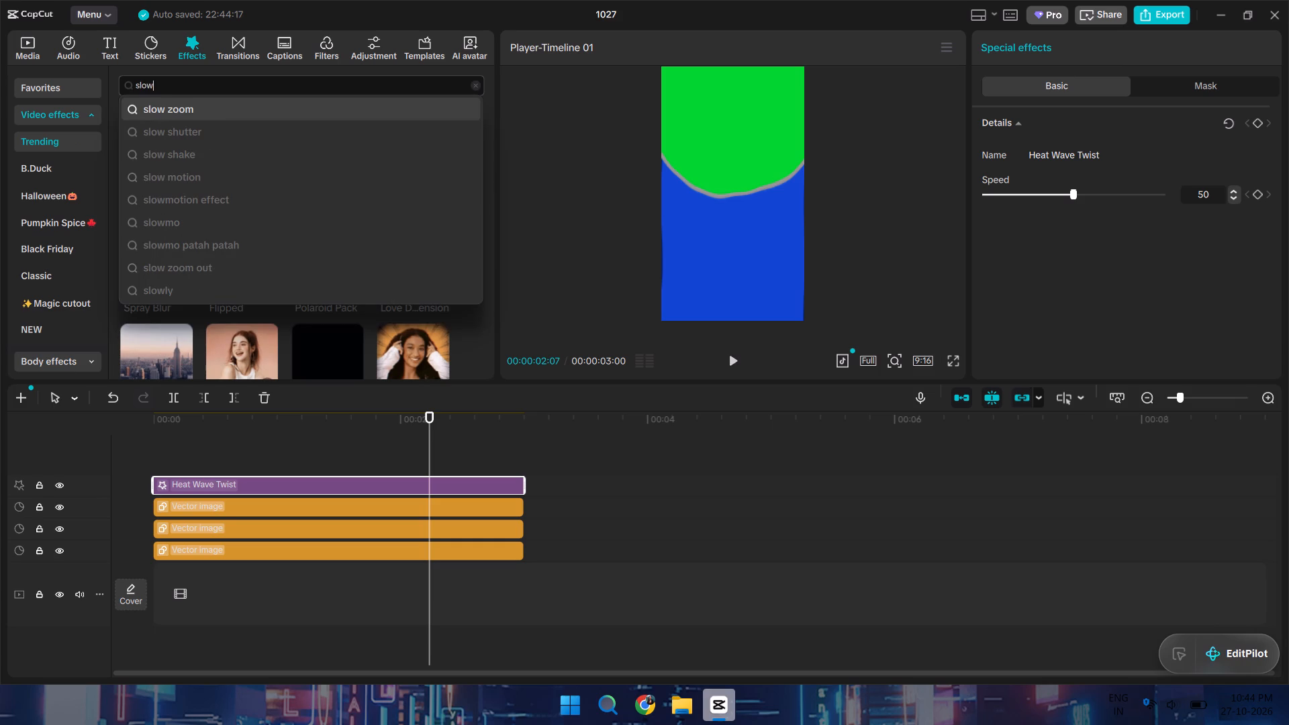
key(space)
text(wave)
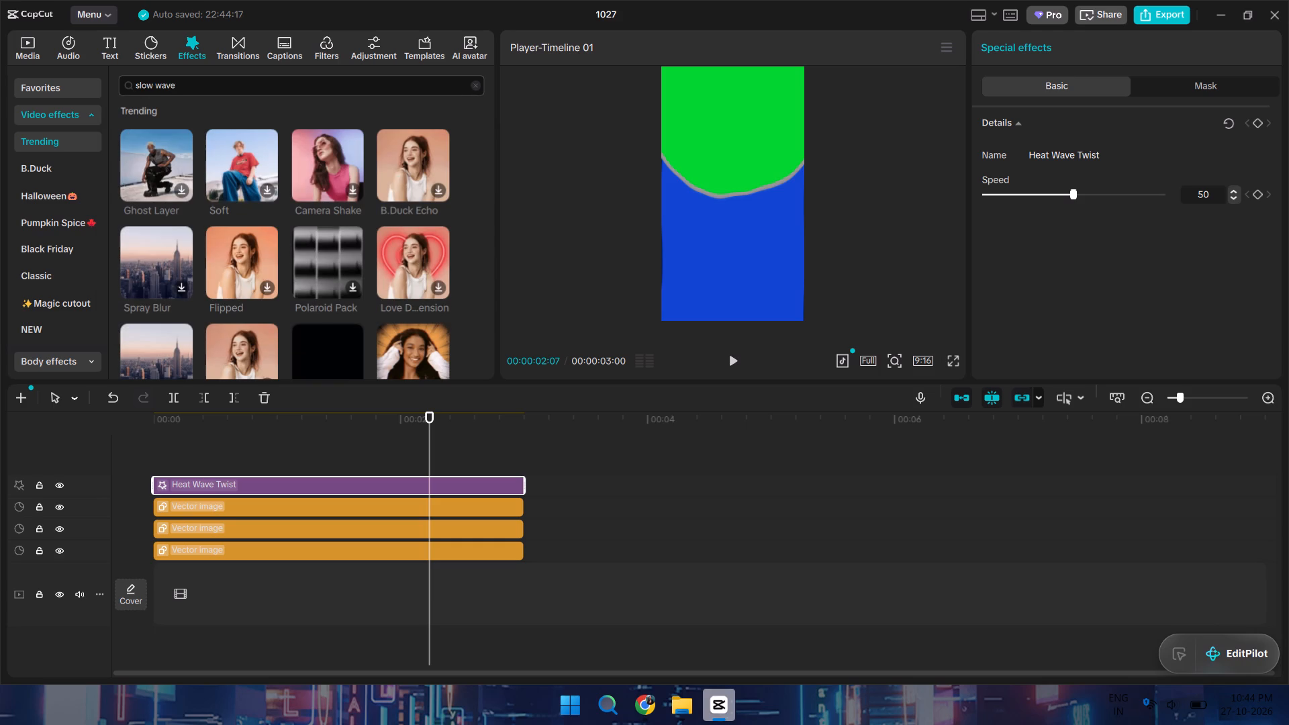
key(Return)
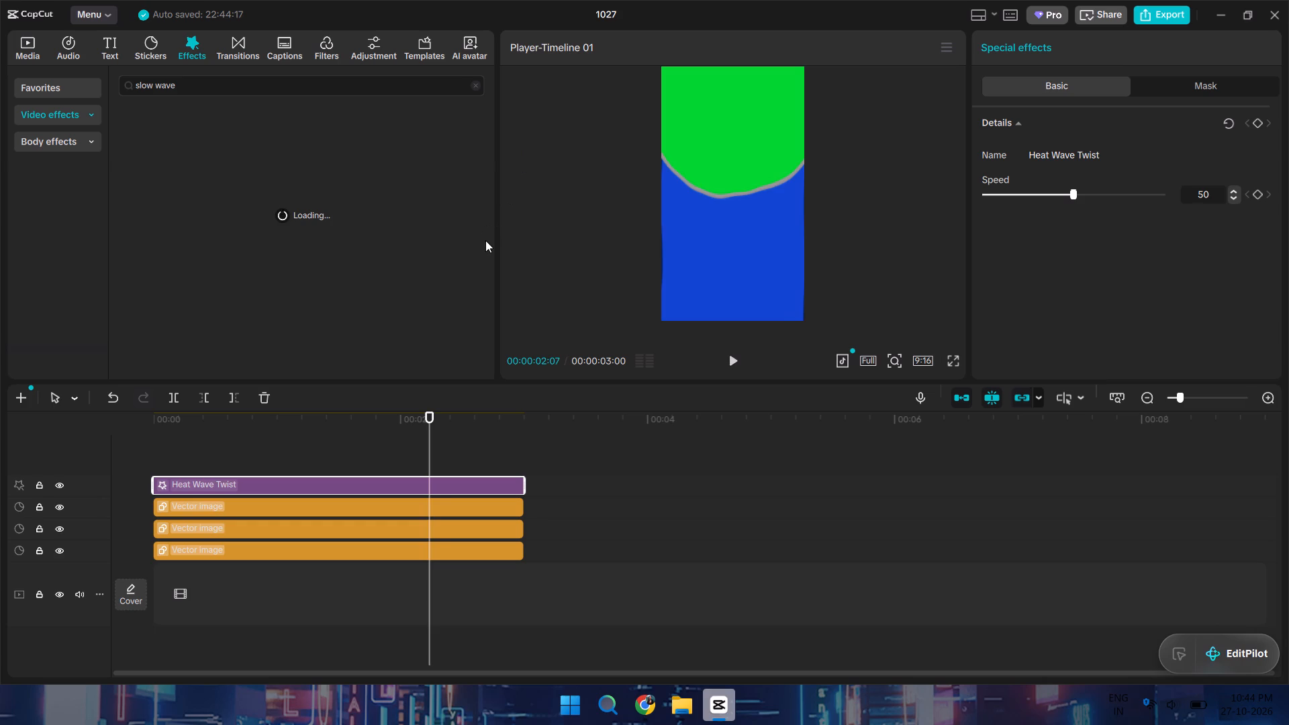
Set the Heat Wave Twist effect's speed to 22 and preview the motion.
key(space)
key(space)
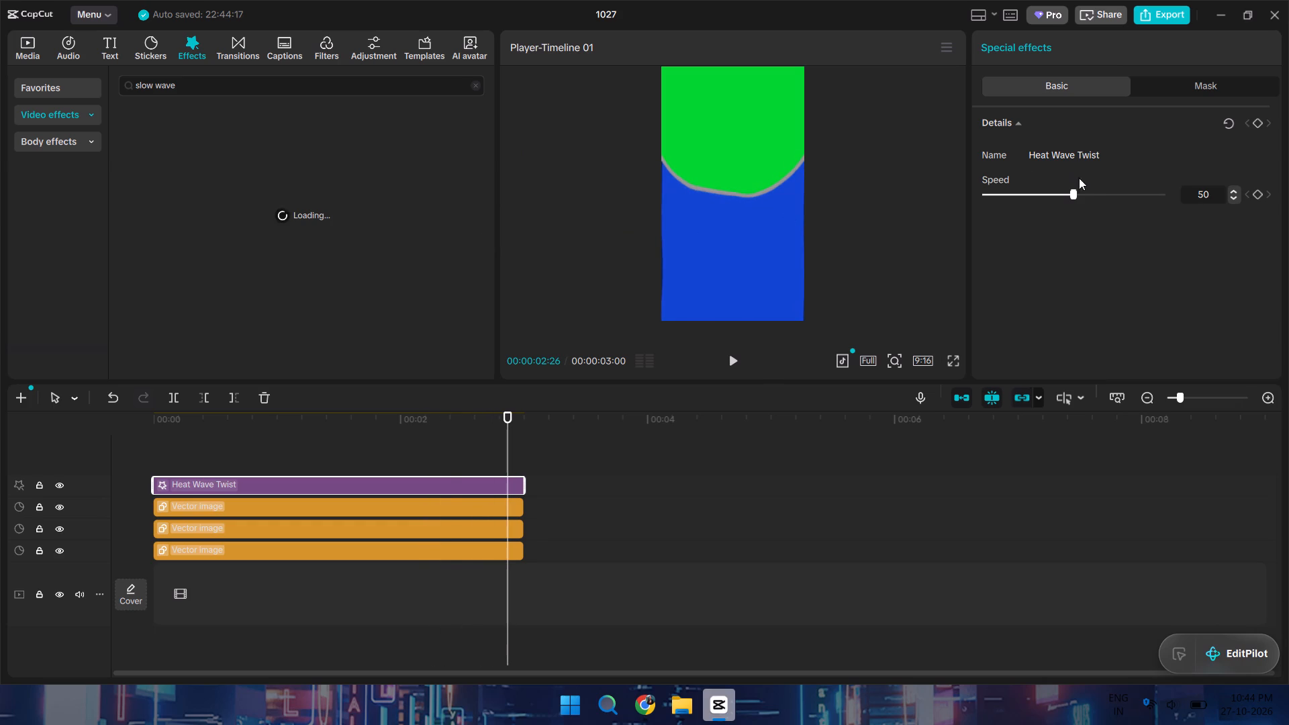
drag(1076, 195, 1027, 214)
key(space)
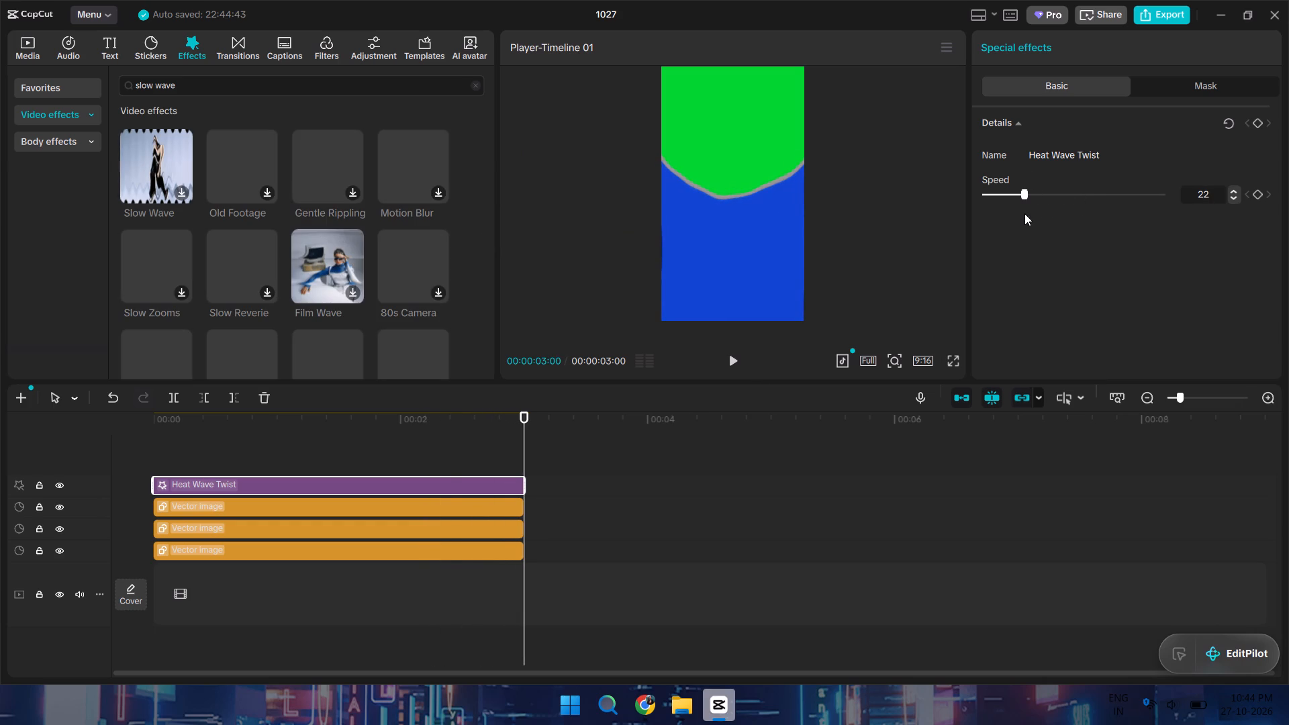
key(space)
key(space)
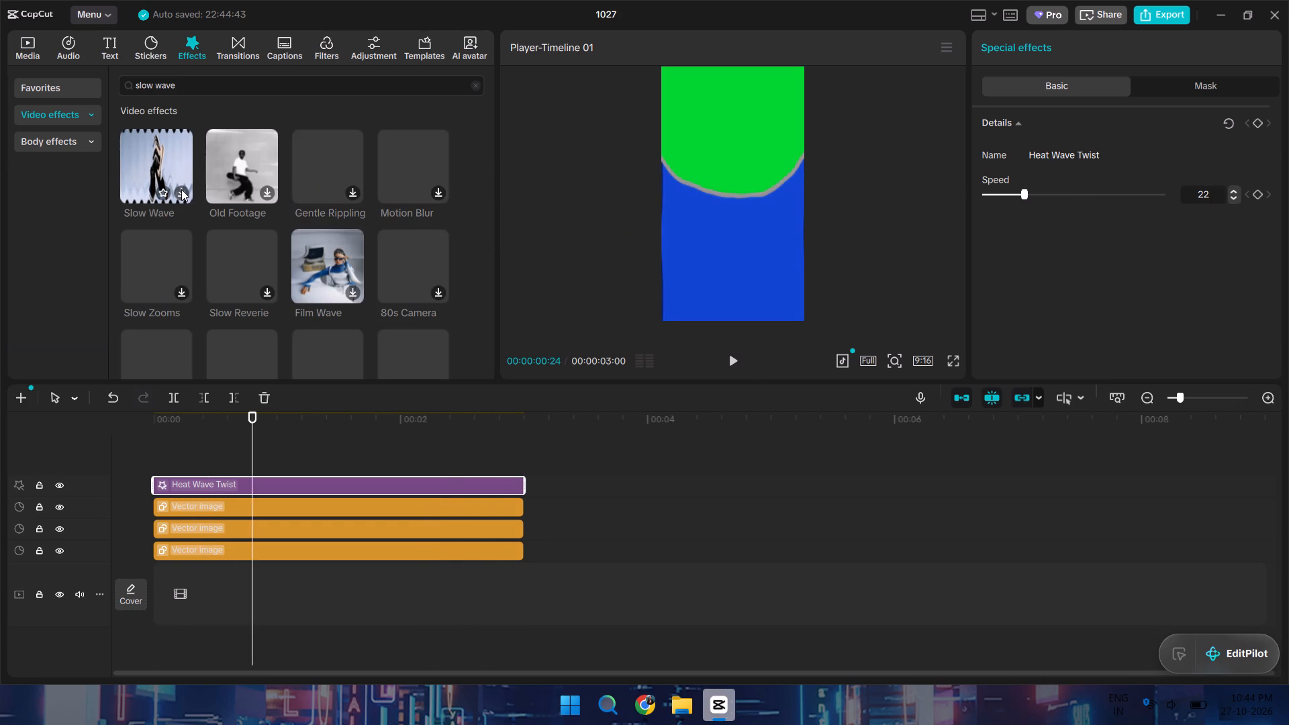
Download Slow Wave, replace the Heat Wave Twist clip with it above the shapes, aligned to their start, and preview it.
click(181, 190)
click(320, 487)
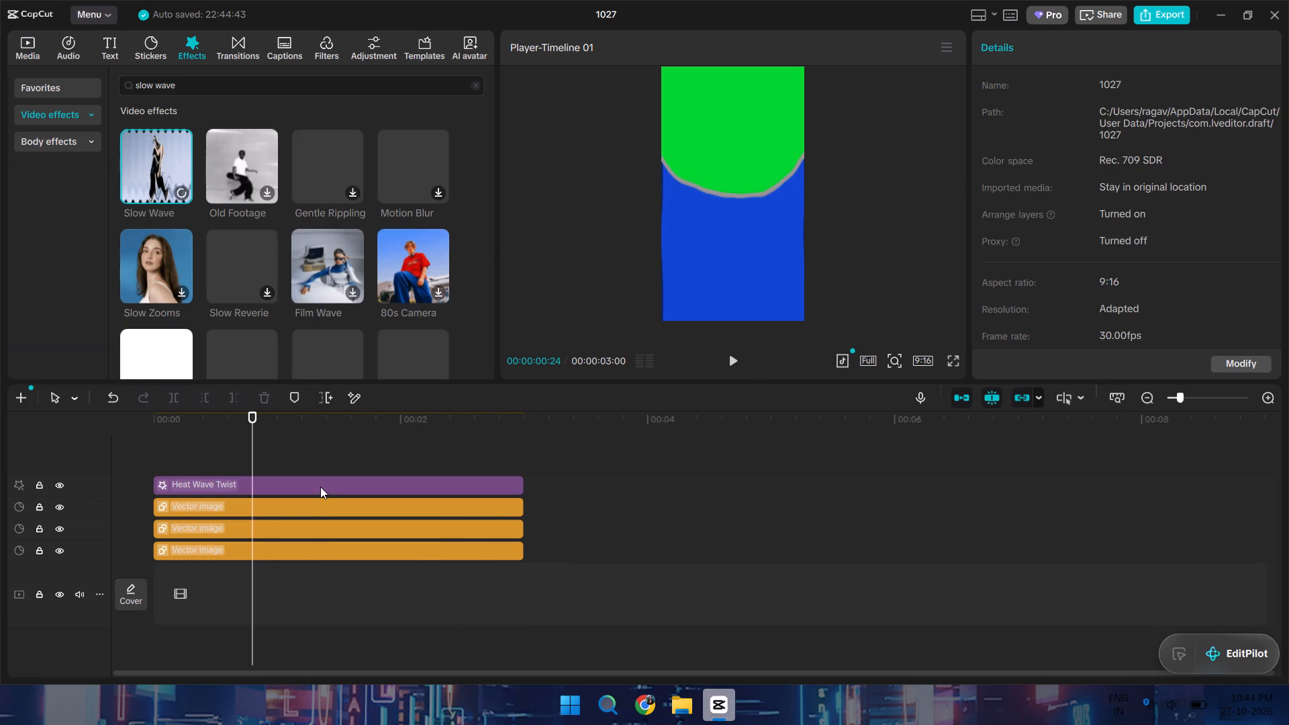
key(BackSpace)
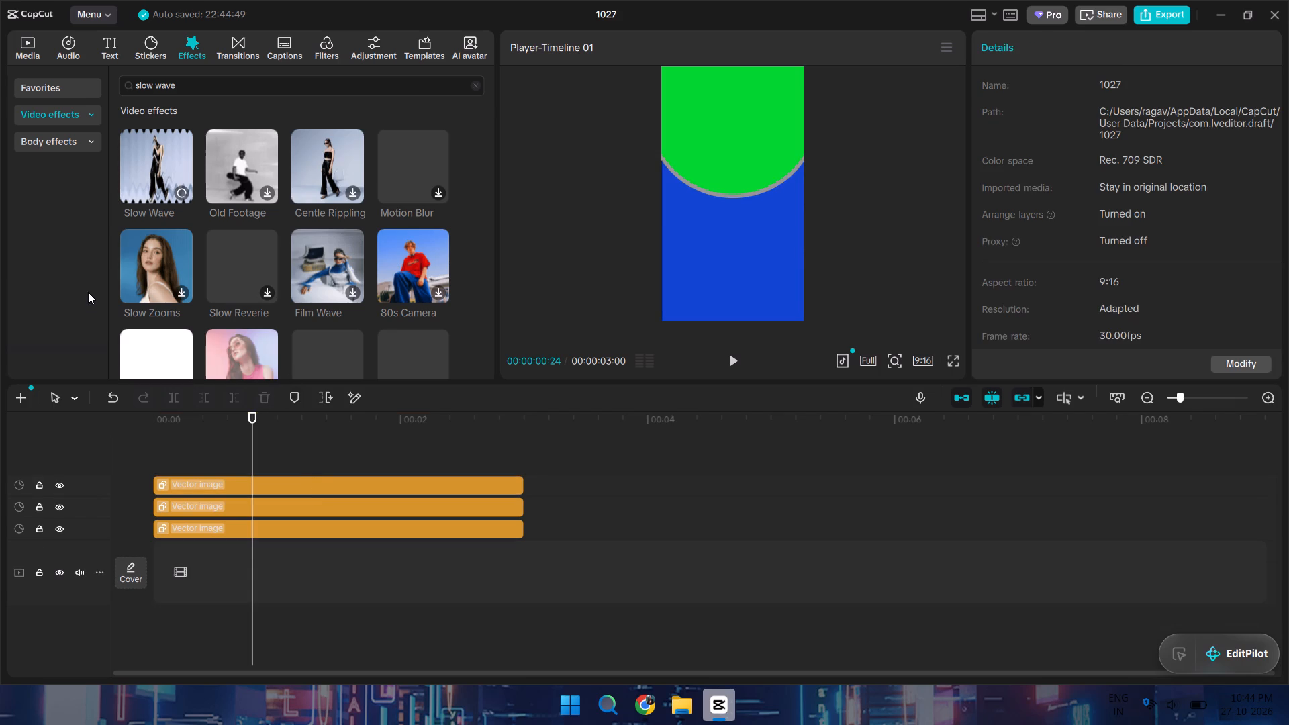
drag(146, 162, 162, 472)
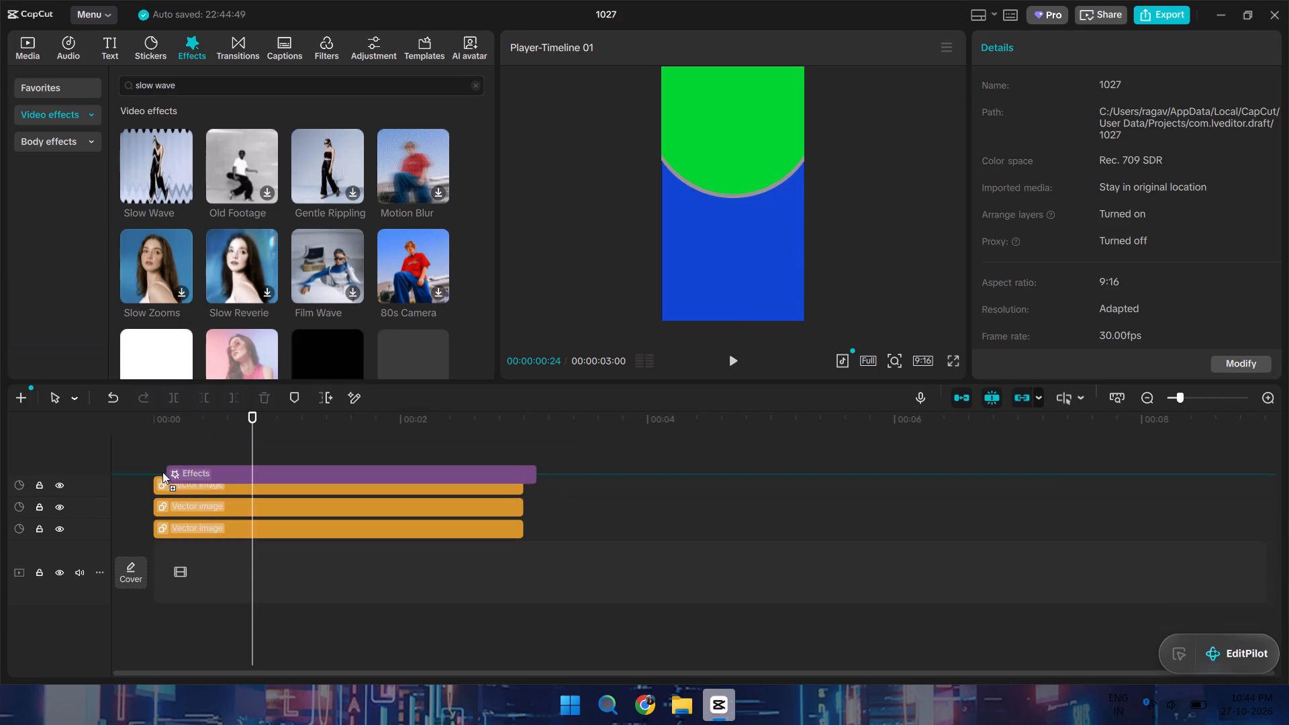
drag(162, 472, 157, 470)
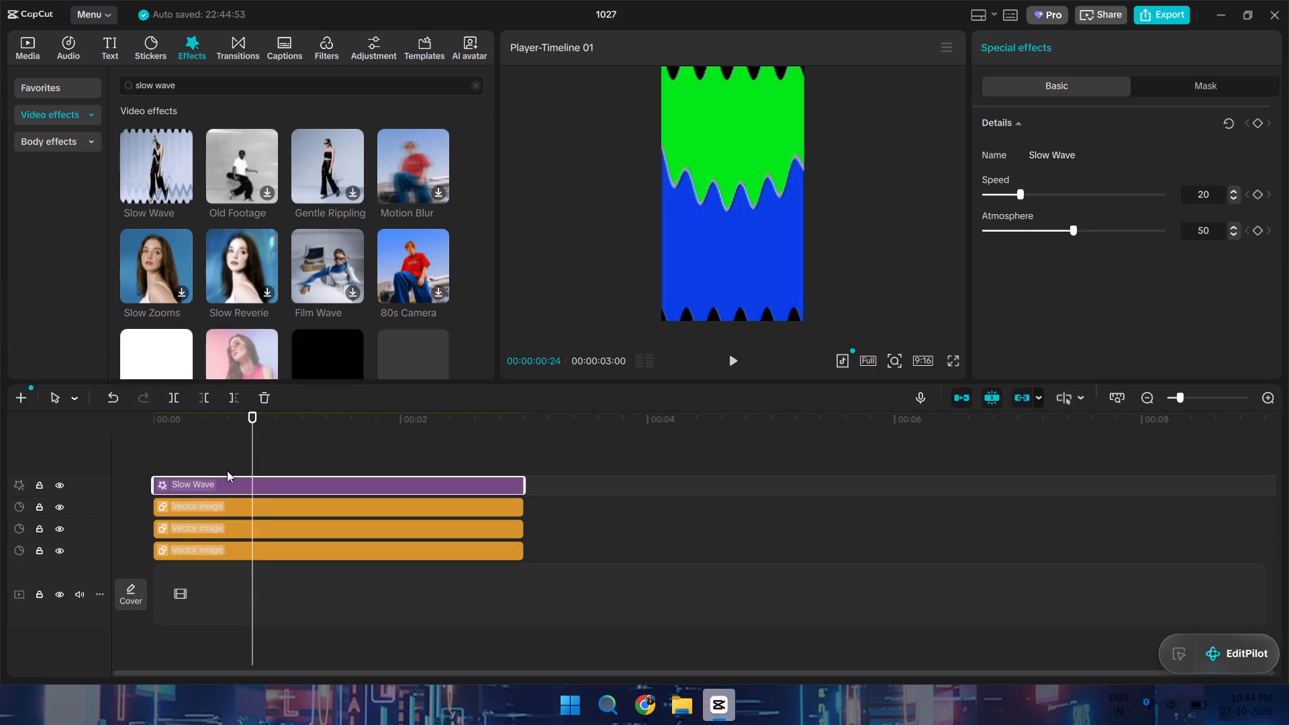
key(space)
key(space)
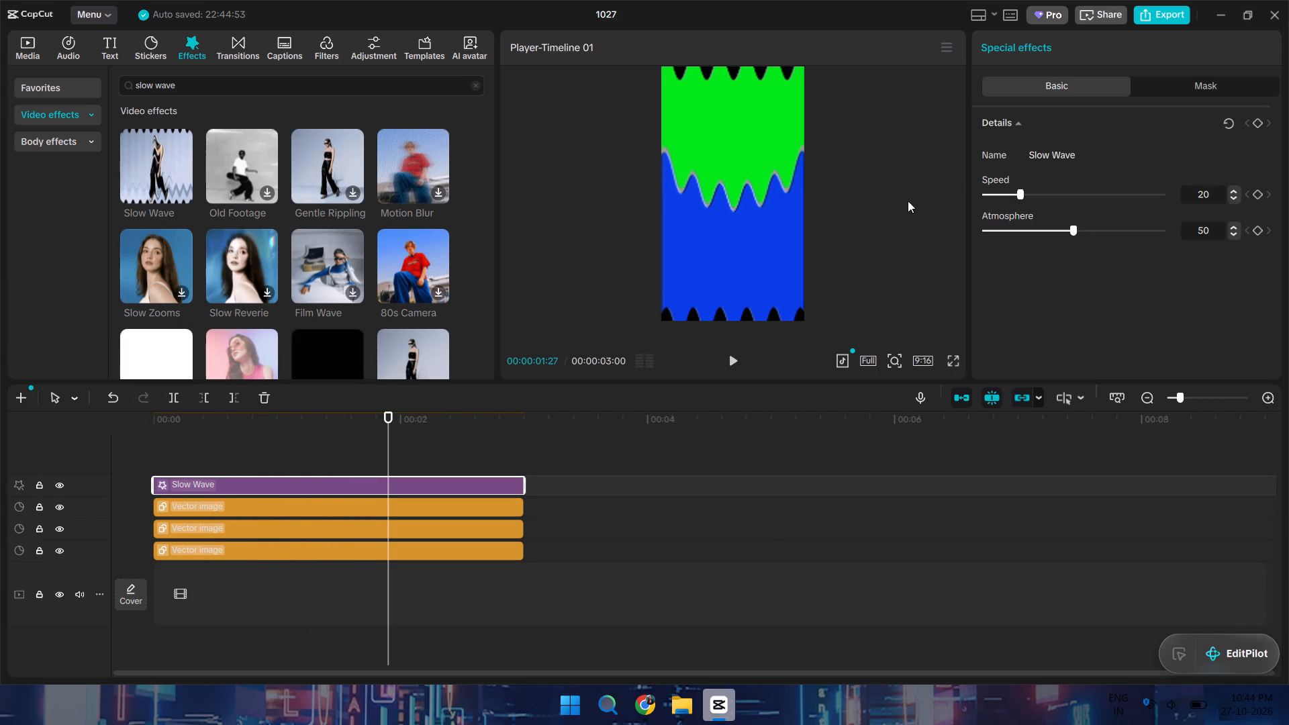
Set the Slow Wave effect's speed to 39 and atmosphere to 100, and preview the motion.
drag(1022, 195, 1066, 206)
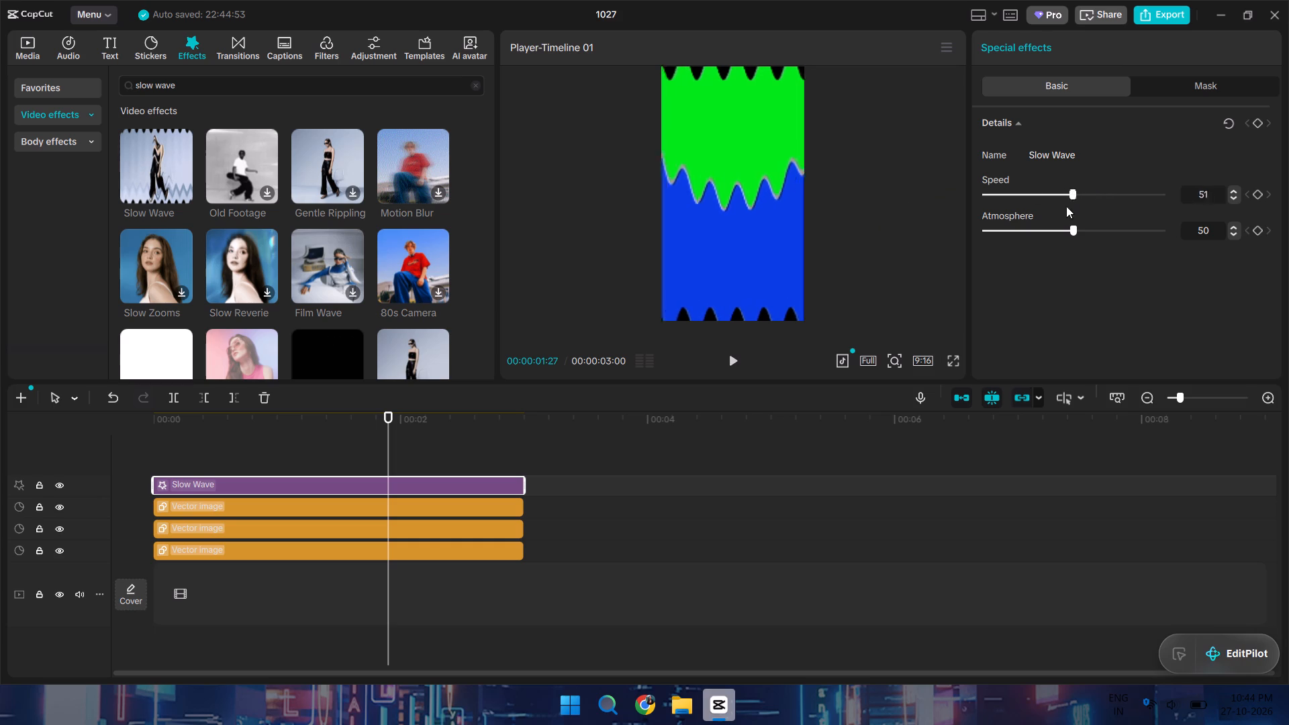
drag(1066, 206, 1055, 213)
drag(1069, 232, 1064, 230)
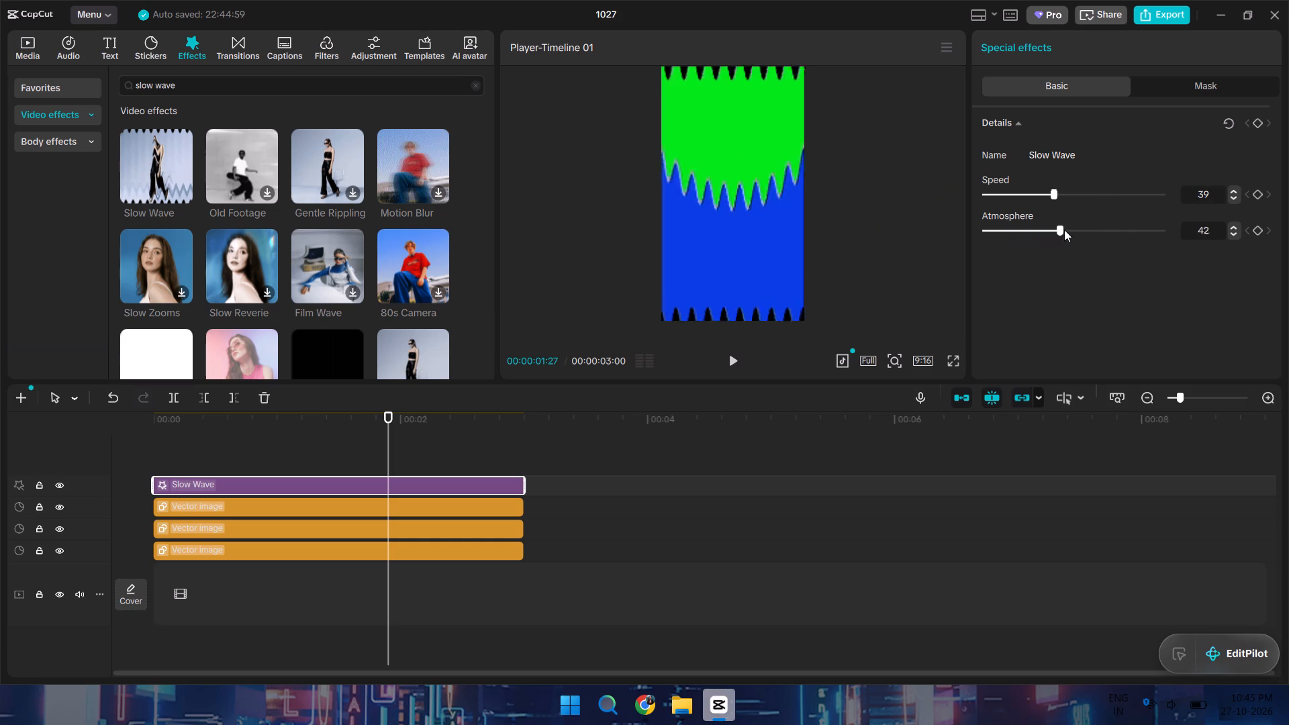
drag(1064, 230, 1167, 220)
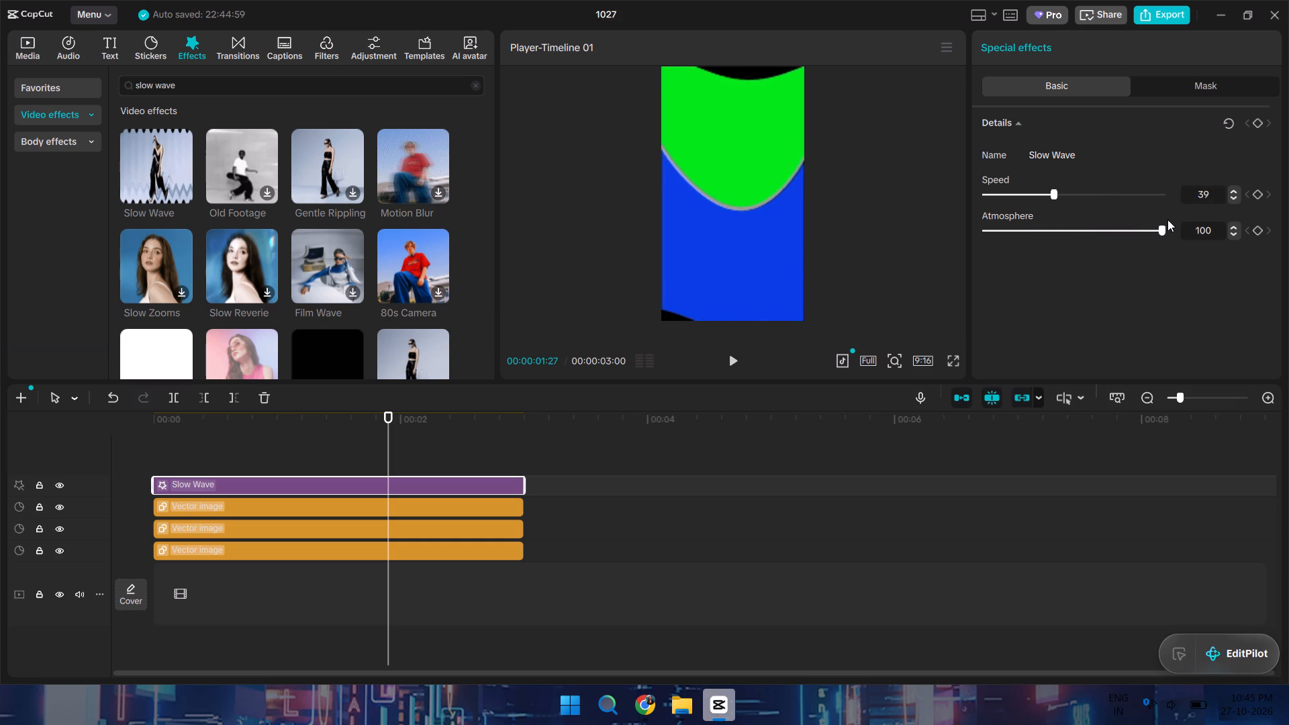
drag(1167, 220, 1180, 227)
key(space)
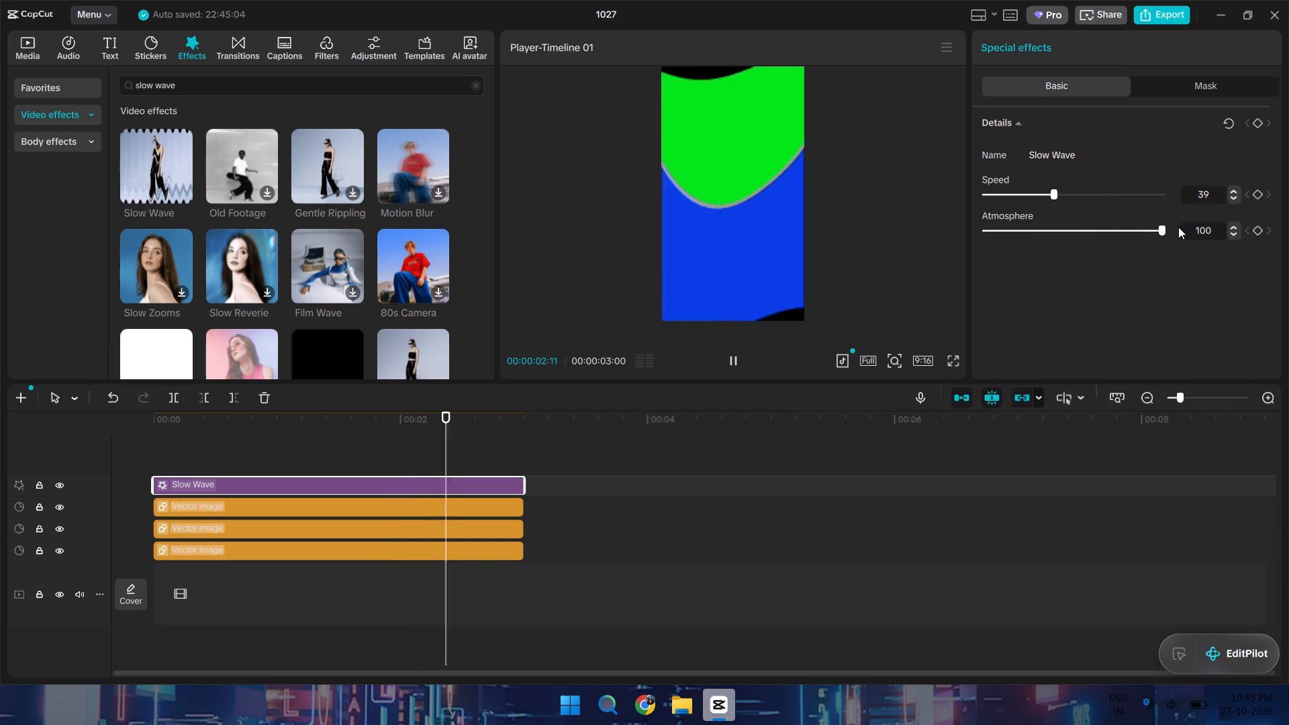
key(space)
Try the Slow Wave effect at speed 18, then set its speed to 28, previewing the motion each time.
drag(1055, 195, 1017, 211)
key(space)
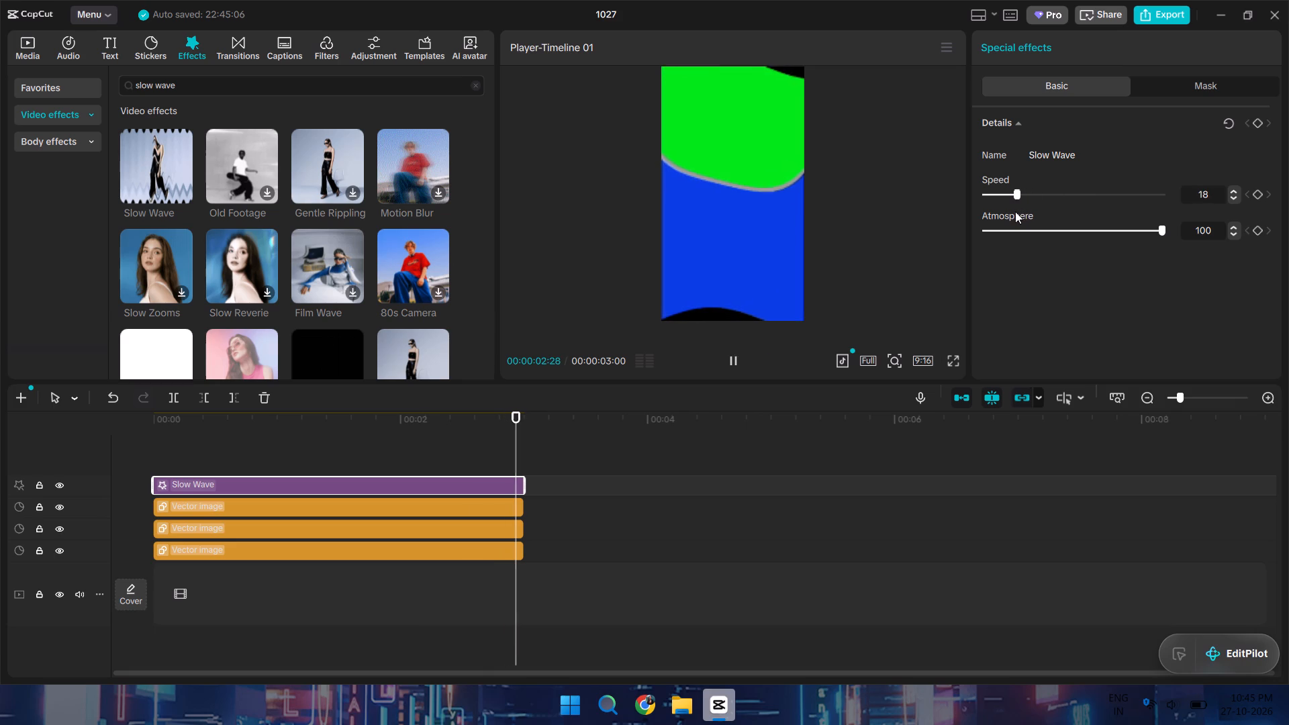
key(space)
key(space)
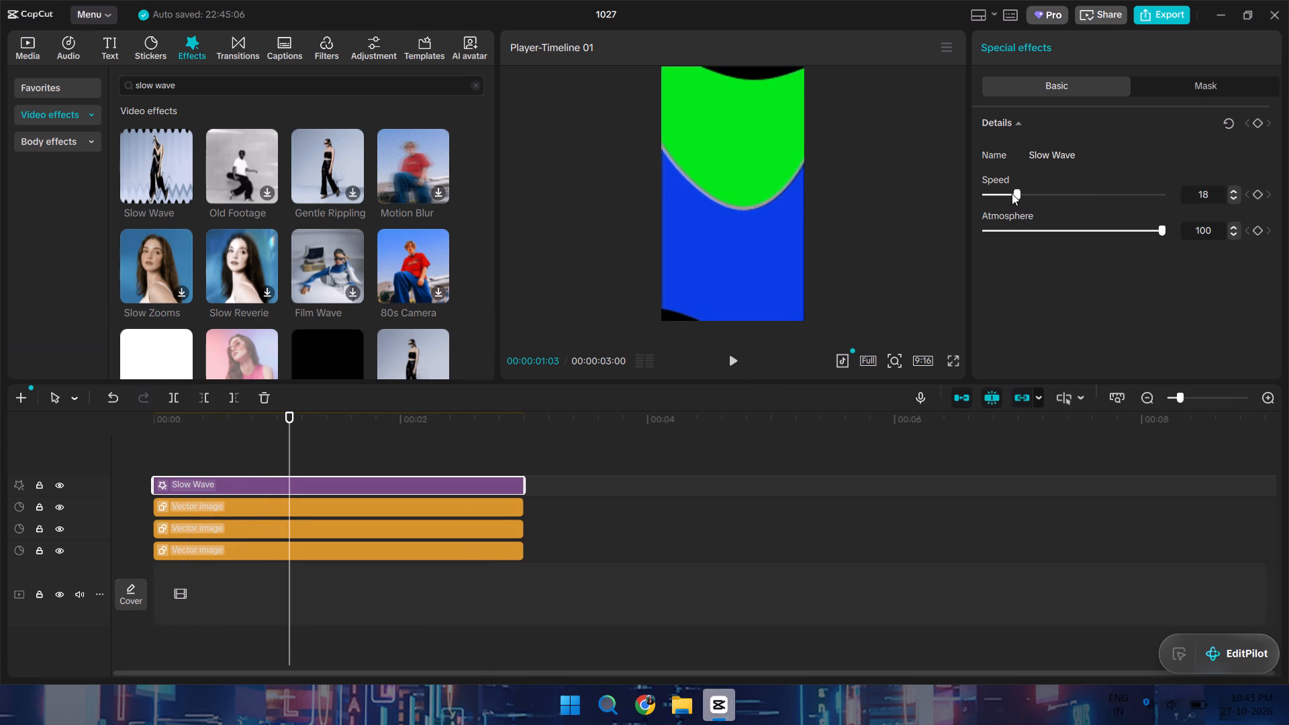
drag(1014, 191, 1031, 191)
key(space)
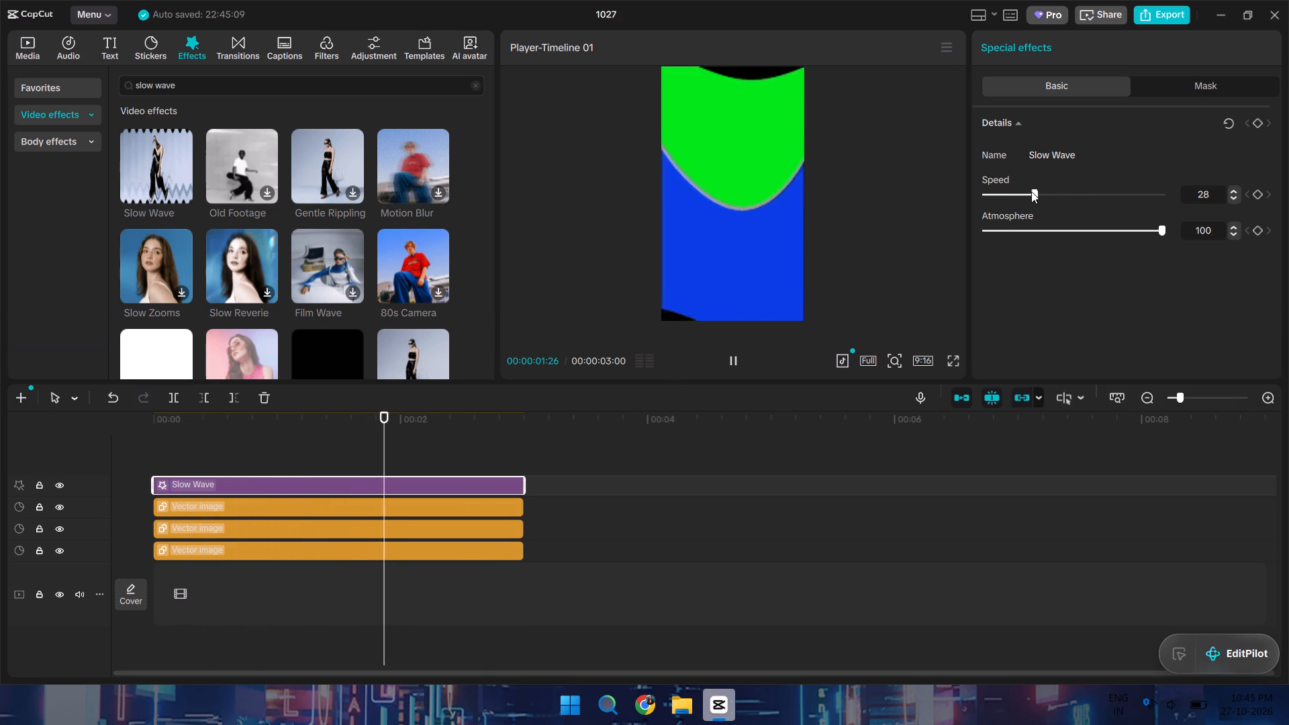
key(space)
key(space)
key(space)
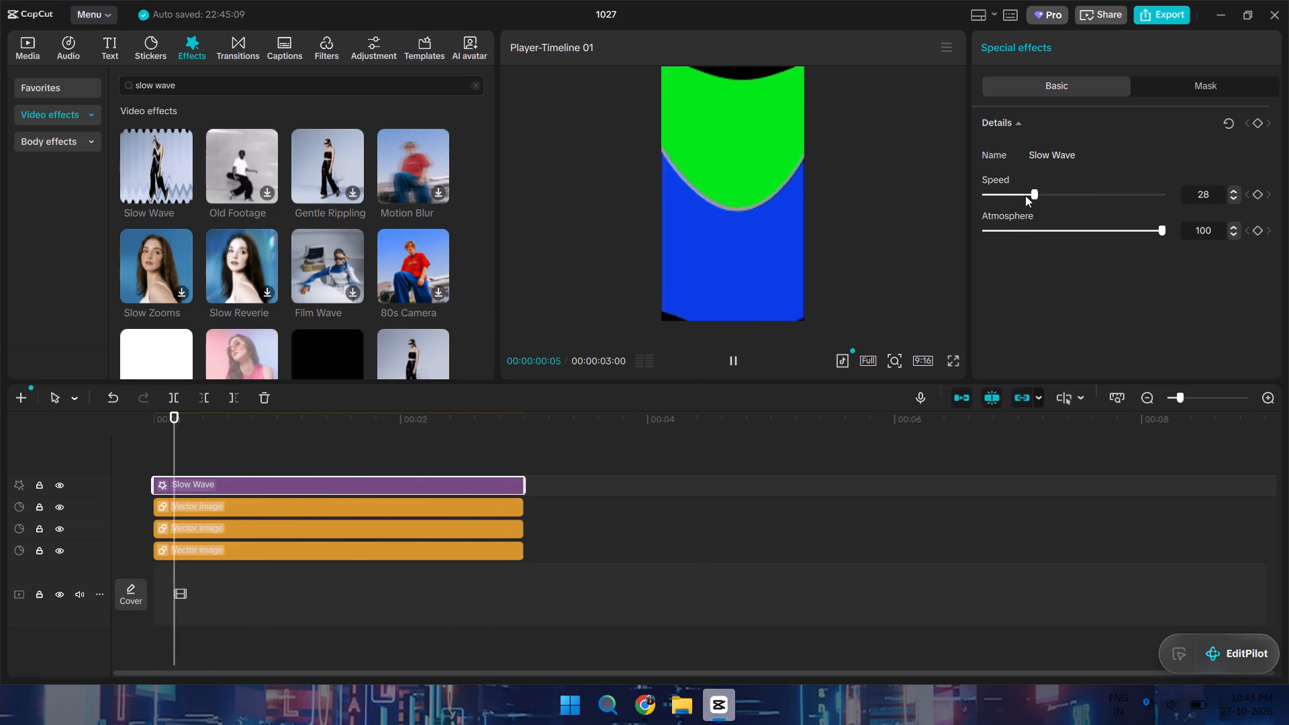
key(space)
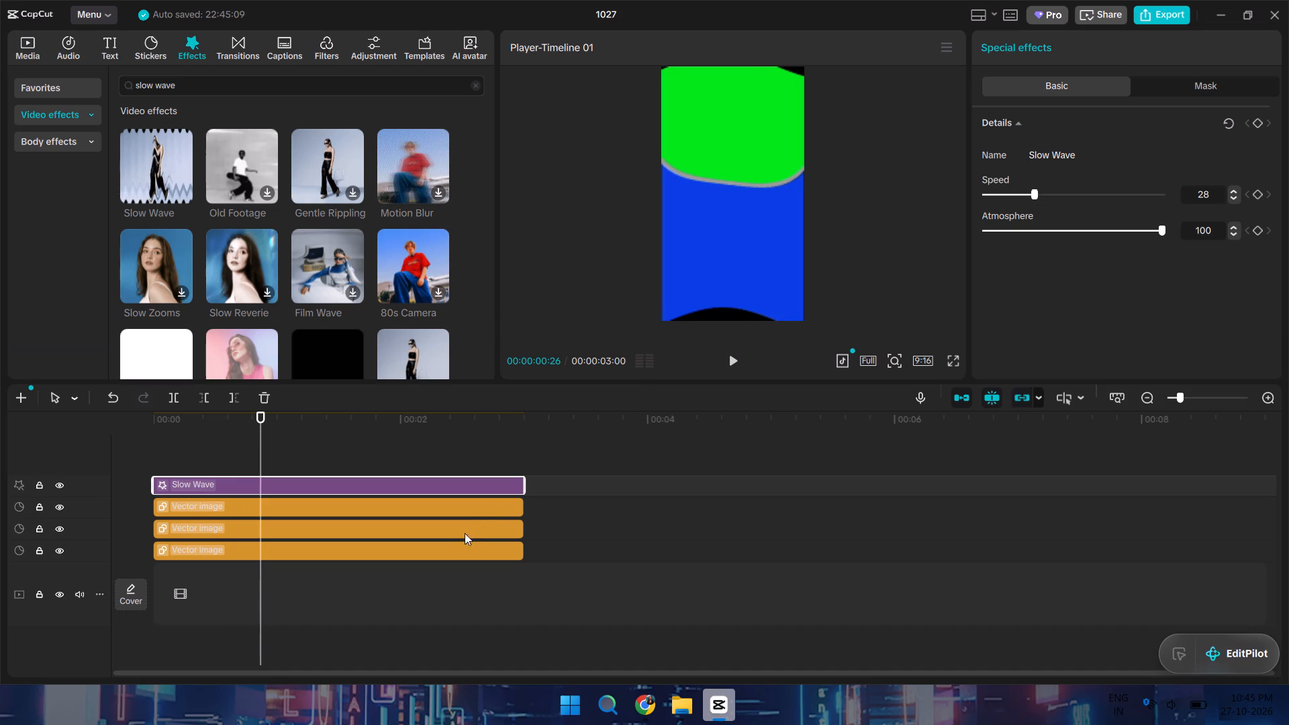
Enlarge the blue background shape well beyond the frame, to 1898 by 3184, and preview the animation.
click(461, 546)
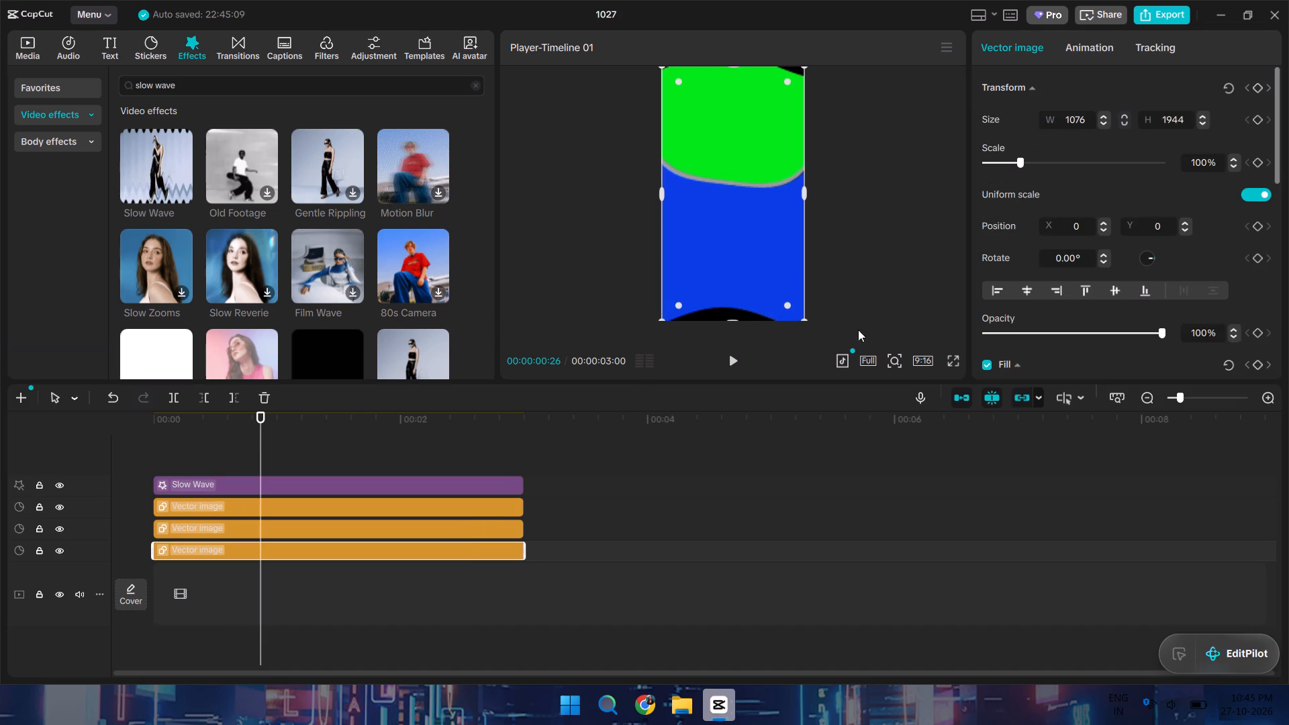
drag(798, 319, 806, 323)
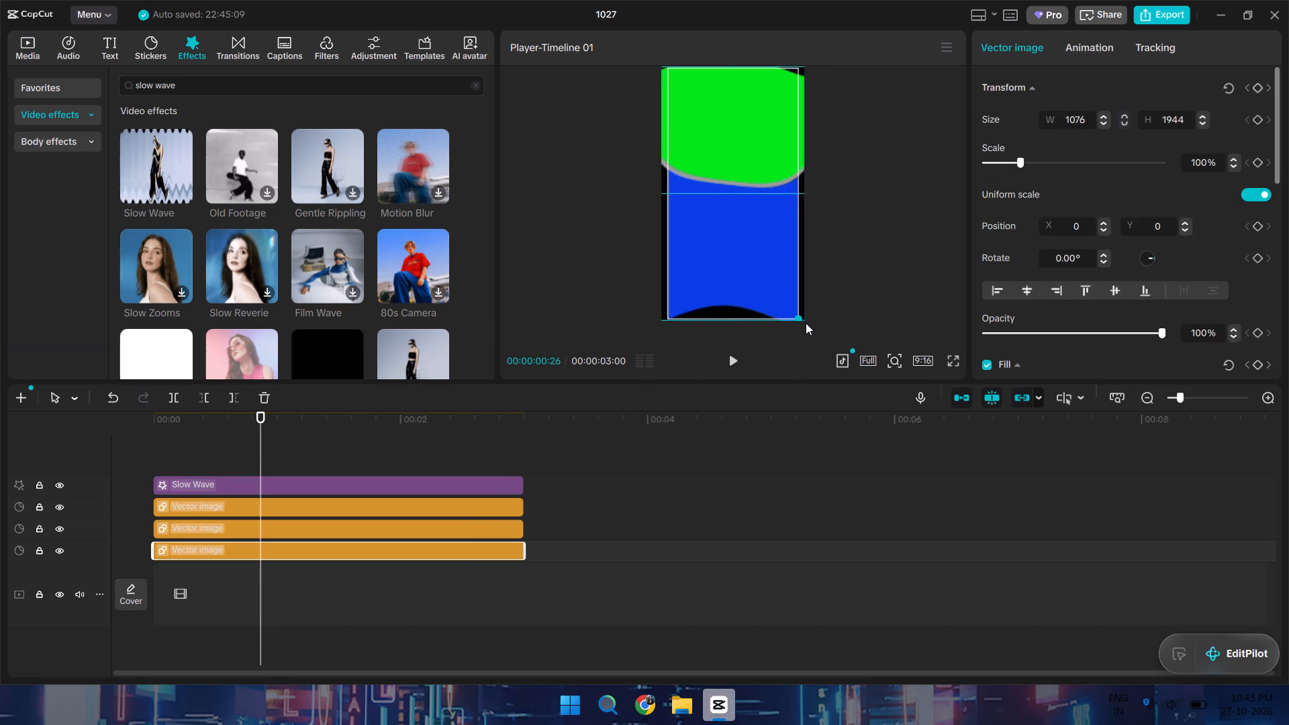
drag(806, 323, 859, 405)
key(space)
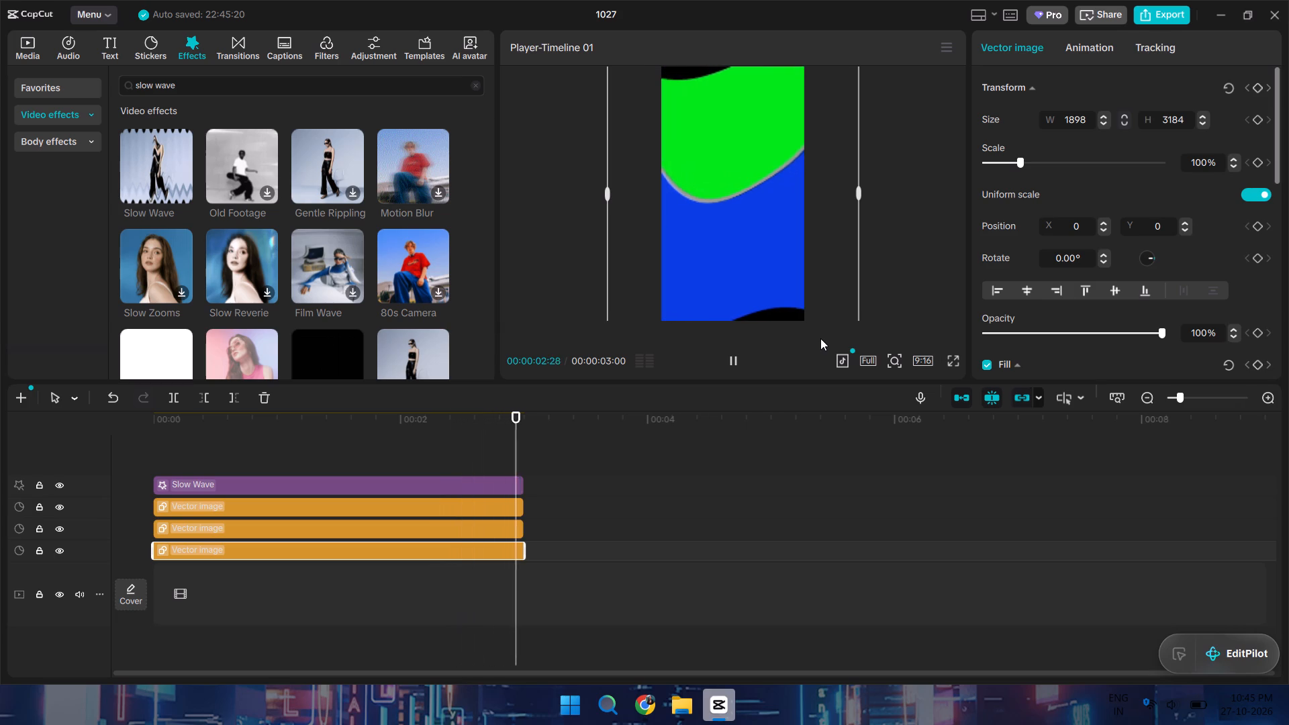
key(space)
key(space)
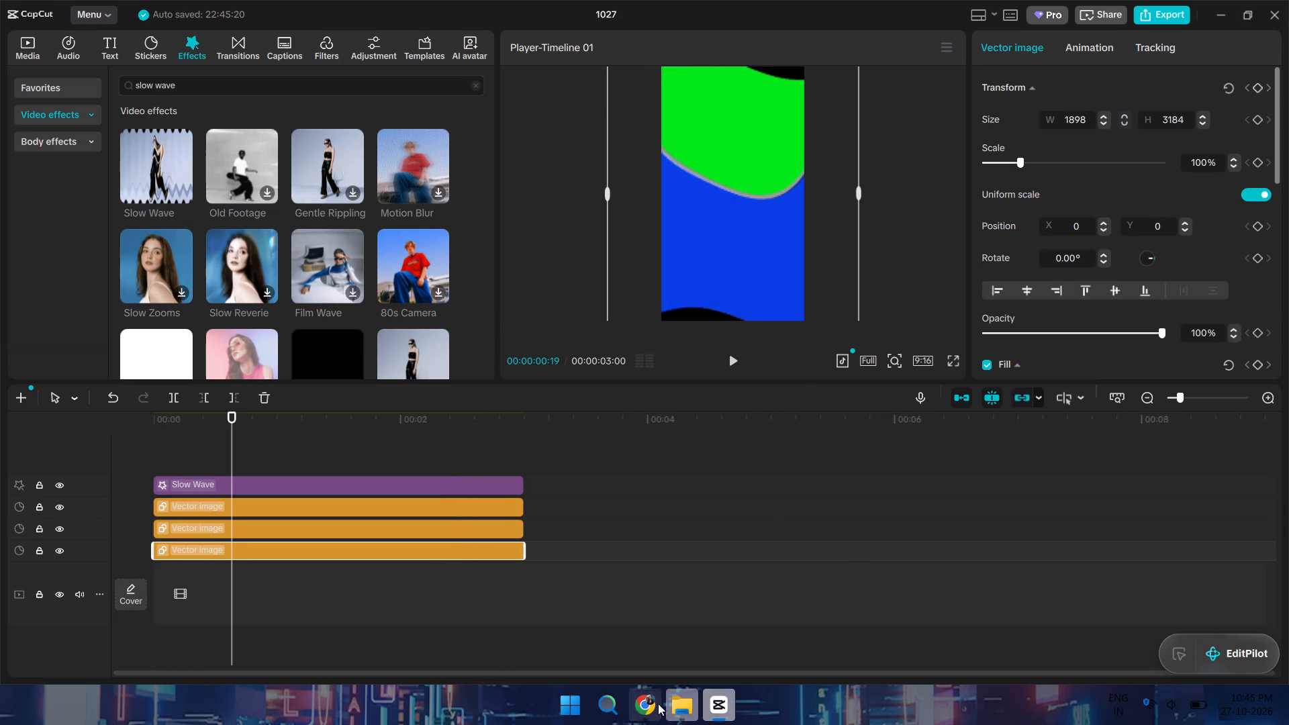
Switch to Chrome, watch the next part of the wave animation Short, and return to CapCut.
click(659, 704)
key(space)
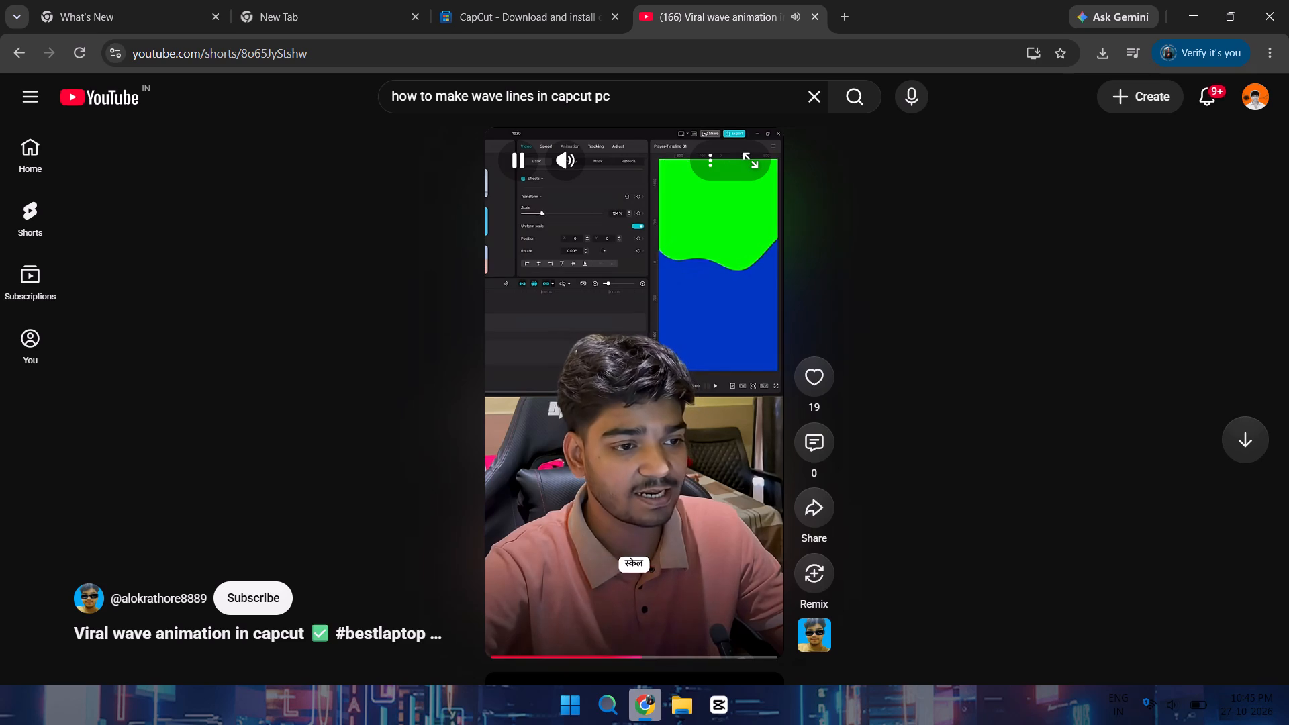
key(space)
click(710, 694)
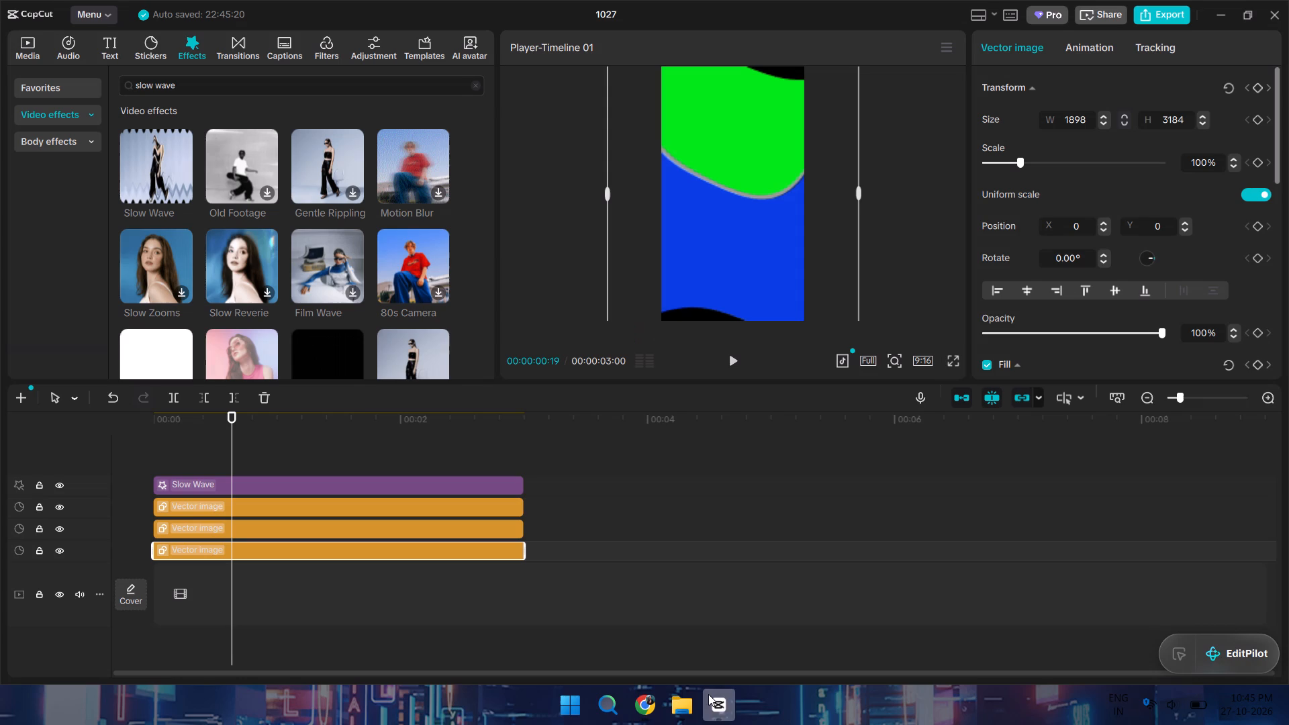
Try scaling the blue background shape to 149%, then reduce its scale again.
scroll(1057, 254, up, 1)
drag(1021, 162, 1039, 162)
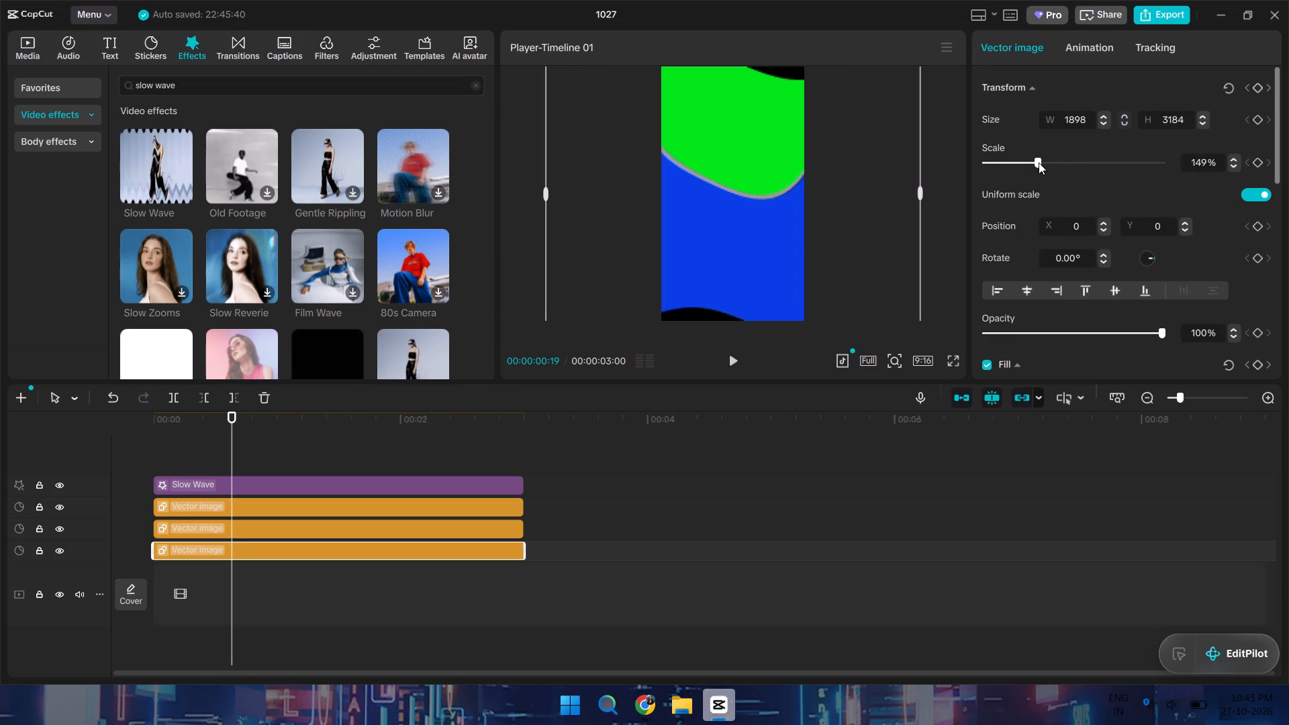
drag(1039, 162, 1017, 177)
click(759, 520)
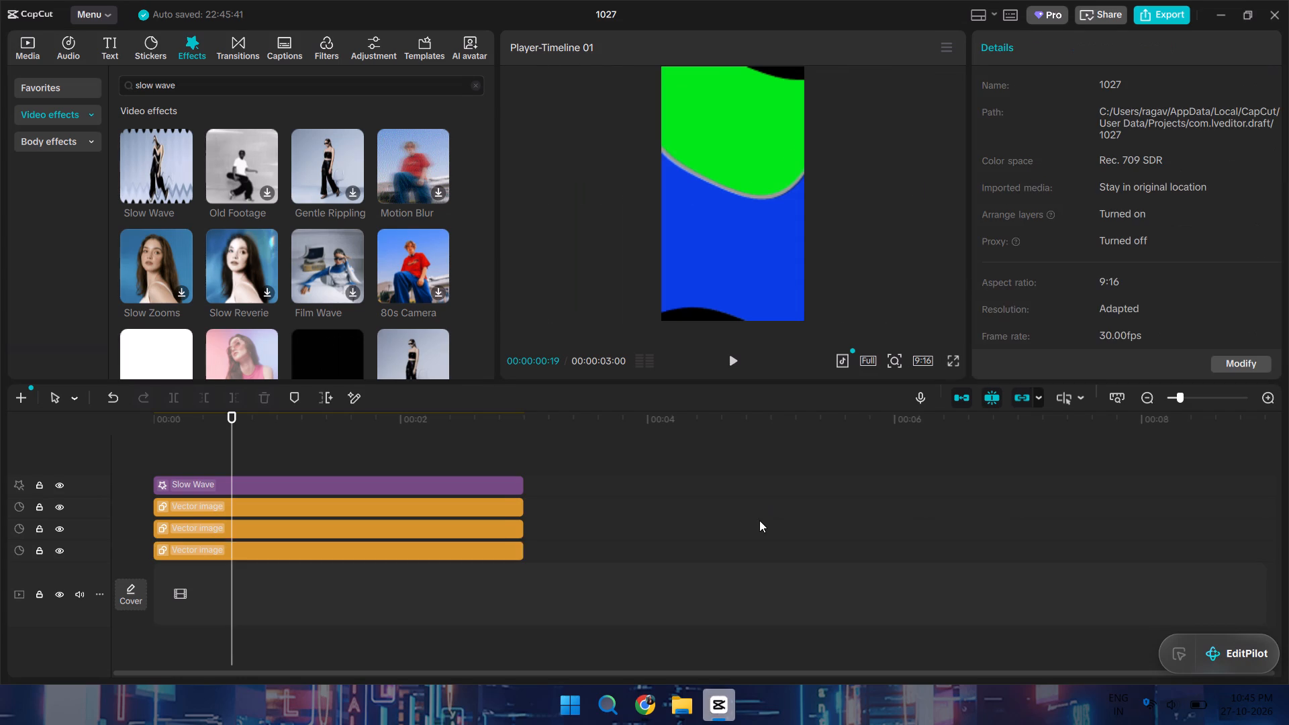
Examine the Slow Wave effect's basic and mask settings and play the animation.
click(312, 476)
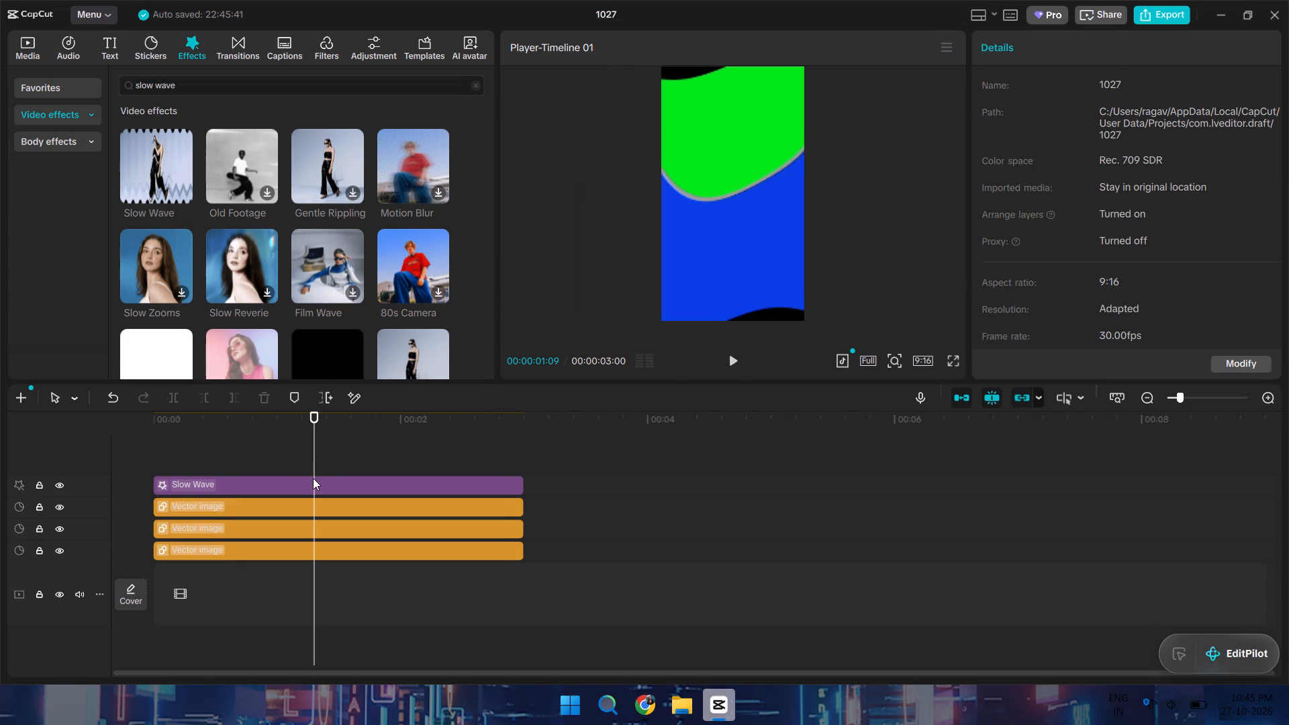
click(330, 483)
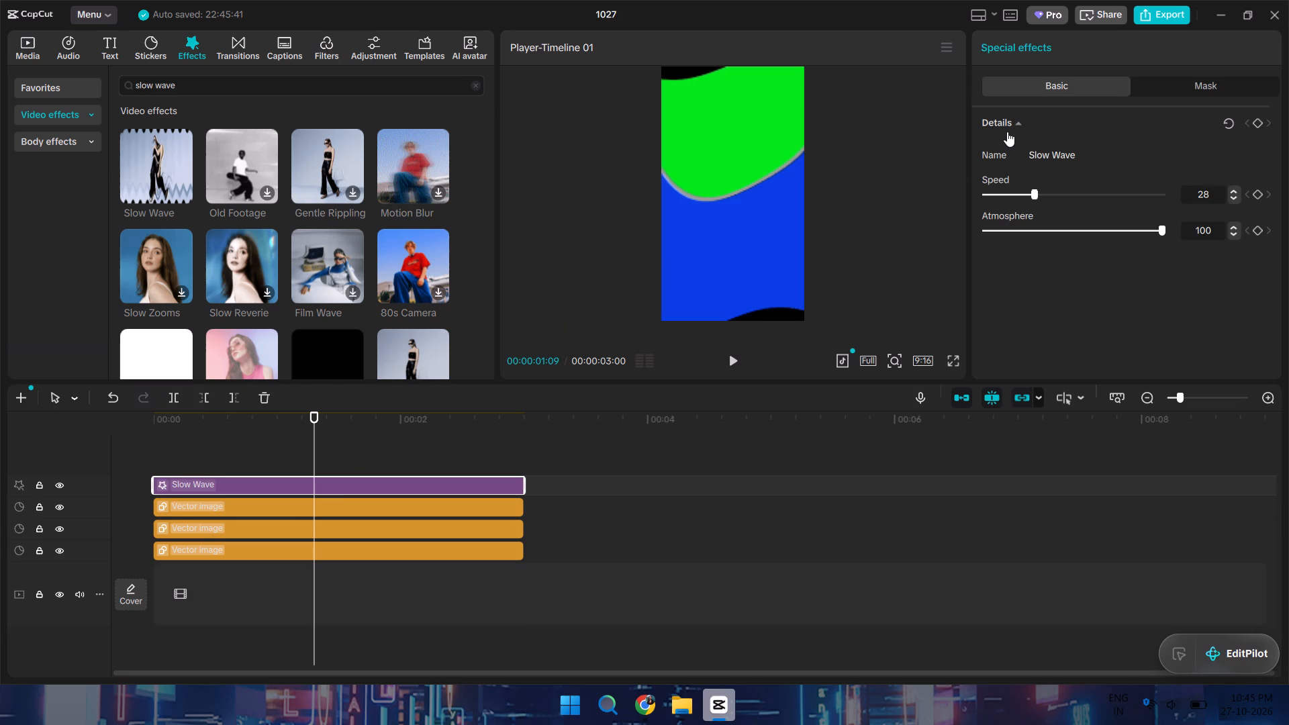
click(1009, 124)
click(1009, 124)
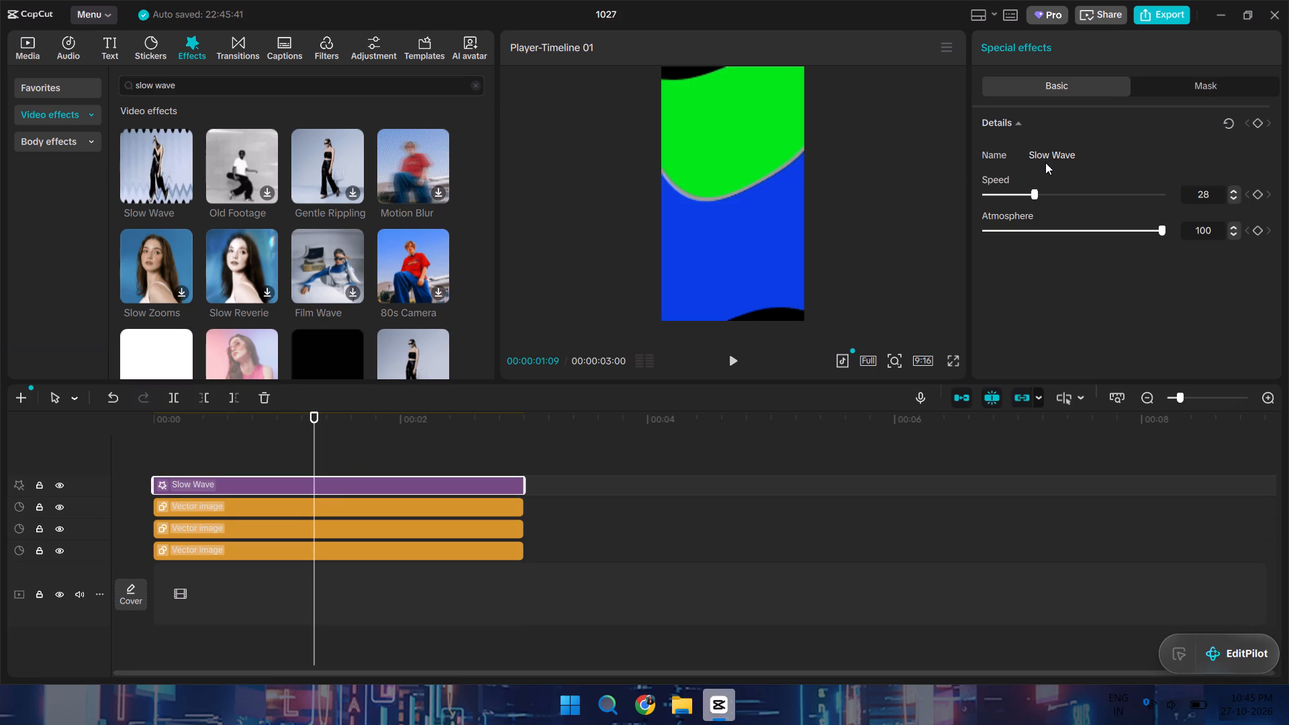
click(1047, 155)
click(1186, 81)
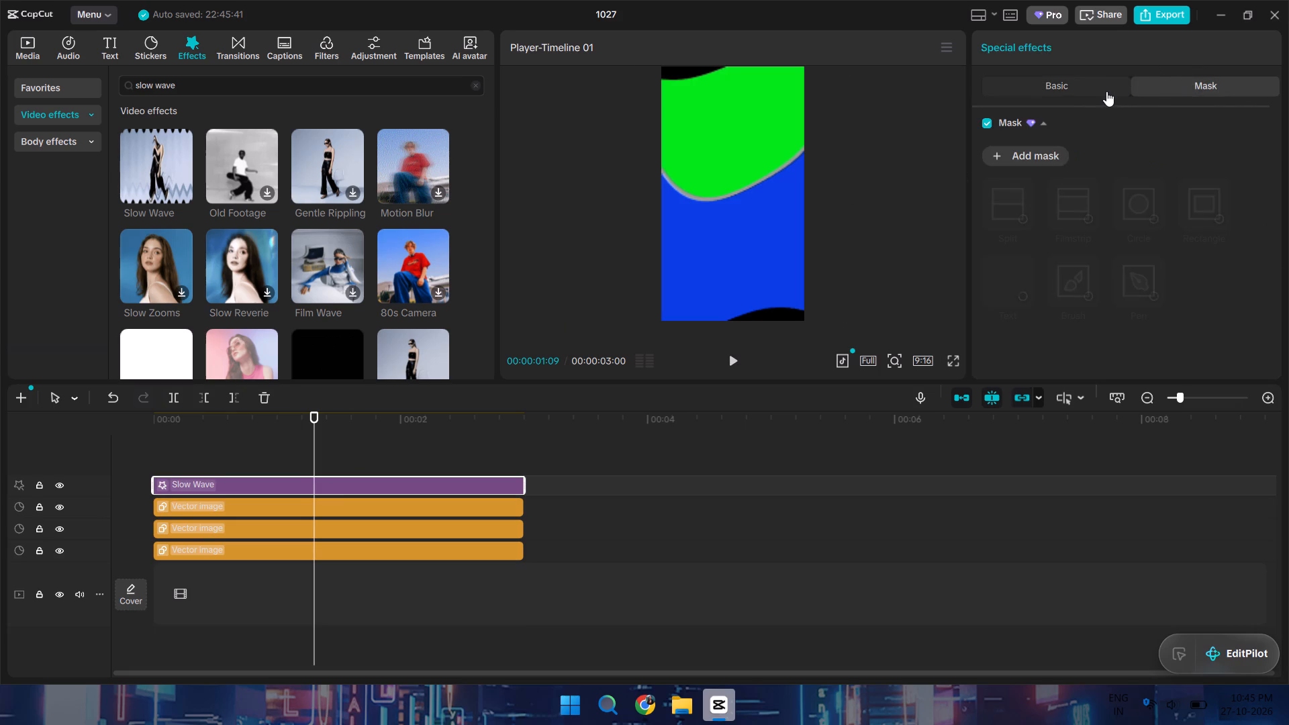
click(1106, 91)
key(space)
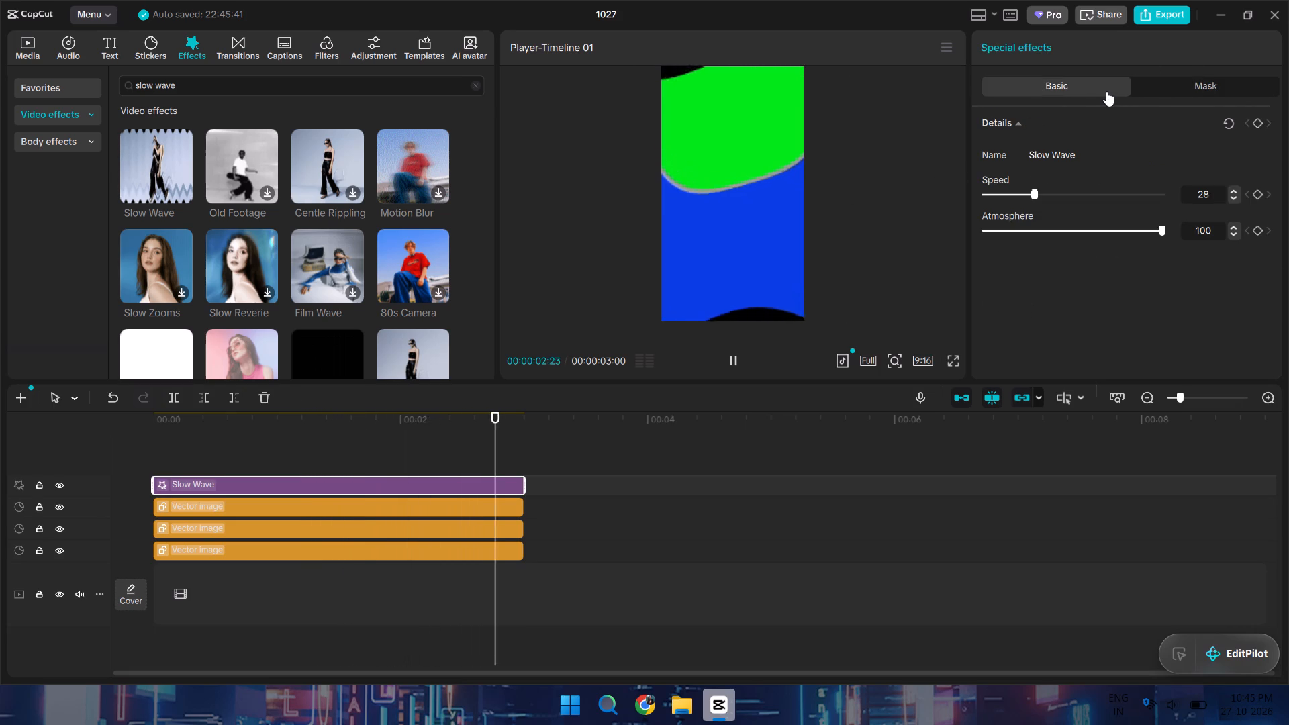
key(space)
key(space)
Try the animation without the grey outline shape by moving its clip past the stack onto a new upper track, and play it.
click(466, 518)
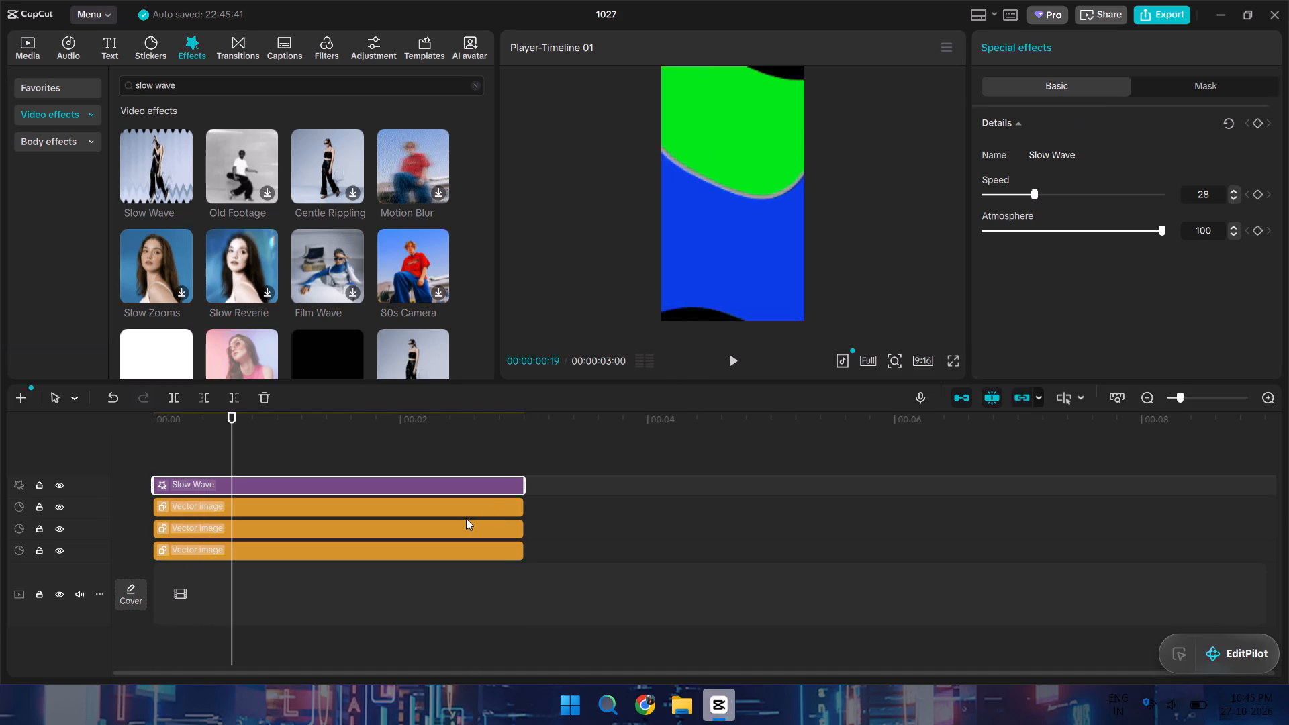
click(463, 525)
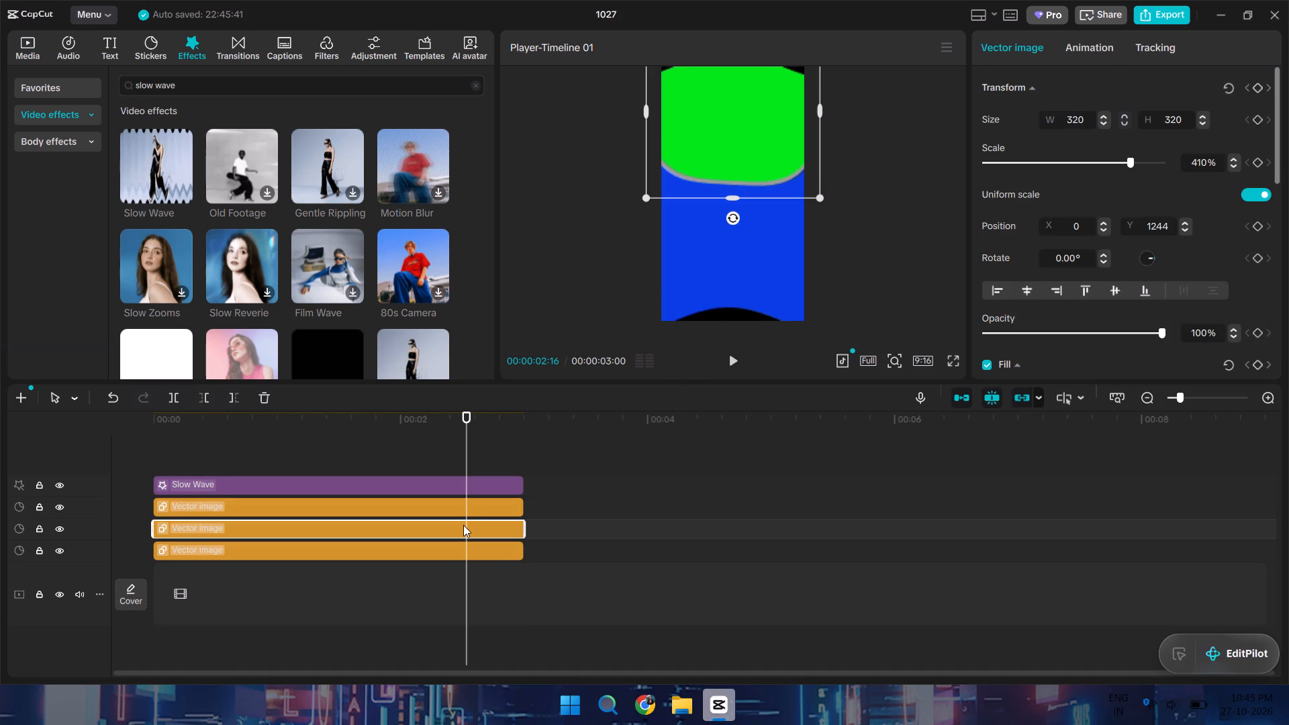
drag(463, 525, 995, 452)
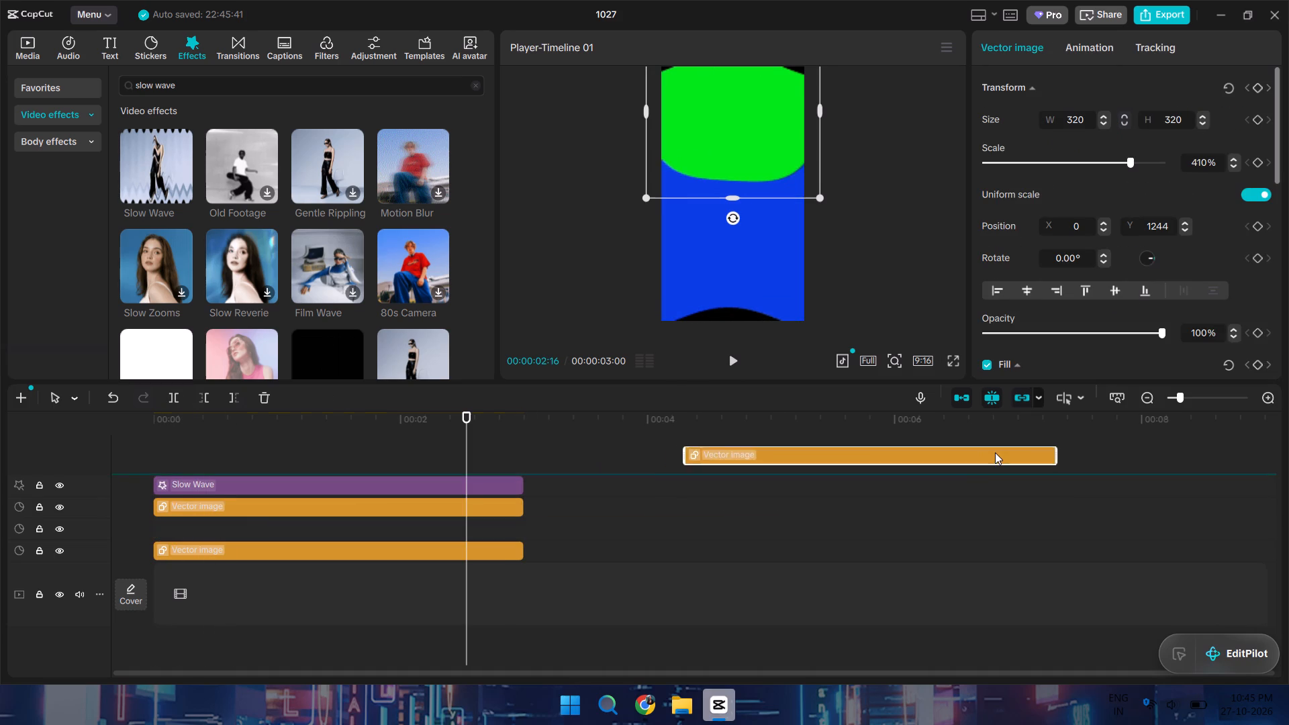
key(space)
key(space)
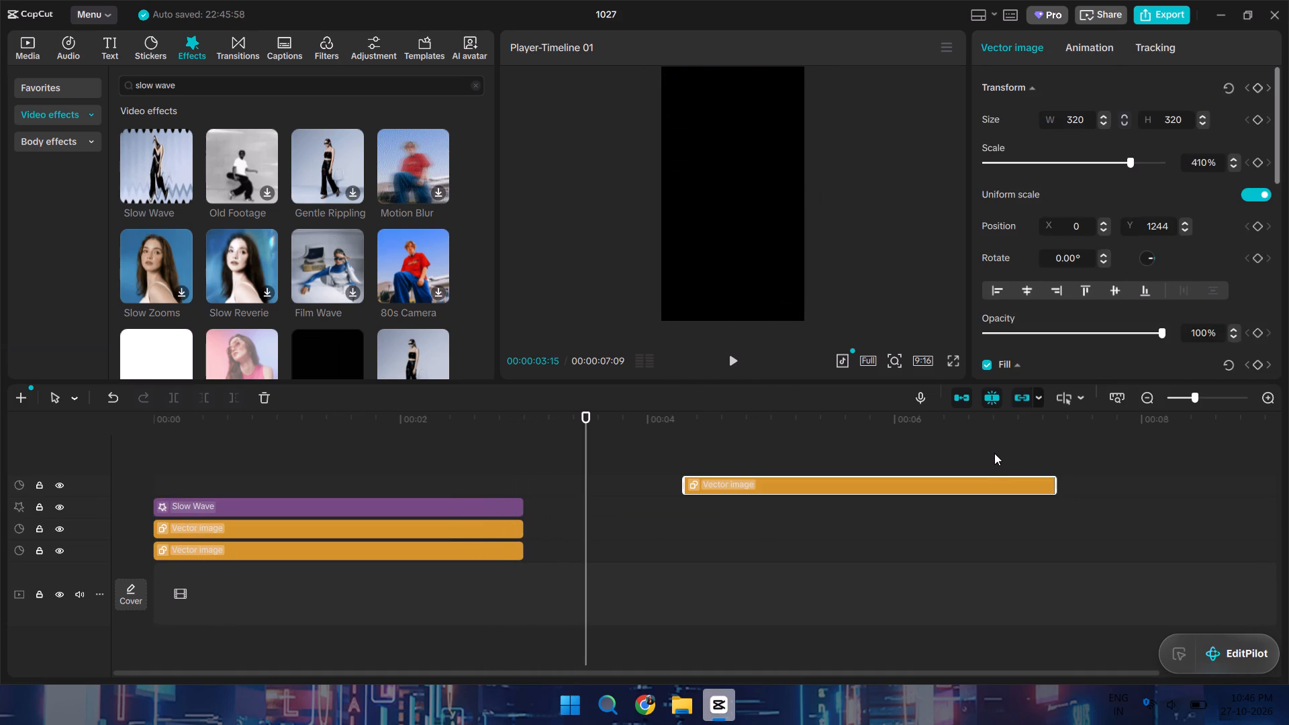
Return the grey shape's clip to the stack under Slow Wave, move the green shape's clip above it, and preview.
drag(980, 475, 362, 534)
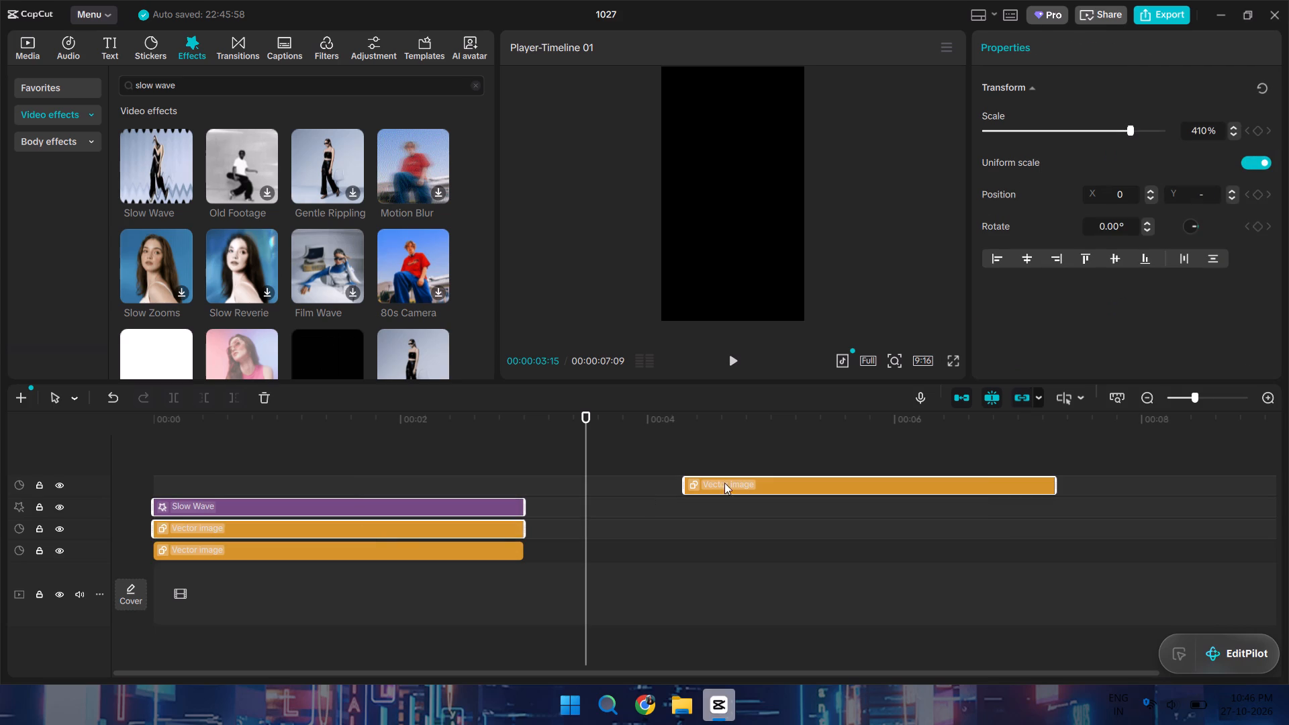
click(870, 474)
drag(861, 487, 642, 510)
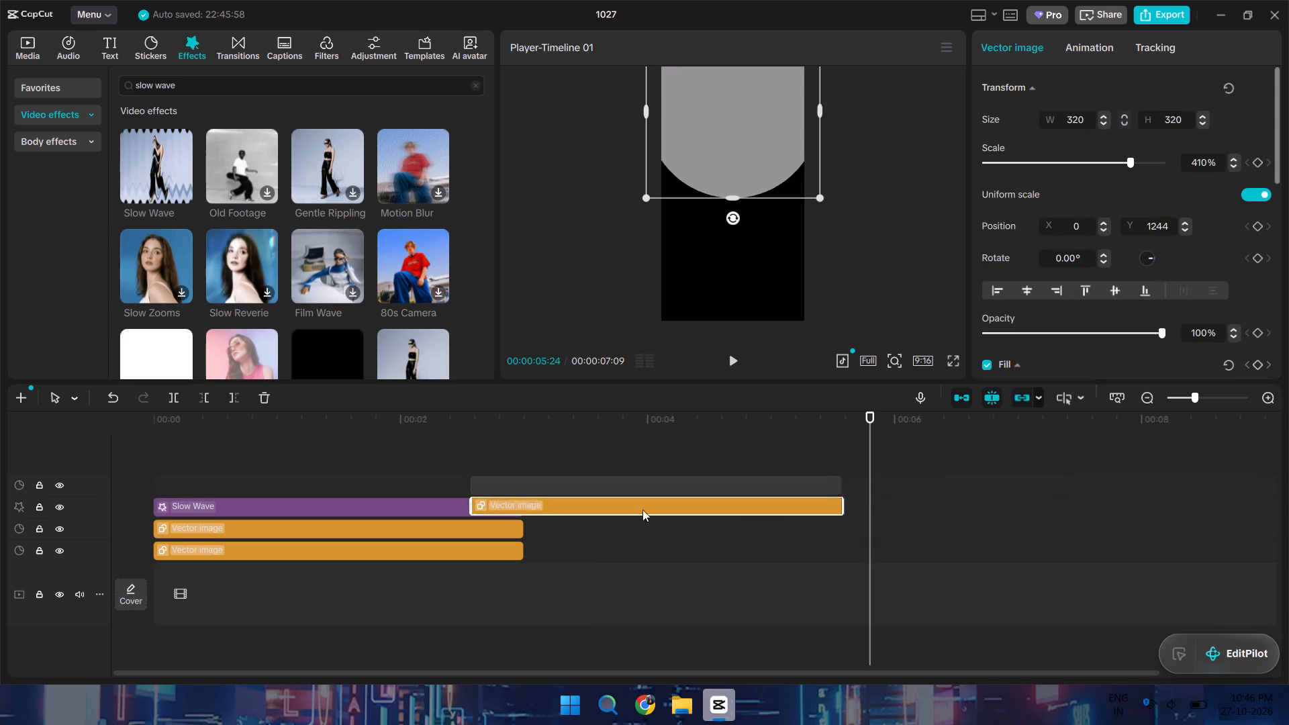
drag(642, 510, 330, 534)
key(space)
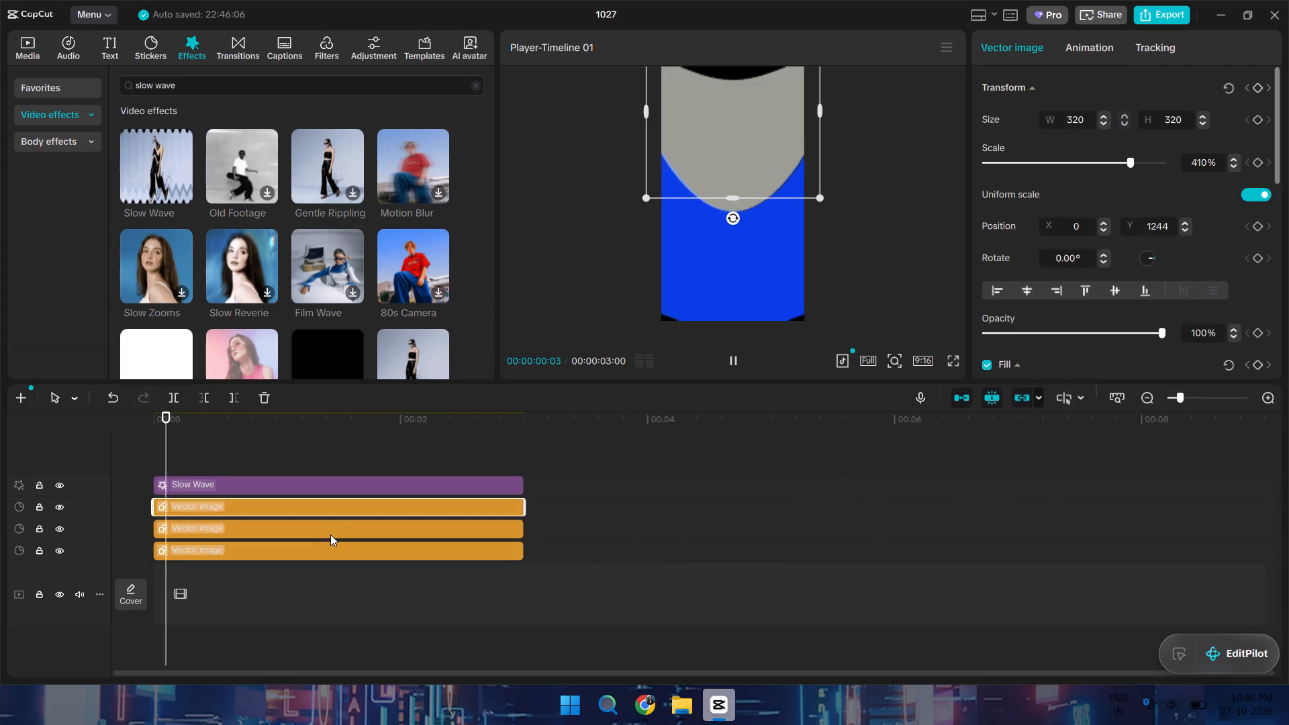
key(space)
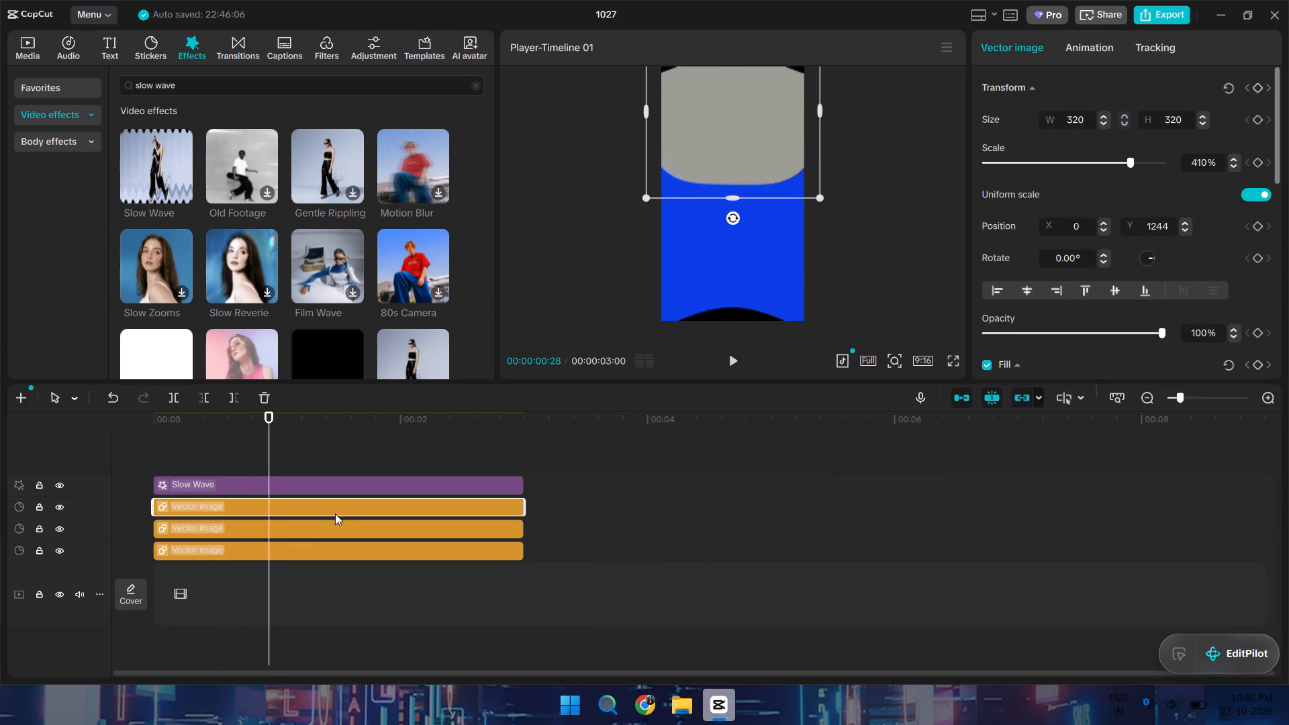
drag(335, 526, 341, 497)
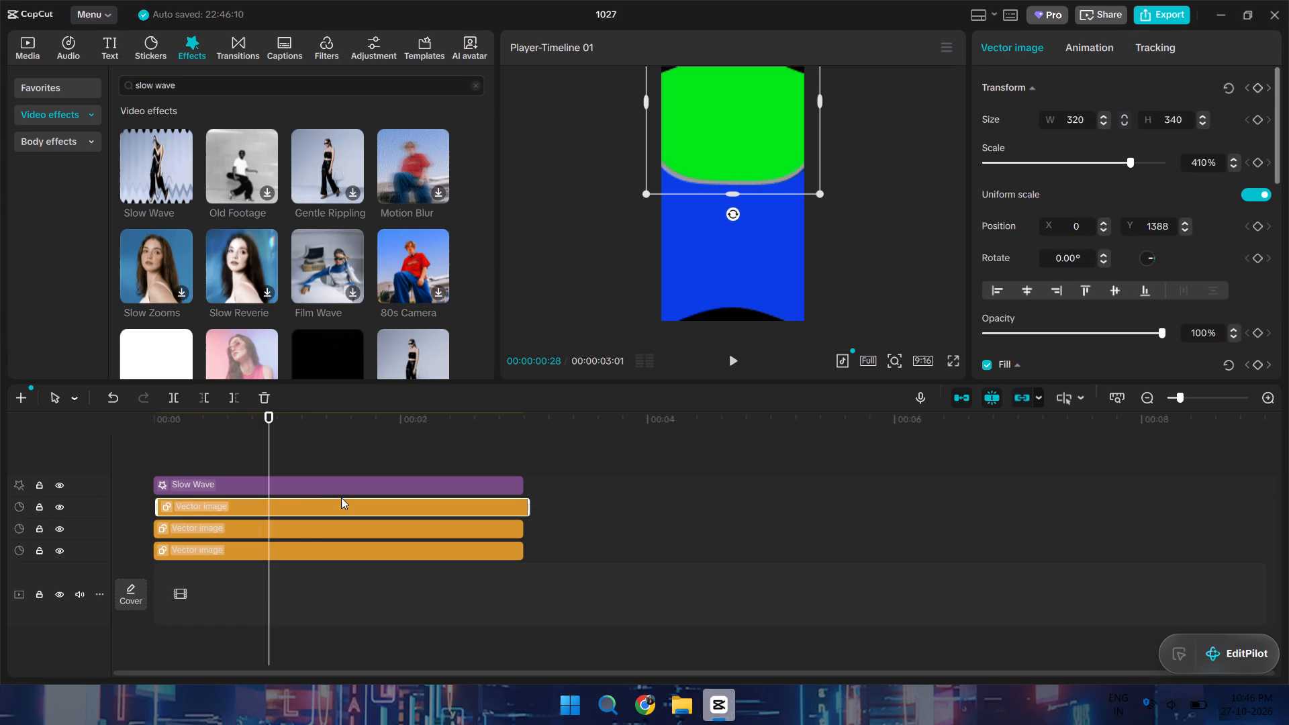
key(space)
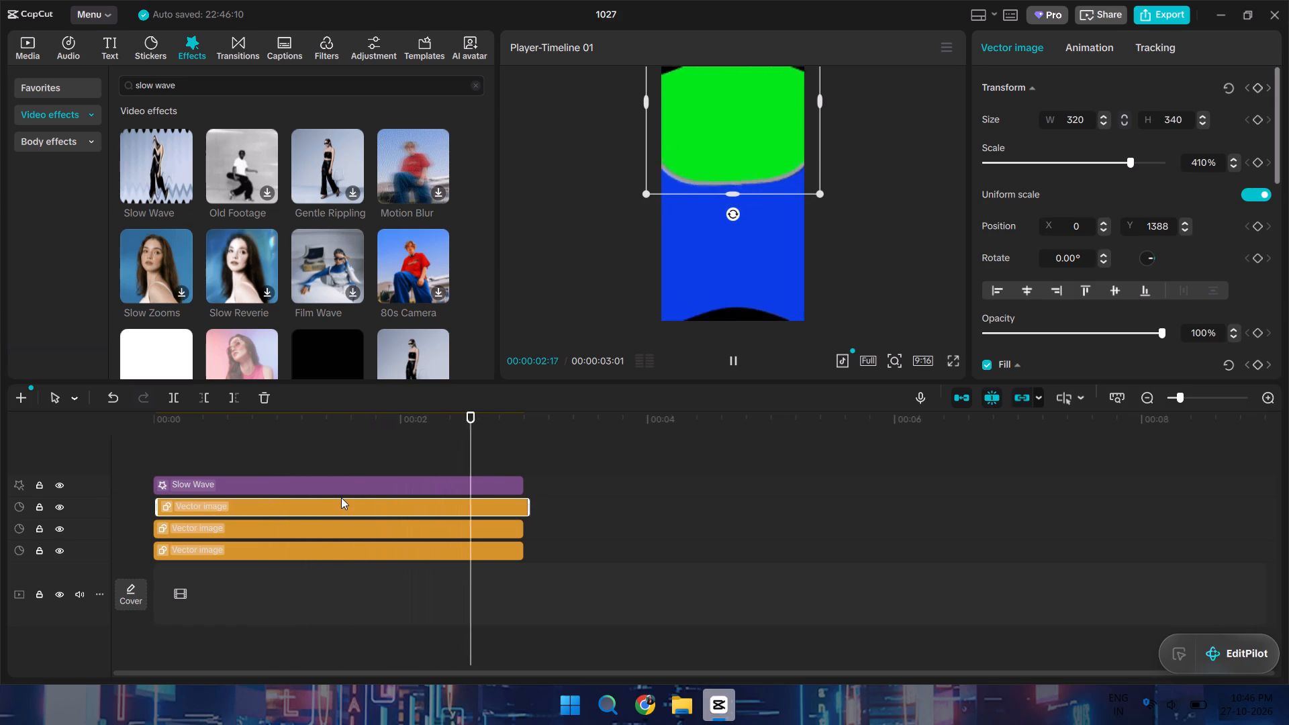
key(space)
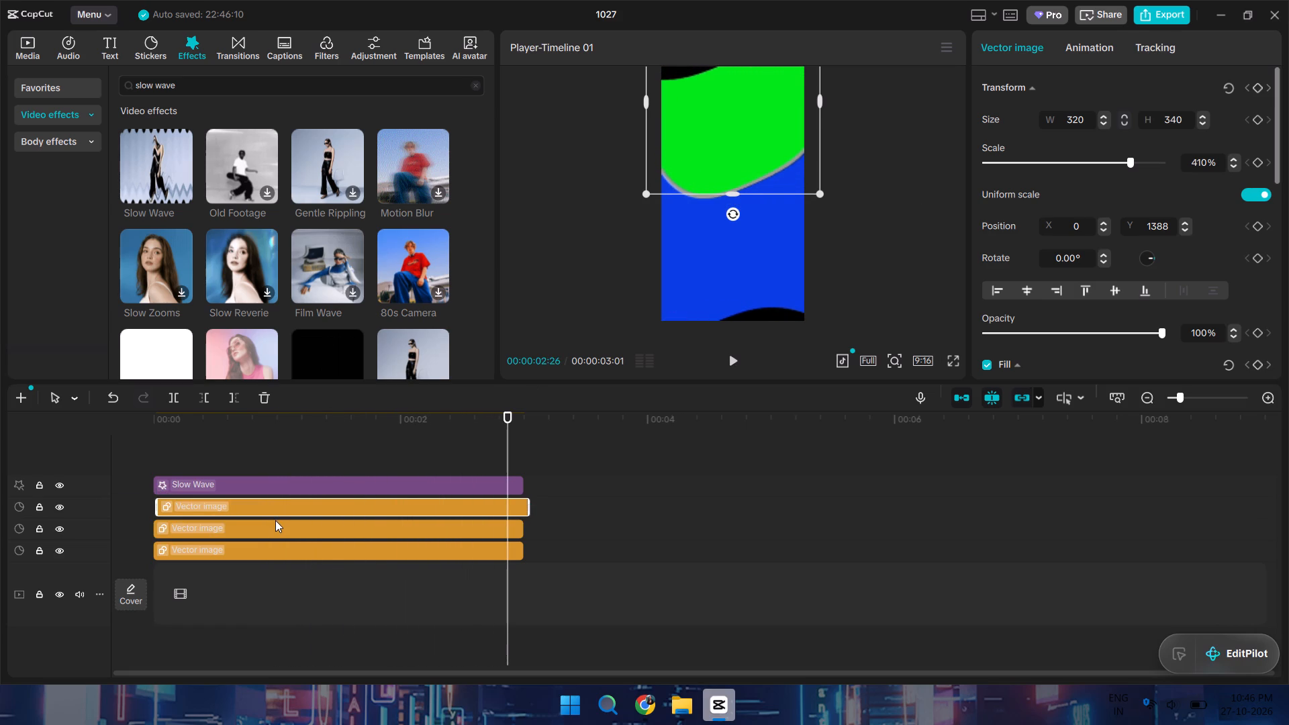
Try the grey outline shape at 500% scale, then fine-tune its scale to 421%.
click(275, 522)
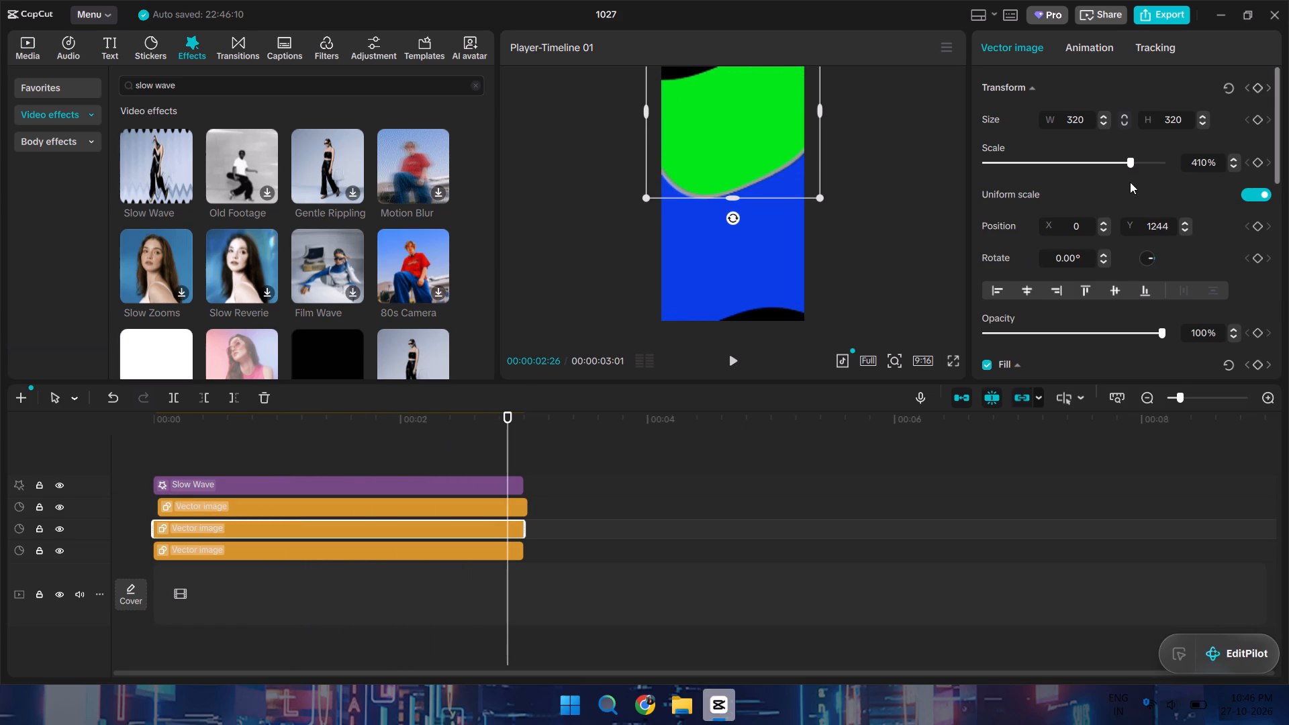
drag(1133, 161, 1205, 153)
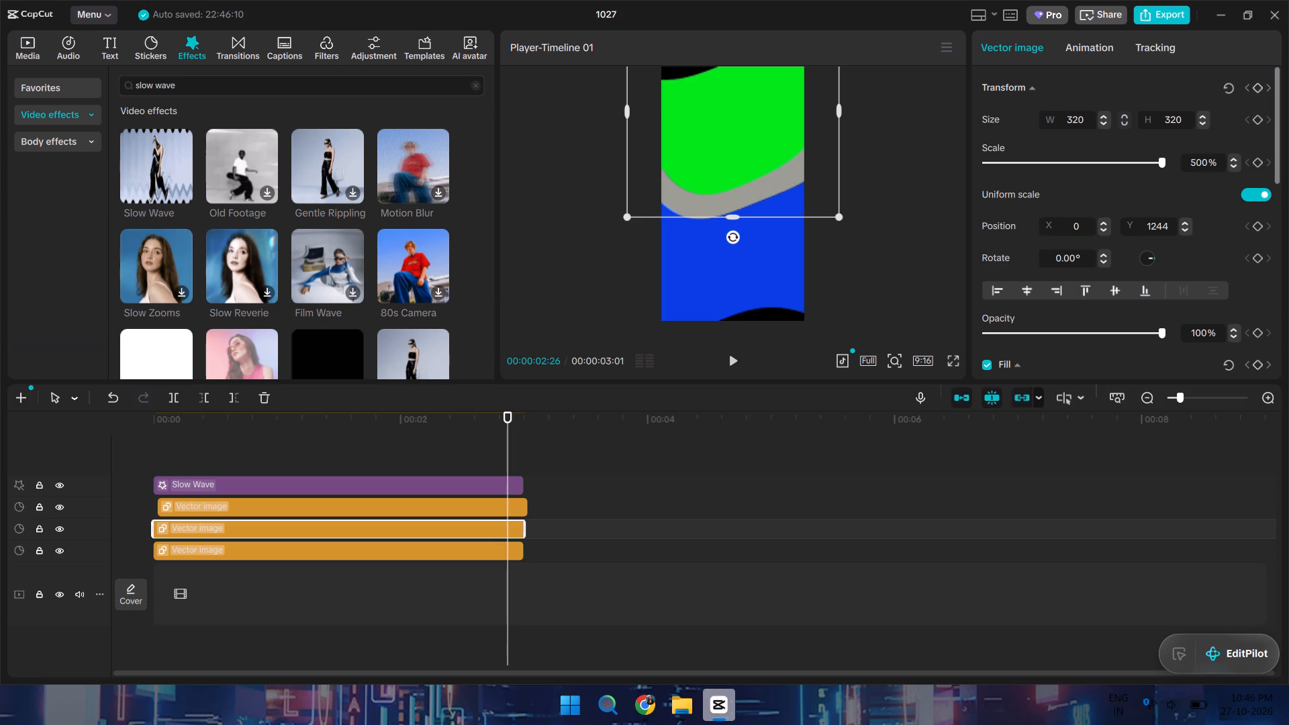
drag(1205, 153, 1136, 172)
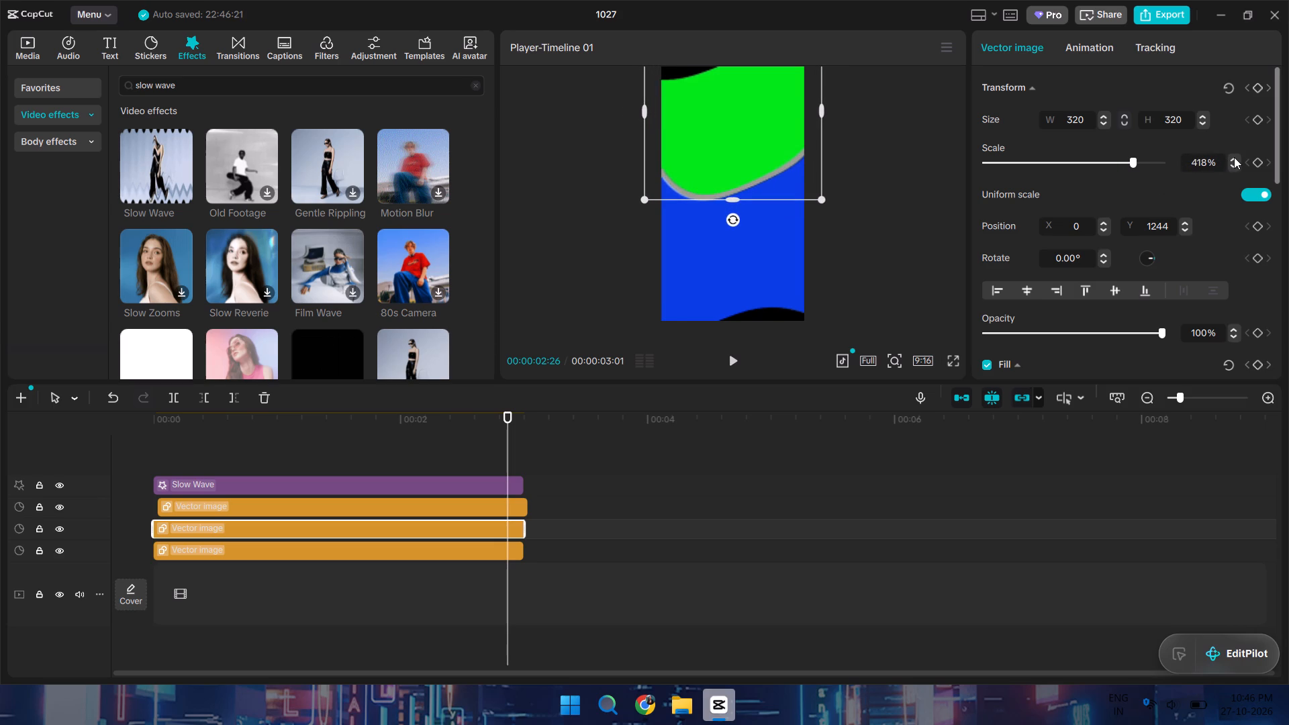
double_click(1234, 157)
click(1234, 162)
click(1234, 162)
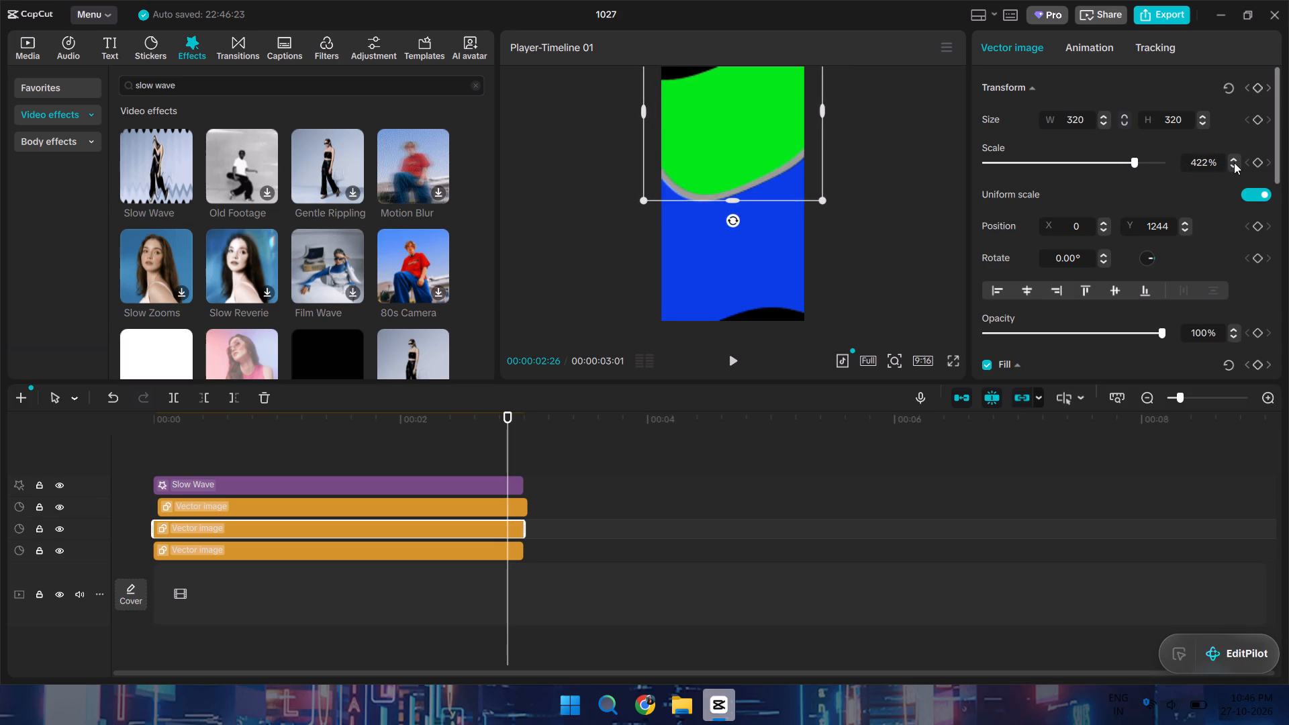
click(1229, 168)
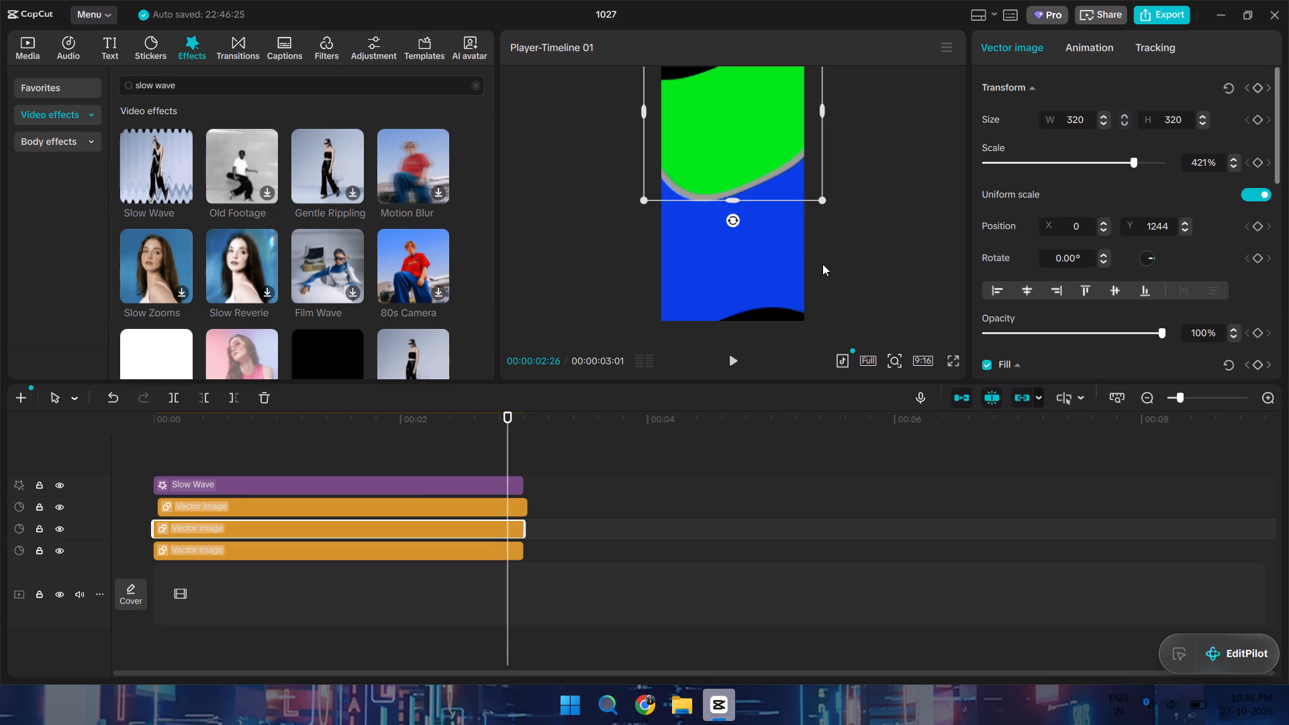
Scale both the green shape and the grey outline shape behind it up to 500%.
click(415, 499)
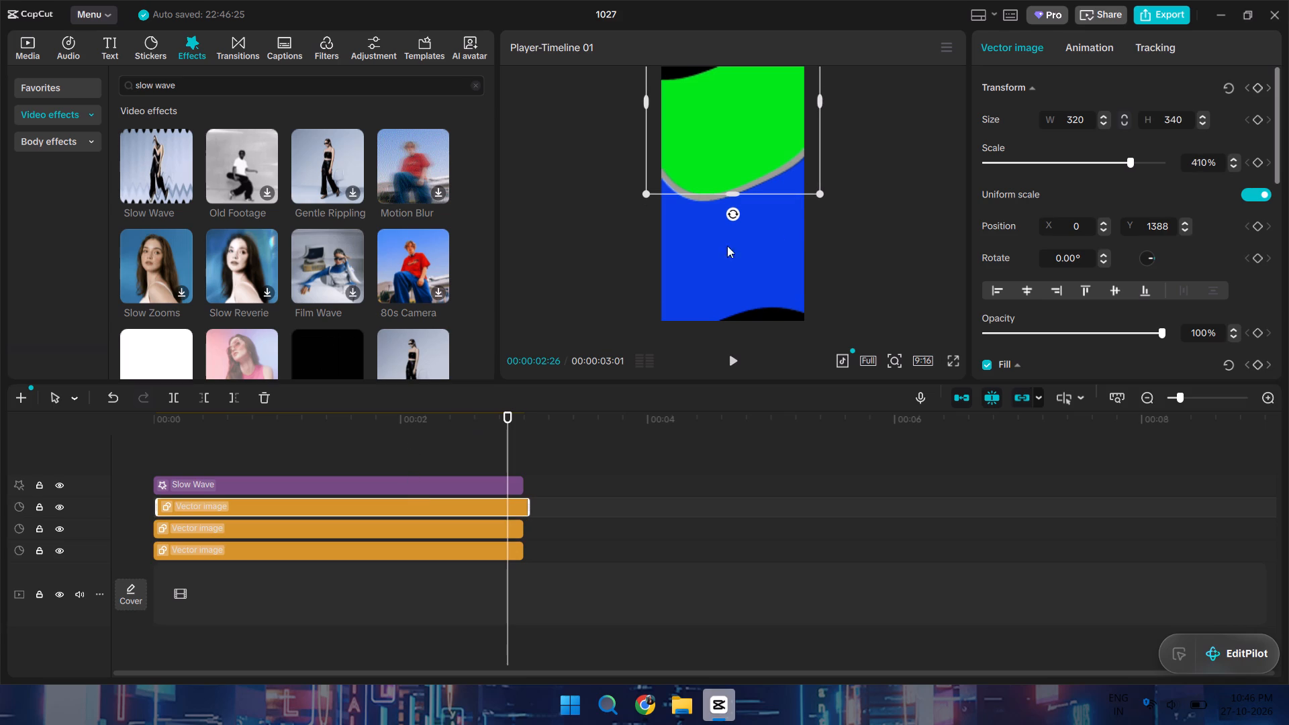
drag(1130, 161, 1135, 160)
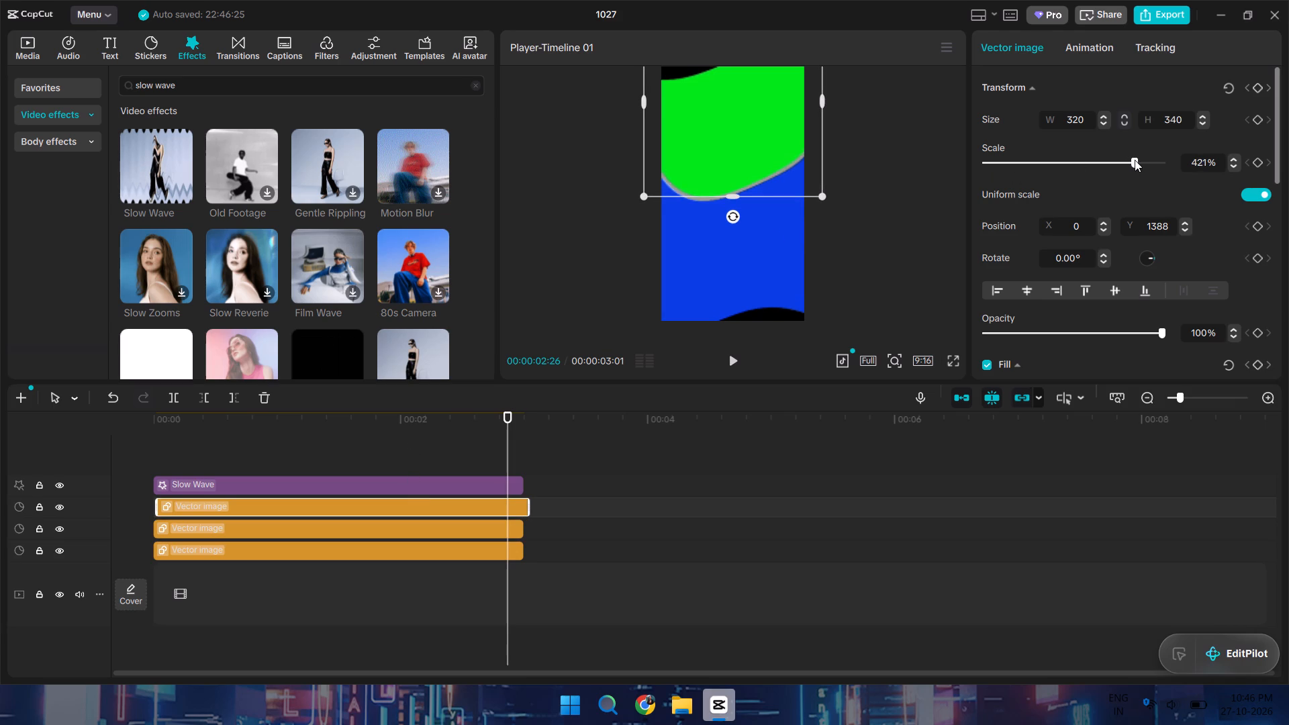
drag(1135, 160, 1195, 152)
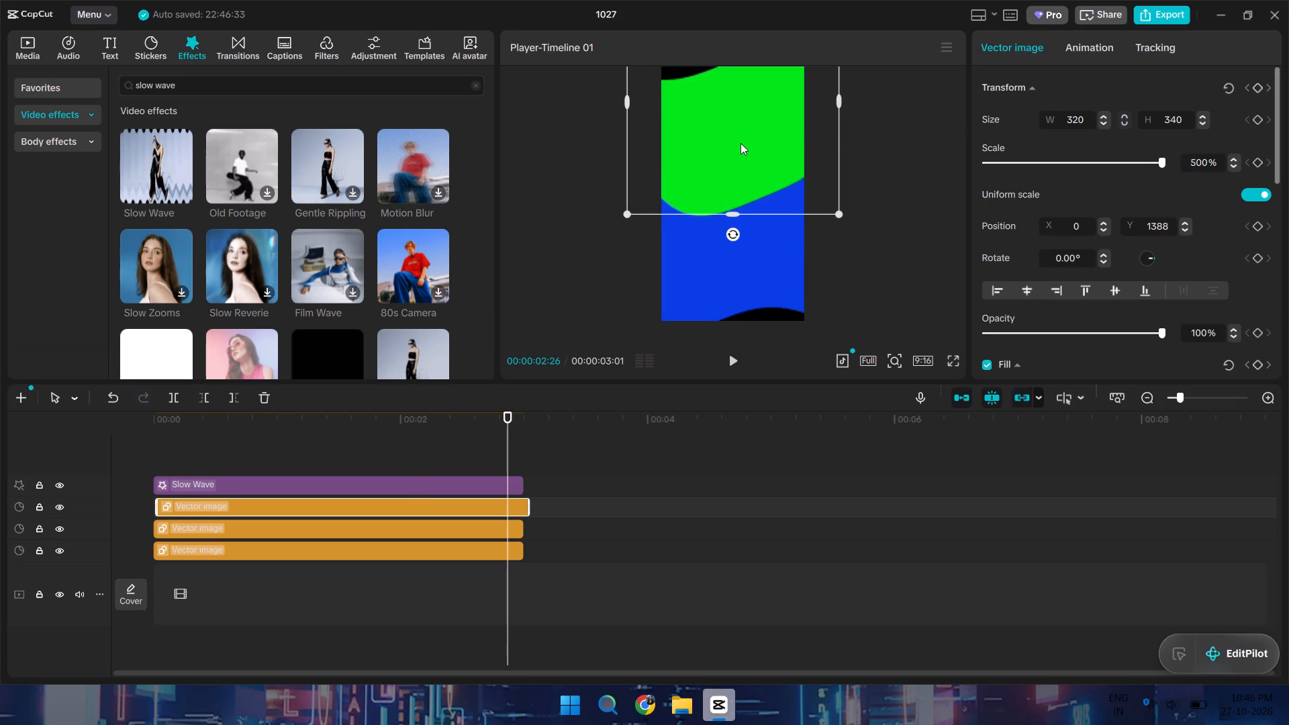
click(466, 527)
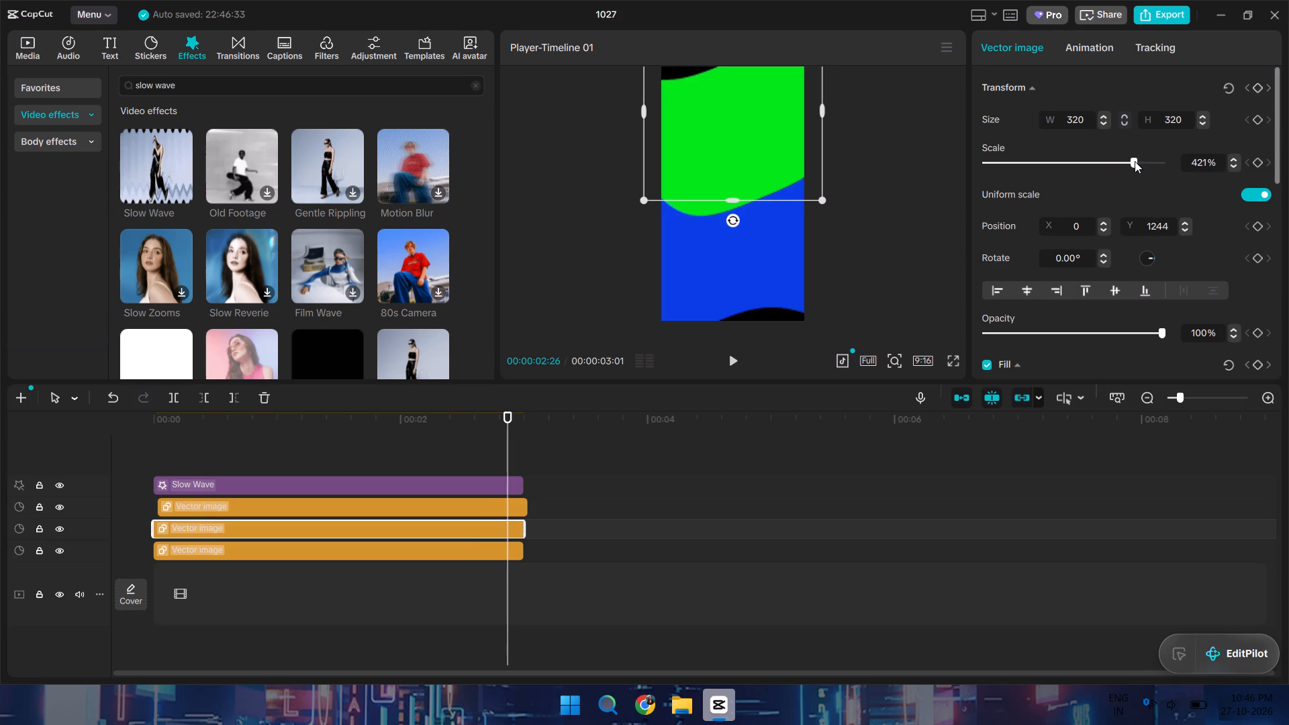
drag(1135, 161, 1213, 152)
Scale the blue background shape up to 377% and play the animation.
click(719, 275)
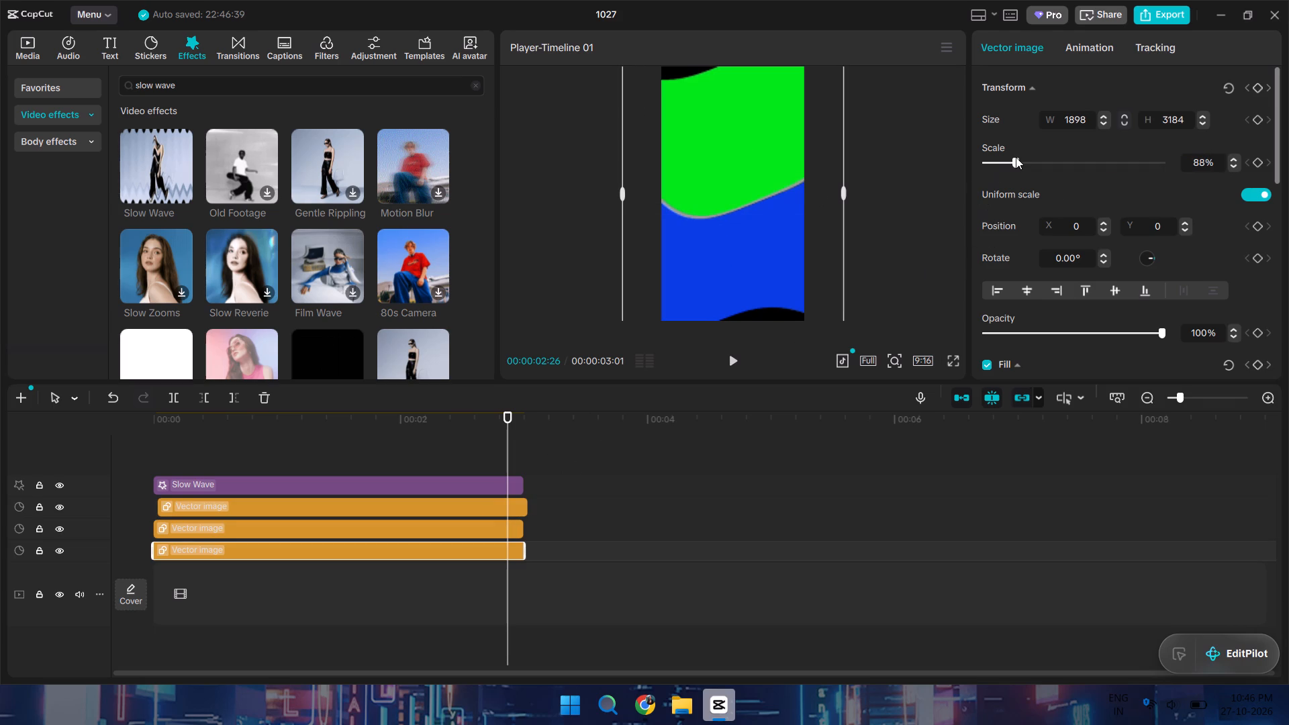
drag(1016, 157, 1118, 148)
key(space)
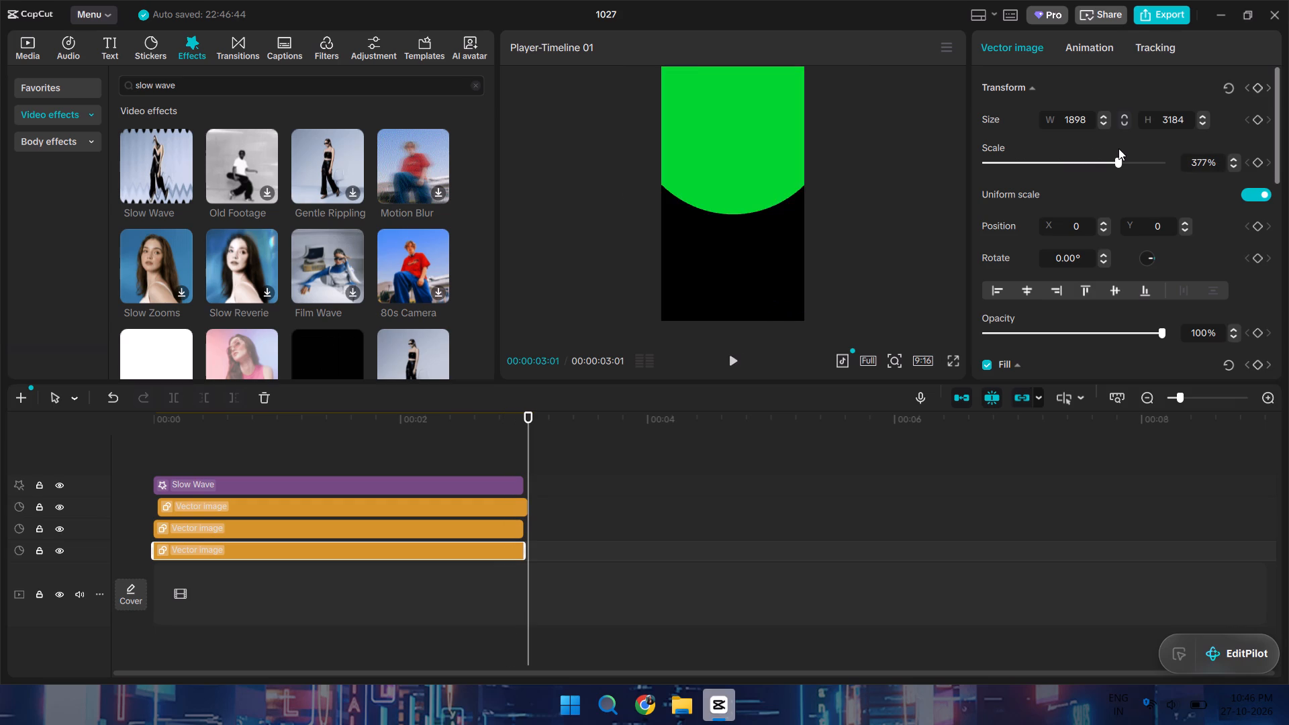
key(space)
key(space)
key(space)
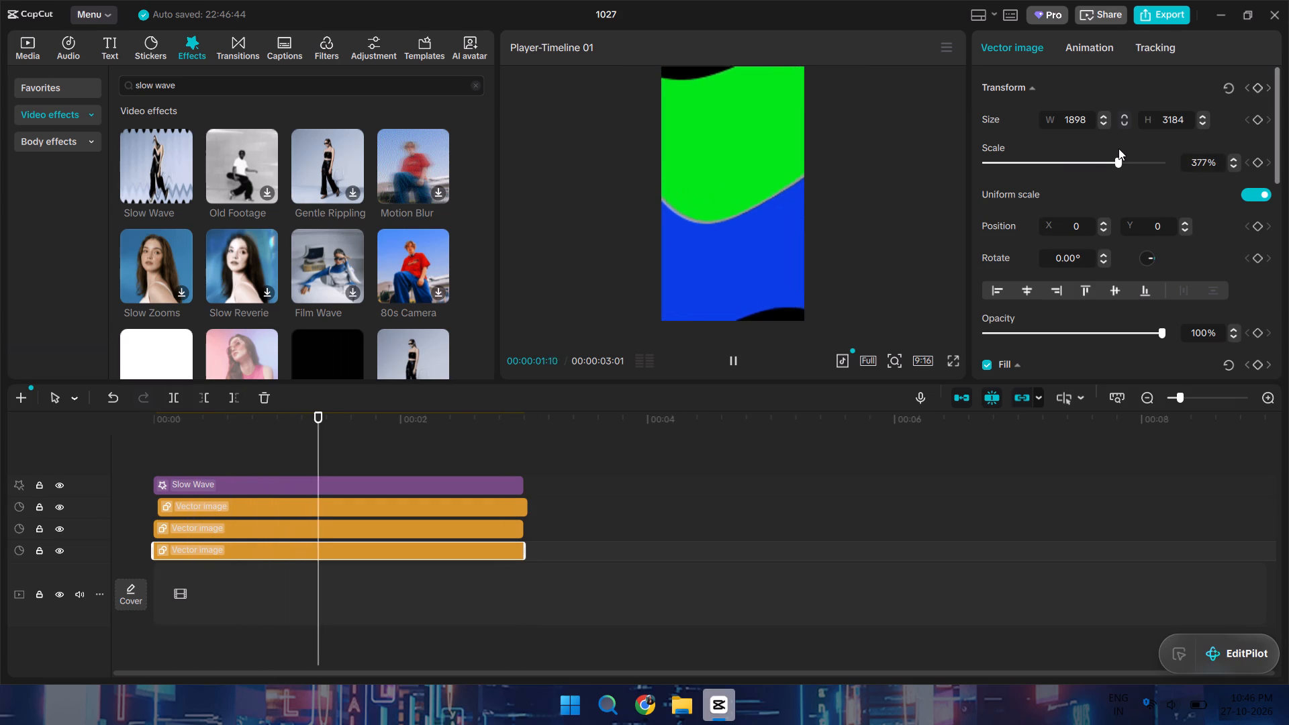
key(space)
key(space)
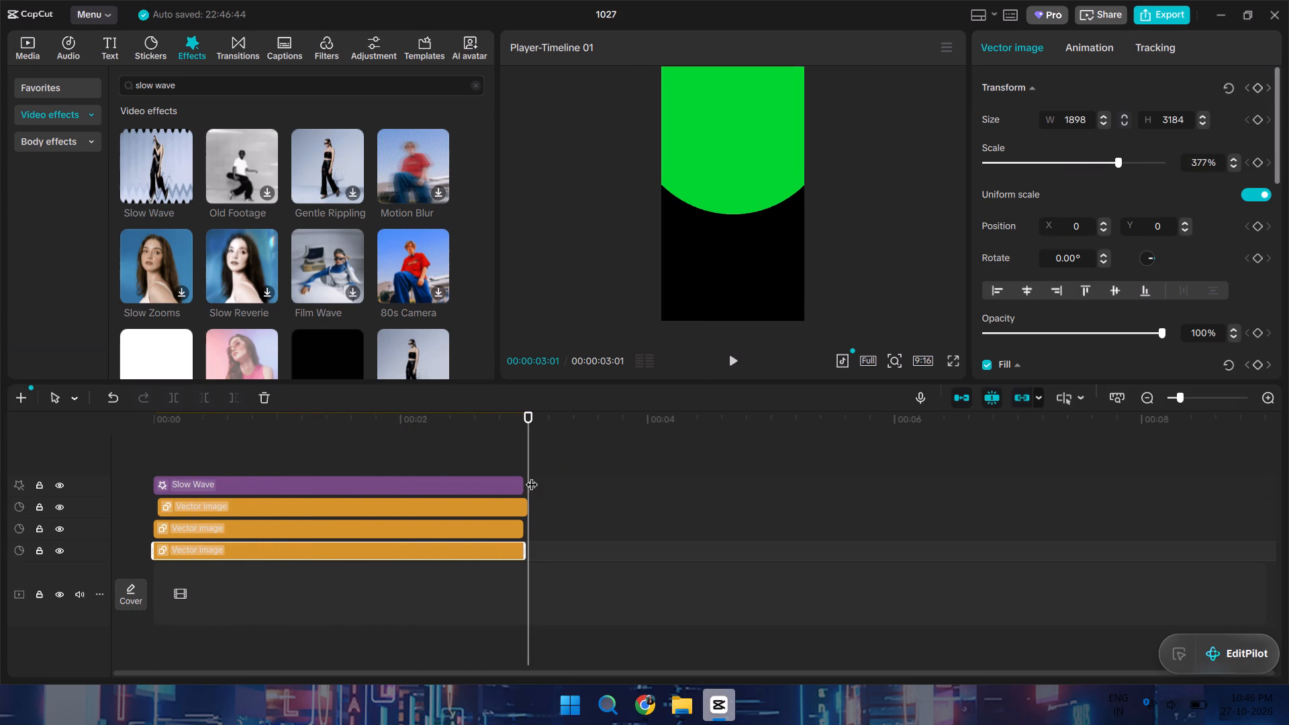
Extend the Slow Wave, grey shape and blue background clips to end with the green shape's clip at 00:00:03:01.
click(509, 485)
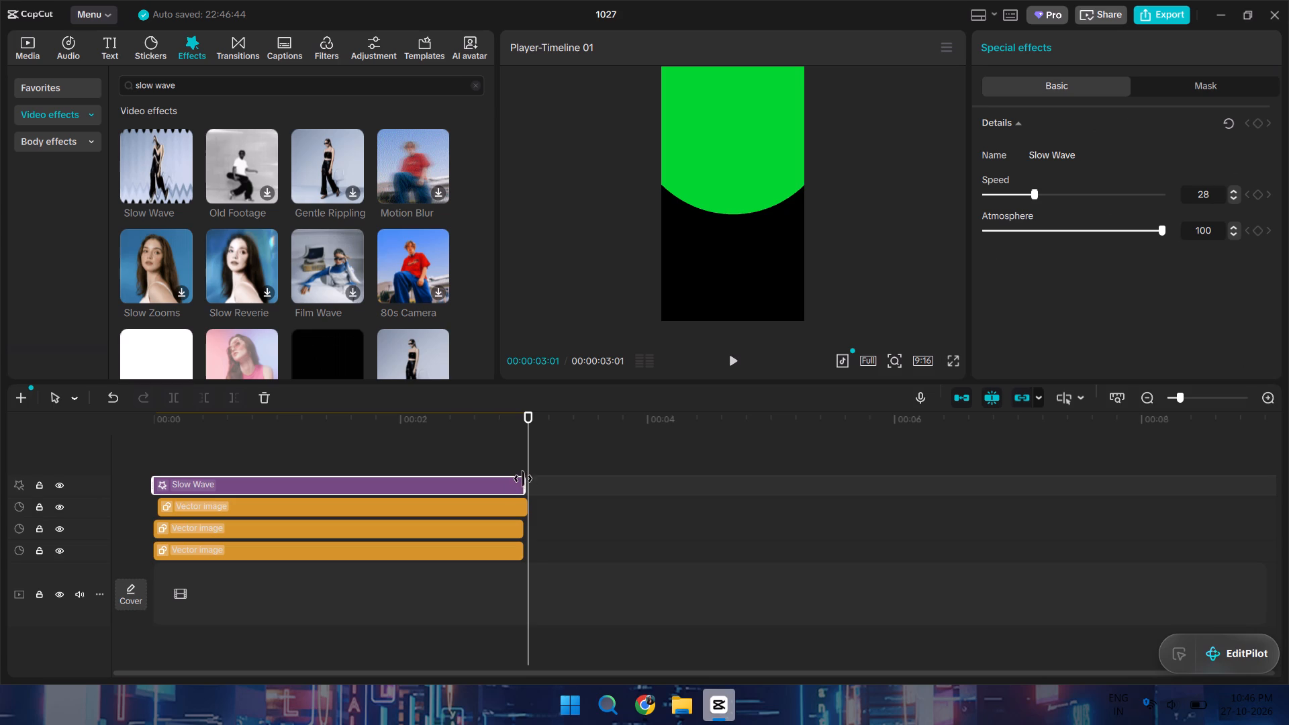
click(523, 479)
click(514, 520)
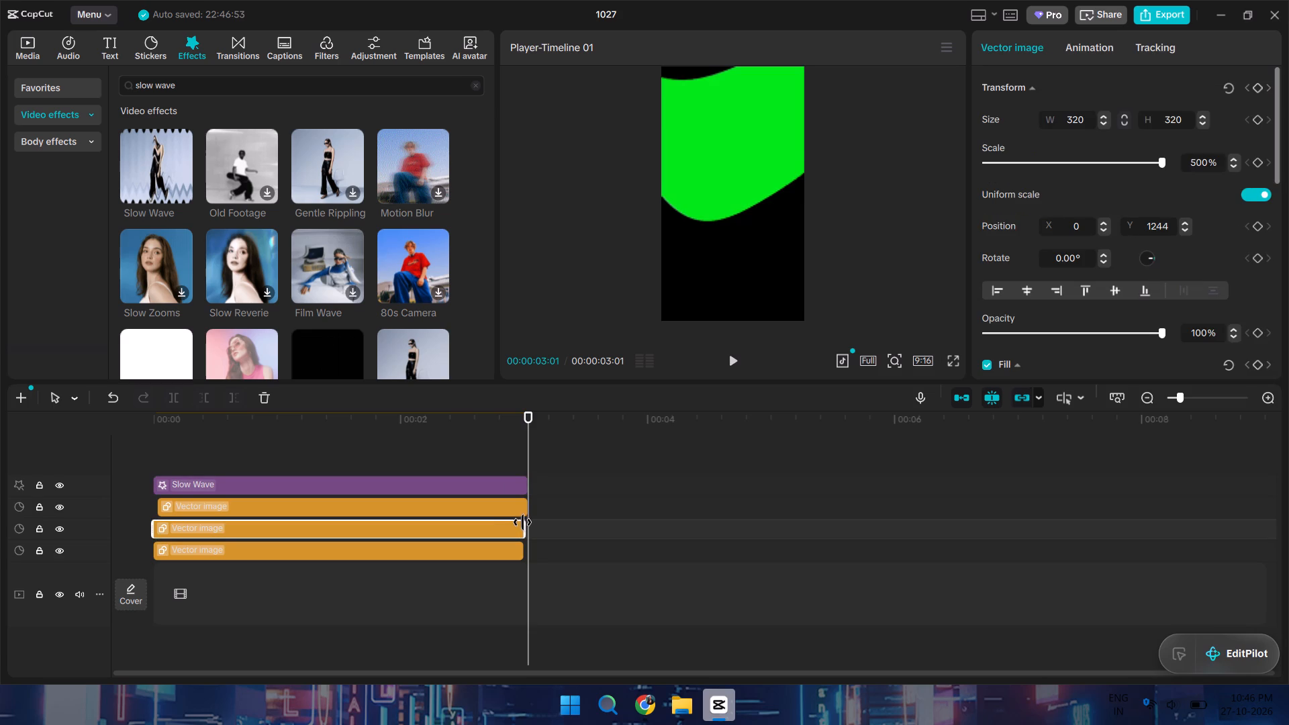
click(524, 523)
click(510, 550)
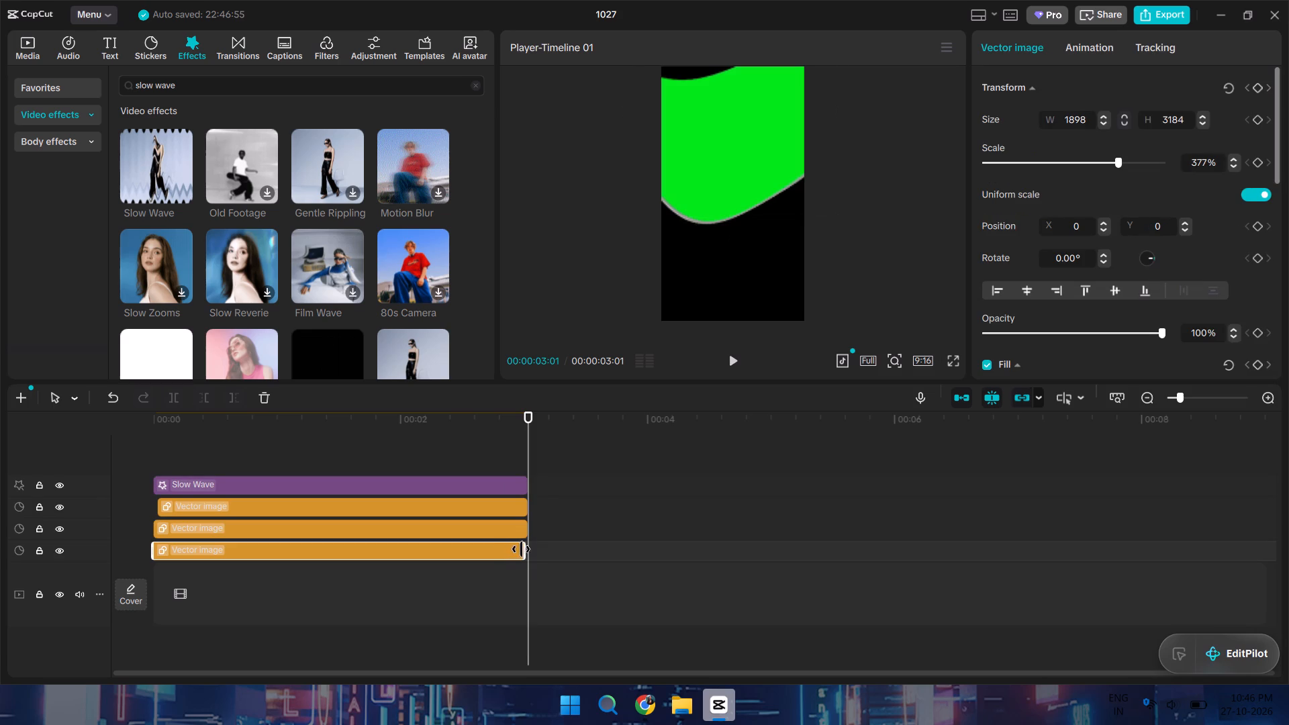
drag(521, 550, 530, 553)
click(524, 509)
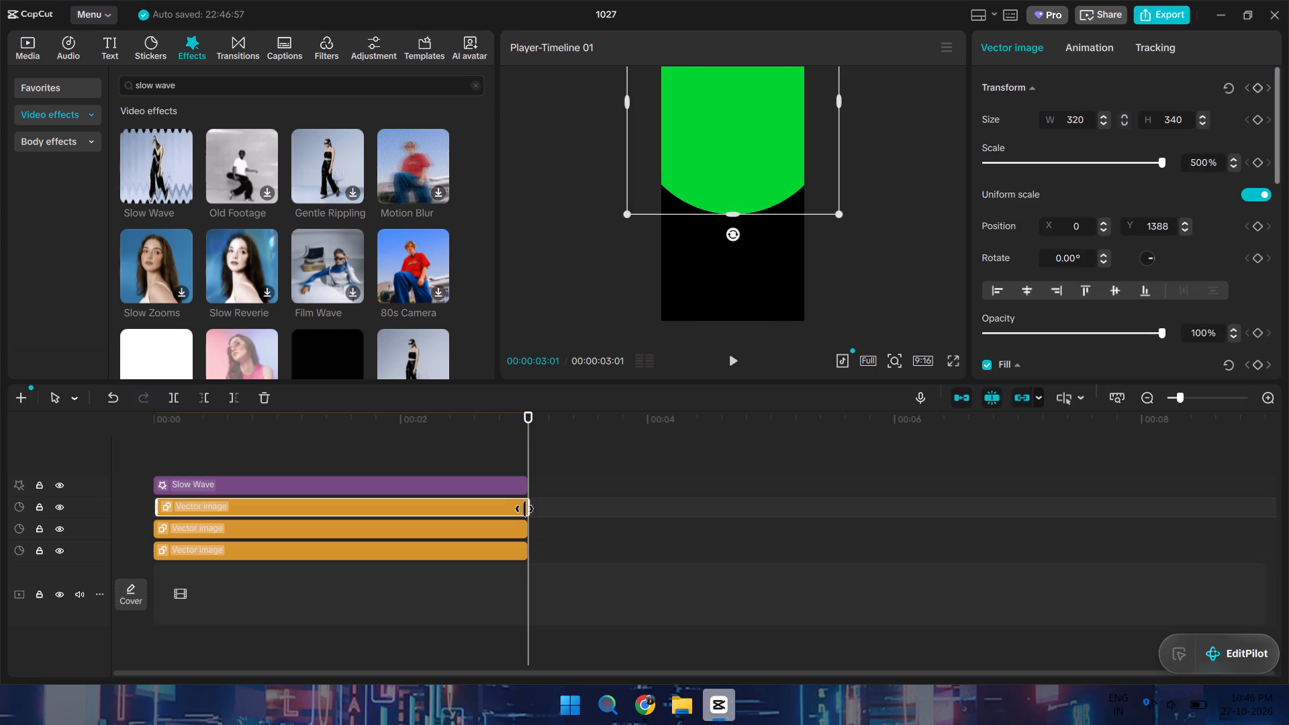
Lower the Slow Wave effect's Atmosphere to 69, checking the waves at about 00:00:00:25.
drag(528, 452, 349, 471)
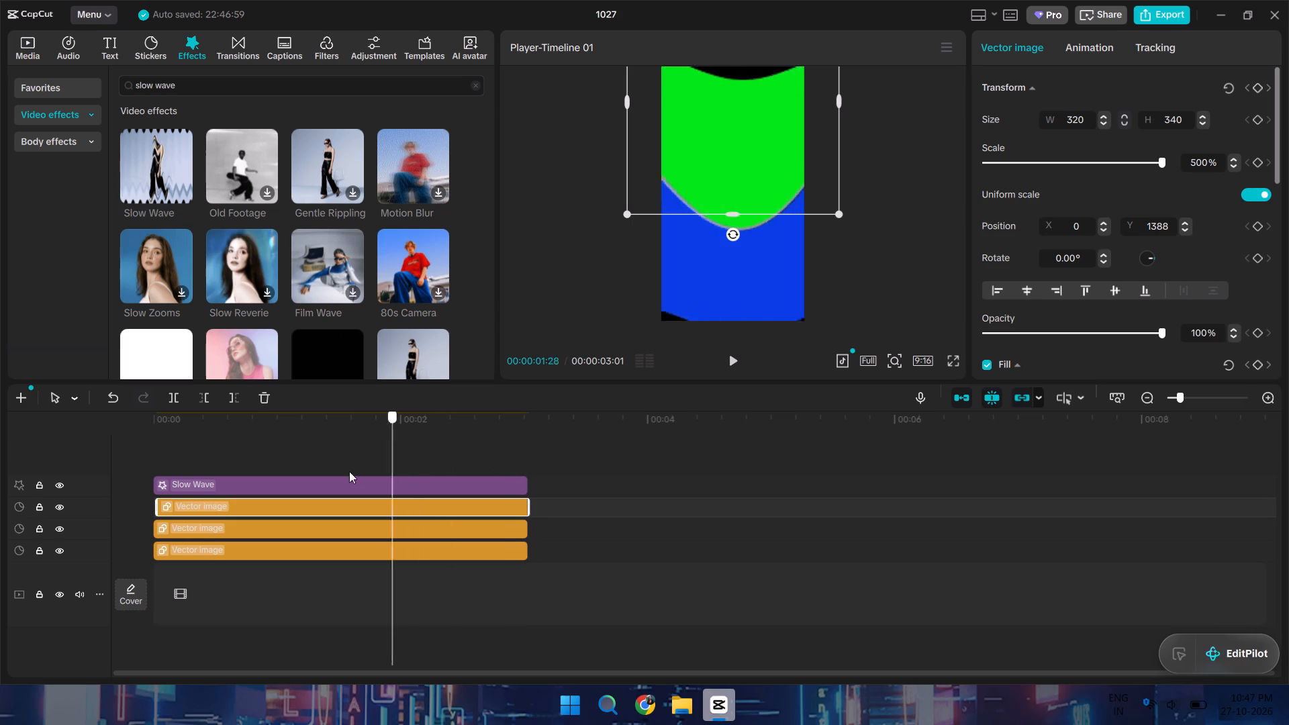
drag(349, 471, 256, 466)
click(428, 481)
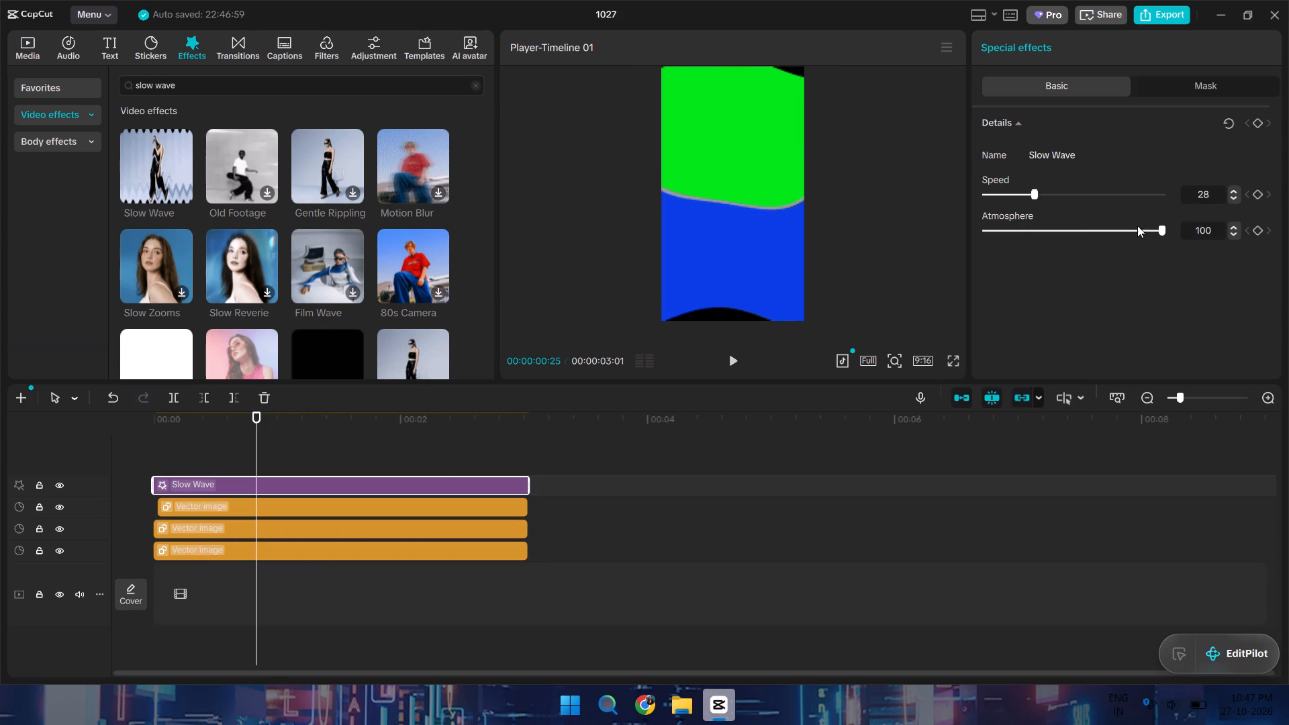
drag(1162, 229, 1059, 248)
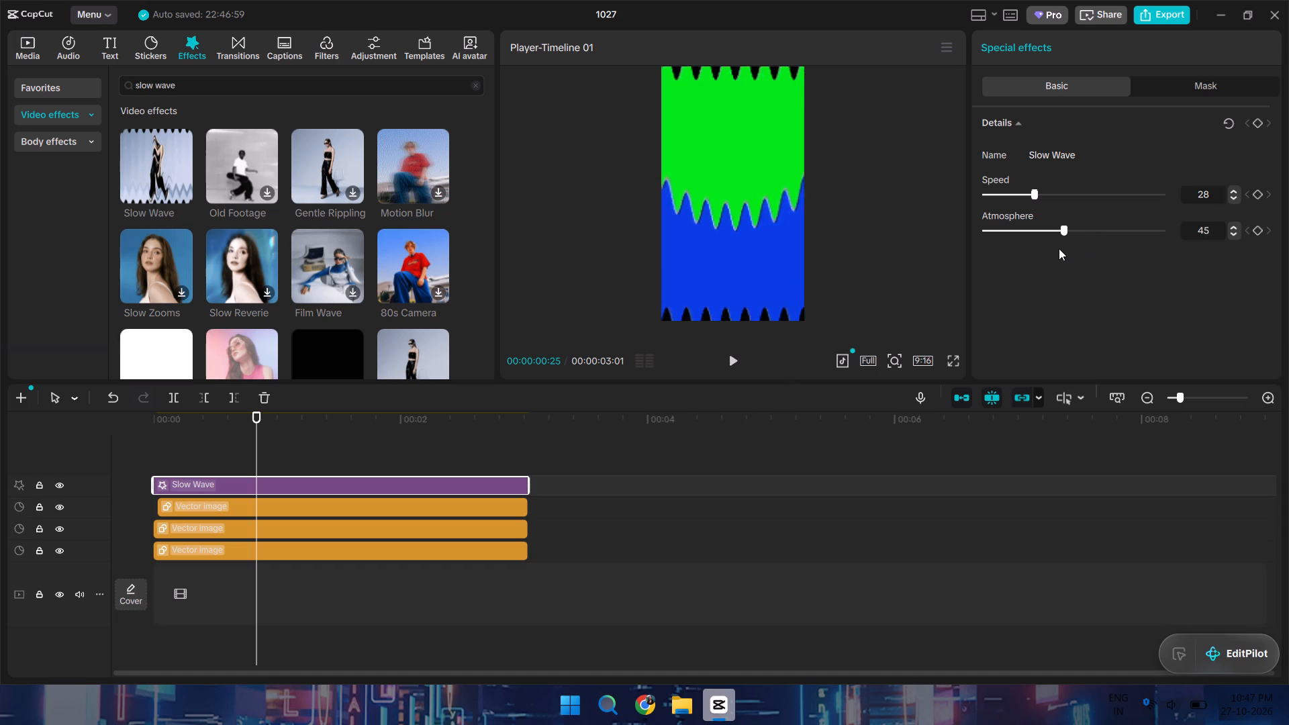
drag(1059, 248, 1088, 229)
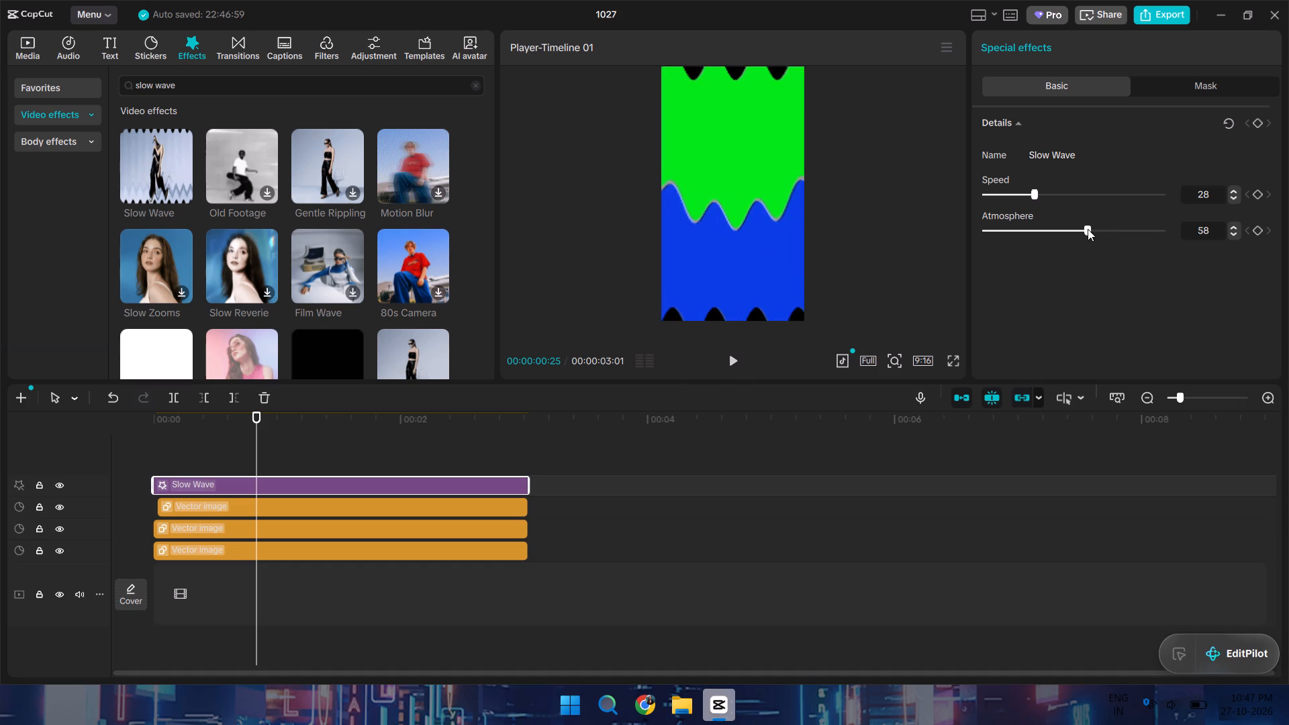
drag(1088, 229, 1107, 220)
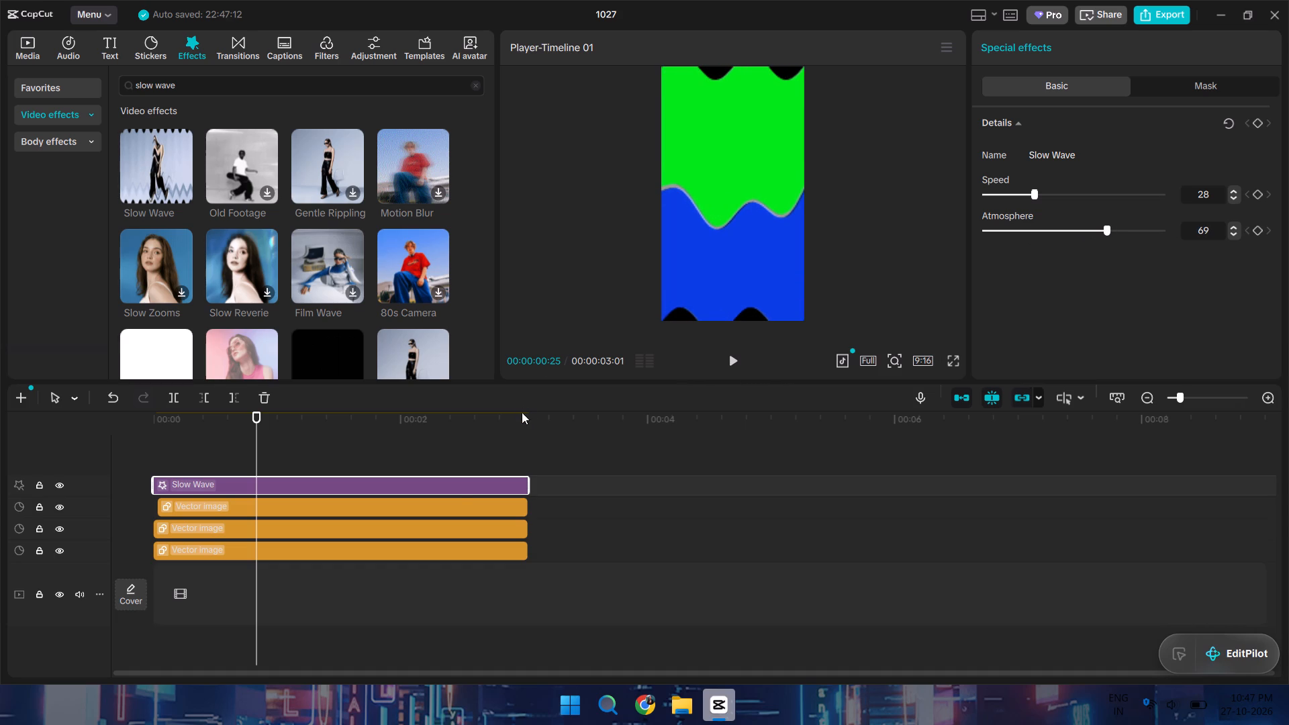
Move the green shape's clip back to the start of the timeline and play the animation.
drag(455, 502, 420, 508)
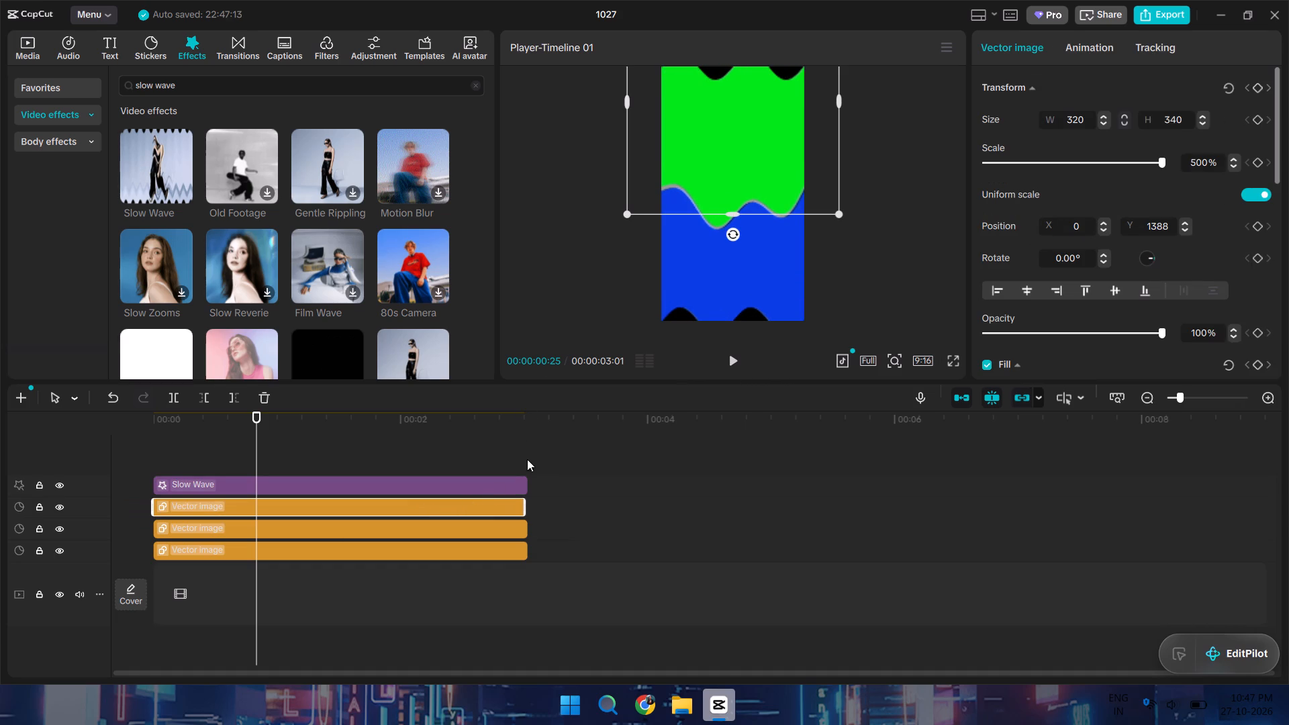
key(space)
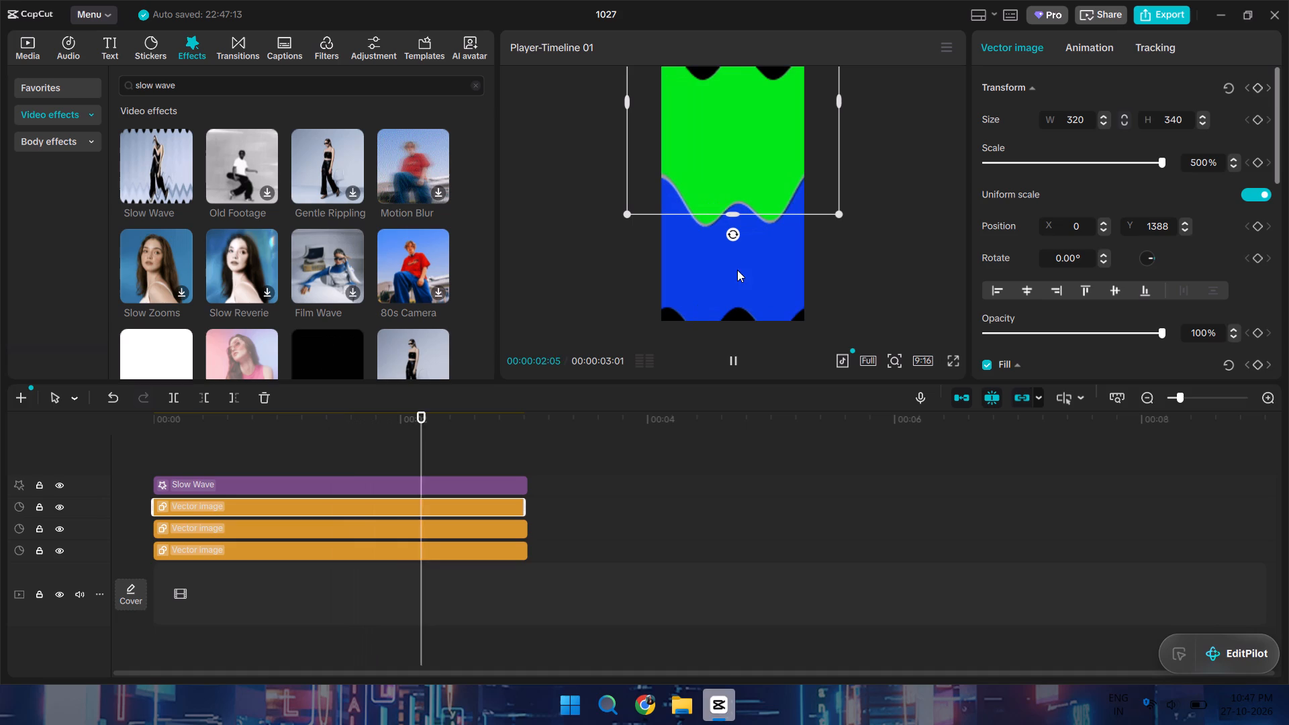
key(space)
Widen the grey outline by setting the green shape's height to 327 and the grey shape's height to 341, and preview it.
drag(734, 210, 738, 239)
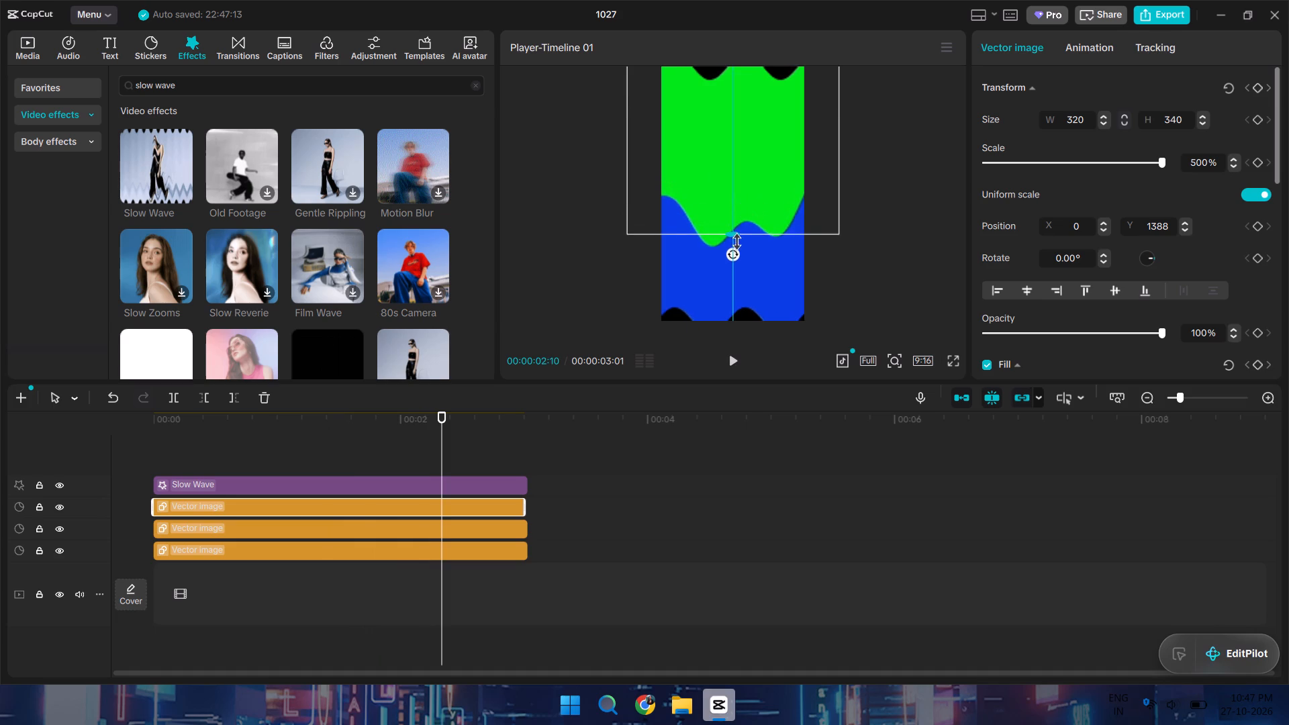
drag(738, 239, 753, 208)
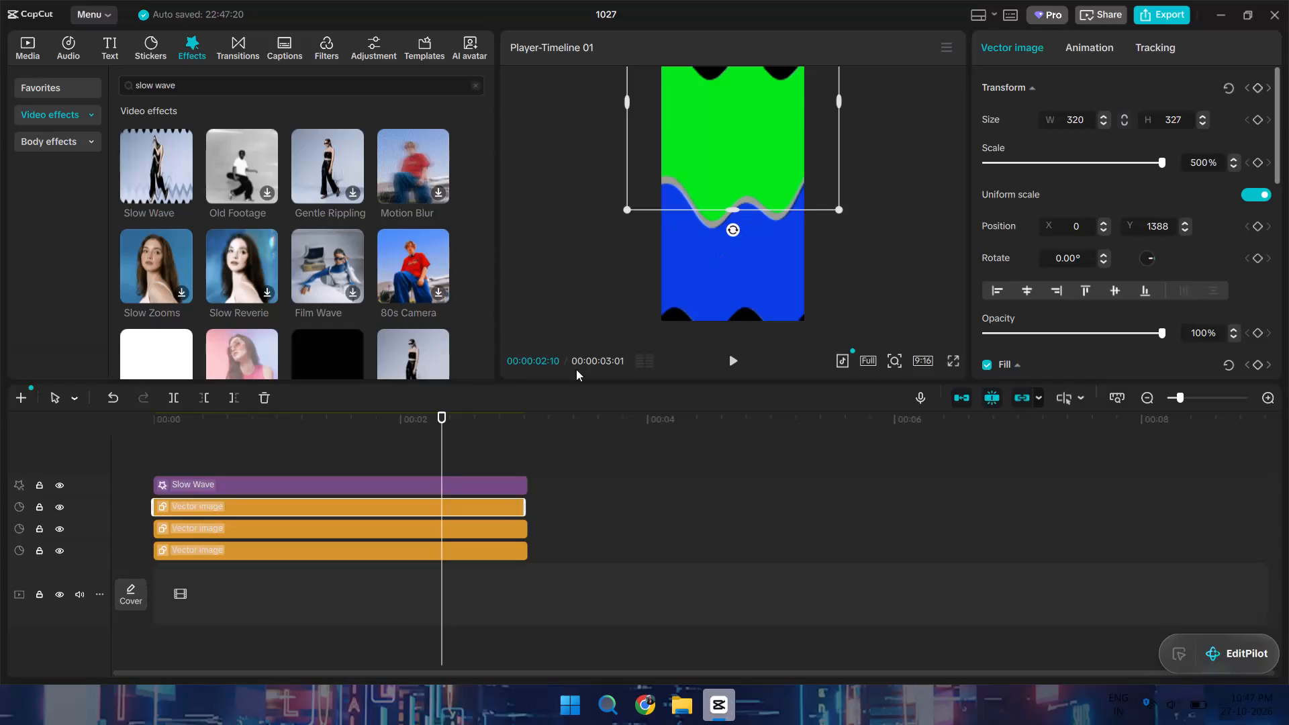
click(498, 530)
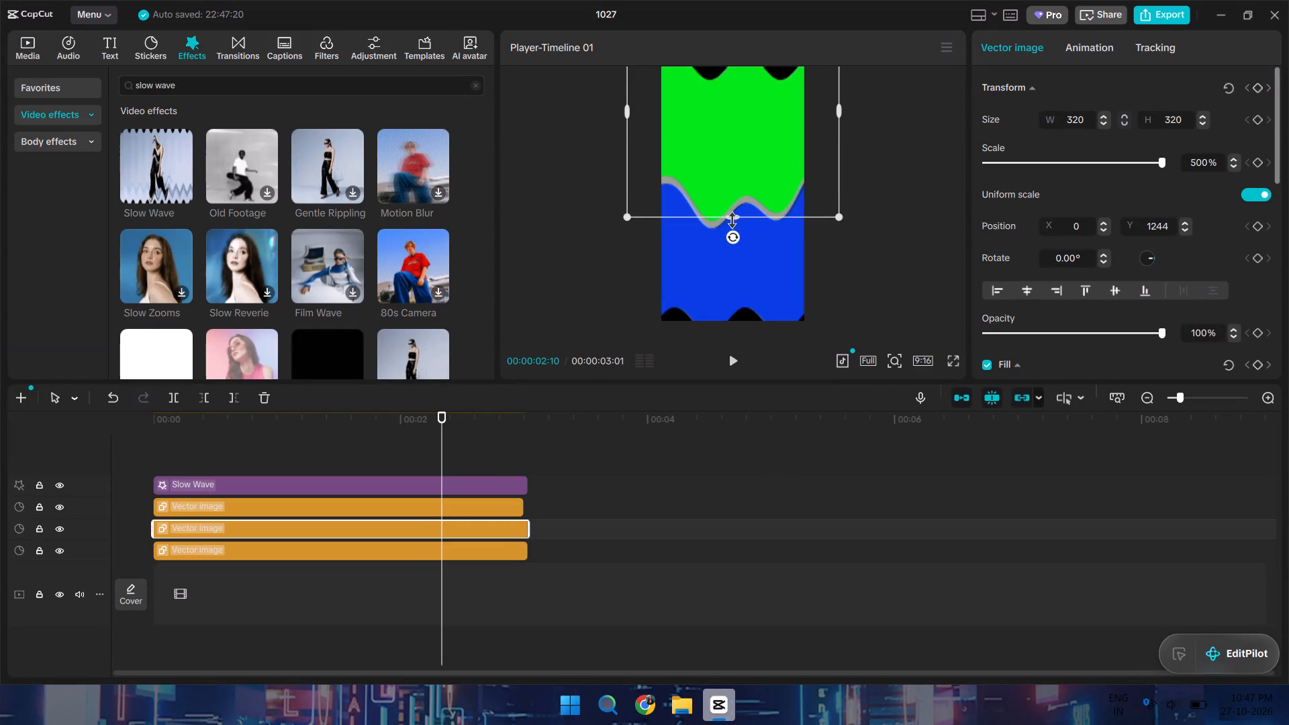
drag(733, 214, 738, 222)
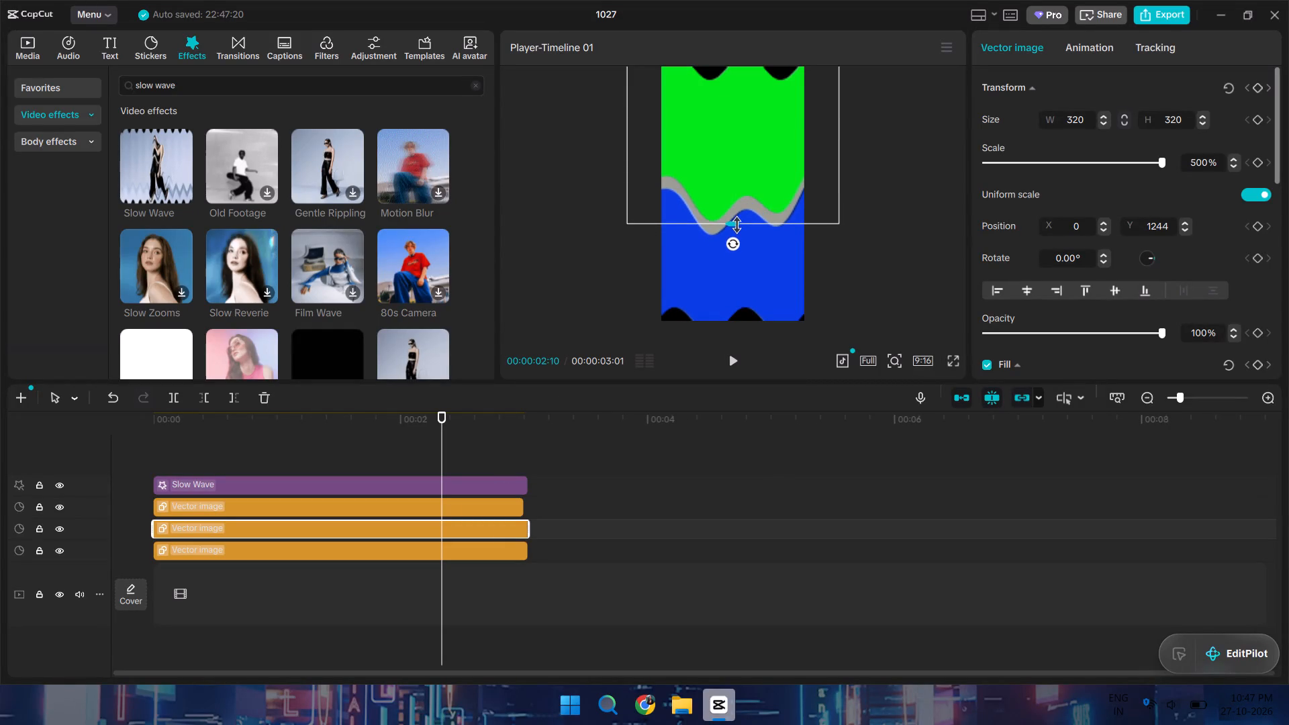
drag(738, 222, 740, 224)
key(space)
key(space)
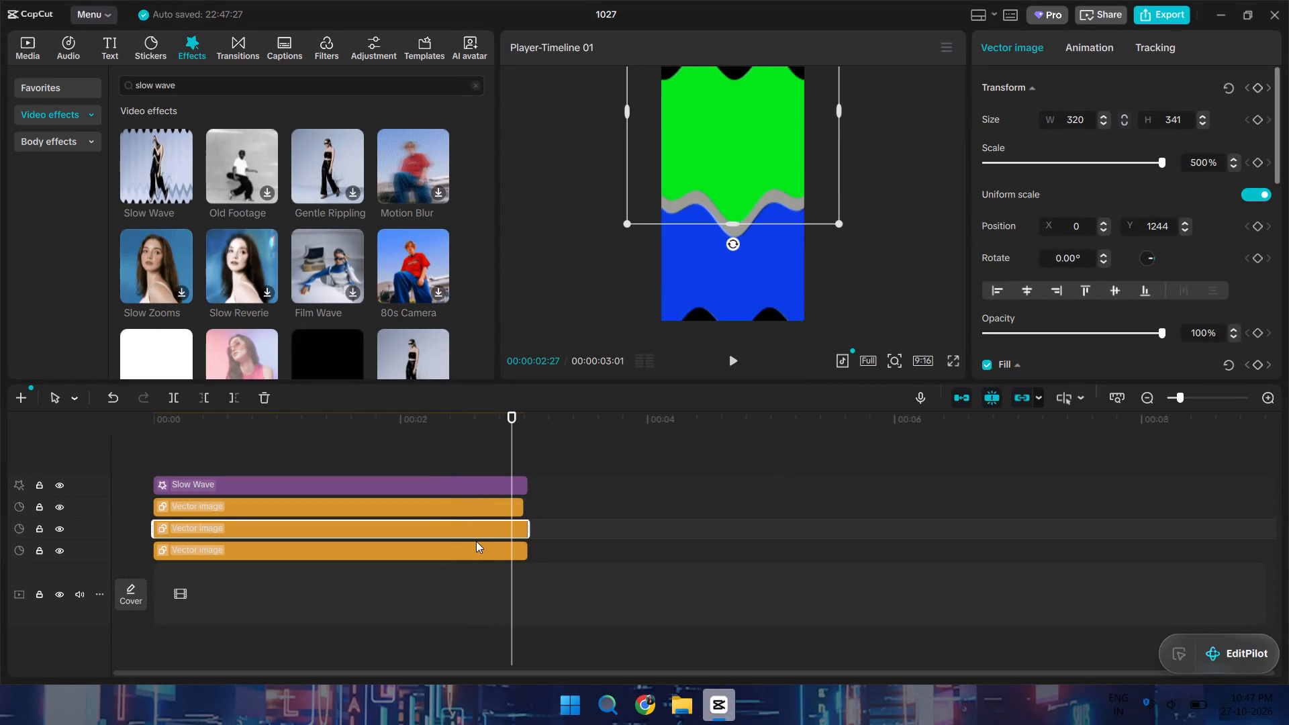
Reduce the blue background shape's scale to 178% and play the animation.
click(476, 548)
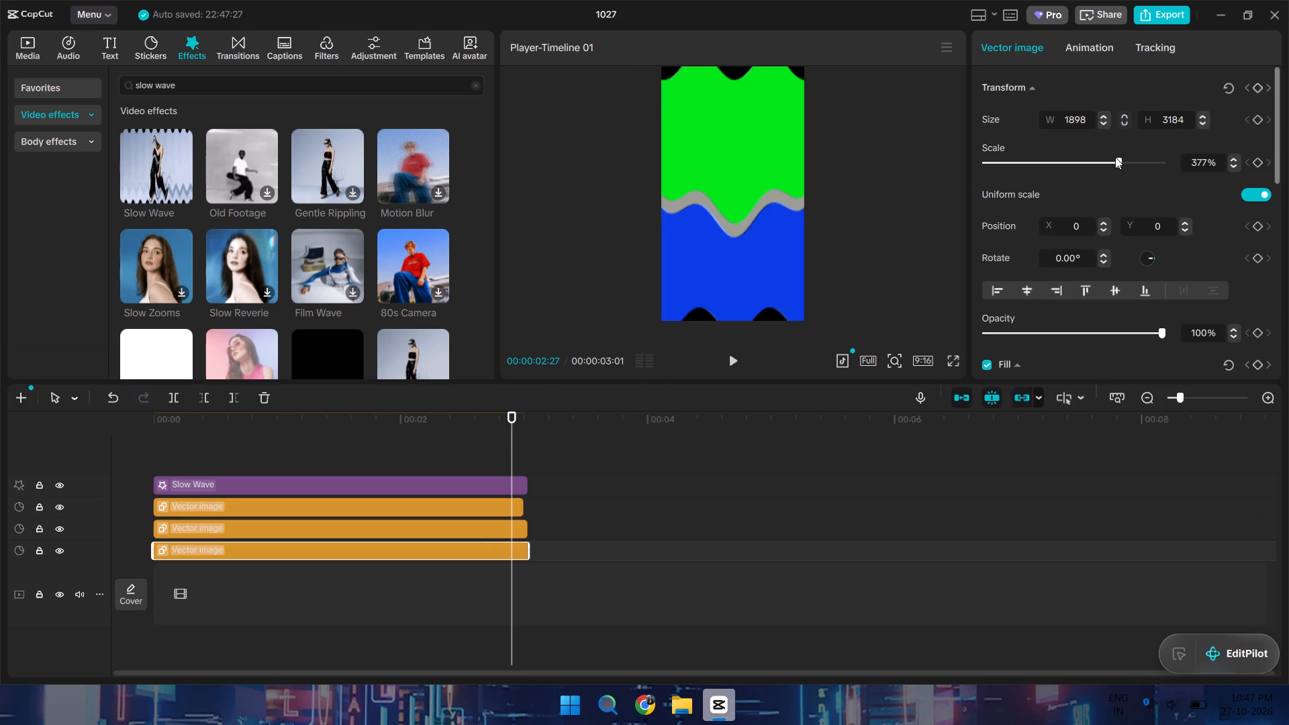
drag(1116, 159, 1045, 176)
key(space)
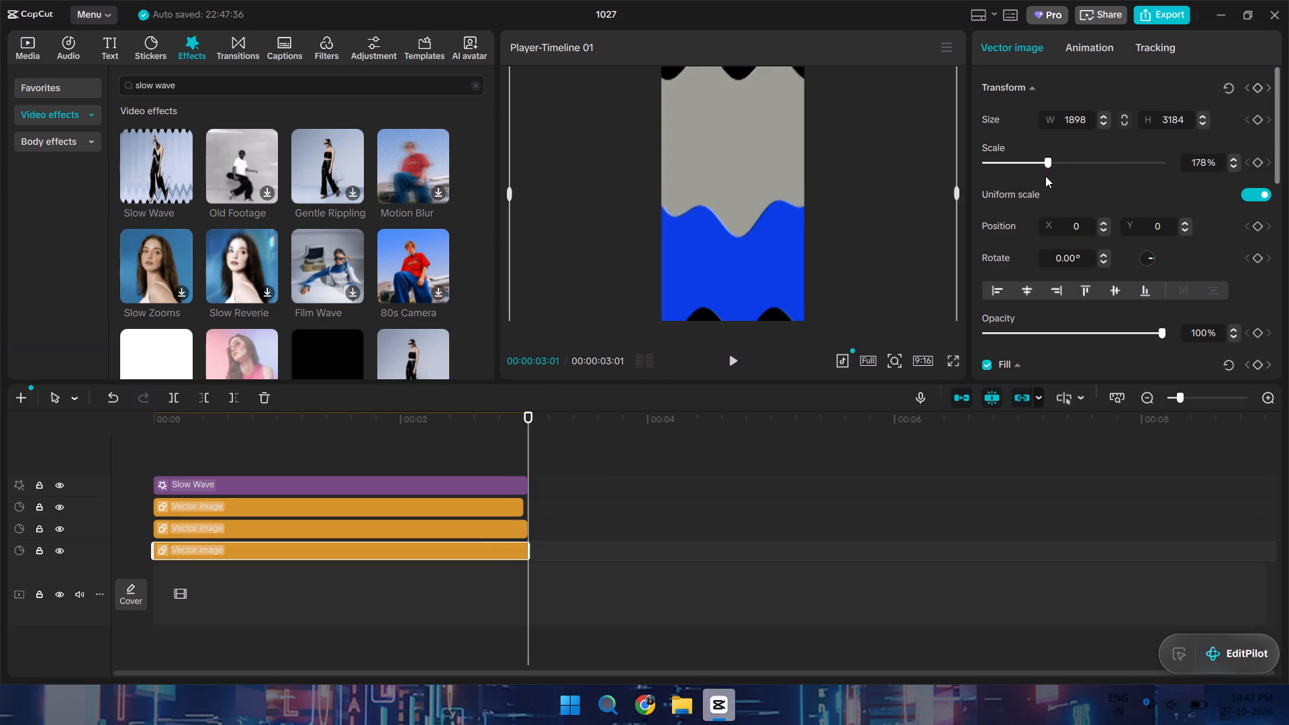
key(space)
Undo the recent scale, height, effect and clip edits back to the stack with all four clips aligned and ending at 00:00:03:00.
key(ctrl+z)
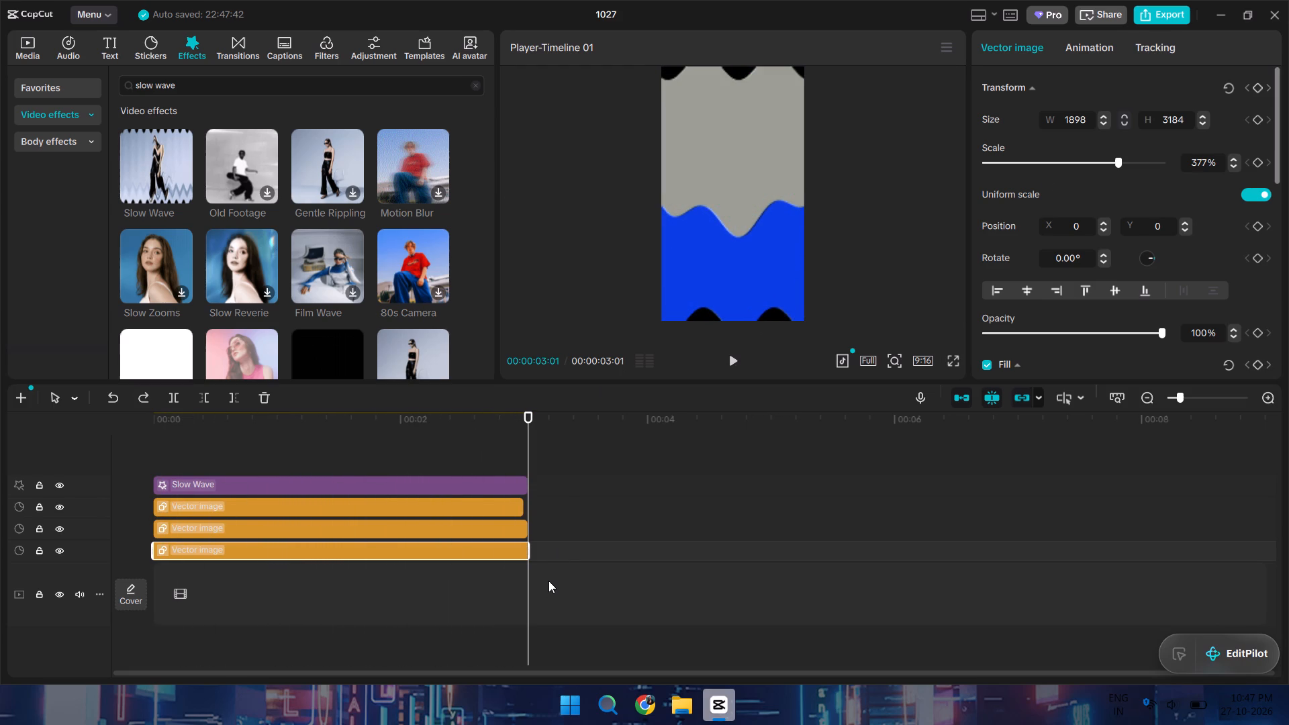
key(ctrl+z)
key(ctrl+z)
key(ctrl+z)
key(ctrl+z)
key(ctrl+z)
key(ctrl+z)
key(ctrl+z)
key(ctrl+z)
key(ctrl+z)
key(ctrl+z)
key(ctrl+z)
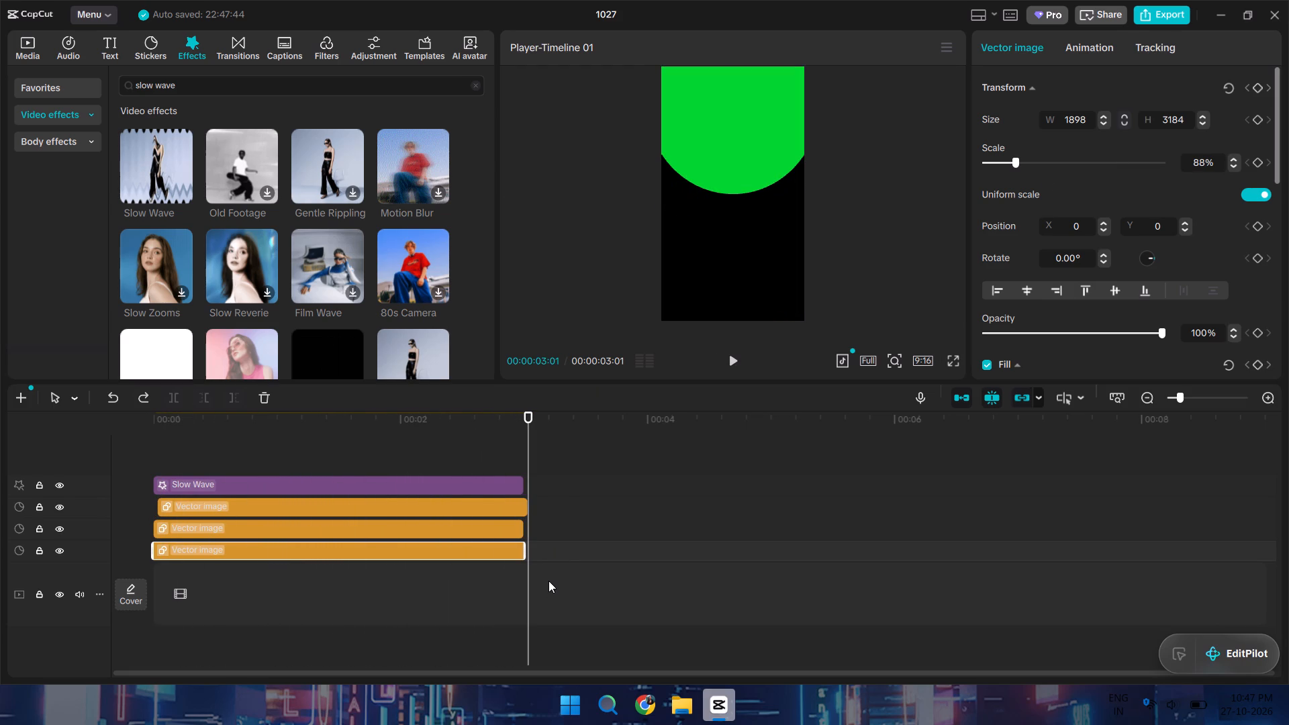
key(ctrl+z)
key(ctrl+z)
key(ctrl+z)
key(ctrl+z)
key(ctrl+z)
key(ctrl+z)
key(ctrl+z)
key(ctrl+z)
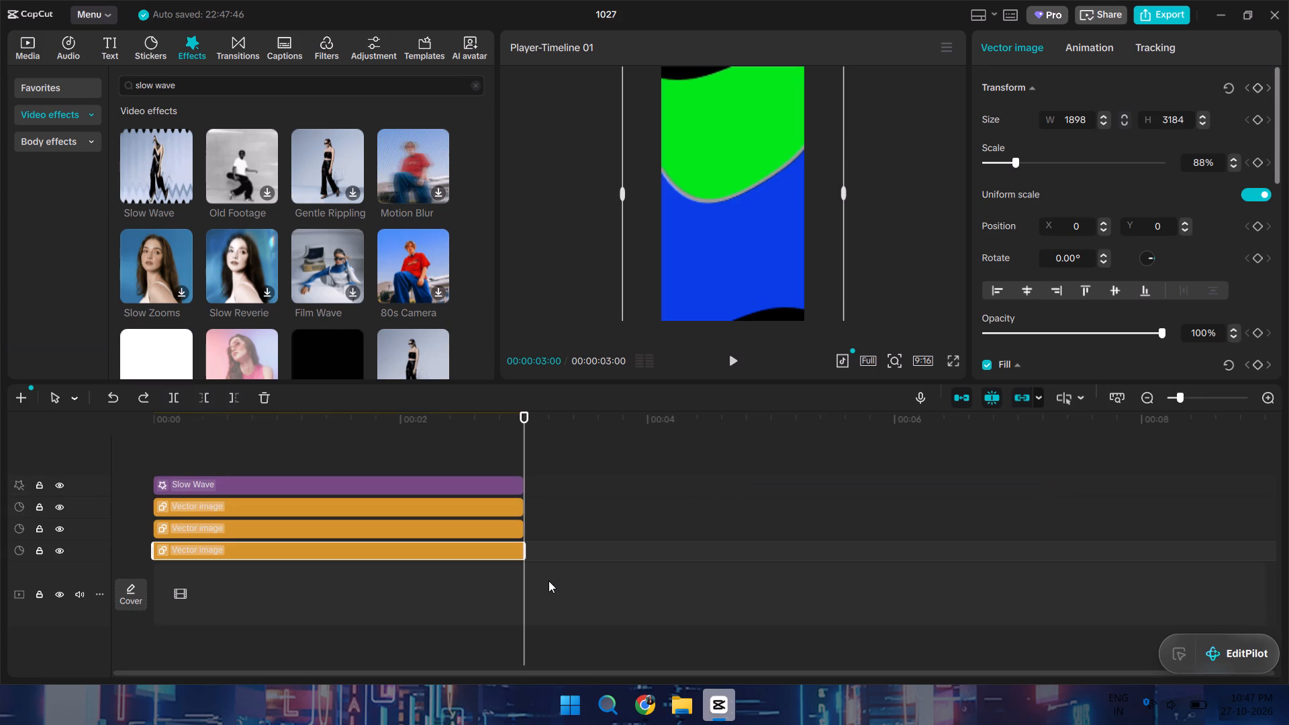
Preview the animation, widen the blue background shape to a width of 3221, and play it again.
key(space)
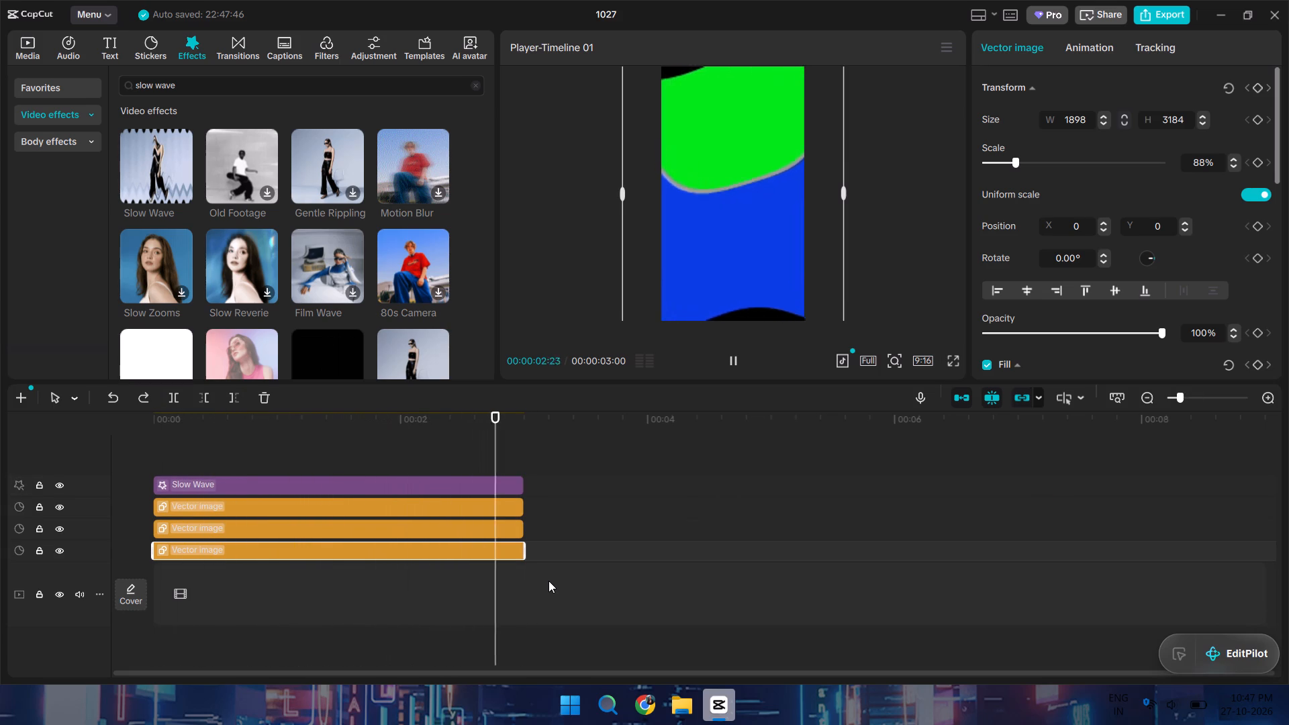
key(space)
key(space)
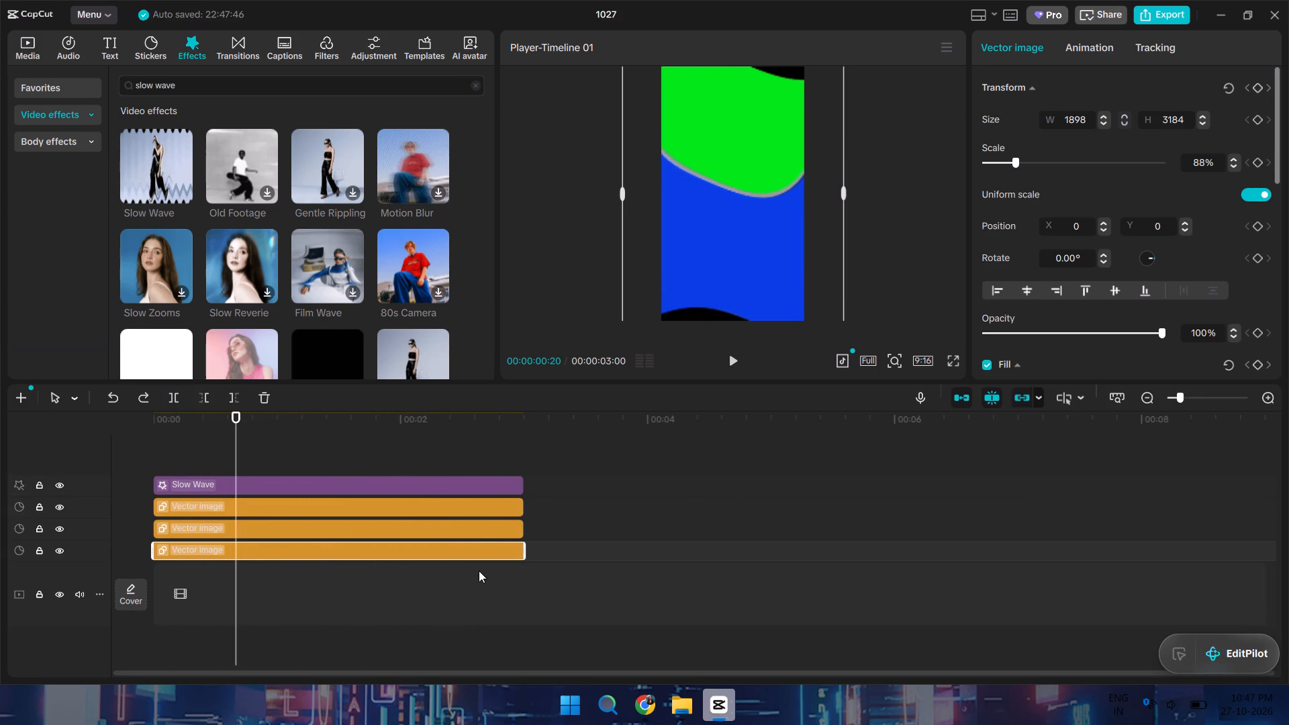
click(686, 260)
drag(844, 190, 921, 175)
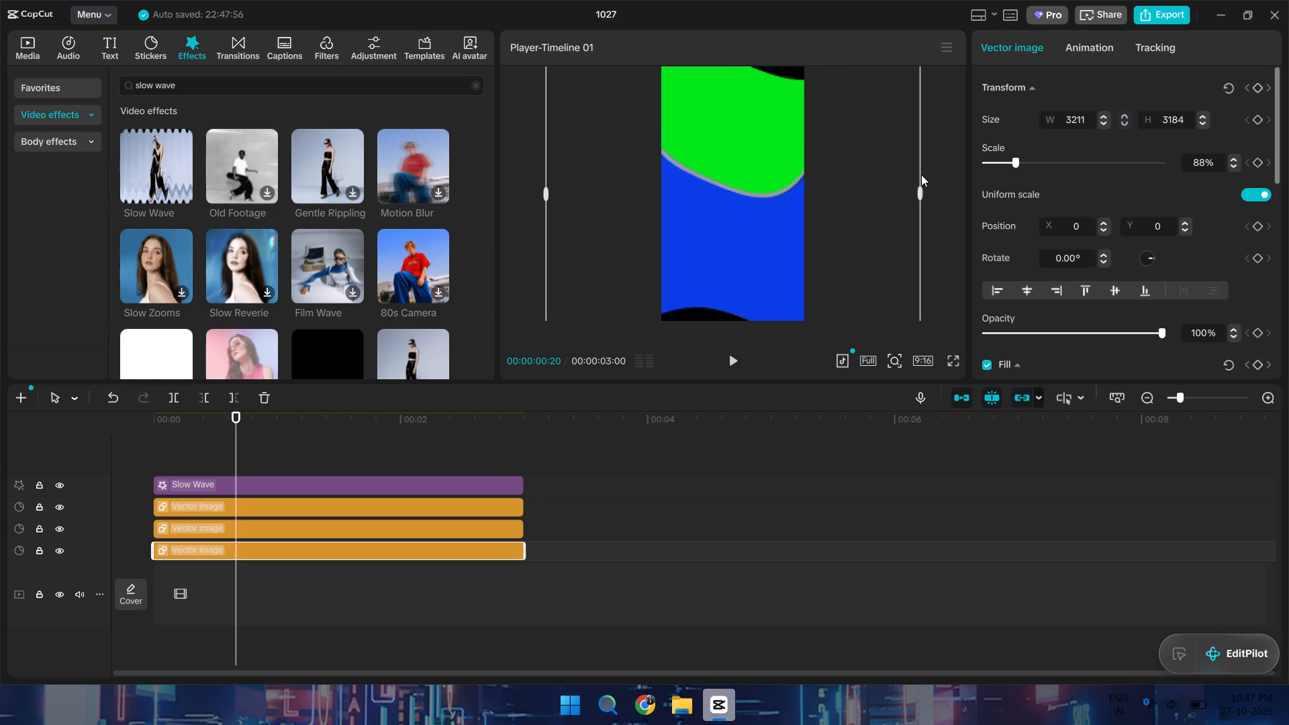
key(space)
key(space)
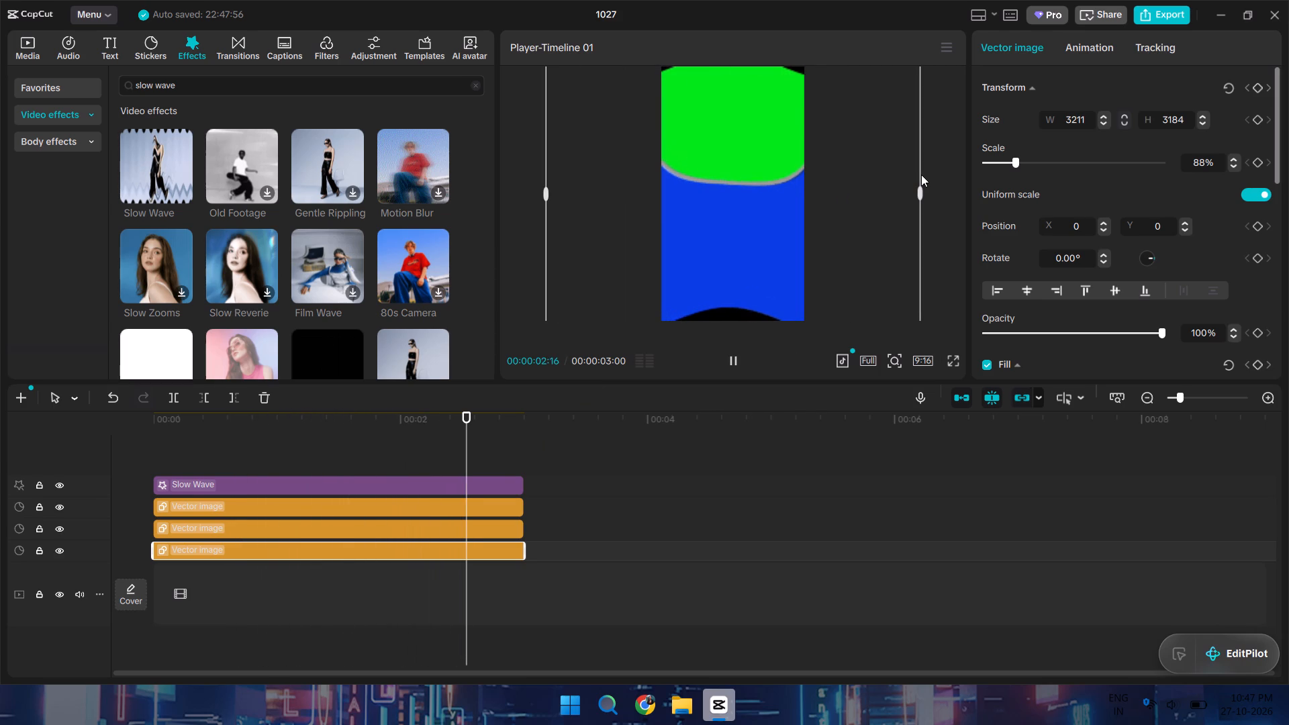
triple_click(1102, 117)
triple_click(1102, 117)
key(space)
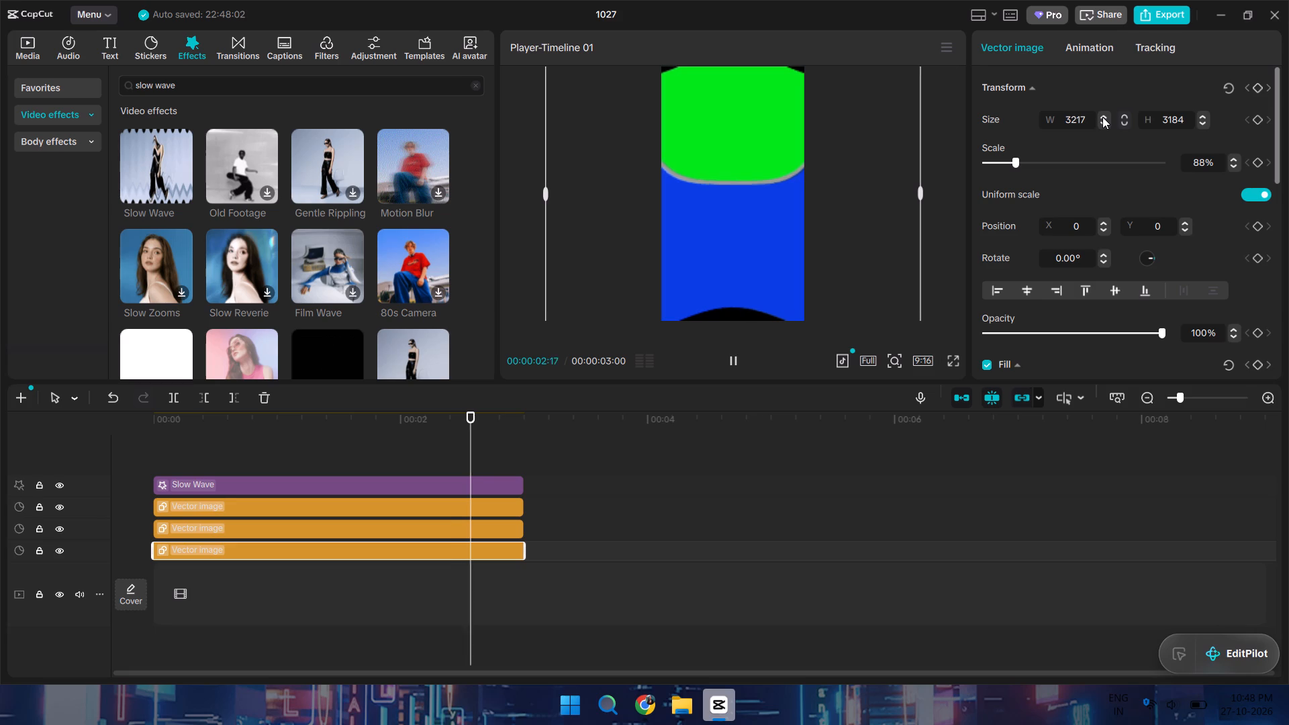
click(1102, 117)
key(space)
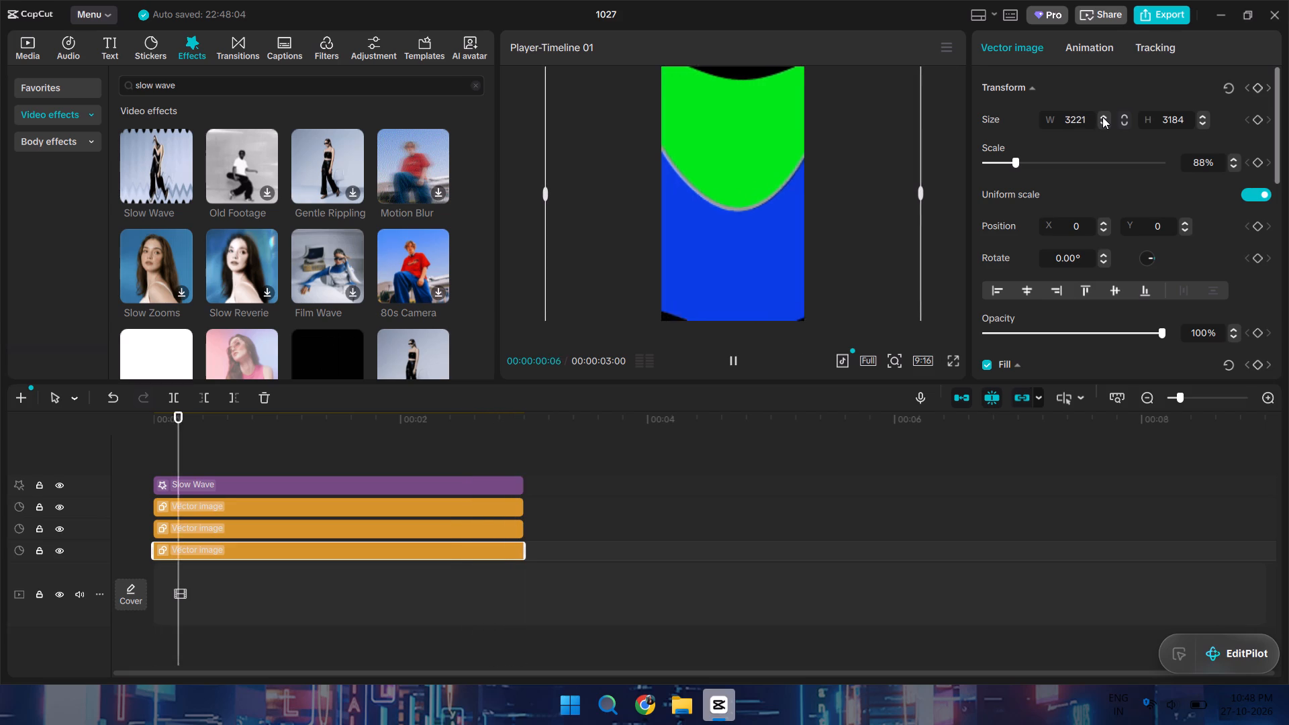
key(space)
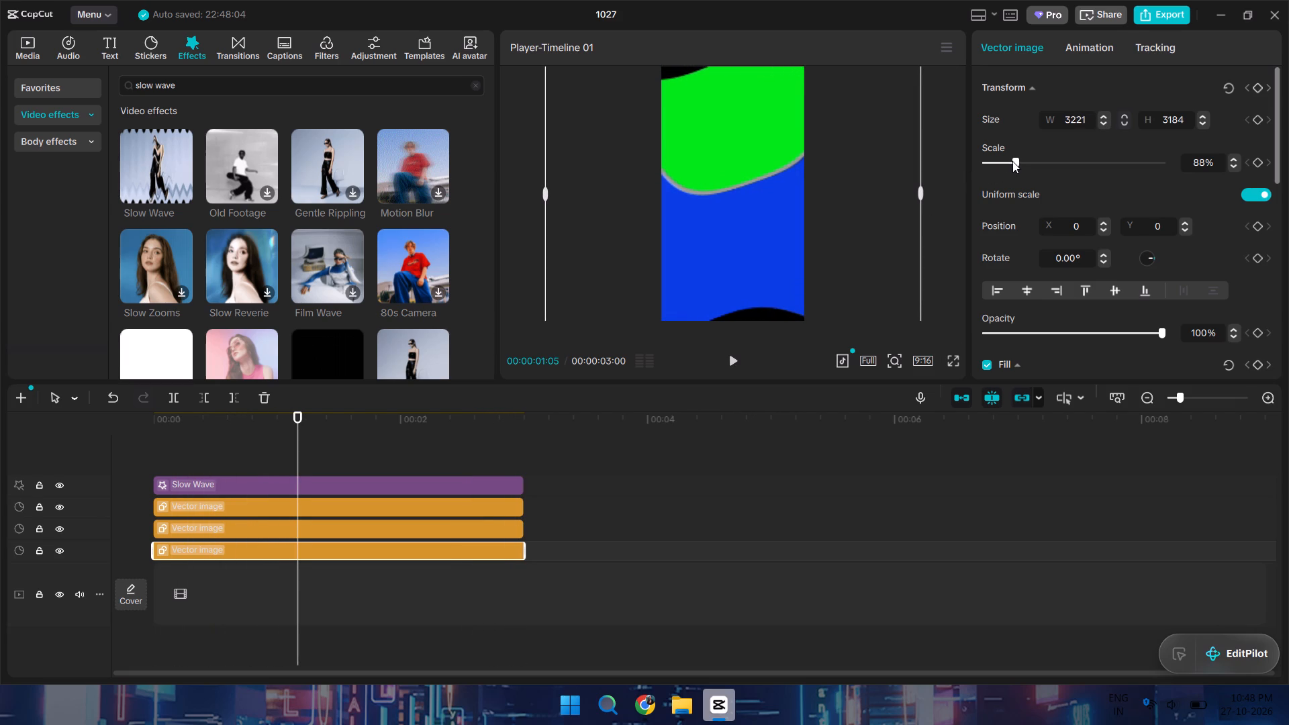
Try larger and smaller scales for the blue background shape while previewing, finishing at 13%.
drag(1014, 162, 1060, 159)
key(space)
key(space)
drag(1060, 159, 1002, 187)
key(space)
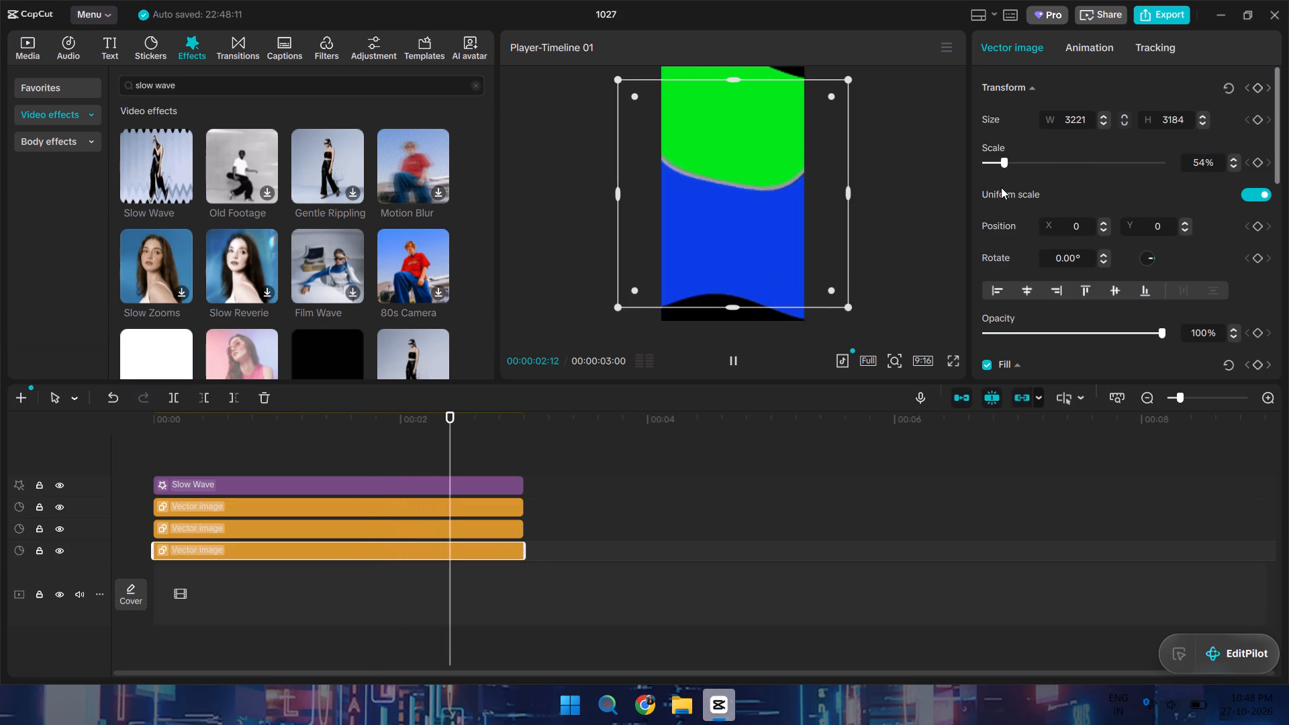
key(space)
drag(1000, 160, 990, 171)
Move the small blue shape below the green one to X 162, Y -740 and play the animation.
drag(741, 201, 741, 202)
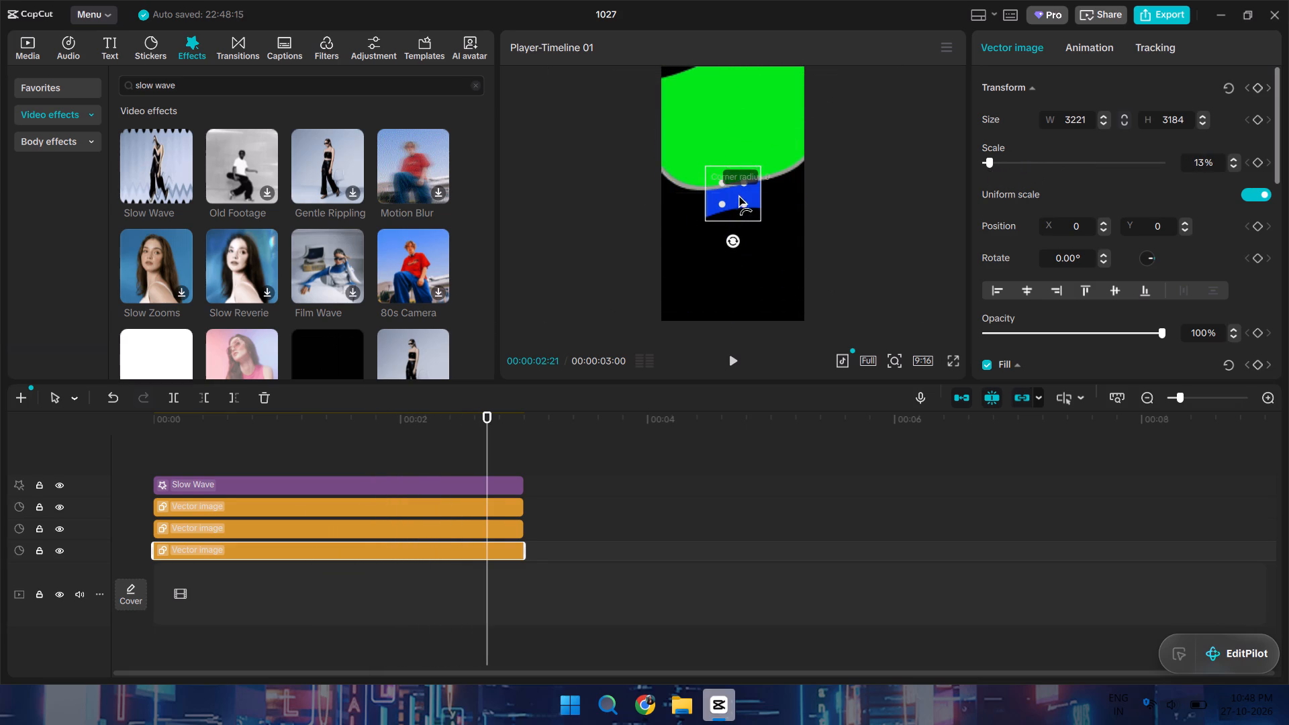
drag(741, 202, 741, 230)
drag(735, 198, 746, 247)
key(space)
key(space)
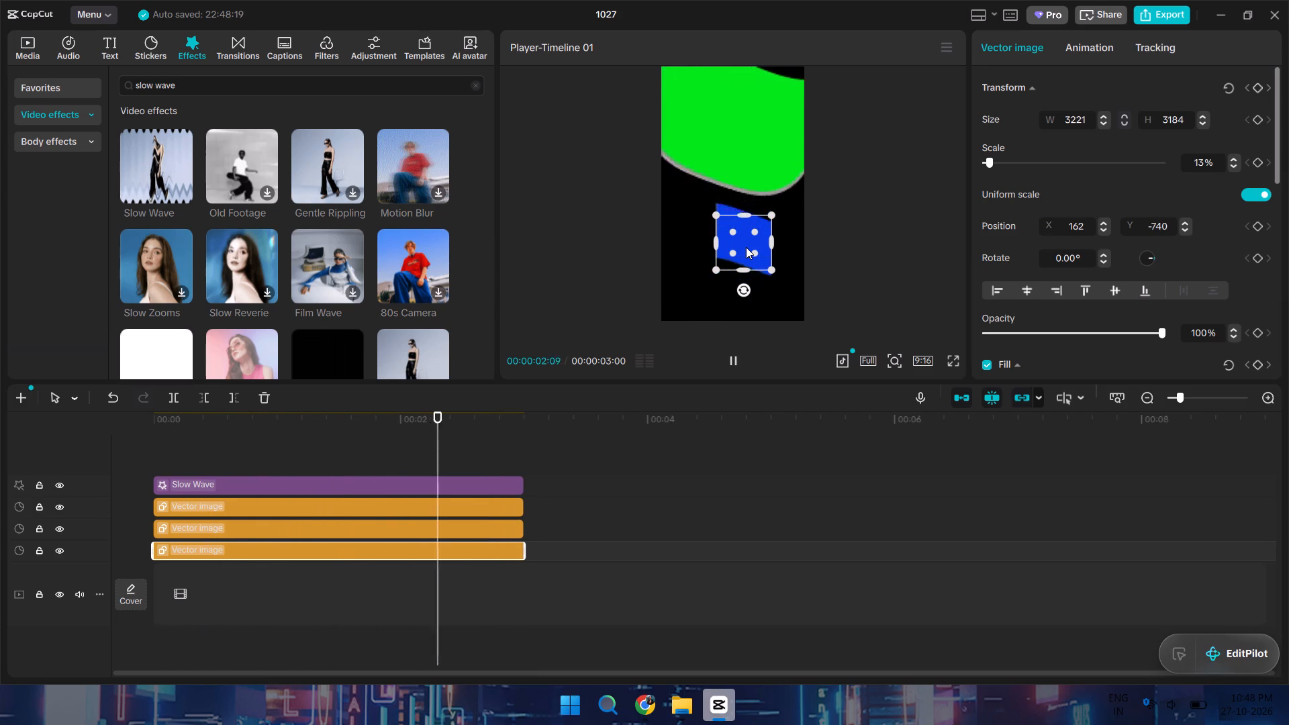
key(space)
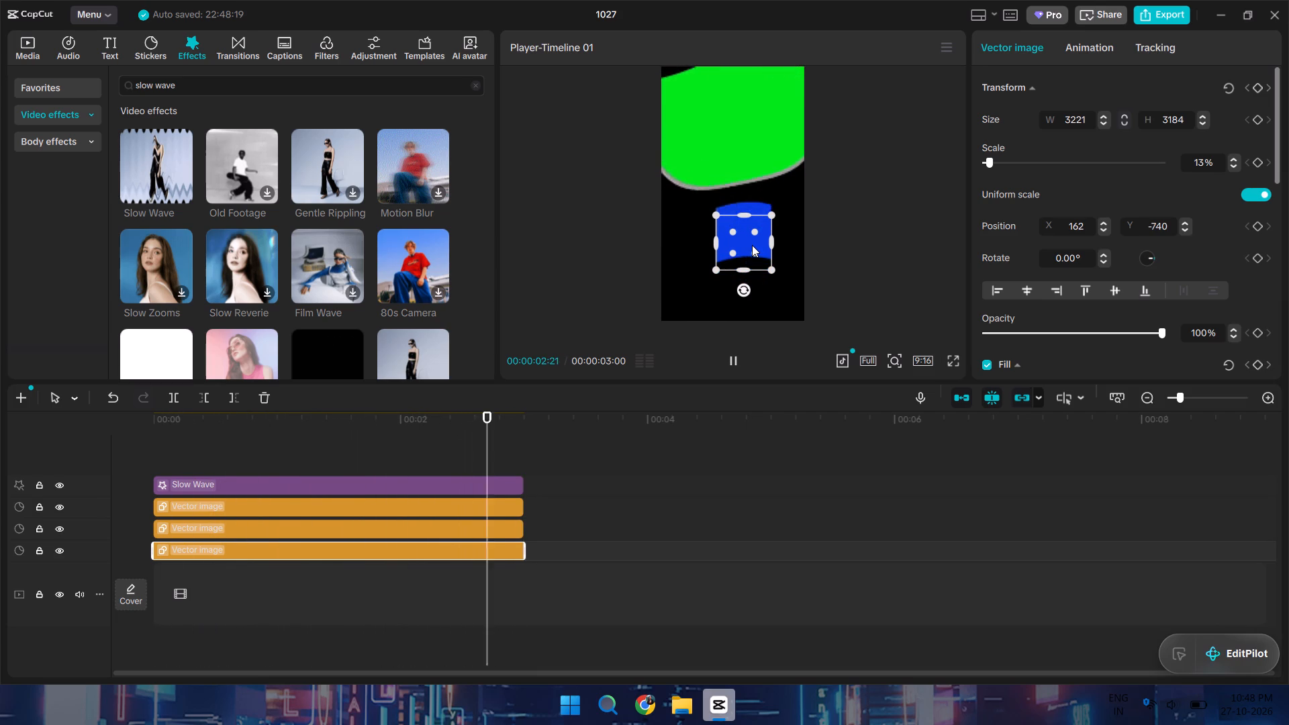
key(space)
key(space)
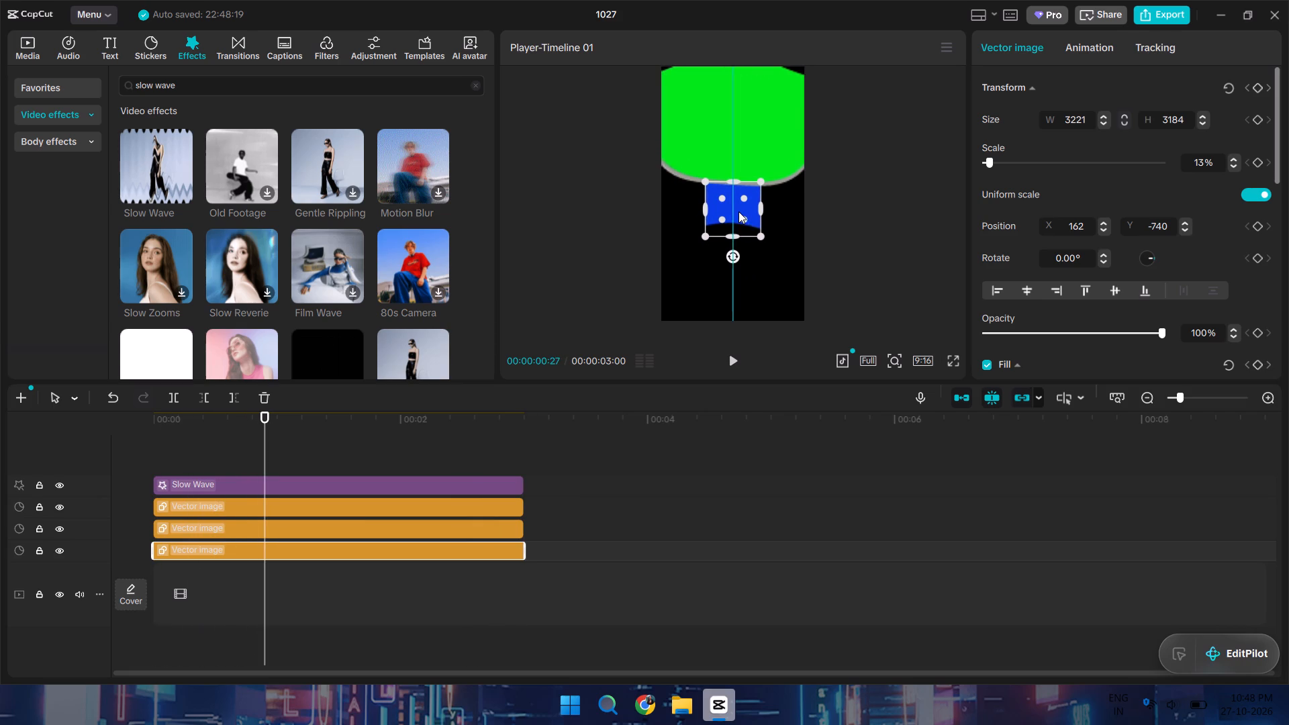
Centre the blue shape at X 0, Y -233 and enlarge it past the frame to 9293 by 16528.
drag(759, 234, 807, 336)
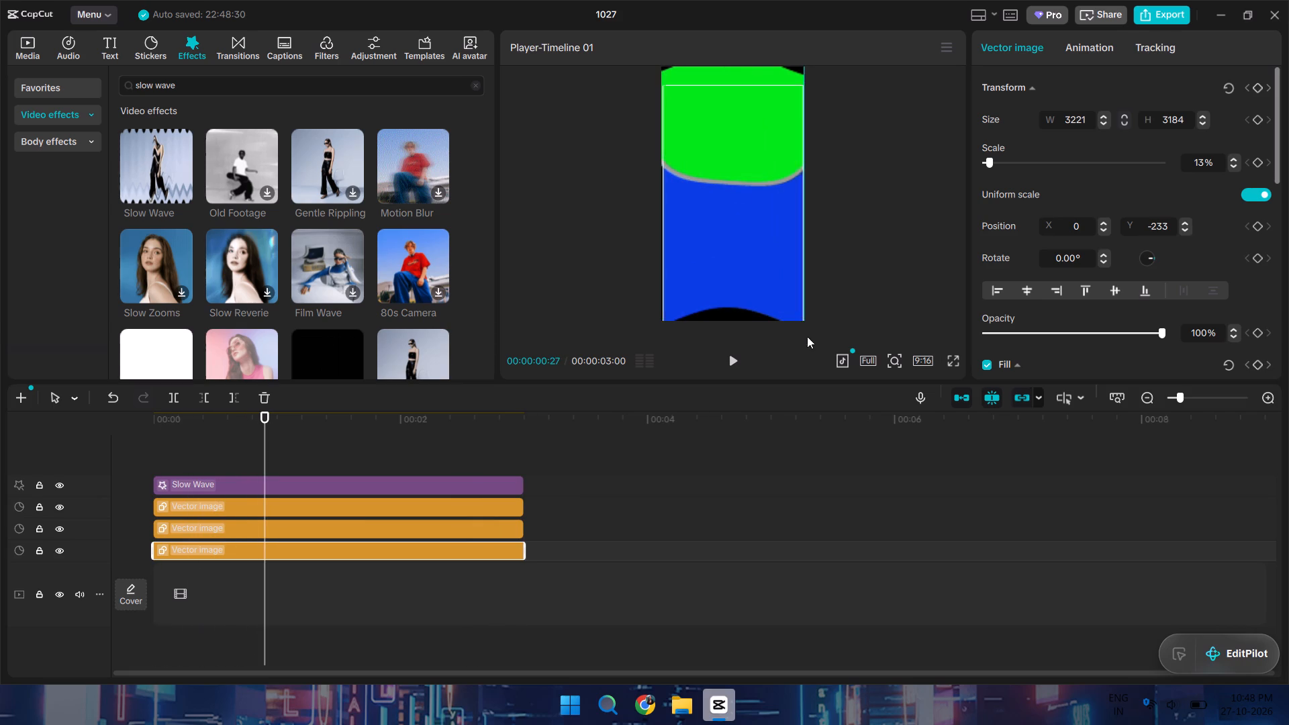
drag(807, 336, 813, 352)
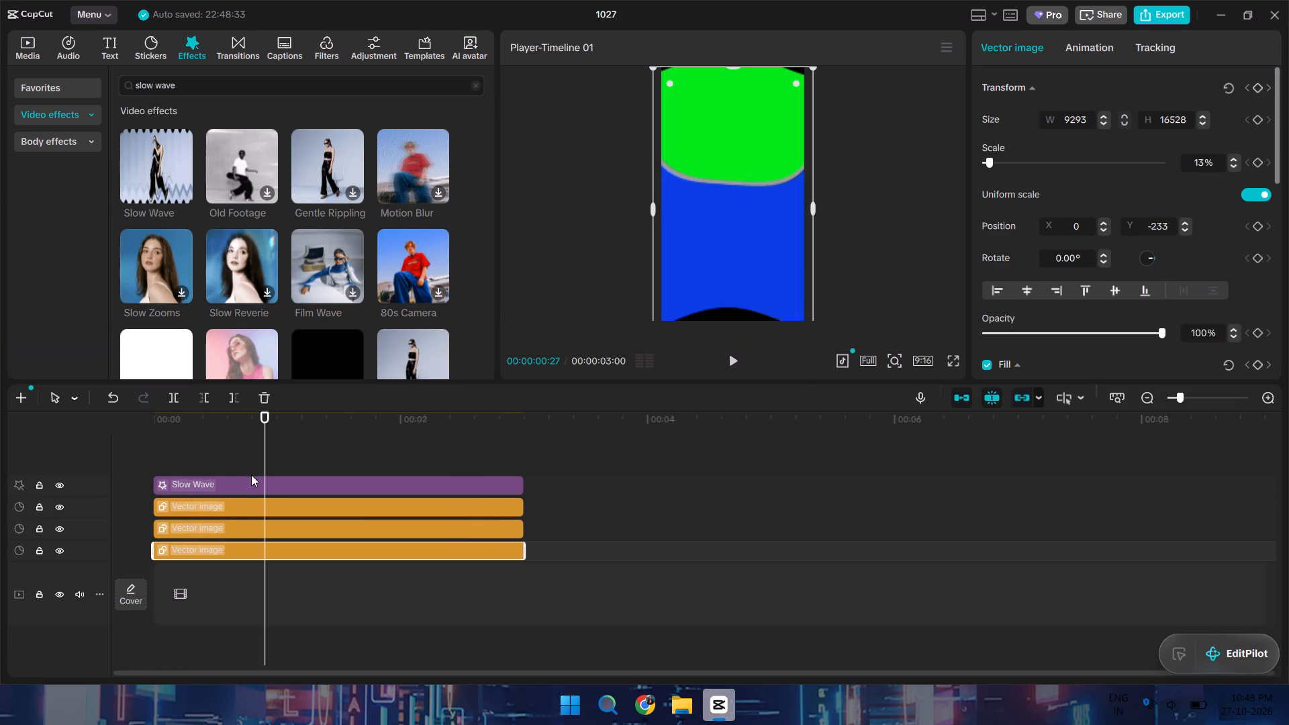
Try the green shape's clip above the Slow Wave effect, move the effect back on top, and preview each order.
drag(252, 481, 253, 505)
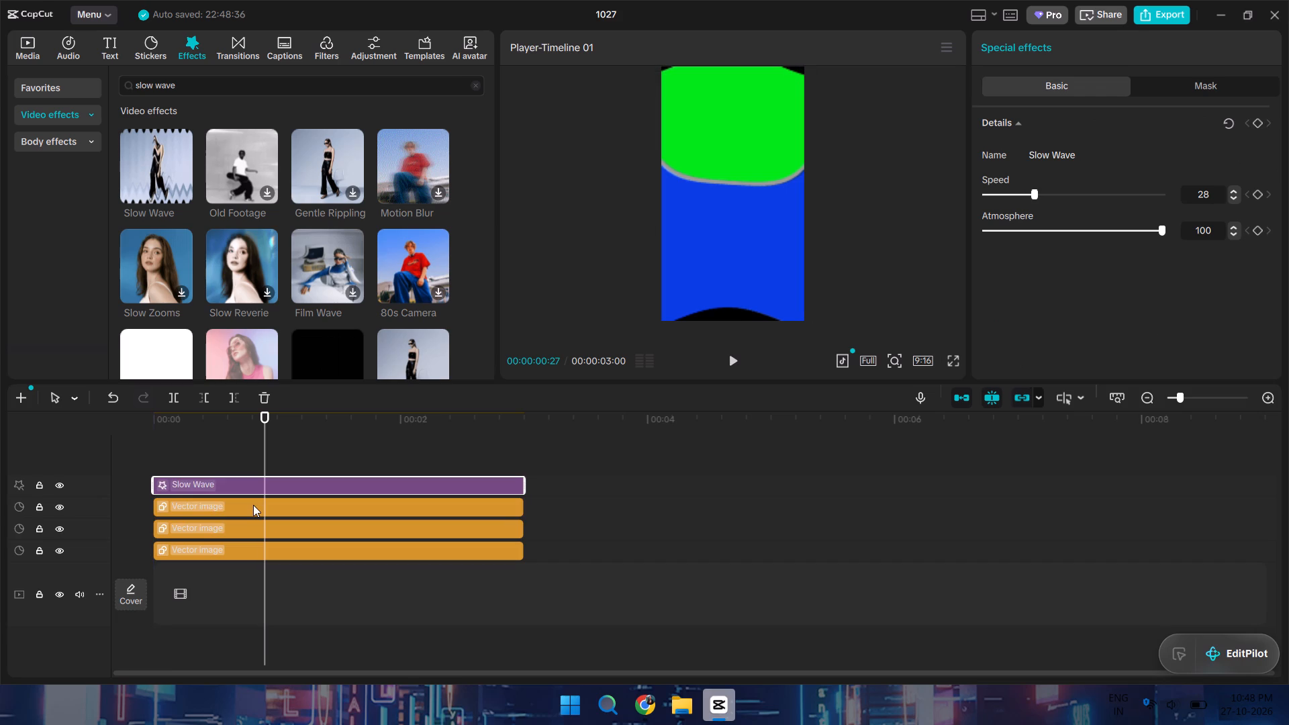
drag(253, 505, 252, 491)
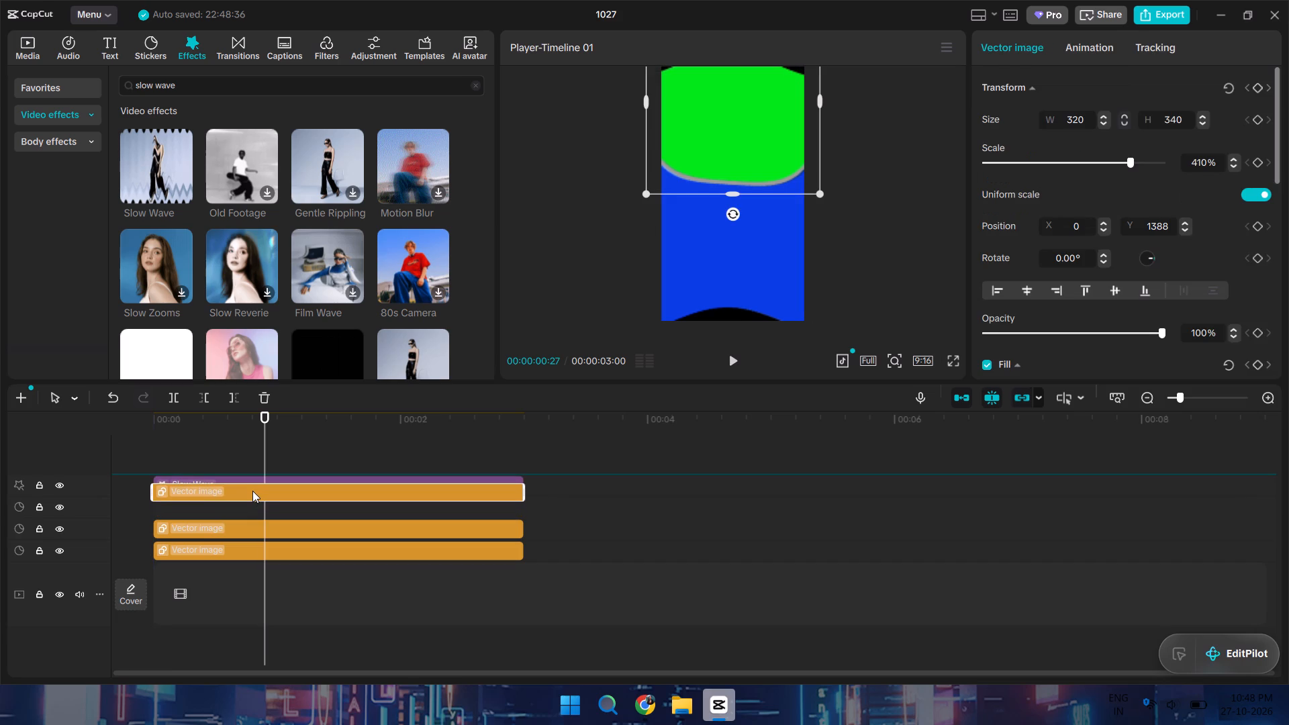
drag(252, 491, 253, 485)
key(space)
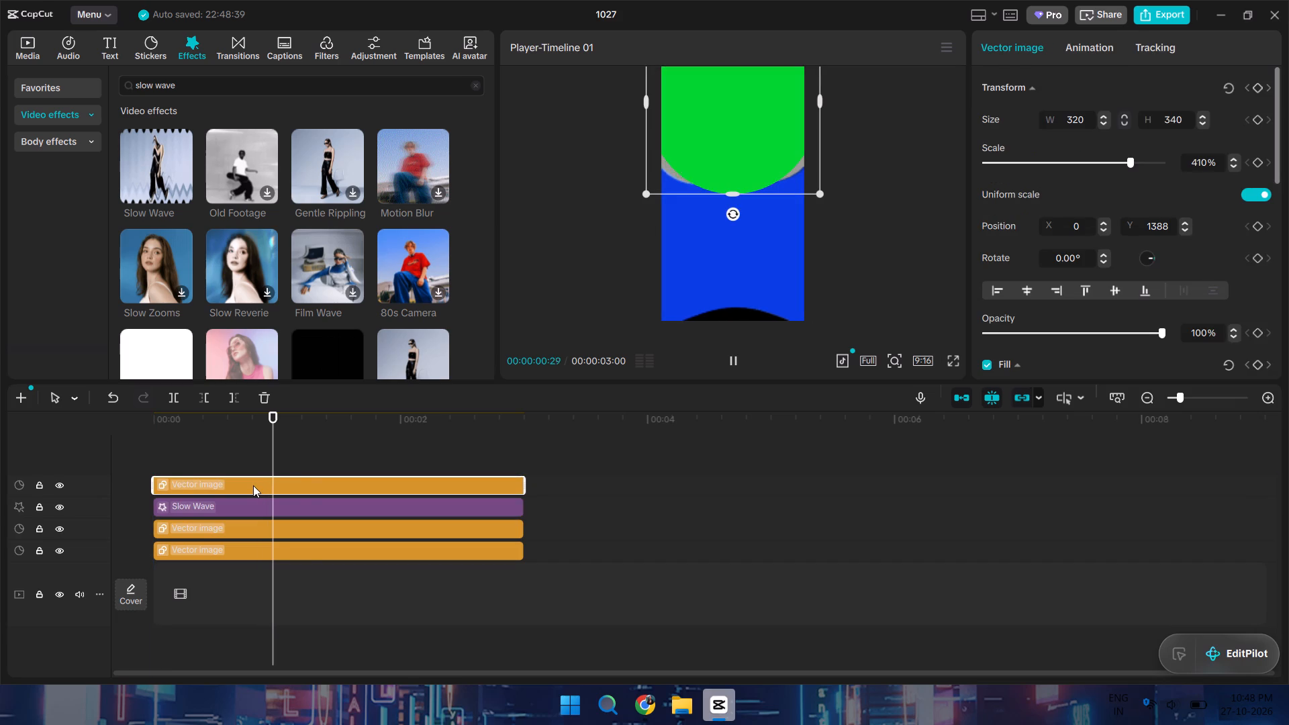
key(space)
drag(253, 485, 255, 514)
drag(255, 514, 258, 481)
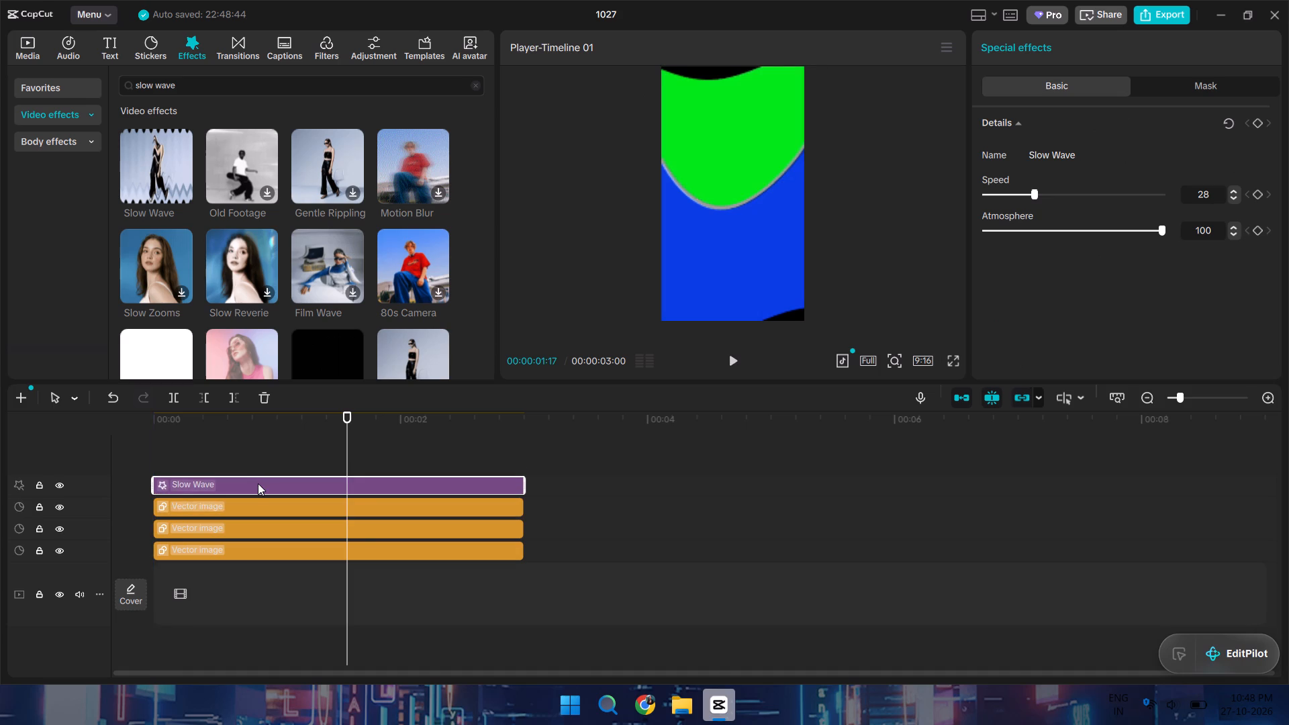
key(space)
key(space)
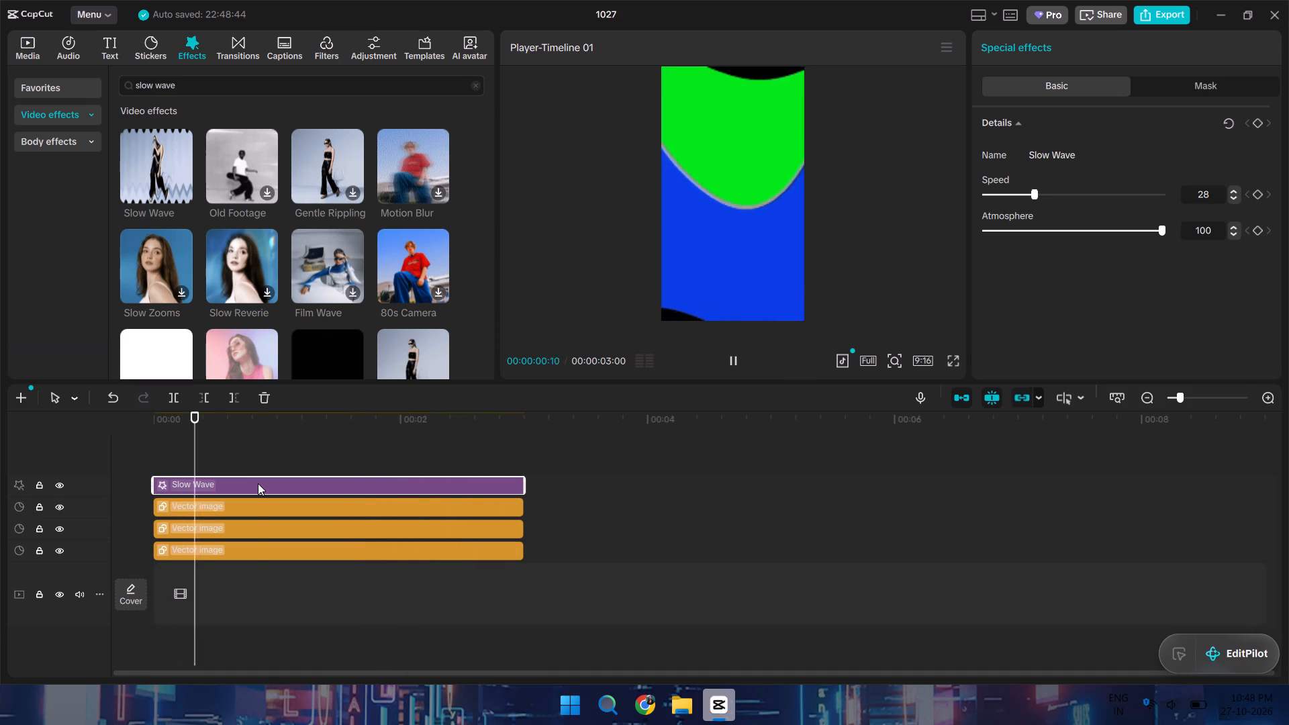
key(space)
Switch to the wave animation Short in Chrome, play it, and rewind to about 0:52 and earlier to rewatch it.
click(638, 718)
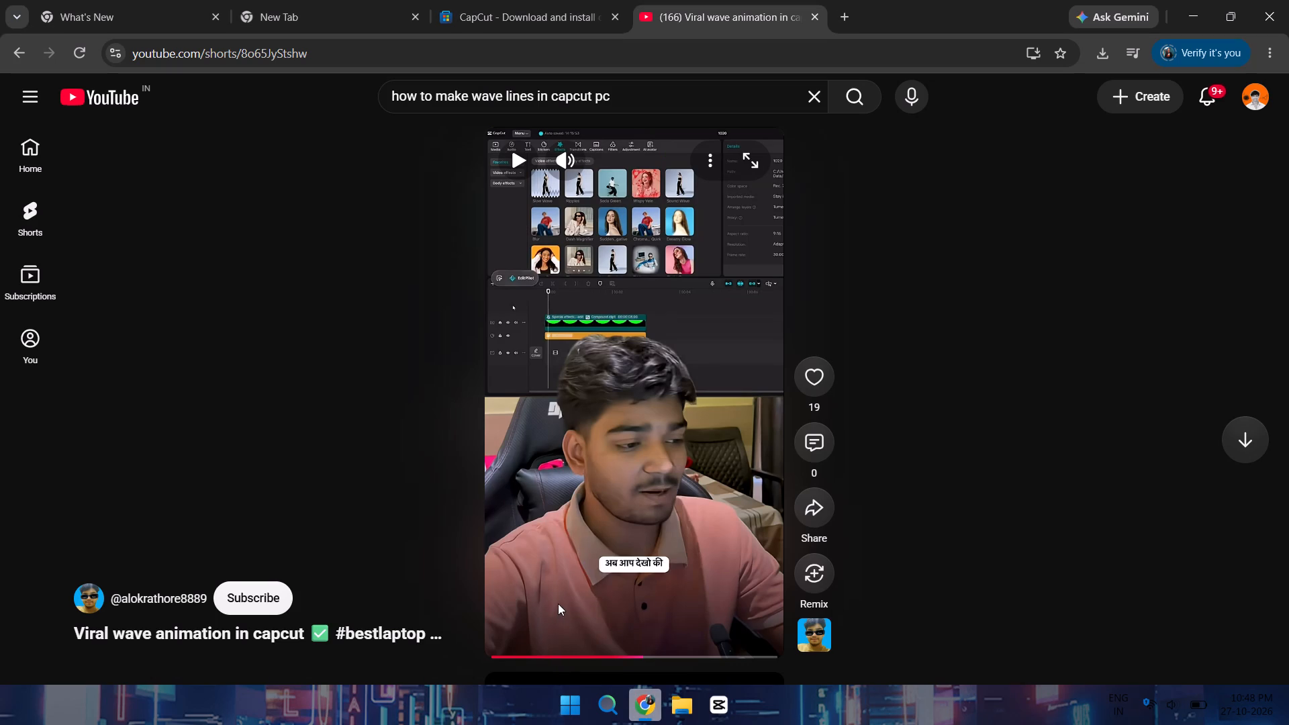
key(space)
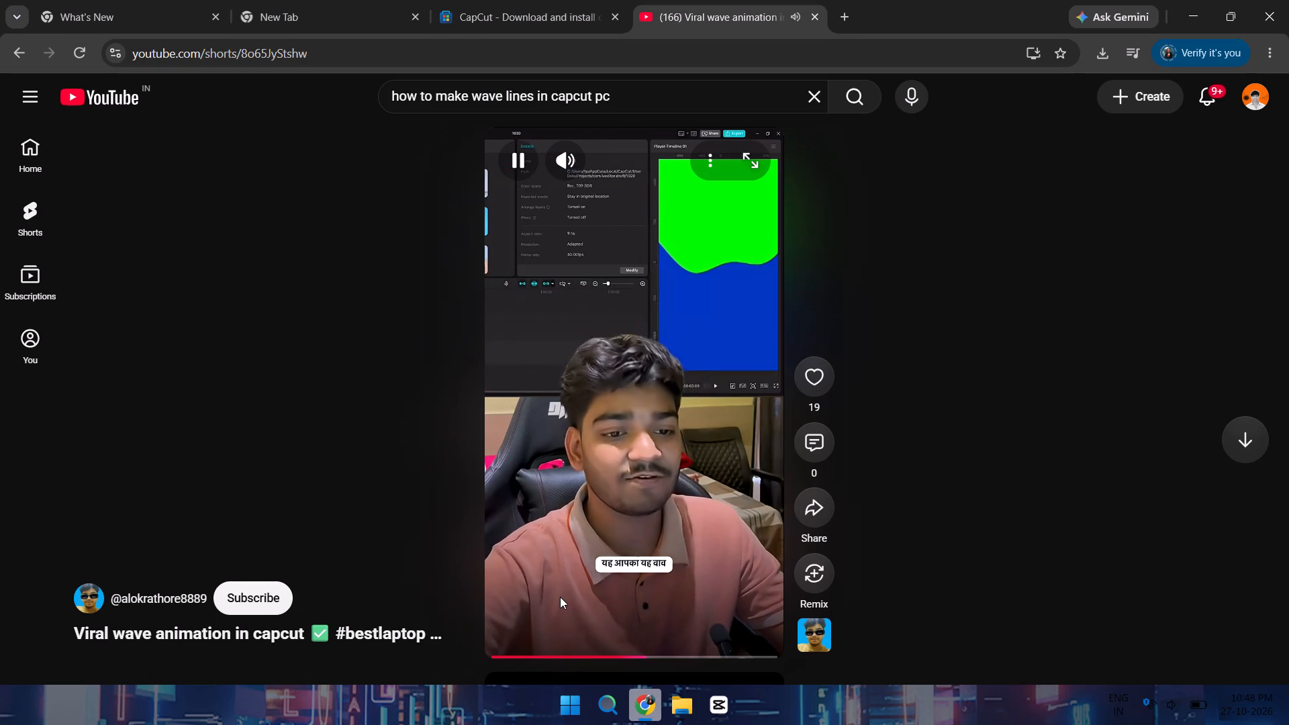
key(space)
key(space)
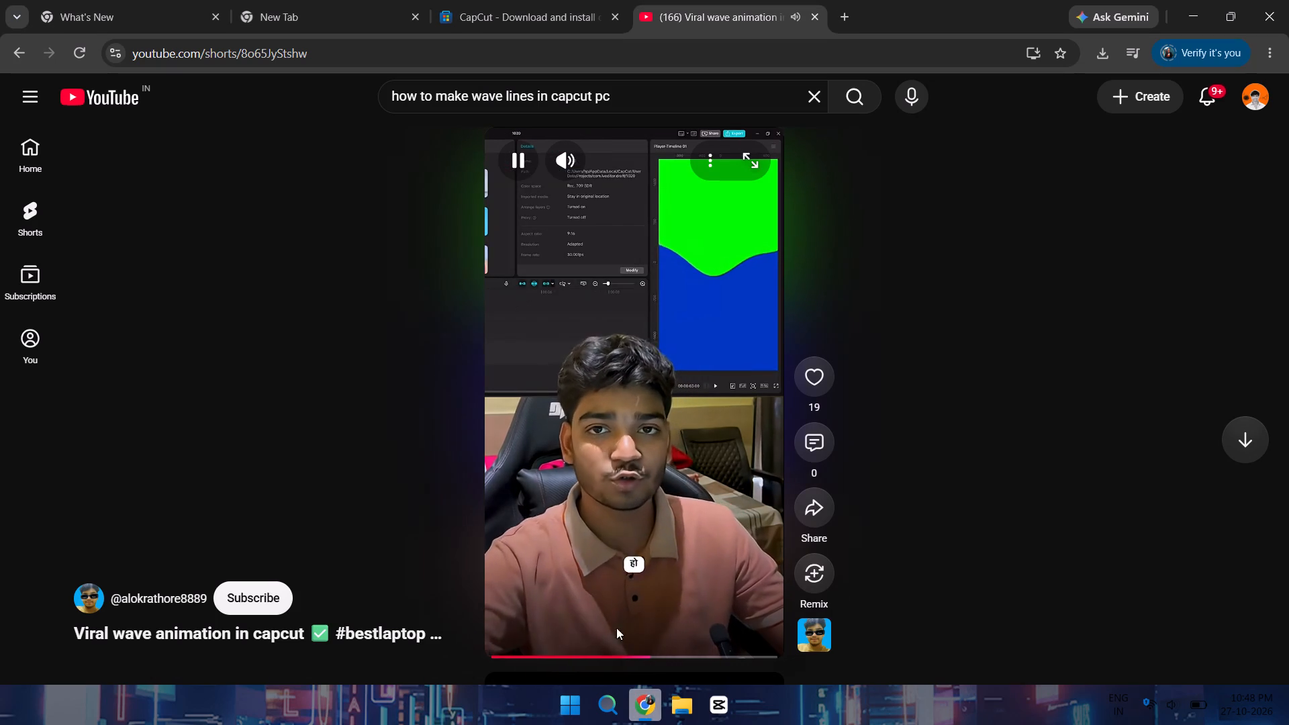
key(space)
drag(649, 659, 633, 663)
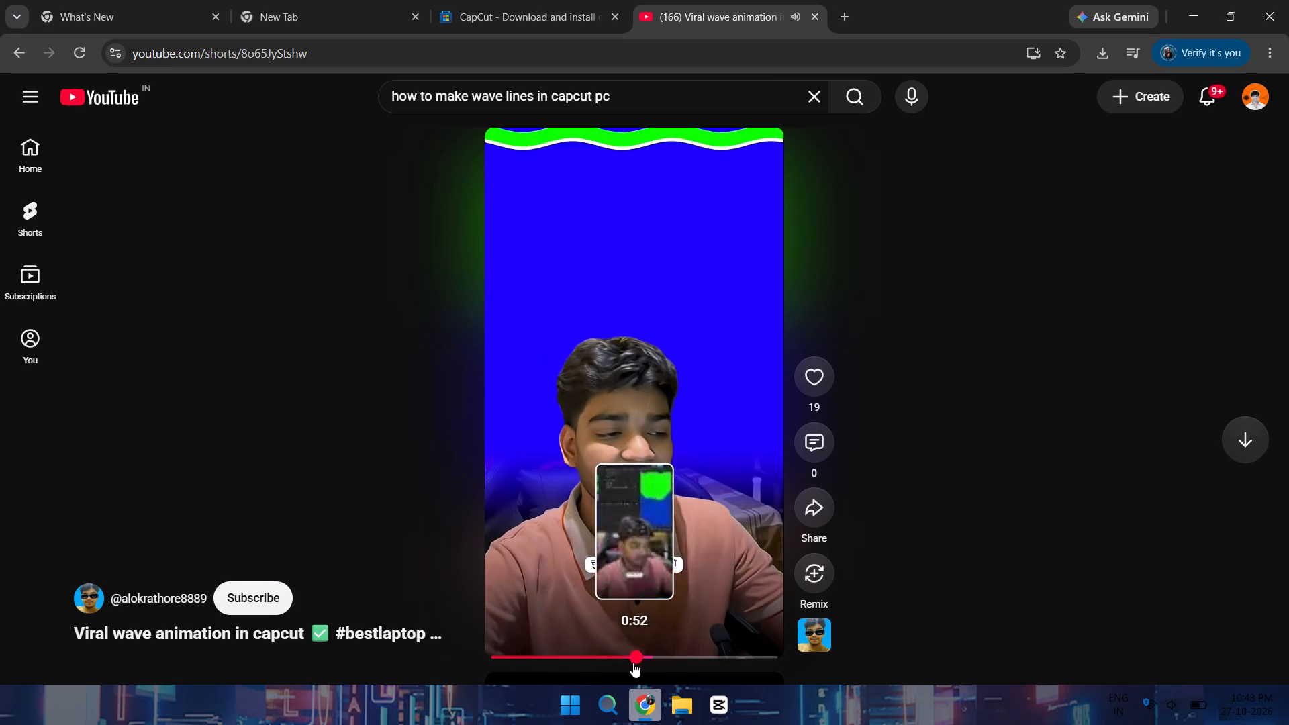
drag(633, 663, 614, 670)
key(space)
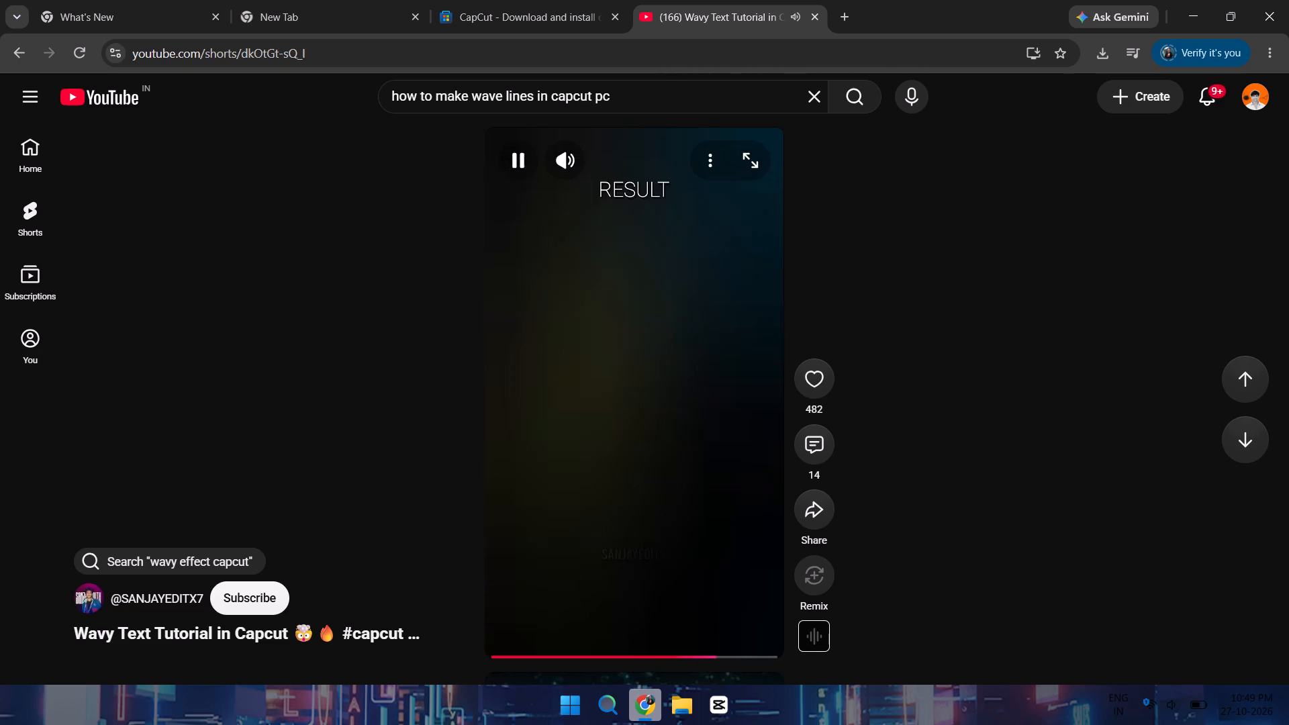
Return from the Wavy Text Short to the Viral wave animation Short and try to resume playback.
key(space)
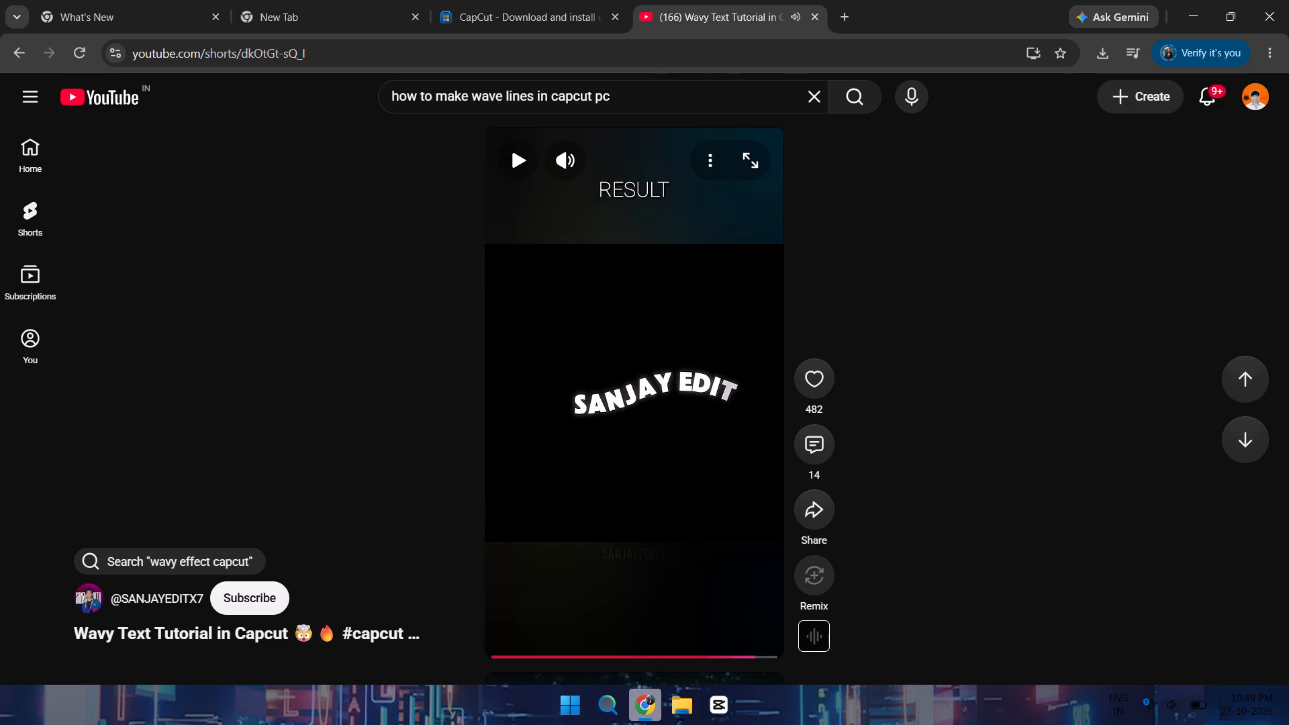
scroll(704, 498, up, 1)
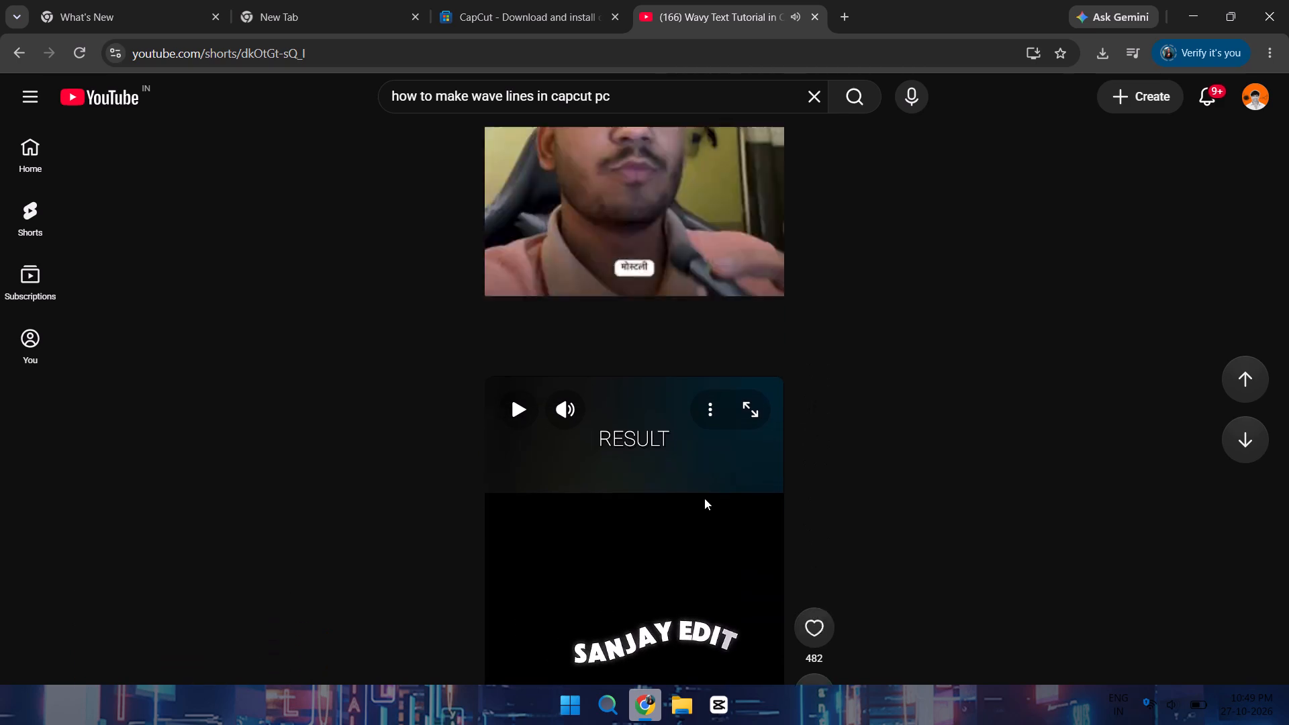
key(space)
key(space)
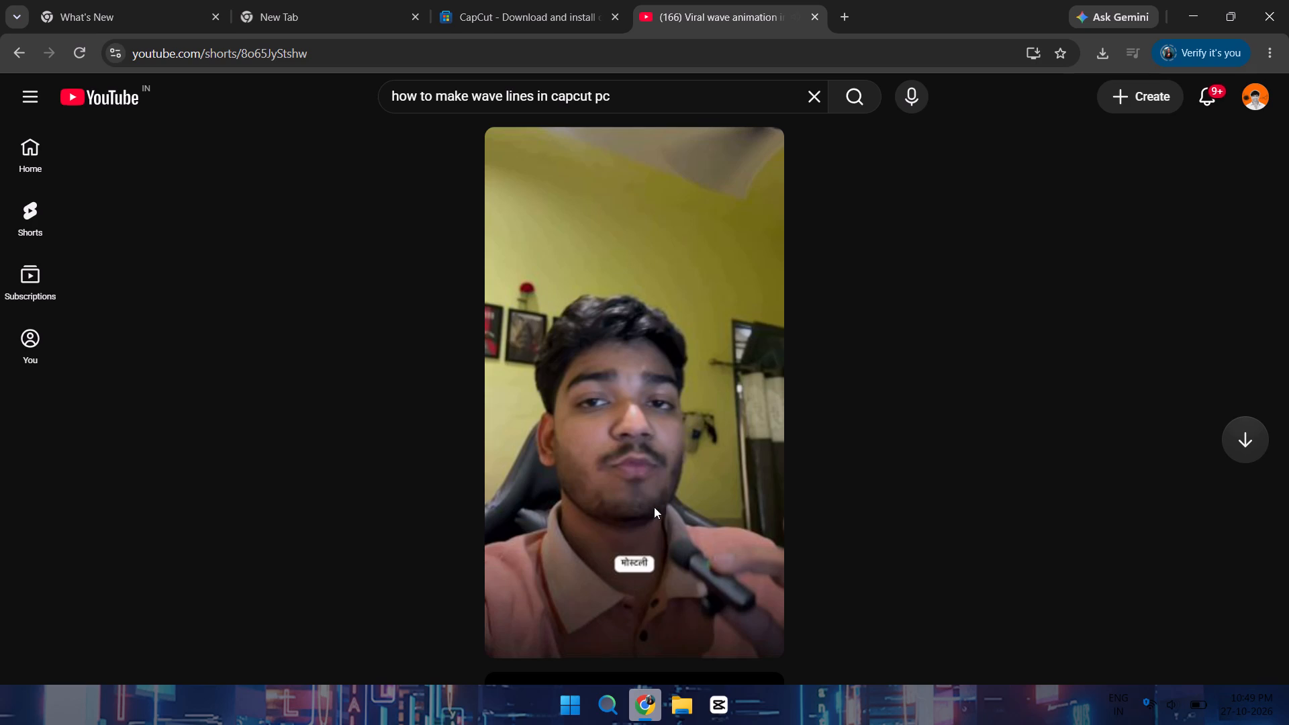
click(642, 494)
click(612, 435)
Go back to the search results, reopen the Viral wave animation Short, and skip ahead to about 0:20.
click(13, 60)
scroll(457, 473, down, 2)
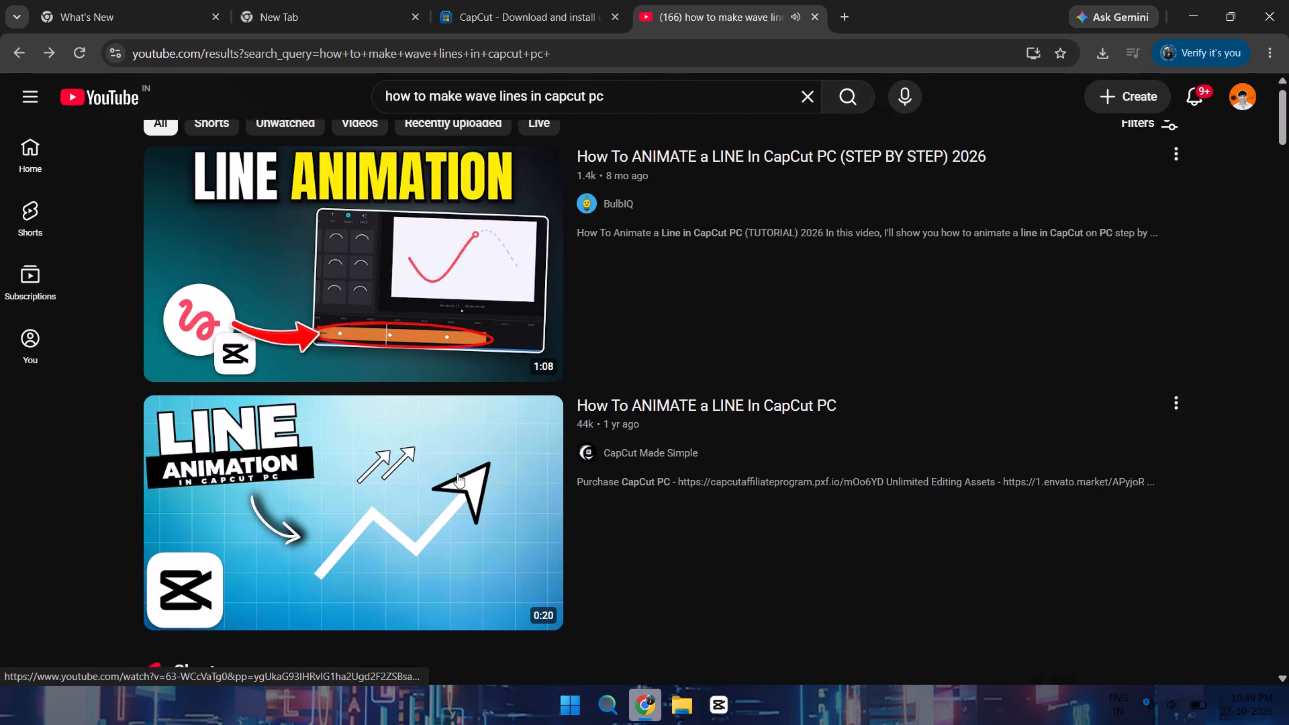
scroll(457, 473, down, 3)
click(140, 456)
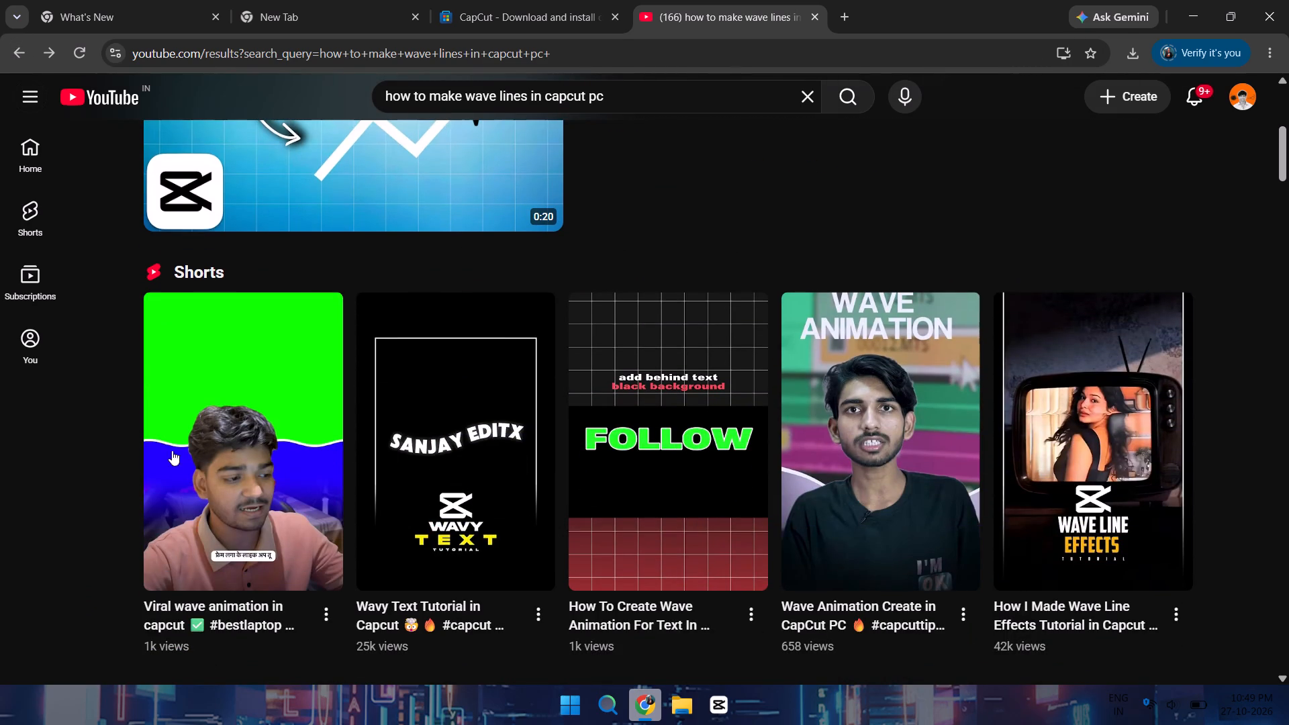
click(199, 451)
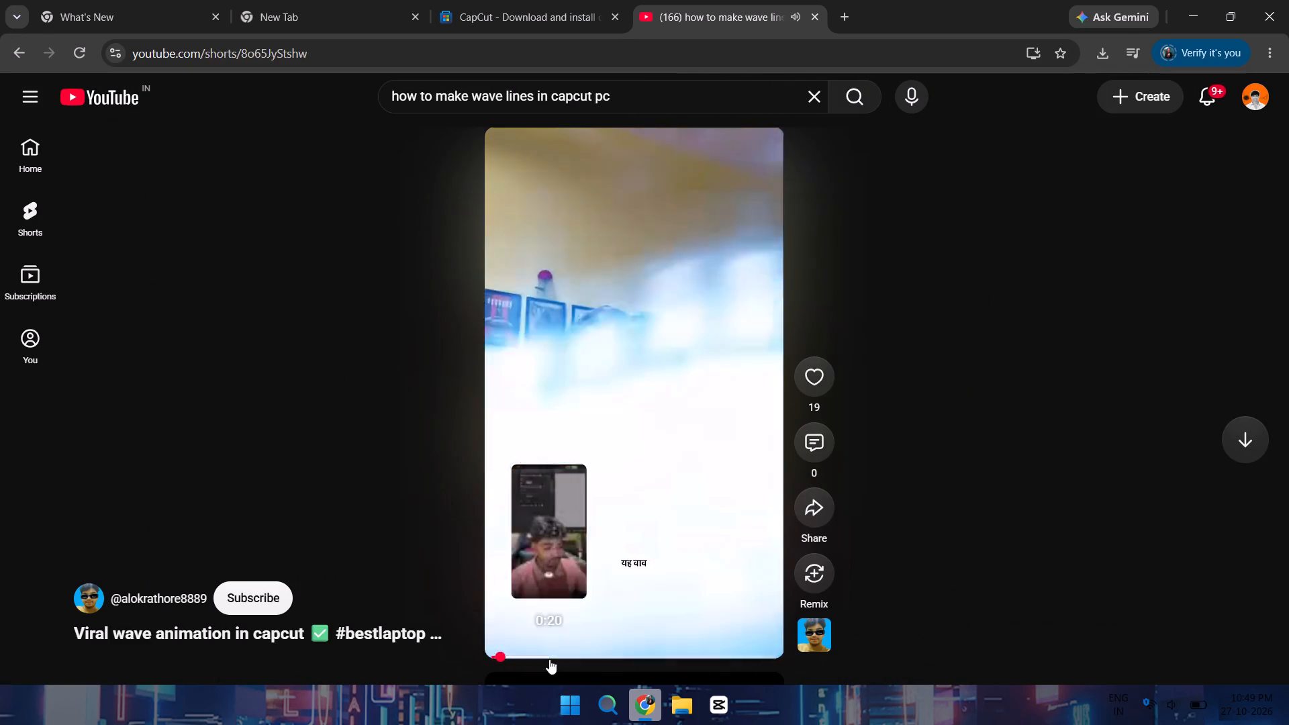
click(549, 659)
Try to pause and resume the Viral wave animation Short, returning to it from the Wavy Text Short.
key(space)
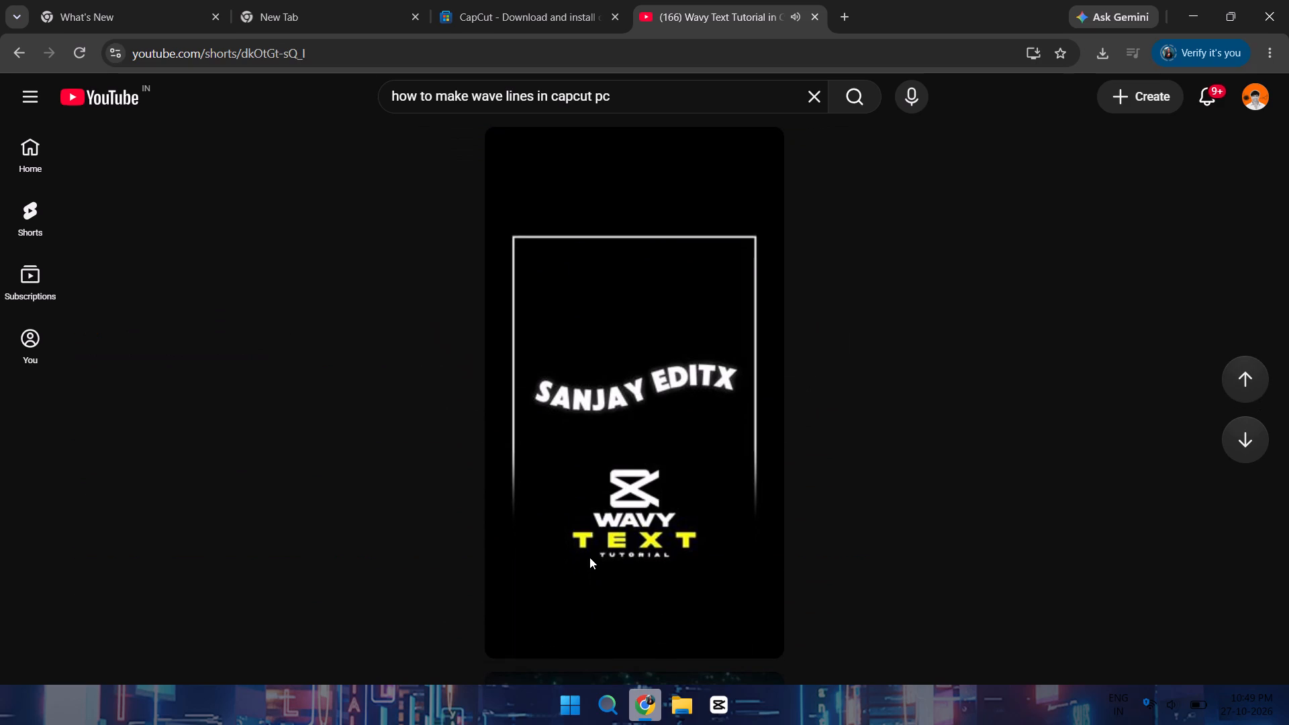
scroll(589, 557, up, 3)
click(589, 557)
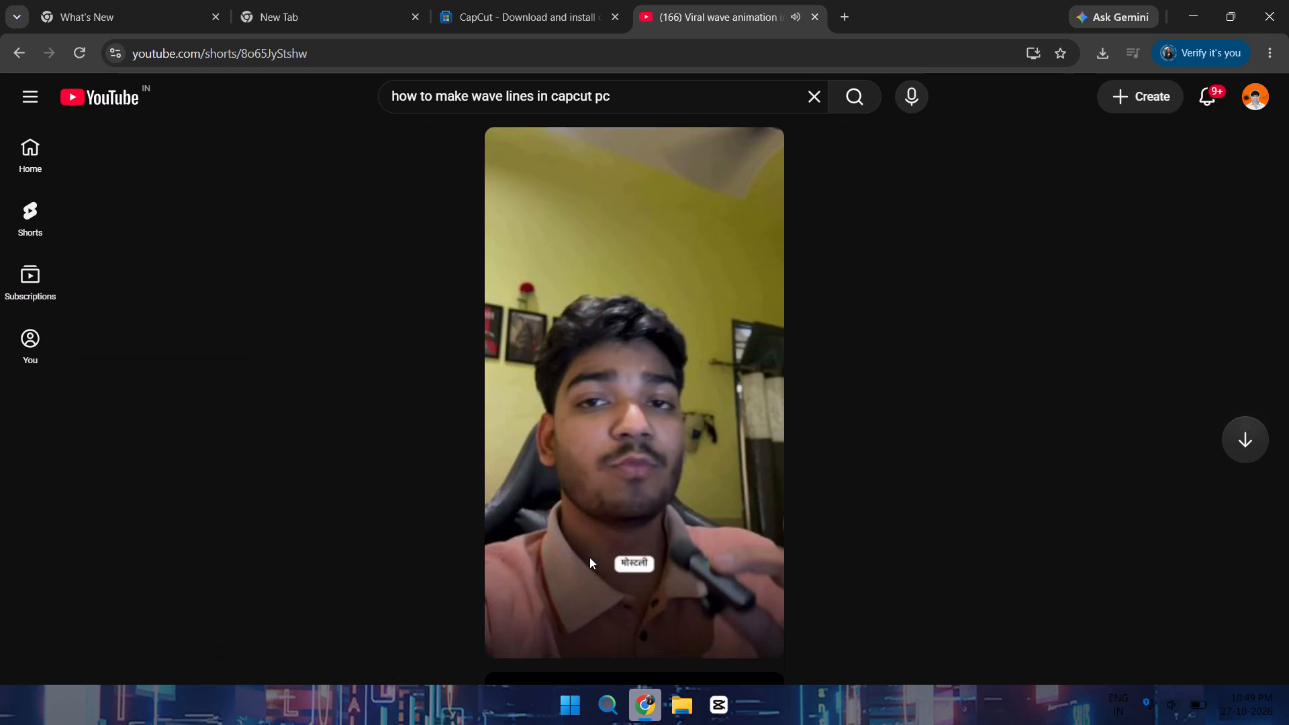
key(space)
key(space)
scroll(646, 489, down, 2)
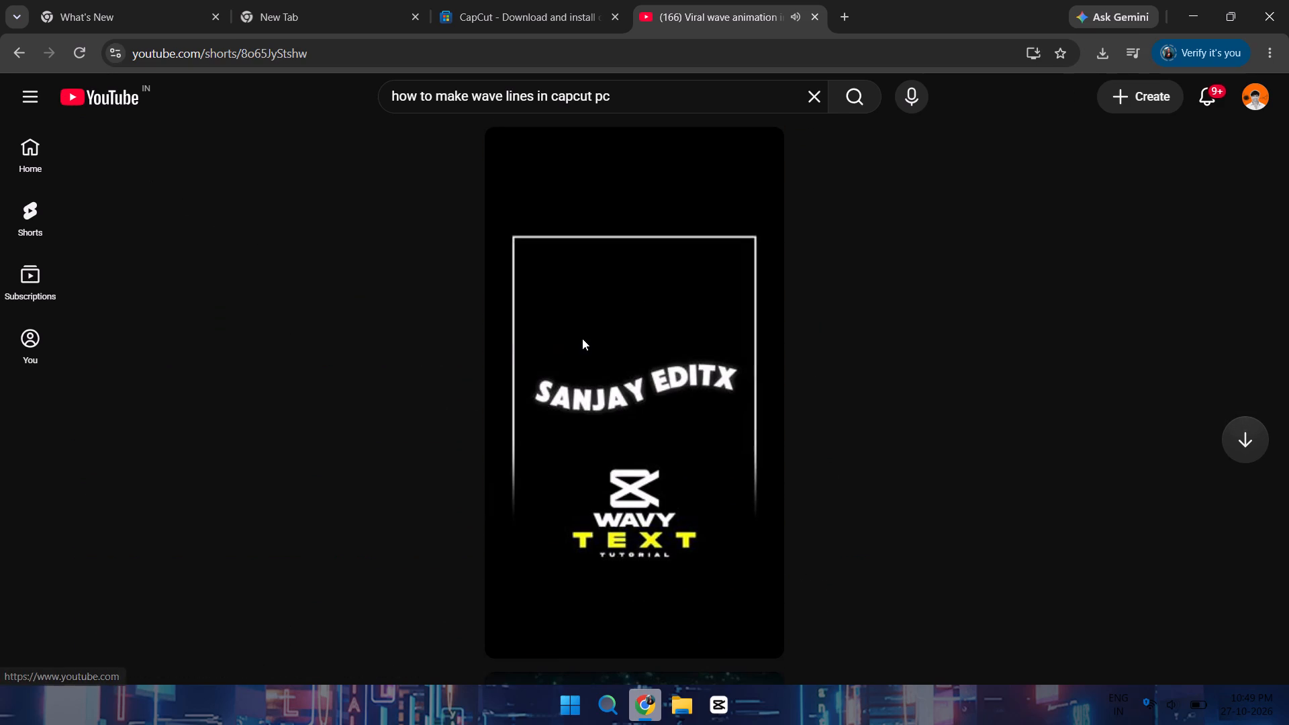
scroll(582, 338, up, 2)
click(582, 338)
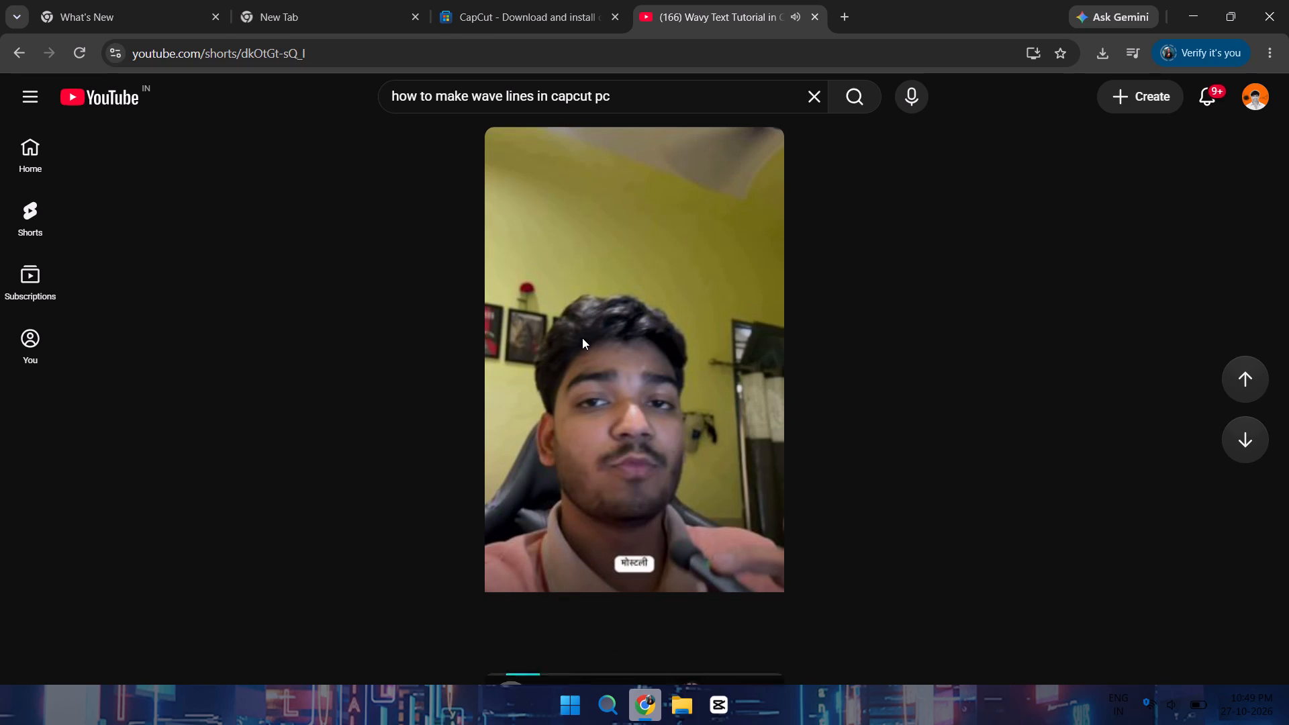
scroll(582, 338, up, 1)
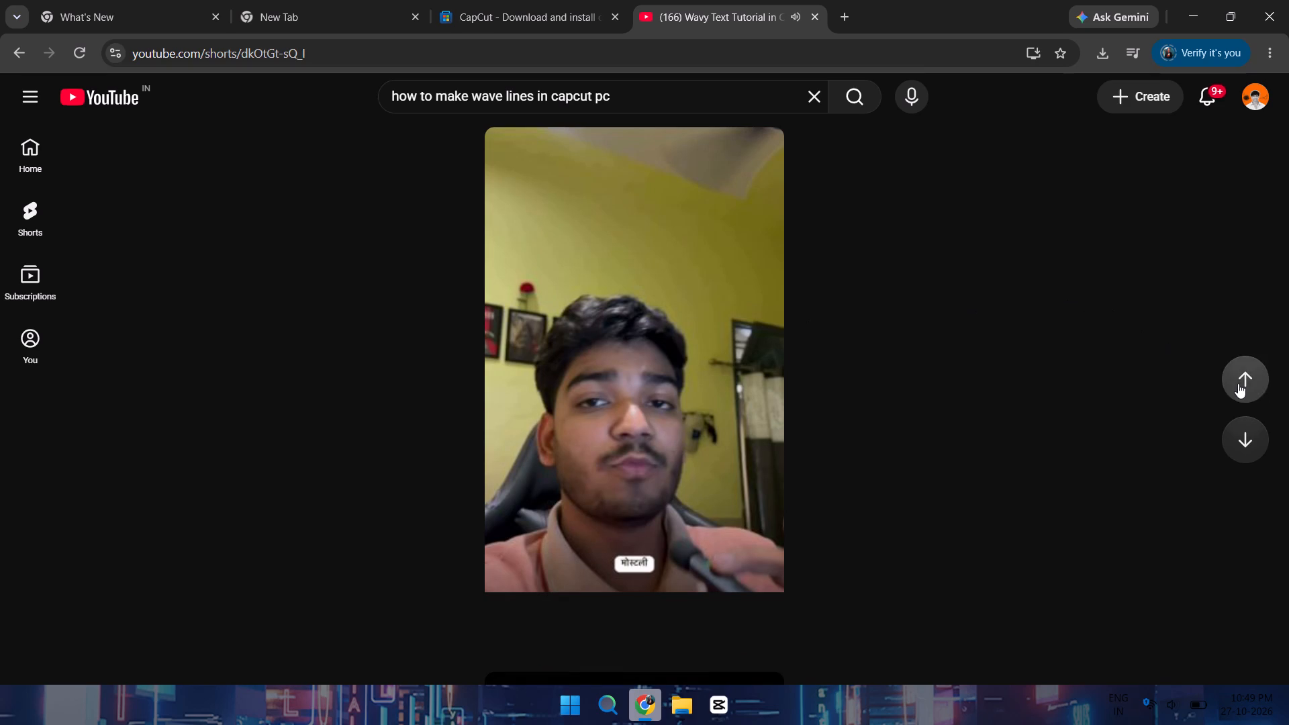
click(1239, 383)
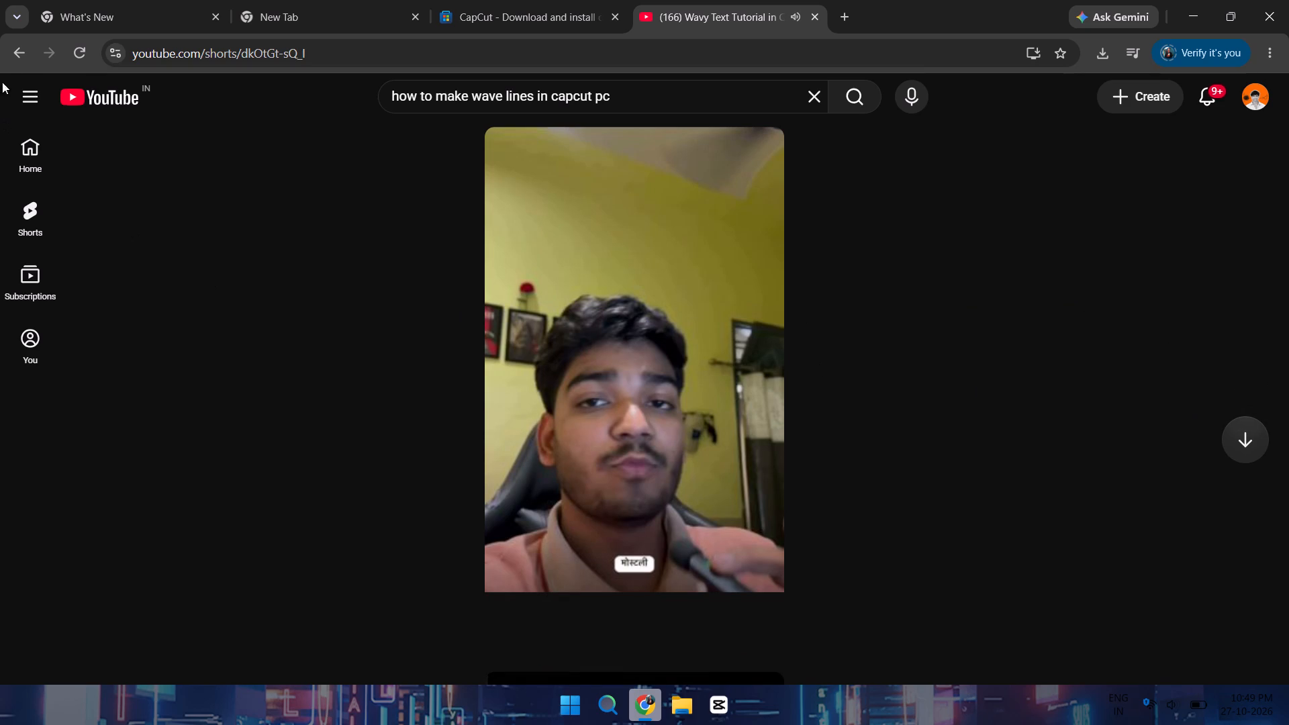
Go back to the wave lines search results and reopen the Viral wave animation Short.
click(15, 57)
scroll(378, 481, down, 2)
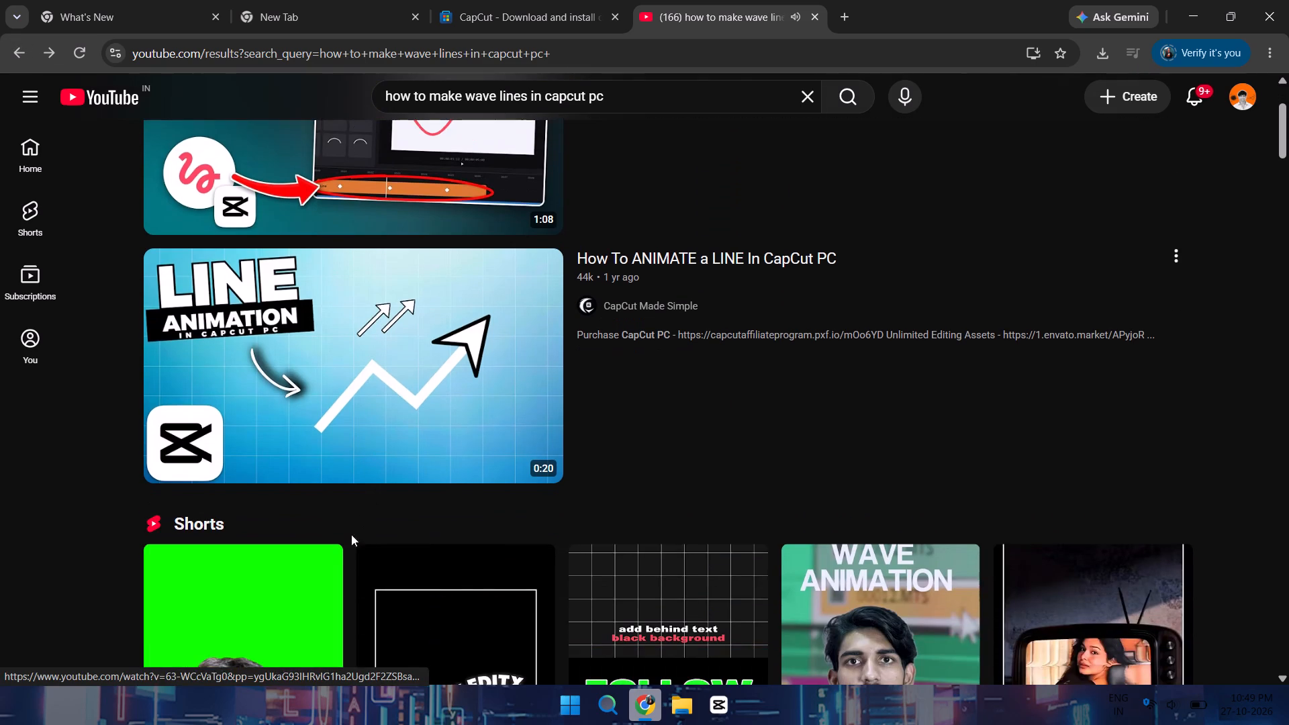
scroll(642, 608, down, 2)
click(262, 517)
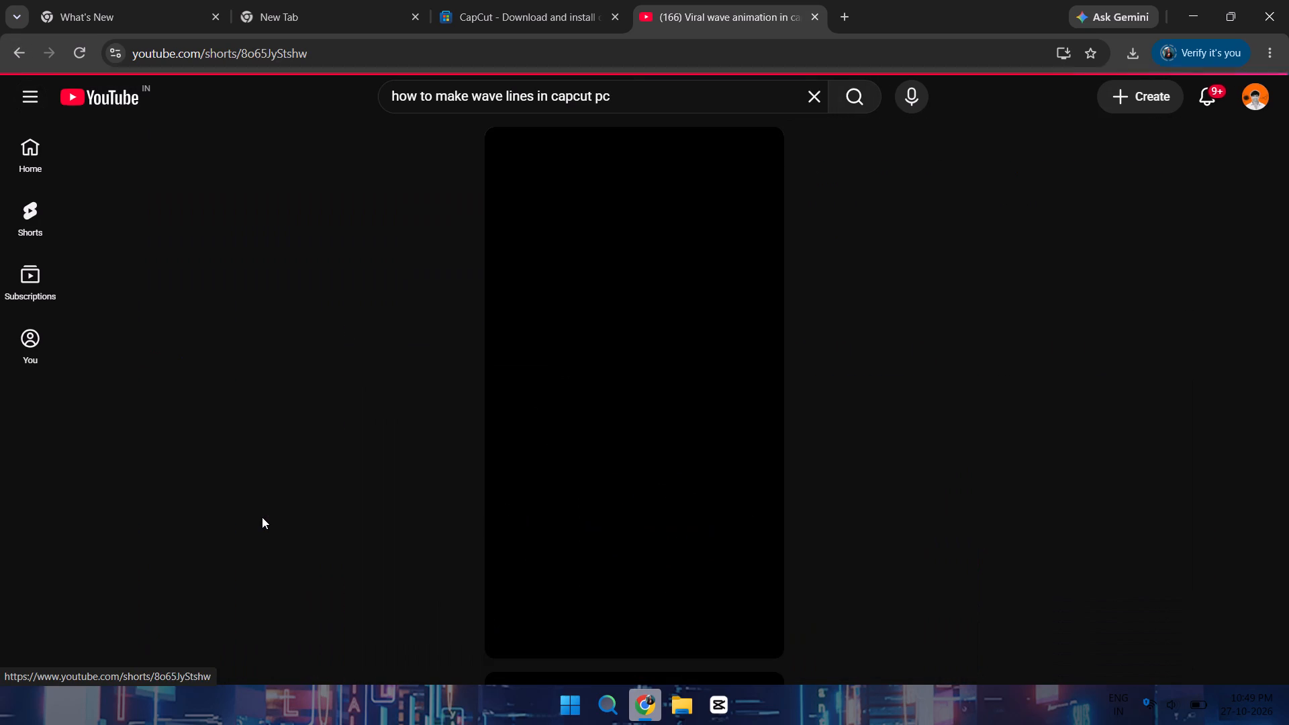
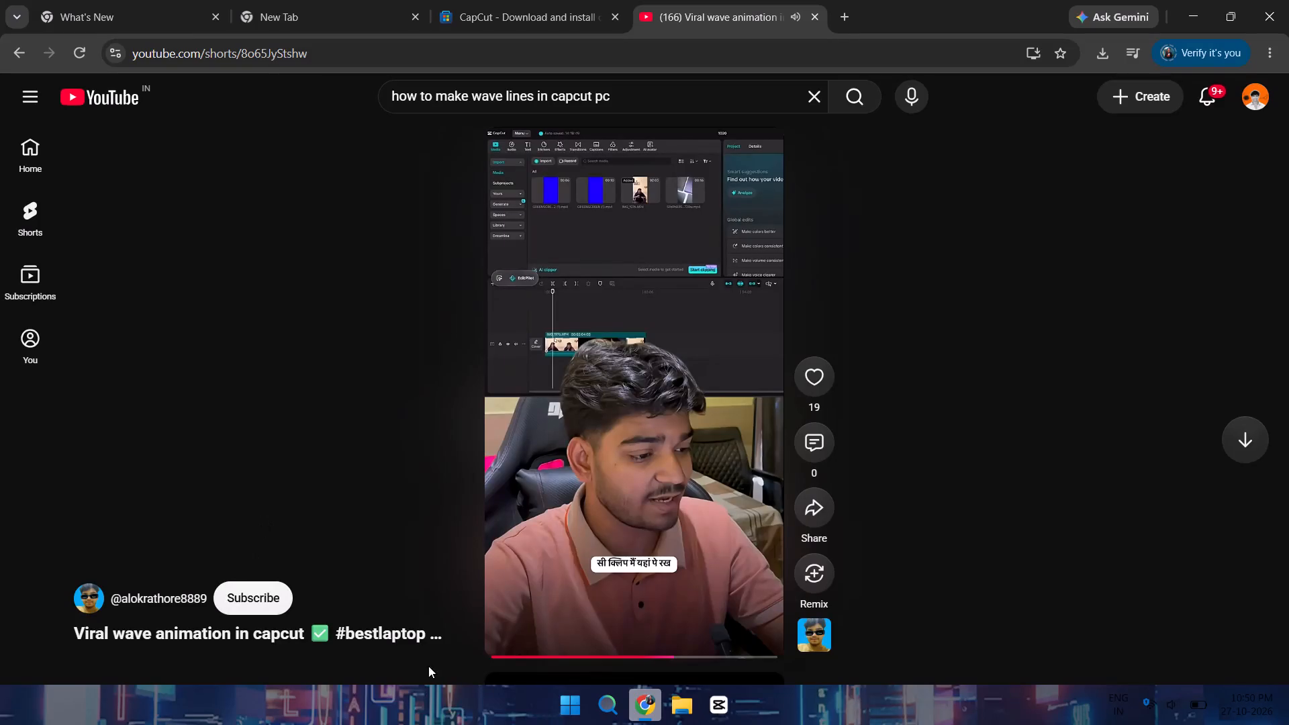
Switch to CapCut, delete the grey shape layer between the green and blue layers, and preview the wave.
click(709, 704)
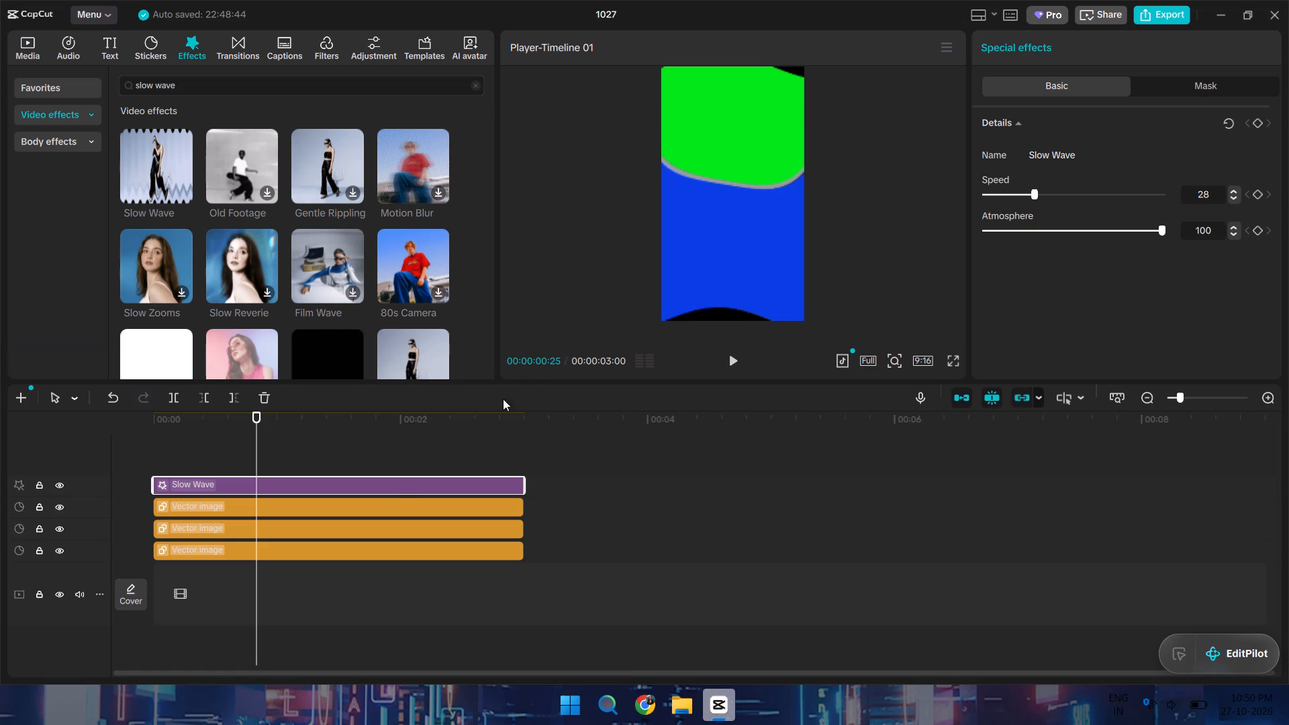
click(388, 502)
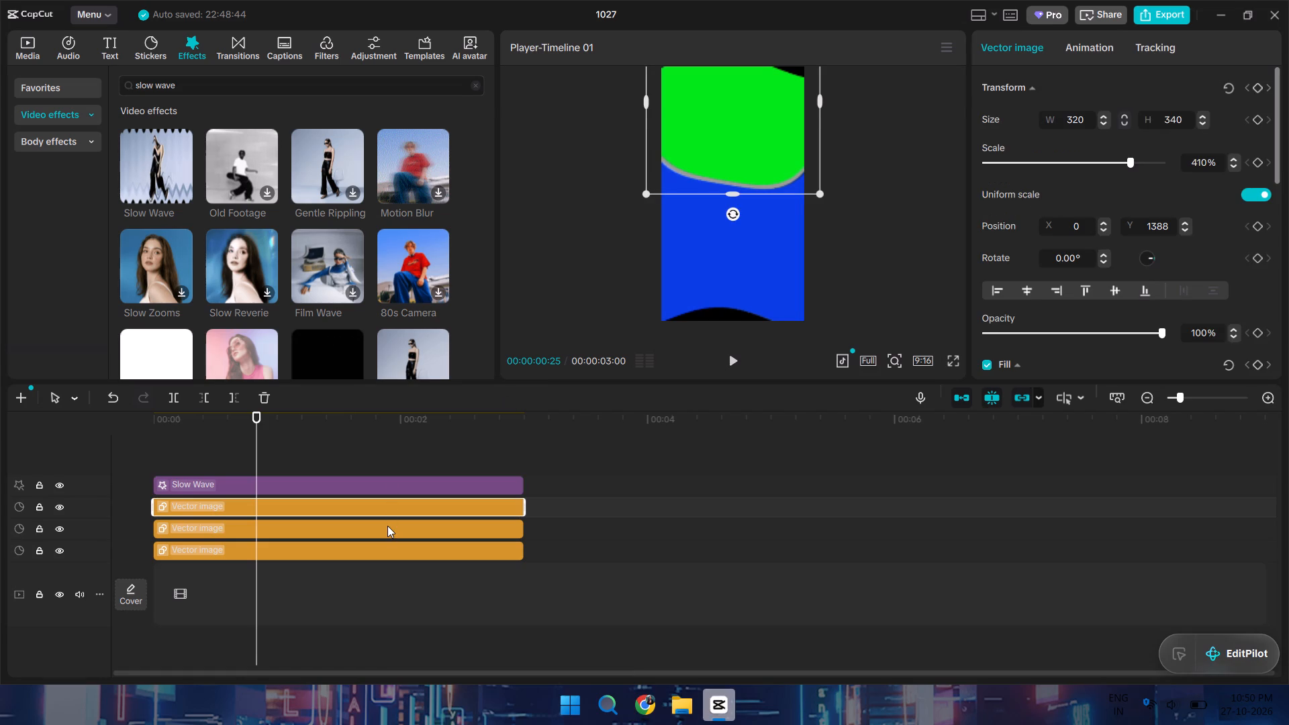
click(387, 526)
key(BackSpace)
key(space)
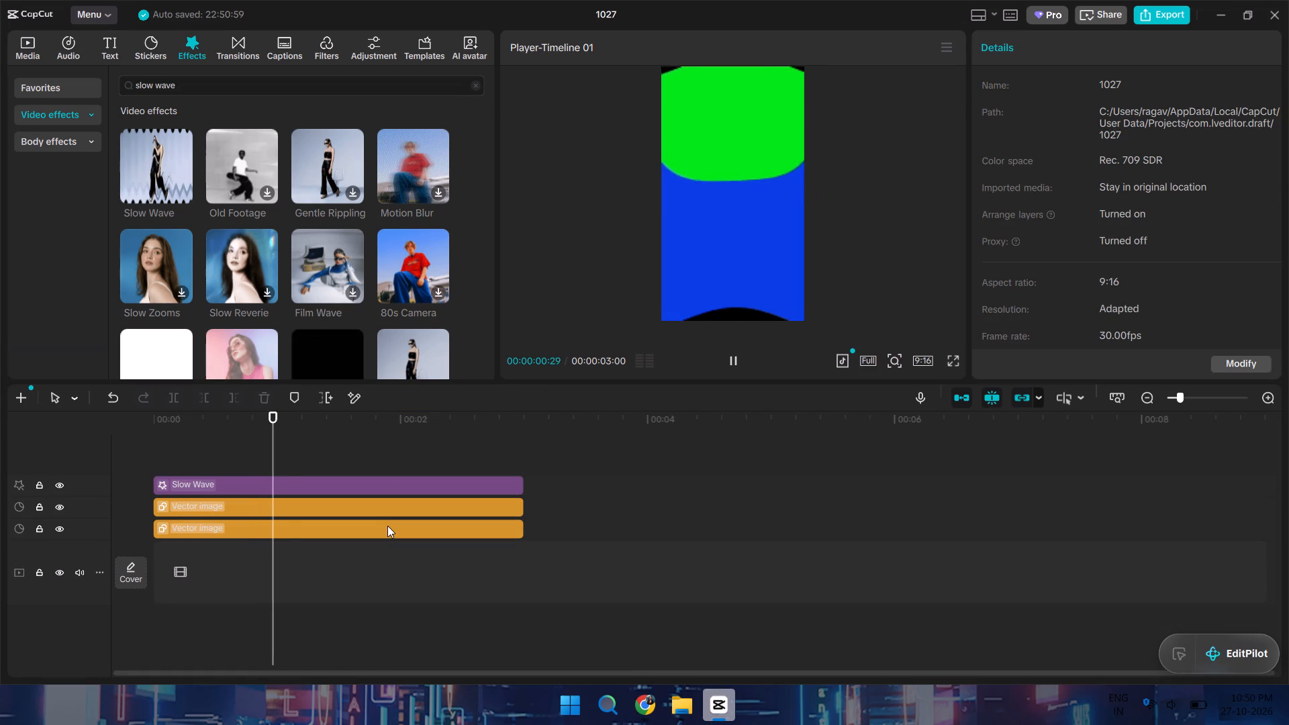
key(space)
key(space)
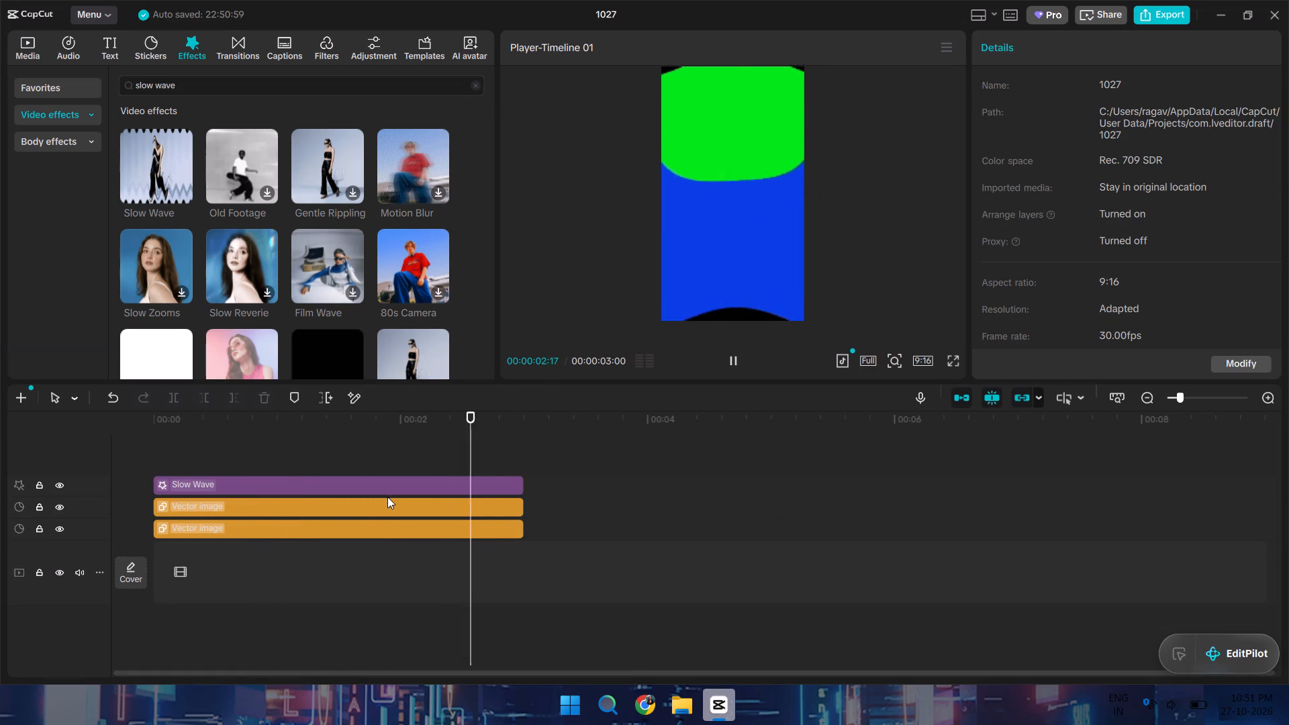
key(space)
key(space)
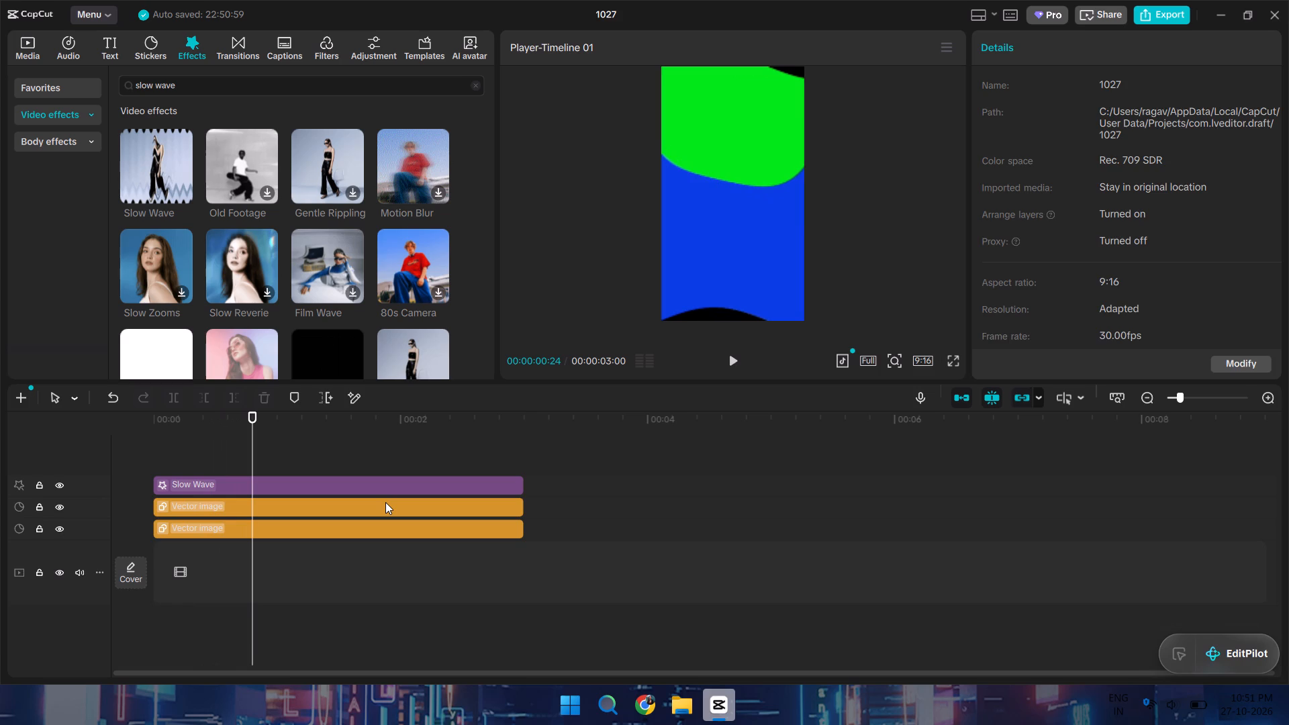
Duplicate the green shape layer and align the copy with the start of the timeline, directly below the Slow Wave effect.
click(385, 502)
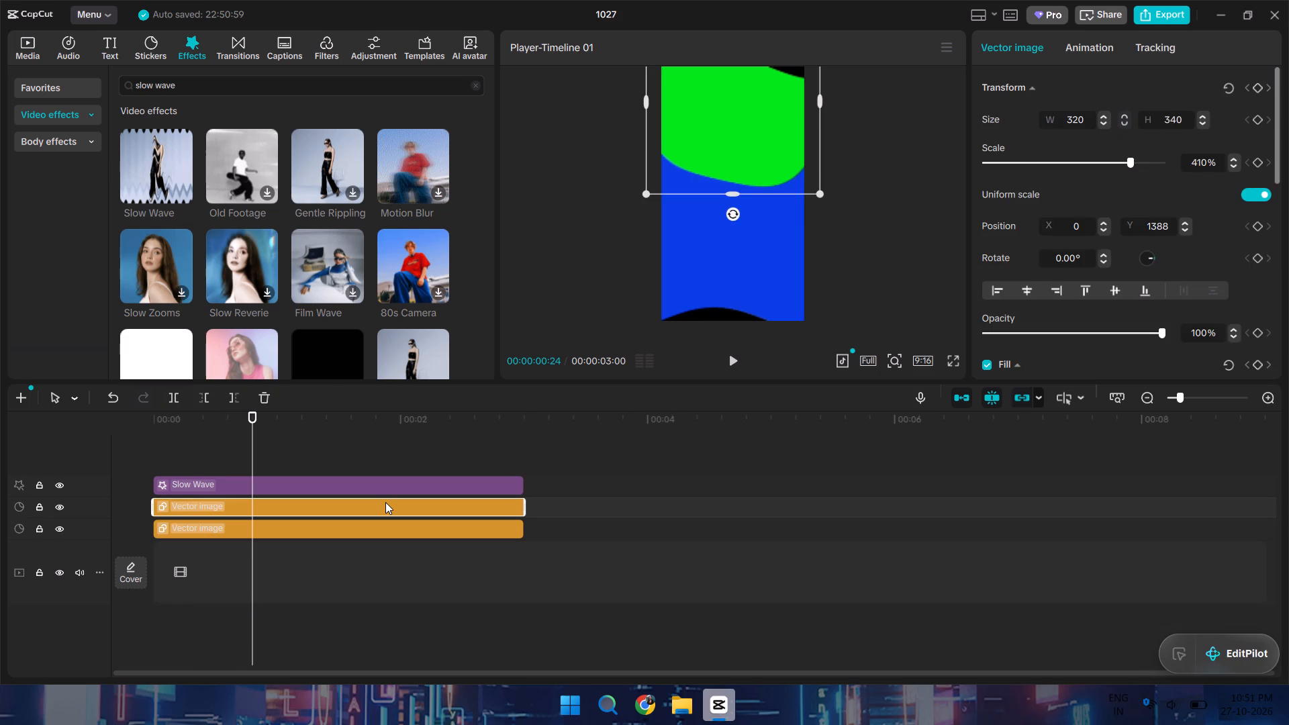
right_click(385, 502)
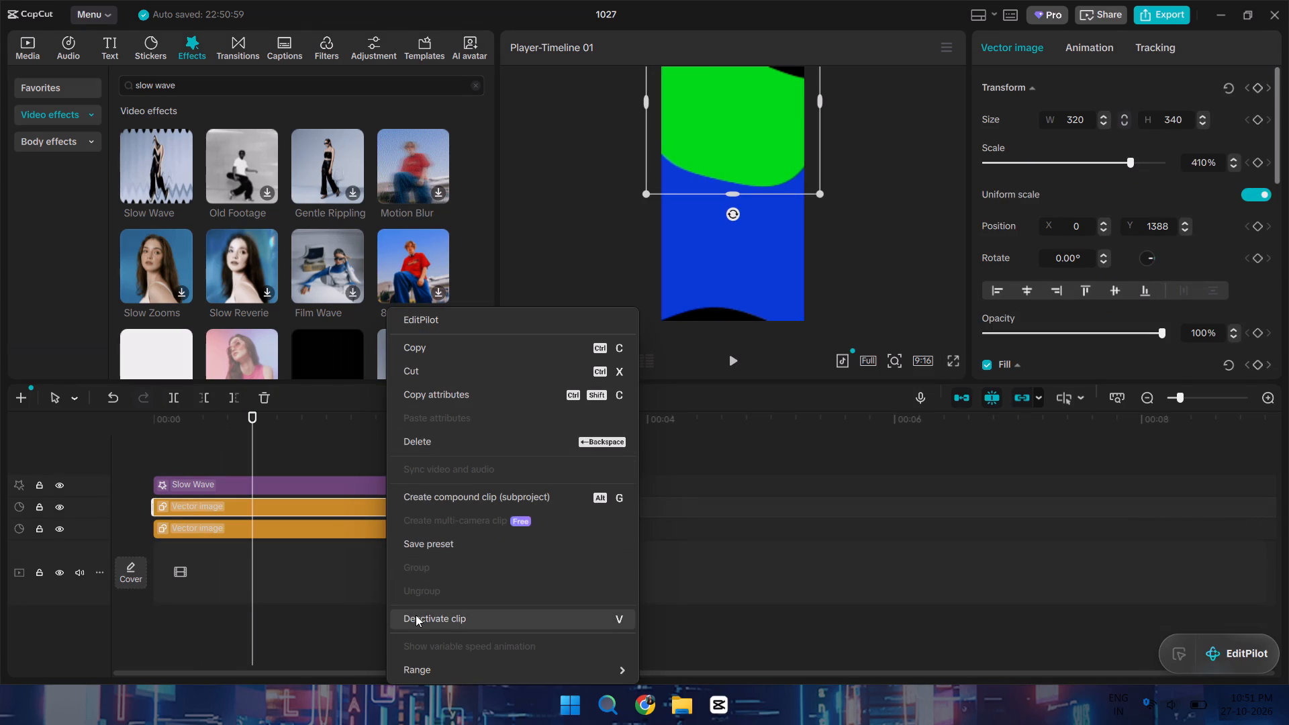
click(356, 580)
click(361, 506)
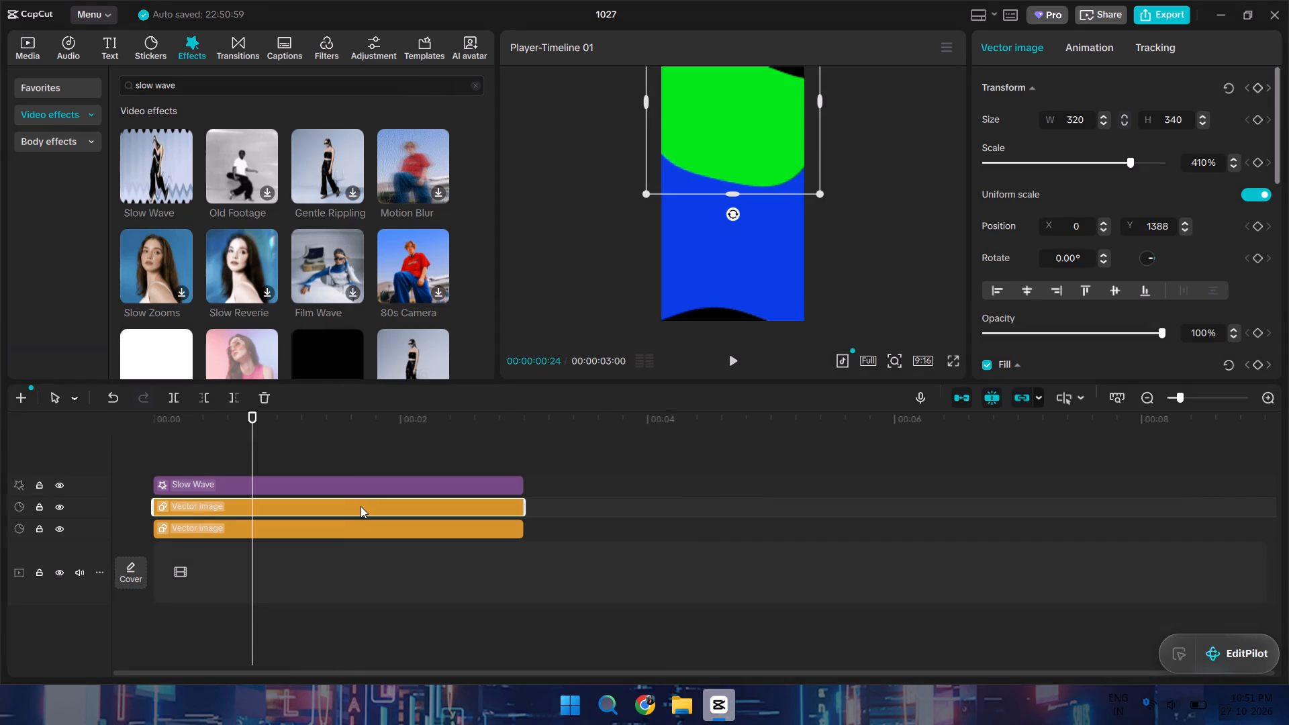
key(ctrl+c)
click(339, 461)
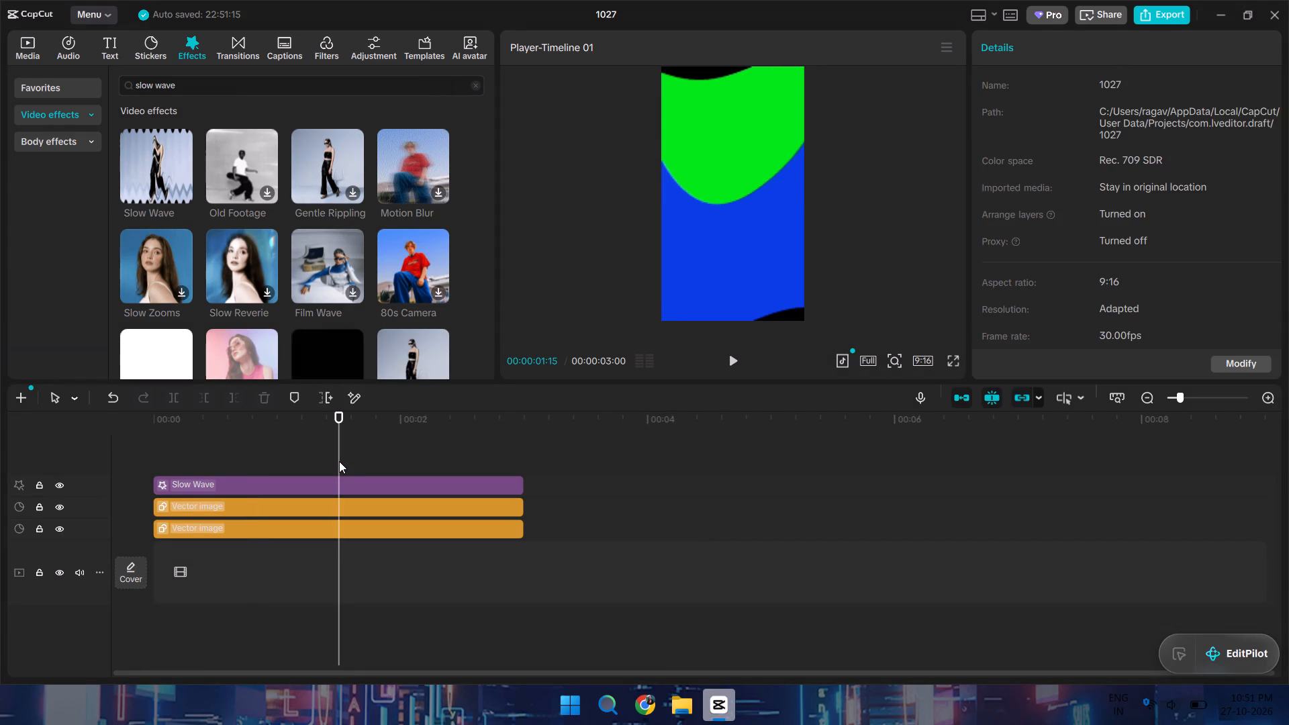
key(ctrl+v)
drag(373, 510, 324, 507)
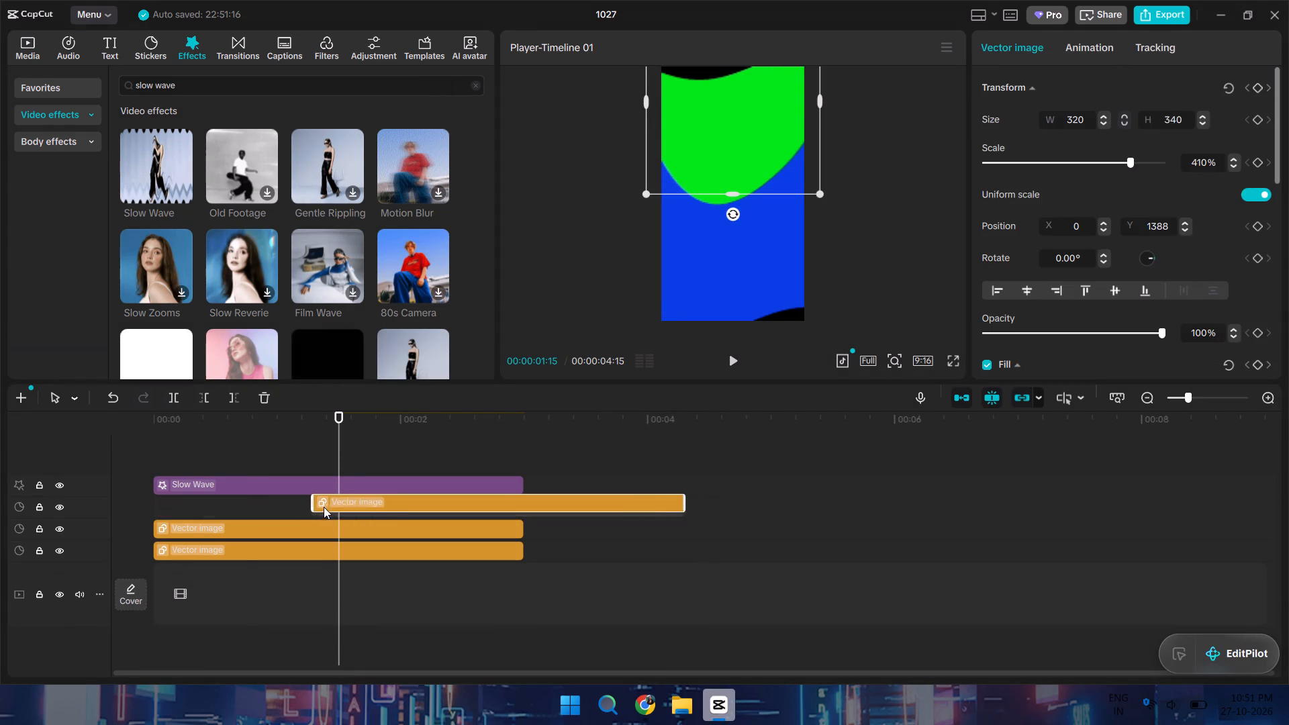
drag(324, 507, 182, 512)
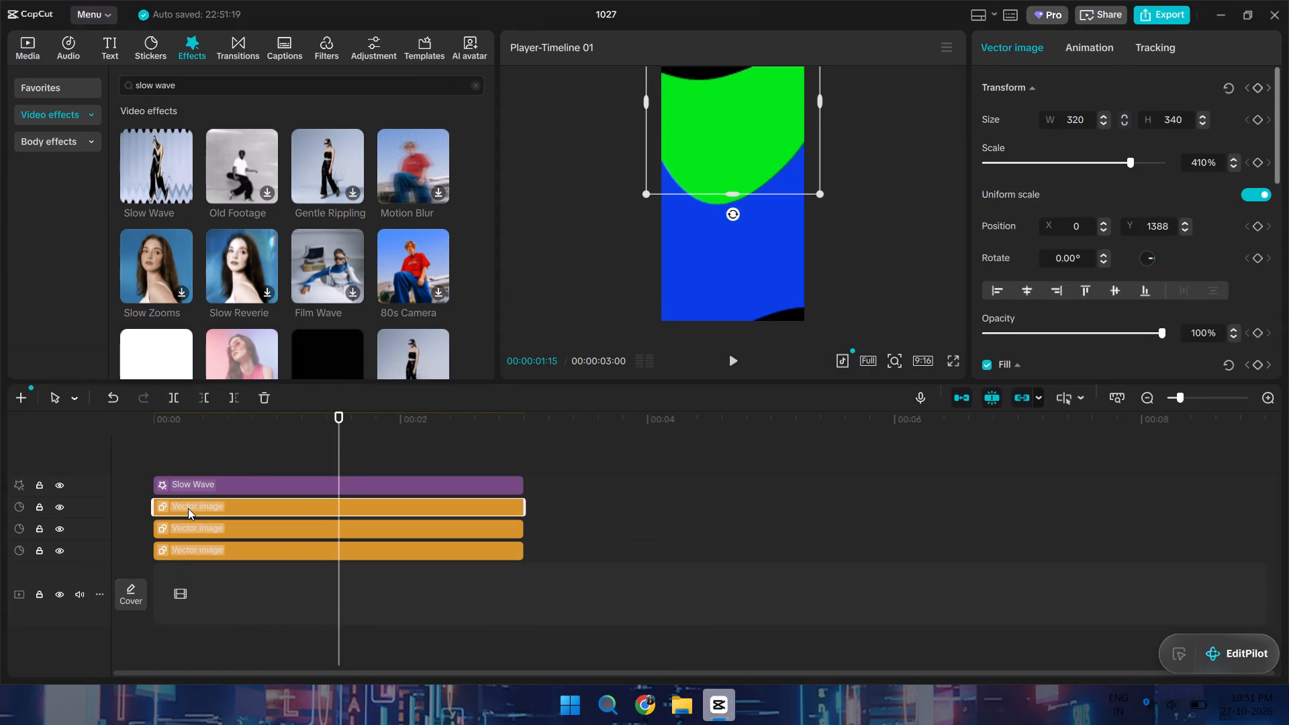
Change the fill colour of the topmost shape copy to solid white, FFFFFF.
scroll(1133, 259, down, 2)
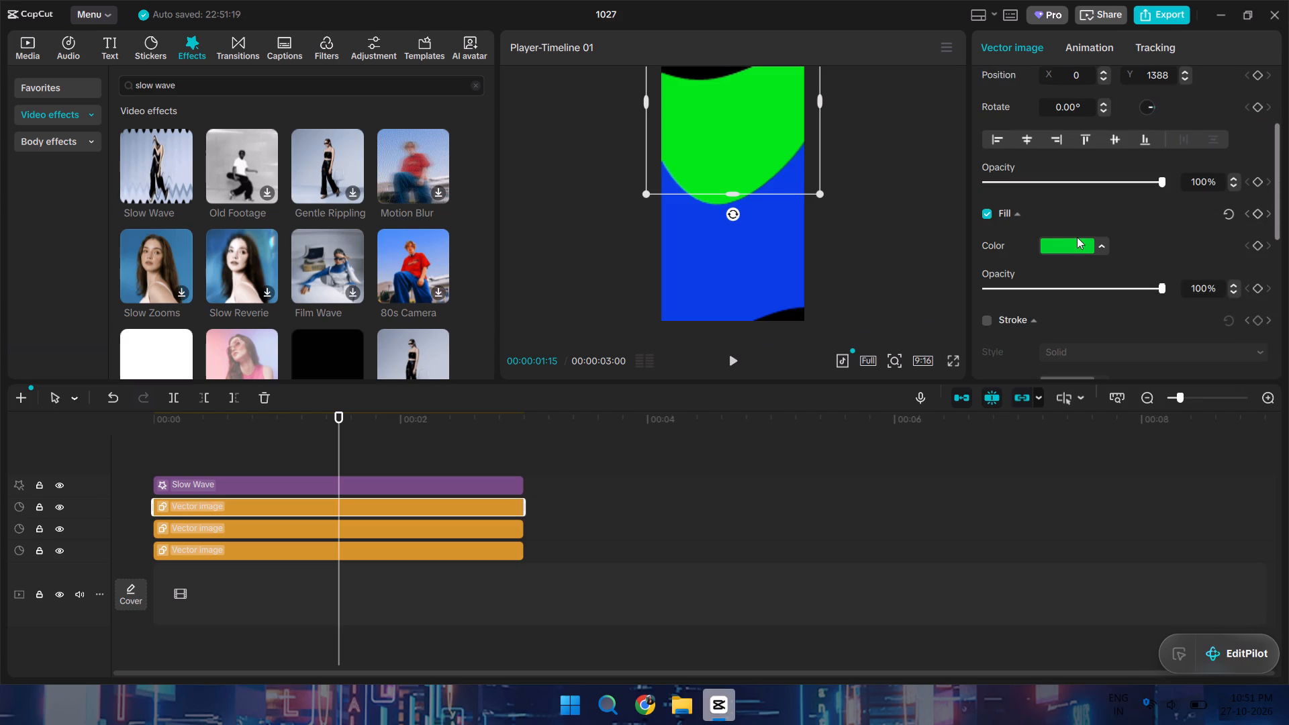
click(1079, 239)
click(1101, 241)
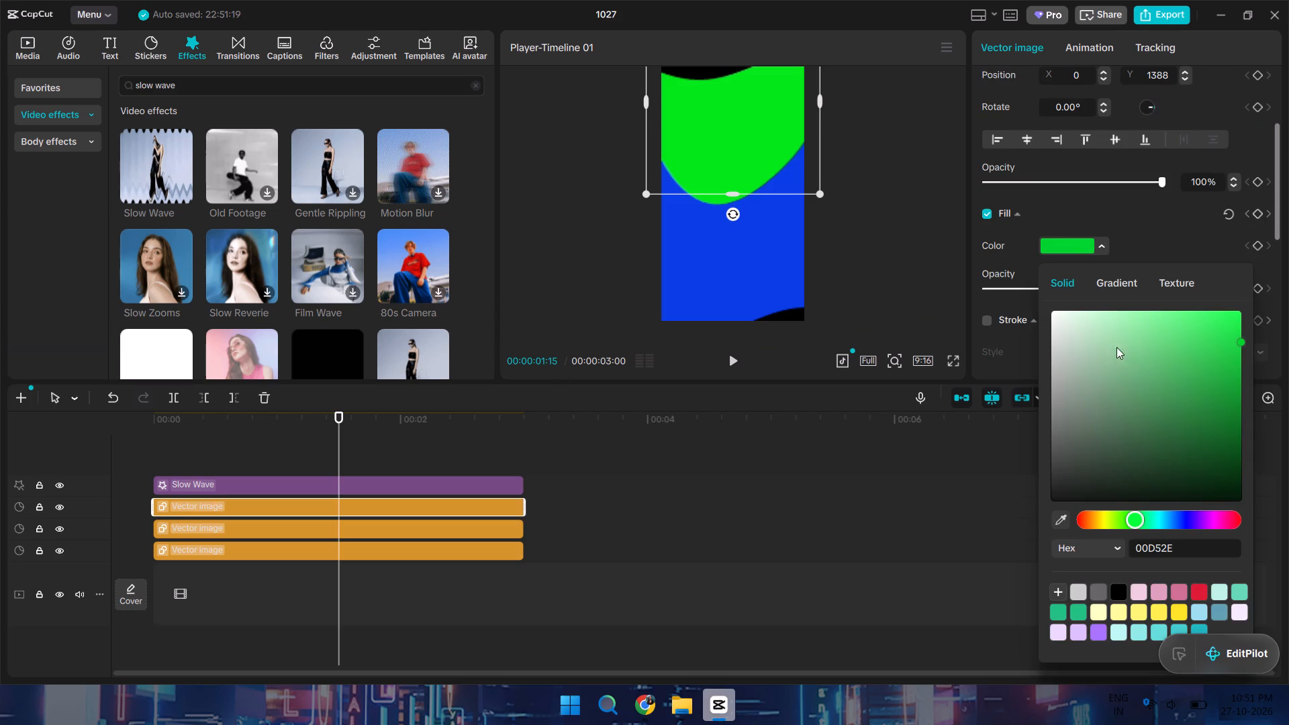
drag(1108, 352, 1029, 324)
drag(1088, 371, 1052, 326)
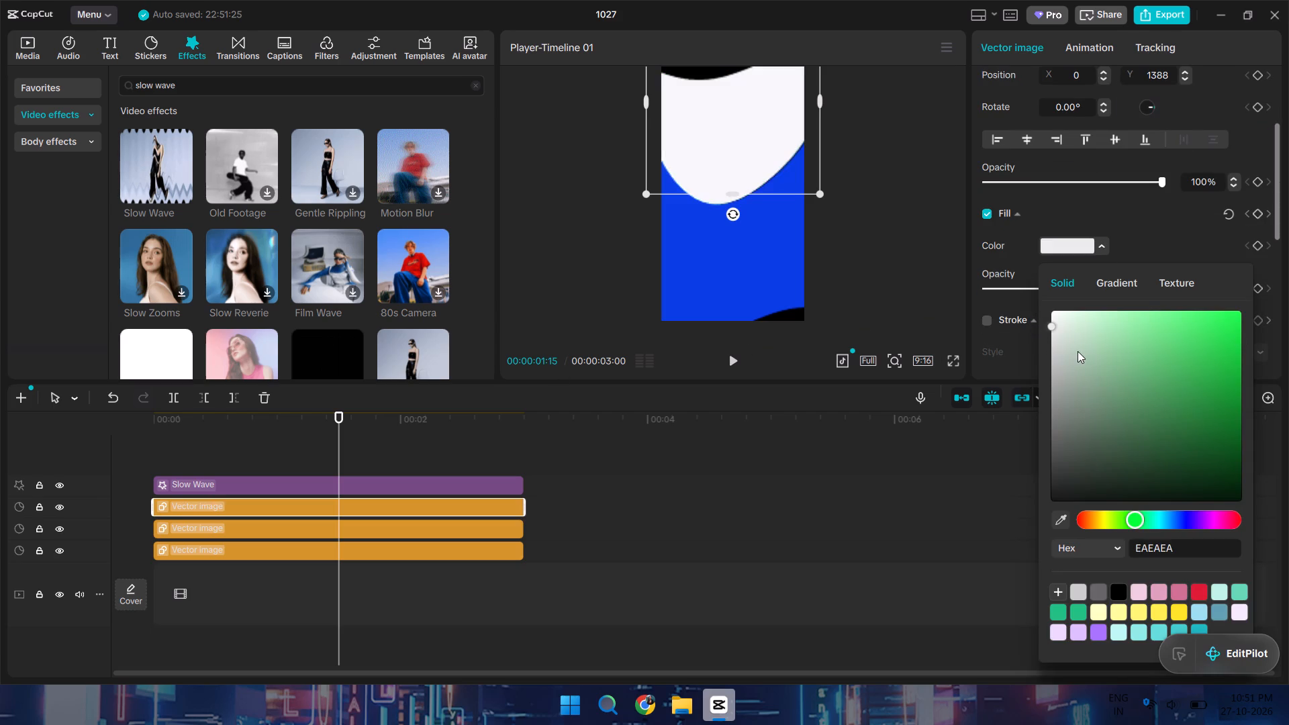
click(1078, 351)
drag(1078, 351, 997, 291)
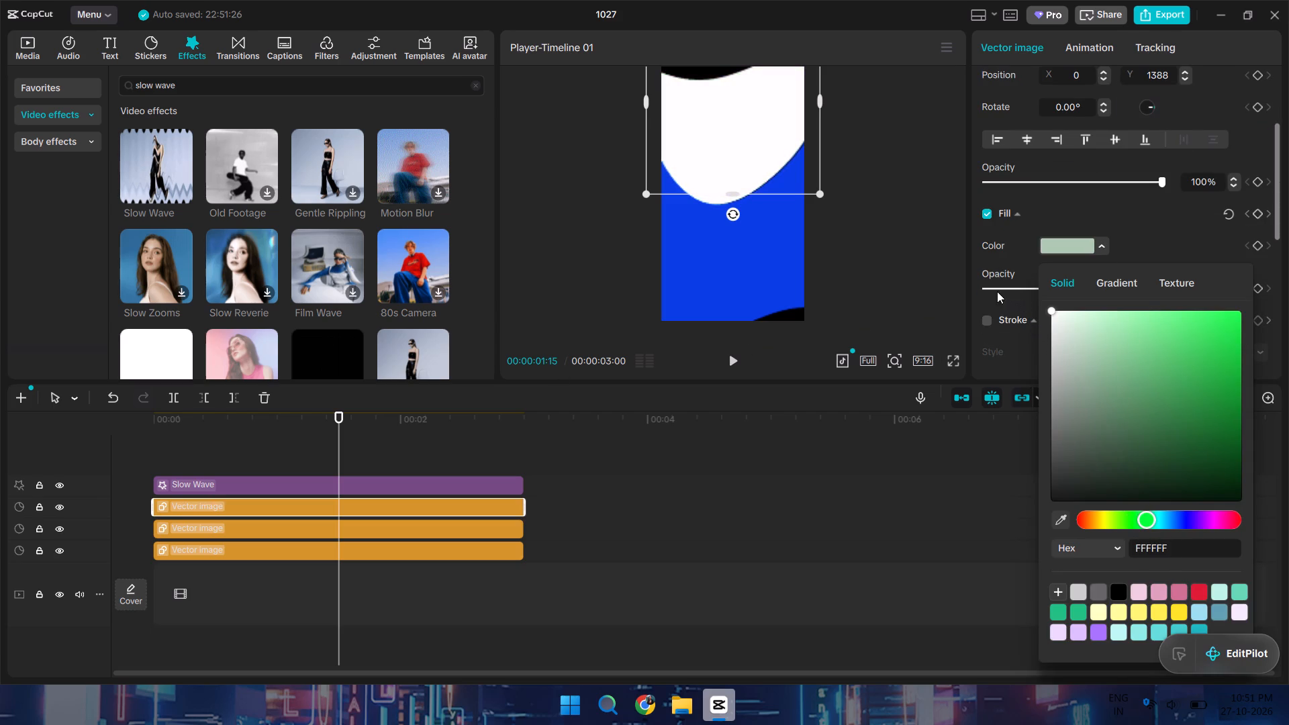
drag(997, 291, 994, 291)
Reorder the shape layers so the white shape sits between the green shape above and the blue shape below.
drag(448, 501, 448, 528)
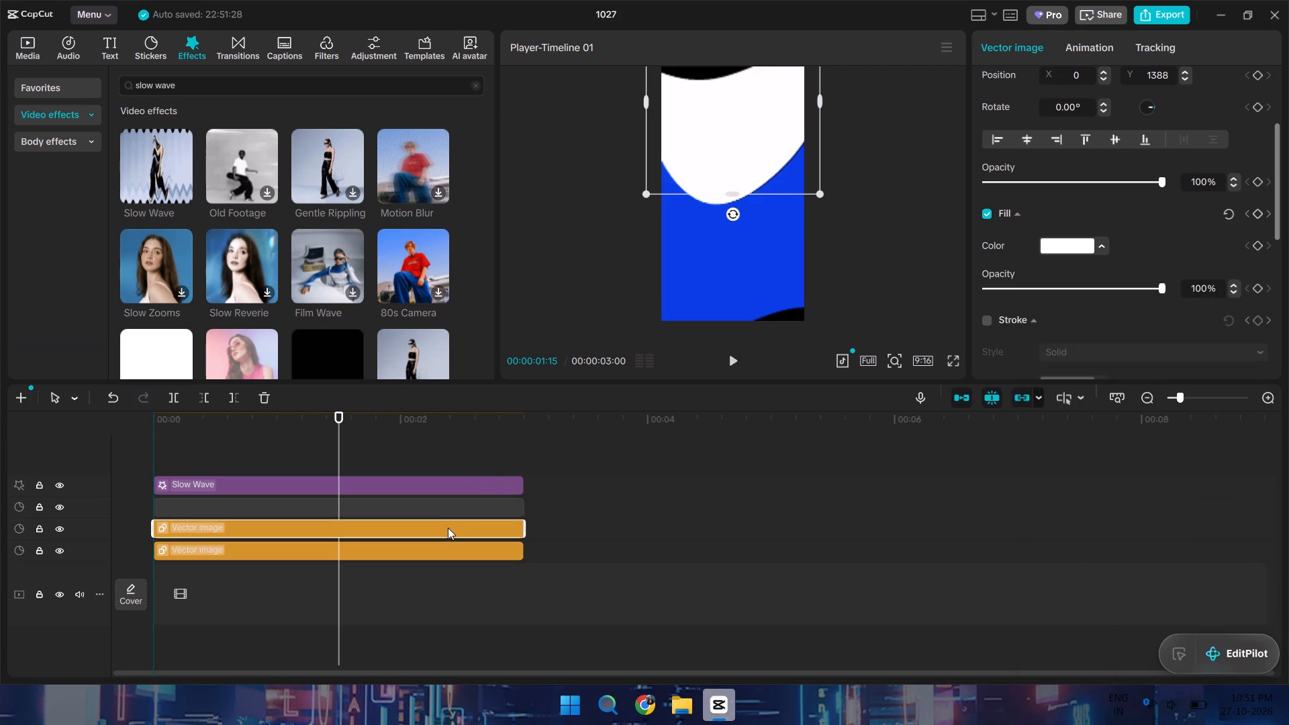
drag(448, 528, 448, 530)
drag(448, 530, 445, 501)
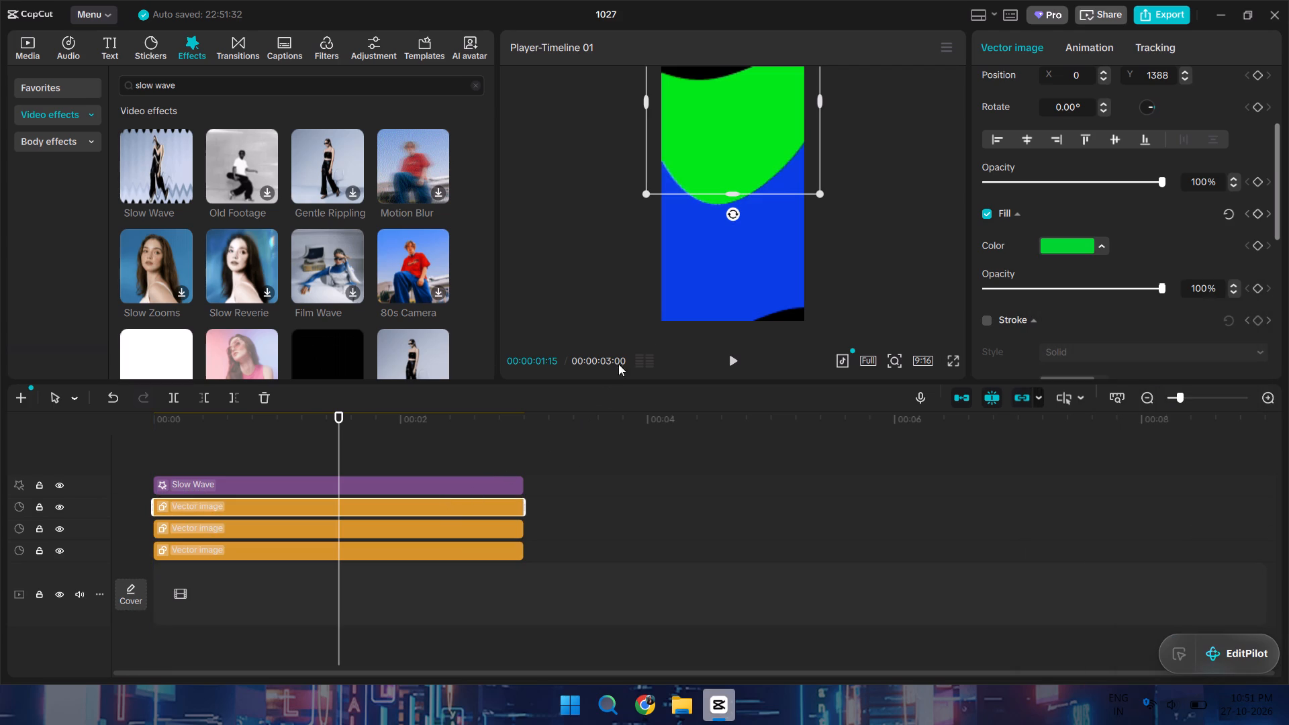
Enlarge the white shape layer to 426% scale as a line along the green shape's edge, and preview the animation.
click(487, 524)
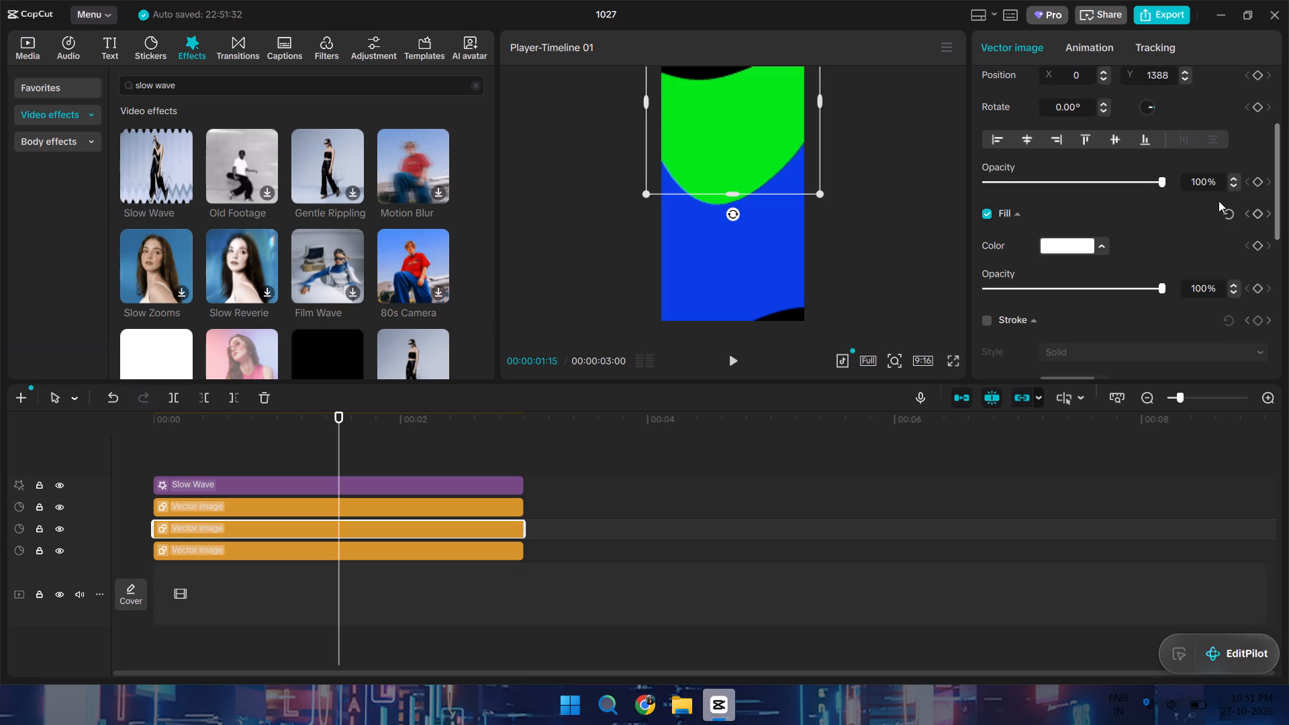
scroll(1193, 138, up, 2)
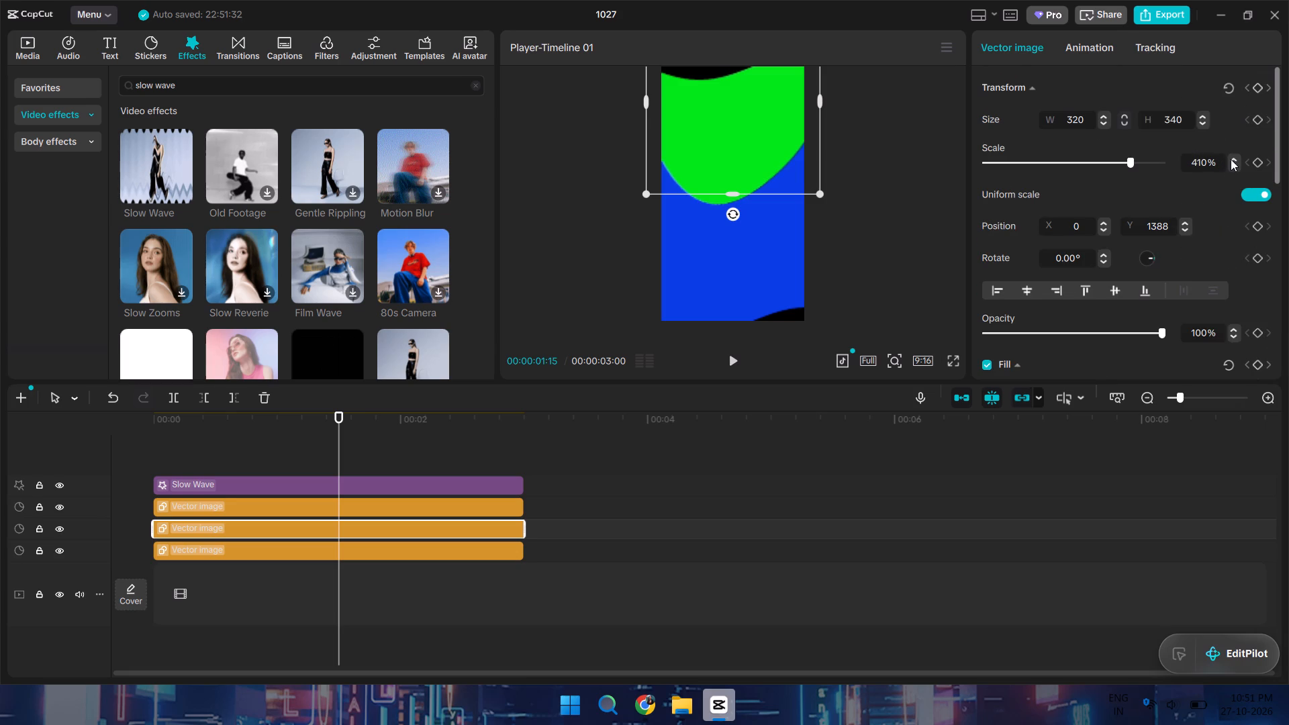
triple_click(1231, 158)
triple_click(1231, 158)
triple_click(1231, 158)
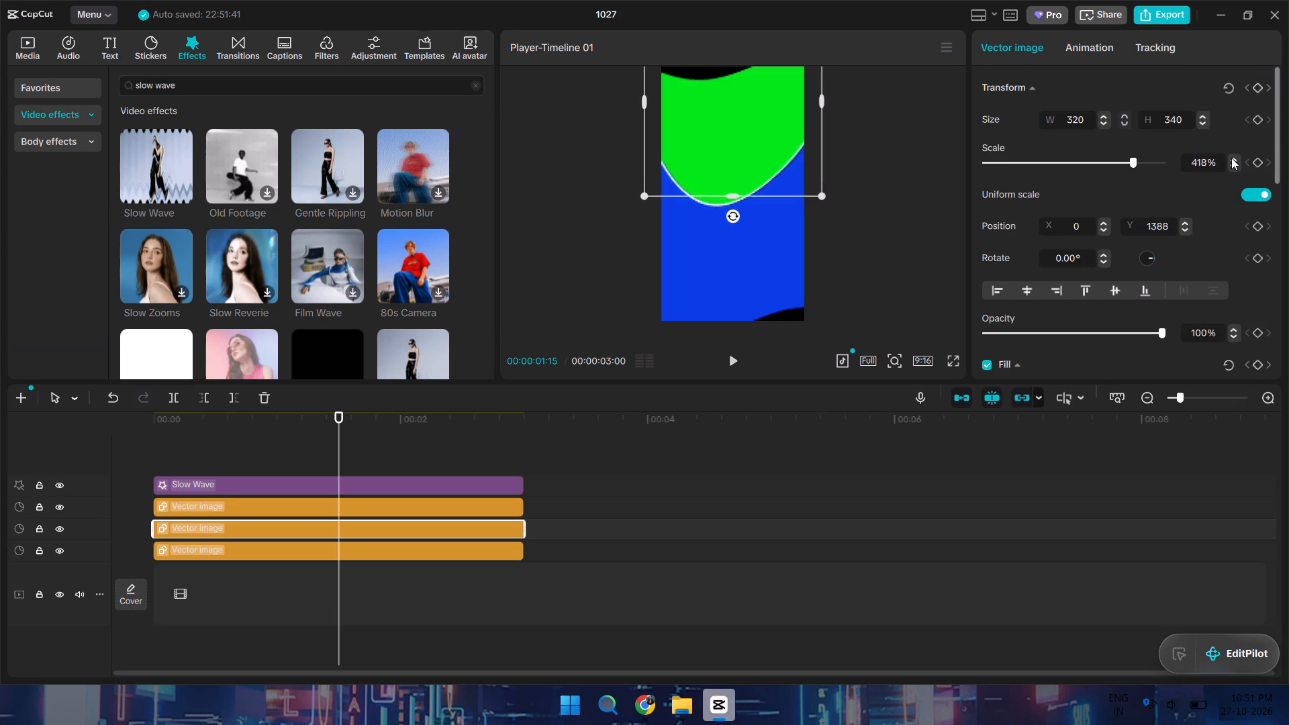
triple_click(1231, 158)
click(1231, 158)
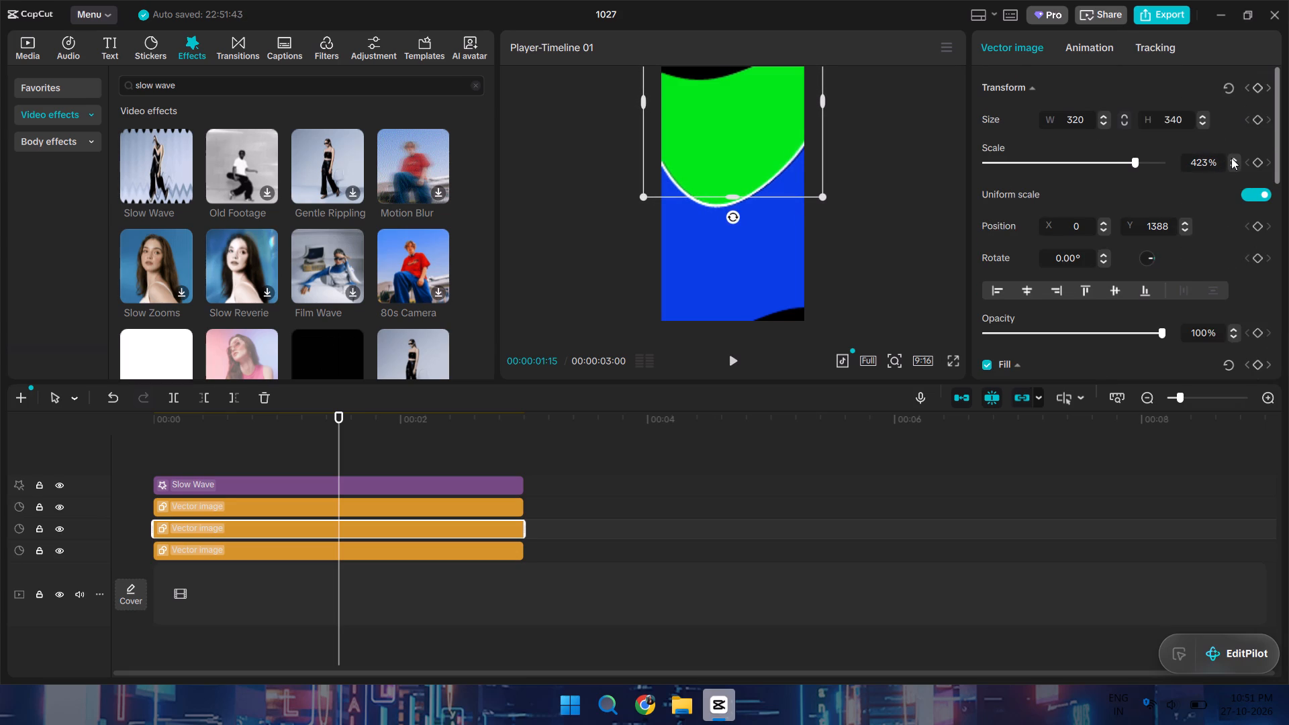
click(1231, 158)
double_click(1231, 158)
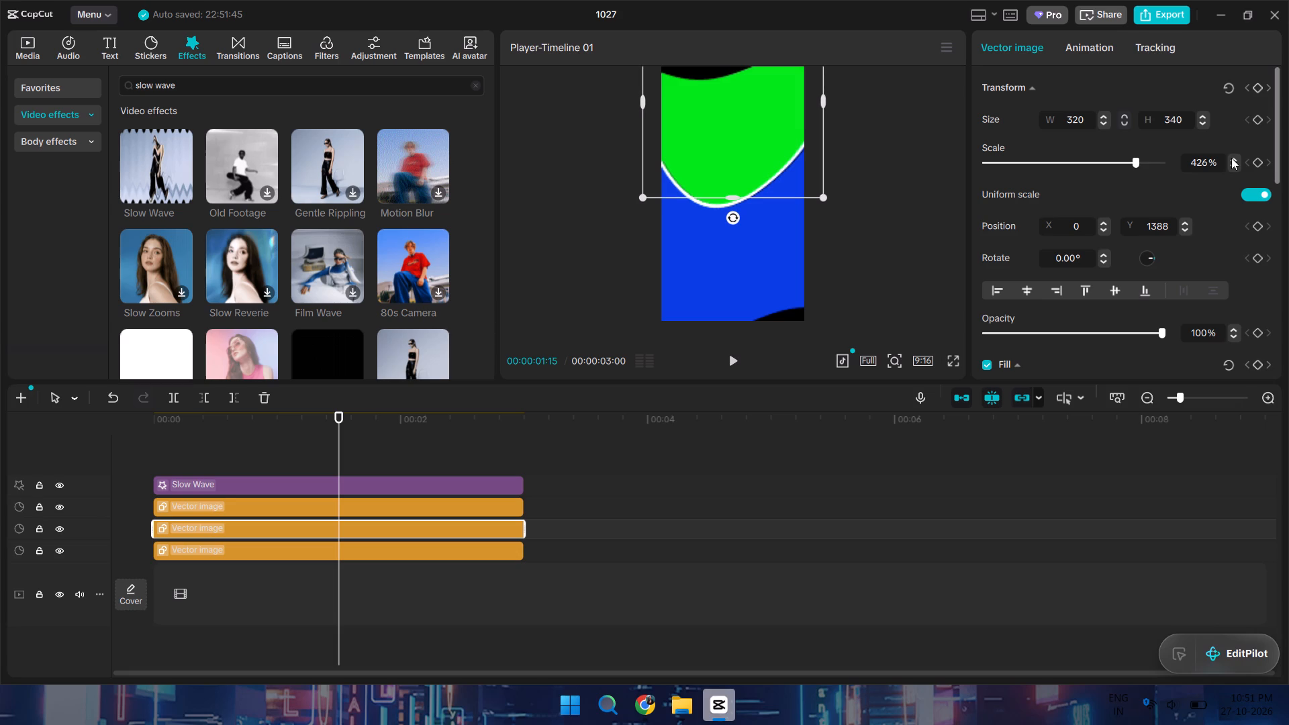
key(space)
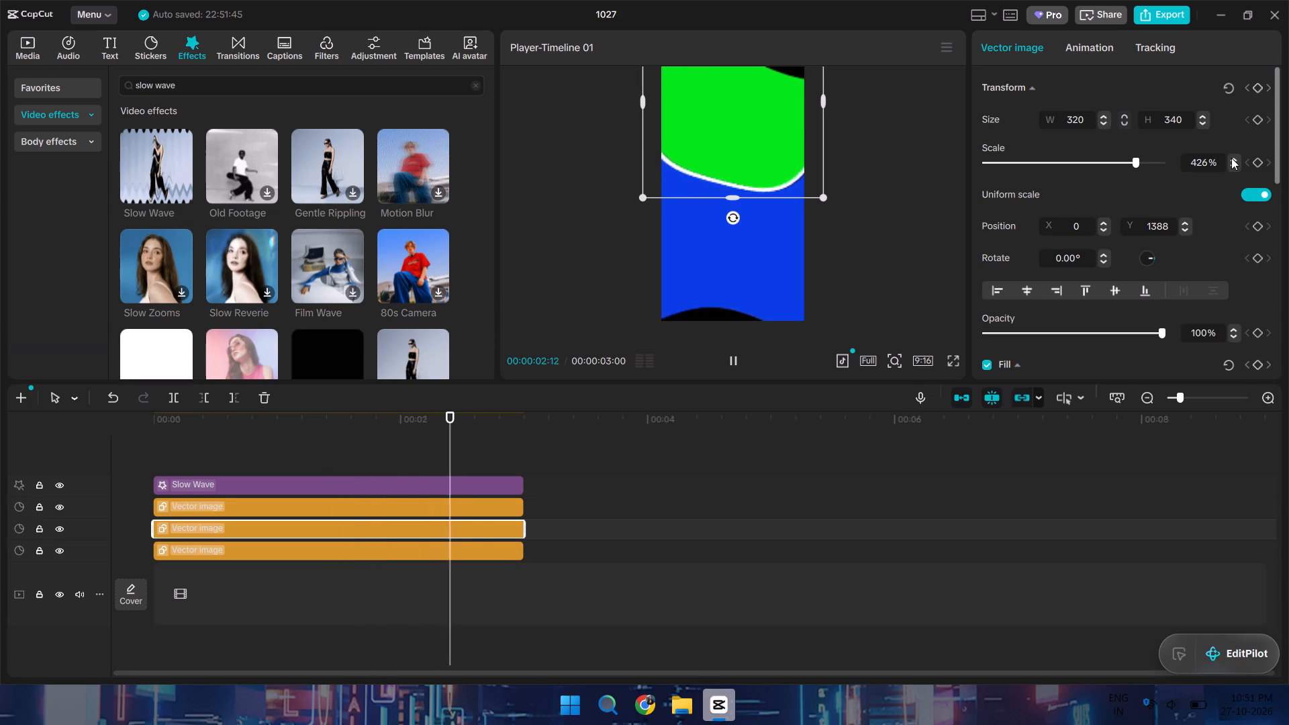
key(space)
key(space)
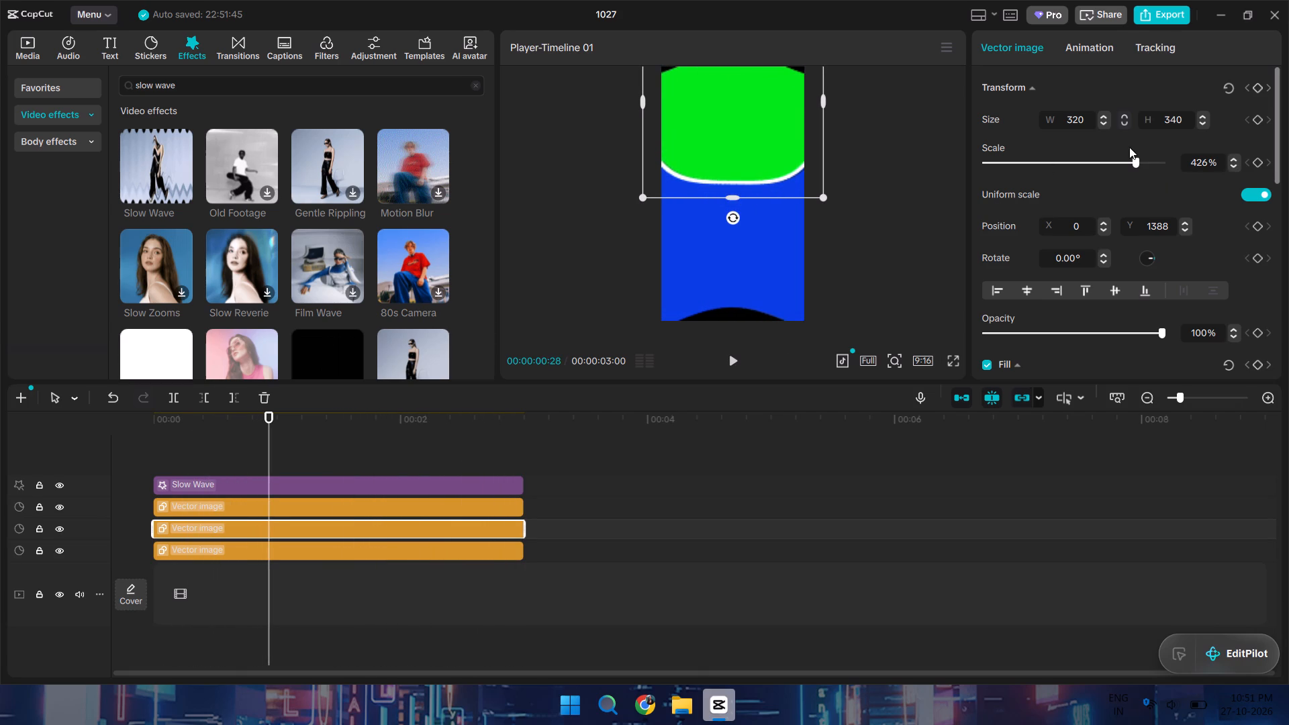
Enlarge the green shape layer to 500% scale and preview the animation.
click(485, 503)
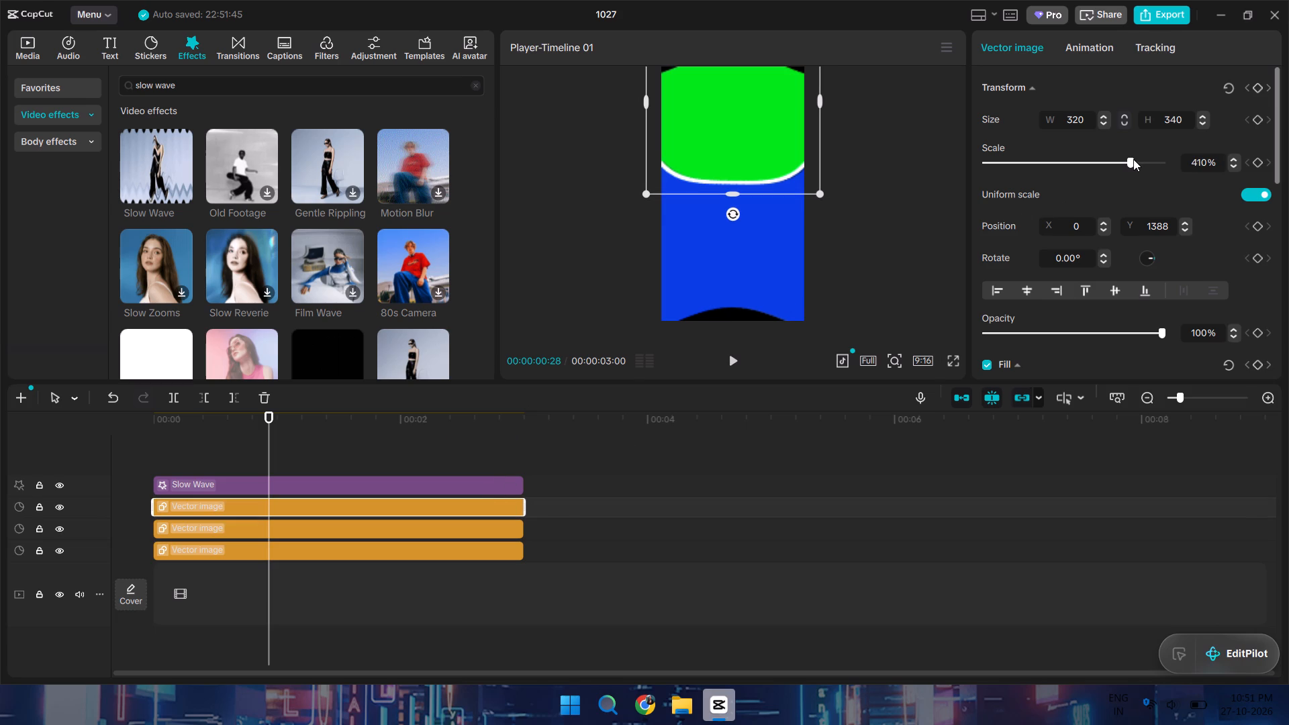
drag(1133, 159, 1174, 157)
key(space)
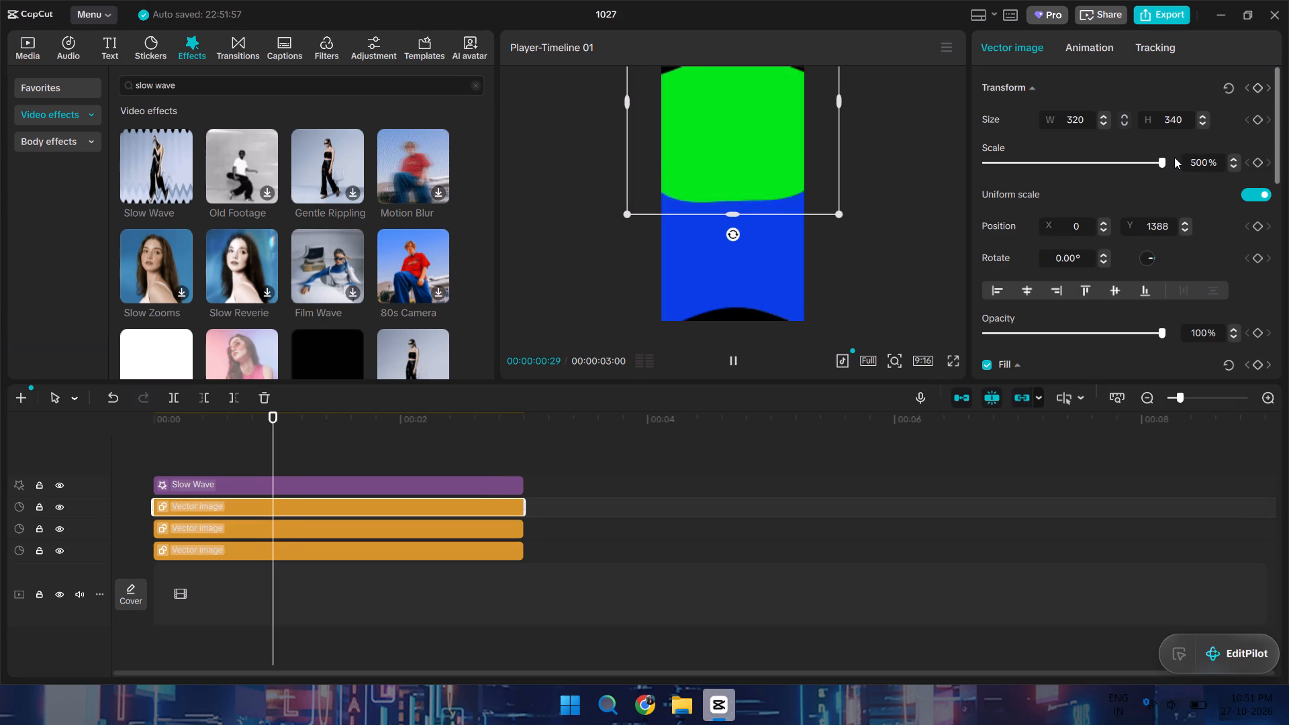
key(space)
key(space)
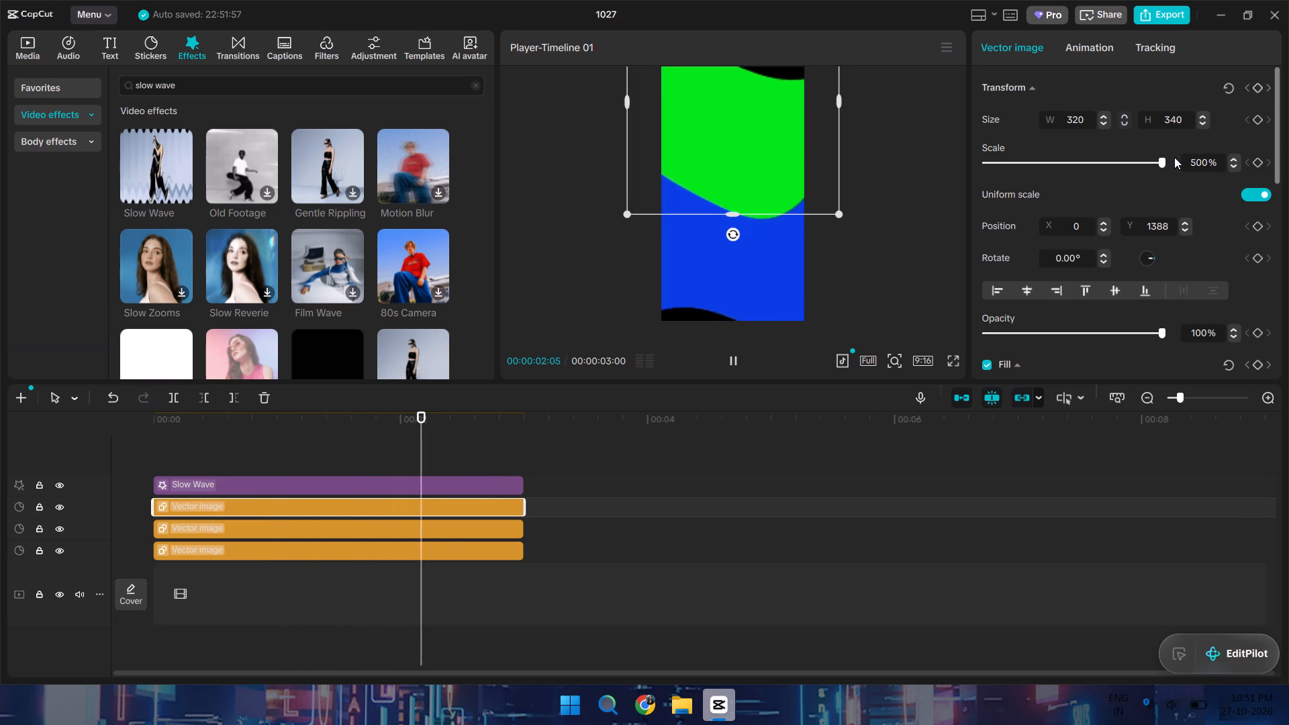
key(space)
Enlarge the blue shape layer to 500% scale, previewing the animation along the way.
click(731, 286)
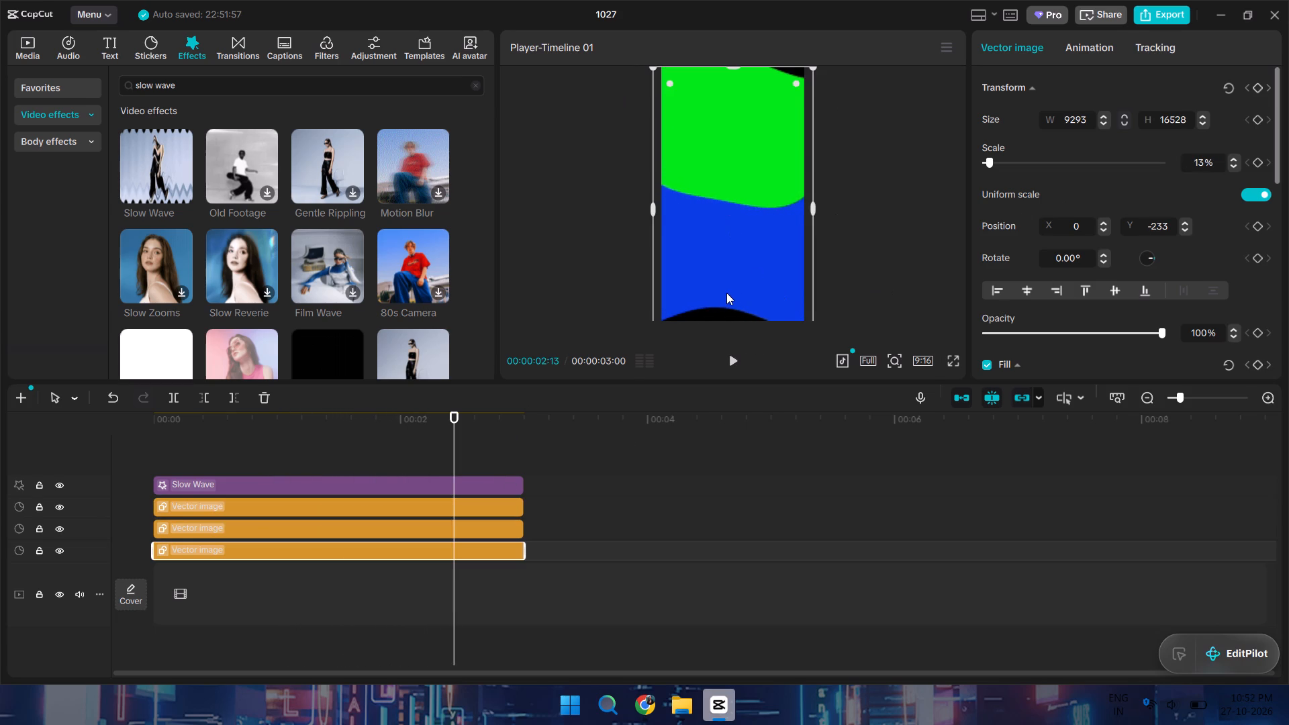
drag(990, 164, 1047, 164)
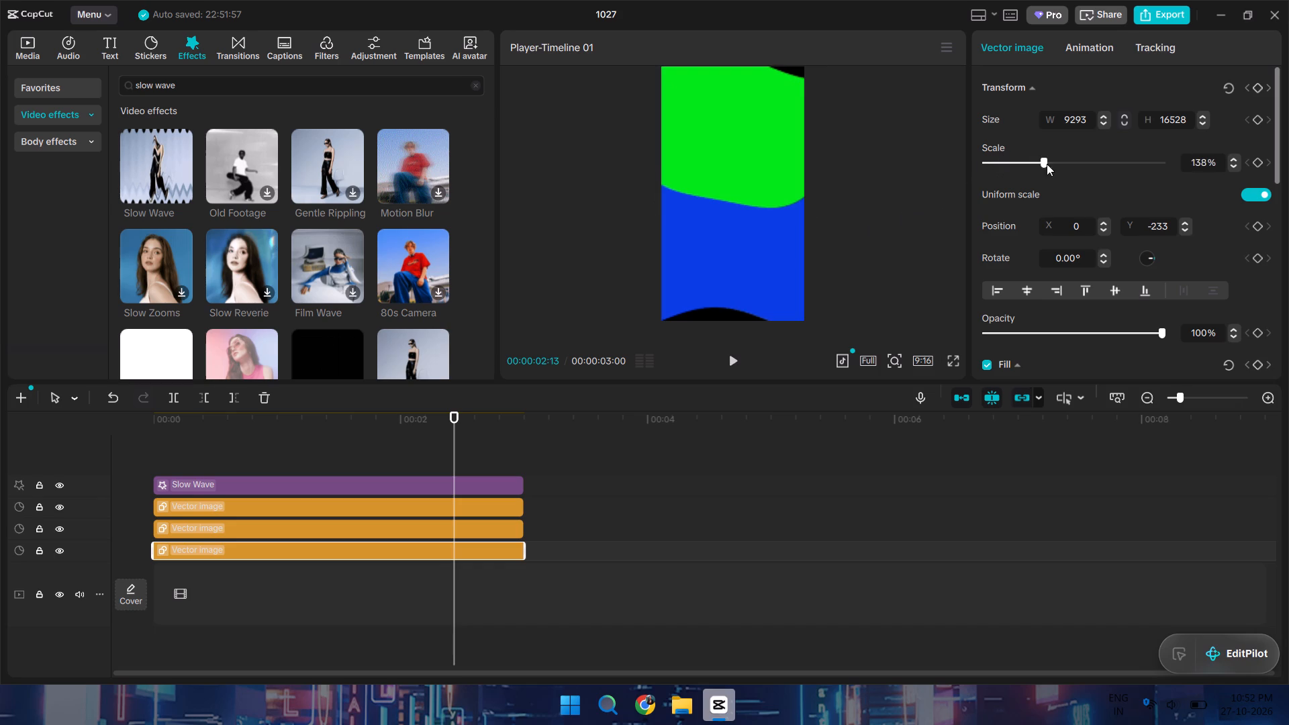
drag(1047, 164, 1092, 161)
key(space)
key(space)
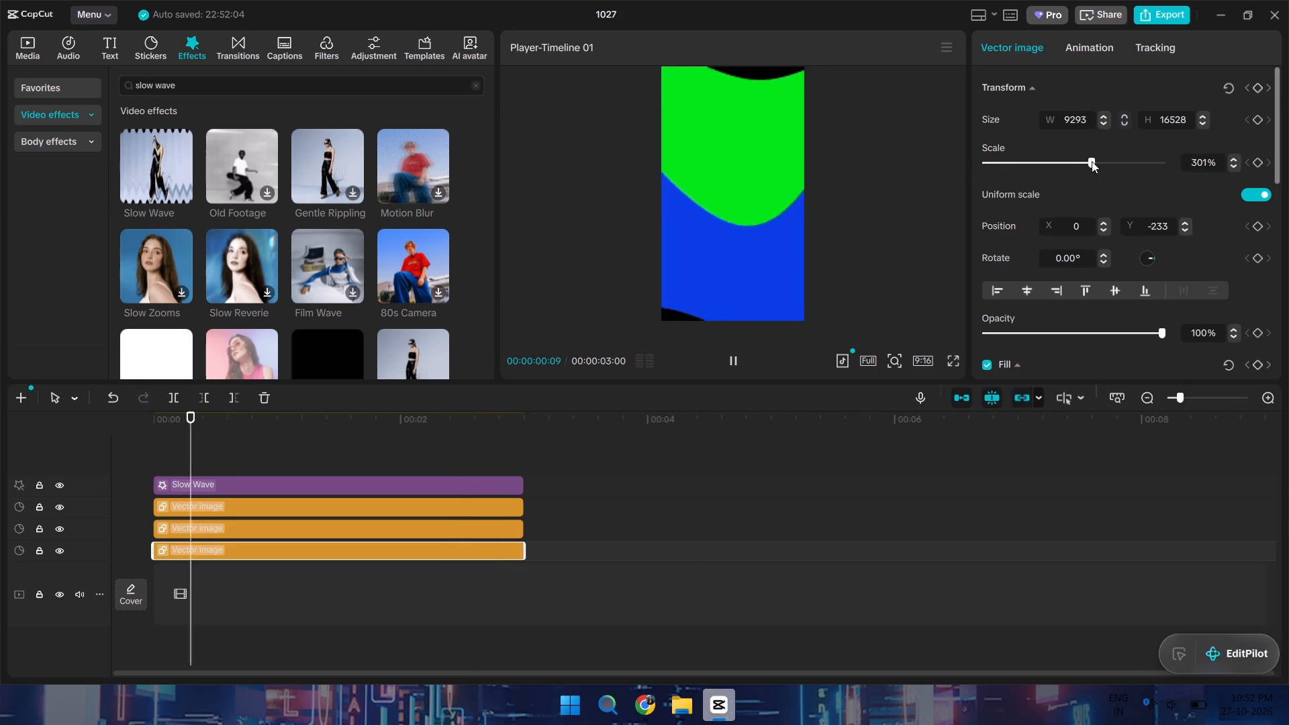
key(space)
drag(1092, 161, 1196, 158)
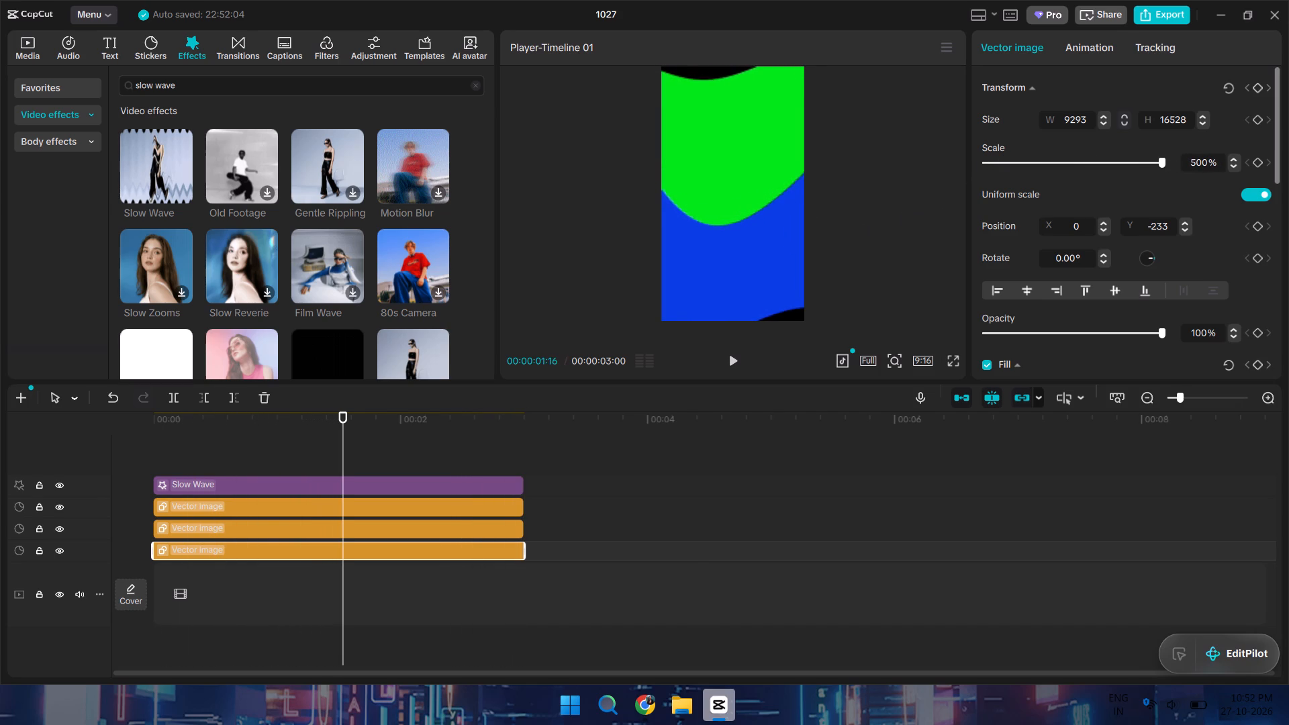
drag(1196, 158, 1197, 158)
key(space)
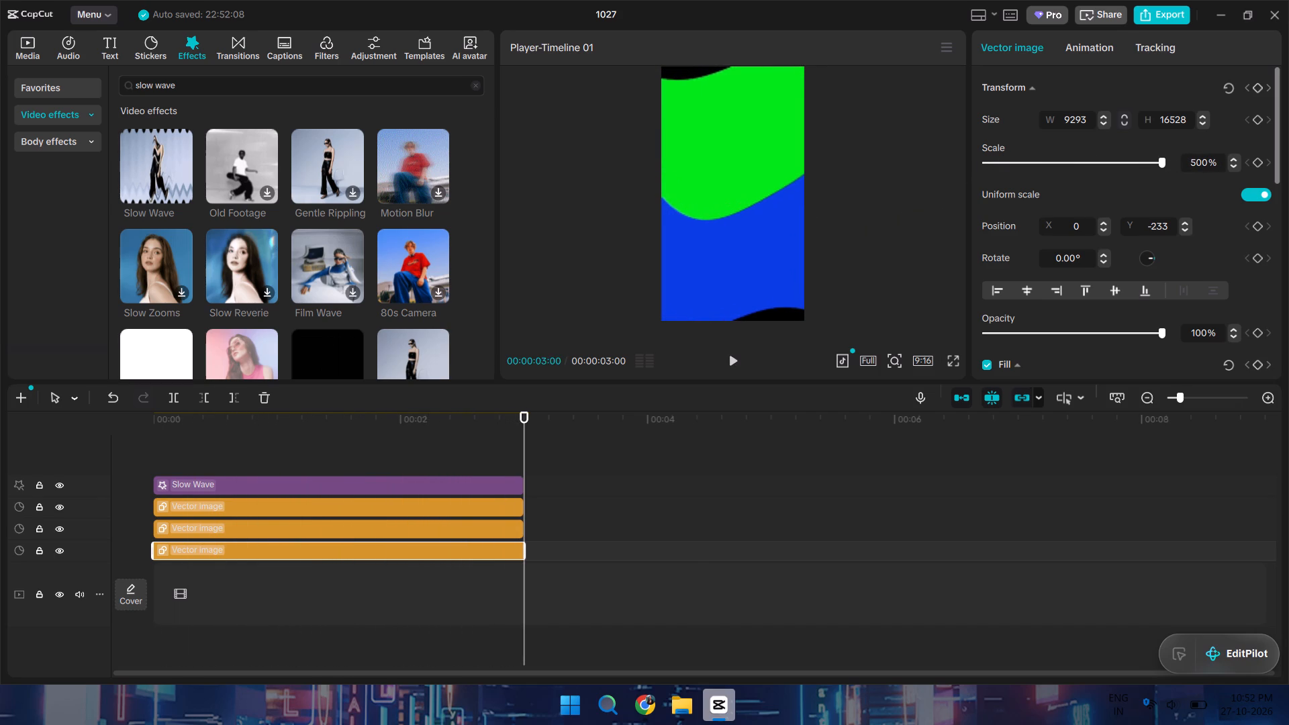
key(space)
key(space)
key(space)
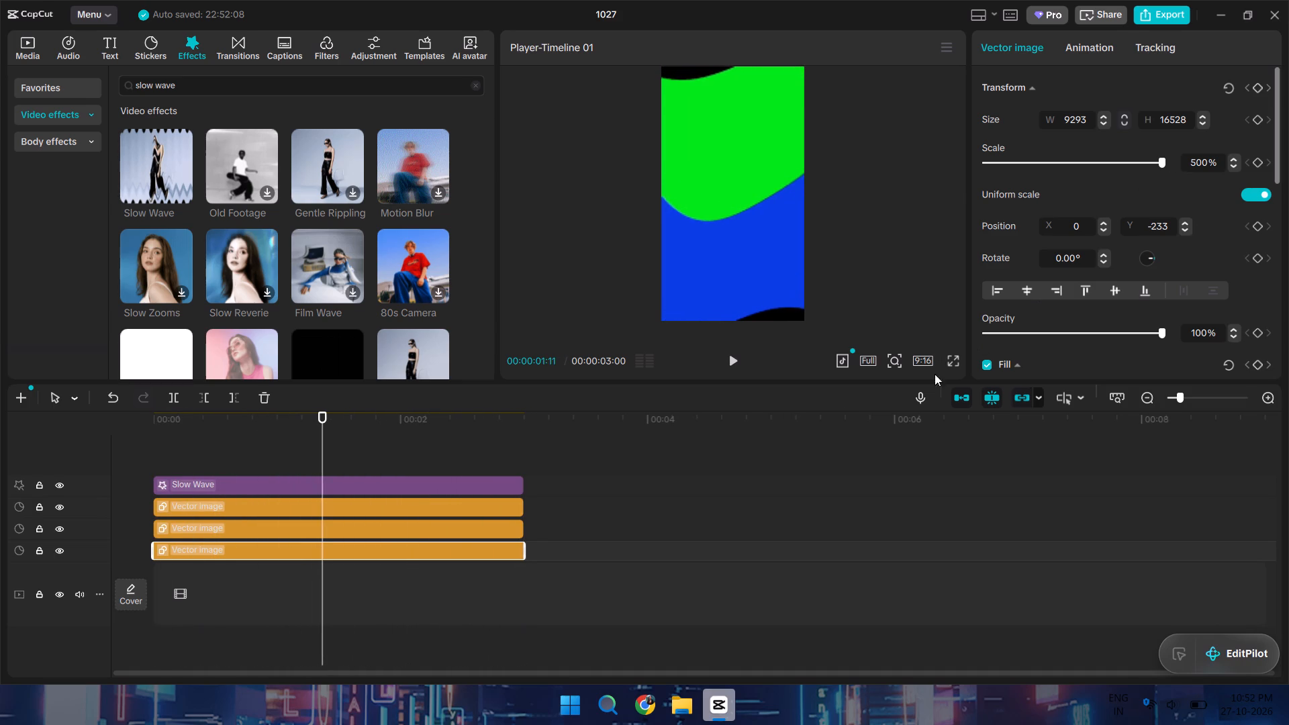
Enlarge the white shape layer to 500% scale.
click(493, 525)
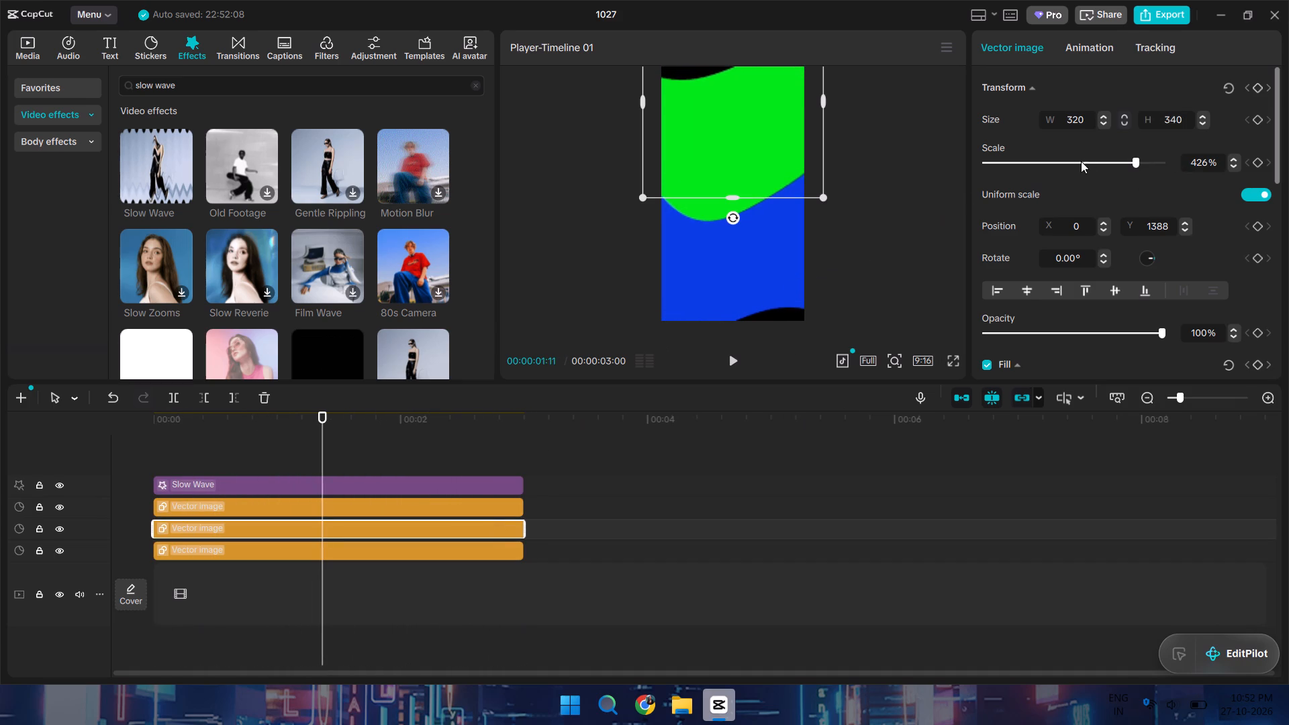
drag(1136, 158, 1151, 152)
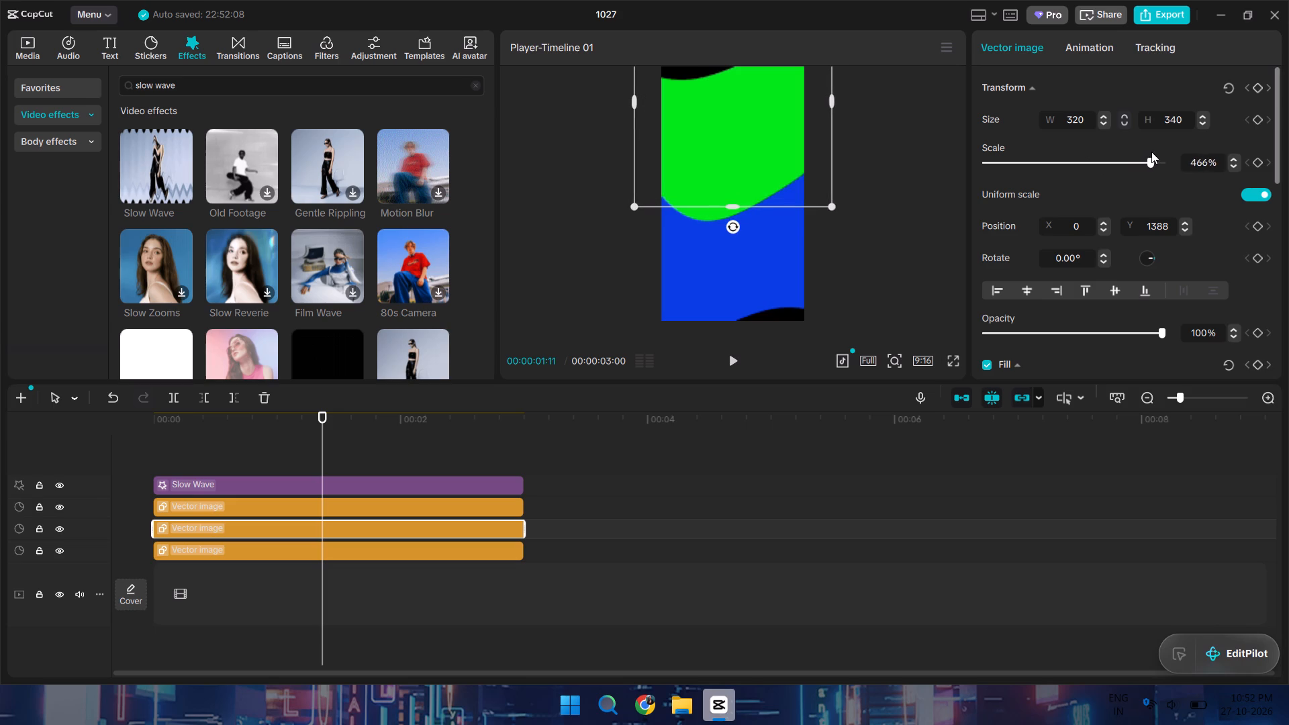
drag(1151, 152, 1183, 135)
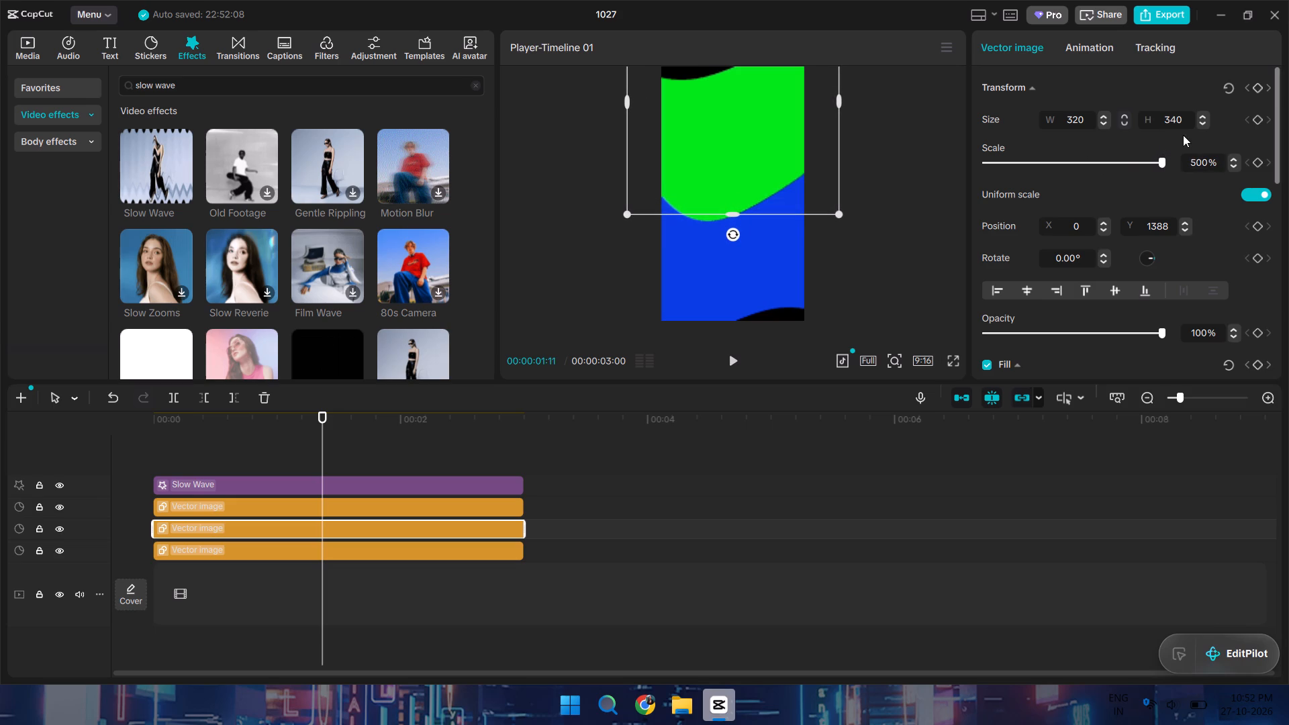
drag(1183, 135, 1199, 146)
drag(1163, 161, 1179, 161)
Move the green shape layer up to position Y 1469 so a white line shows along its lower edge.
click(512, 505)
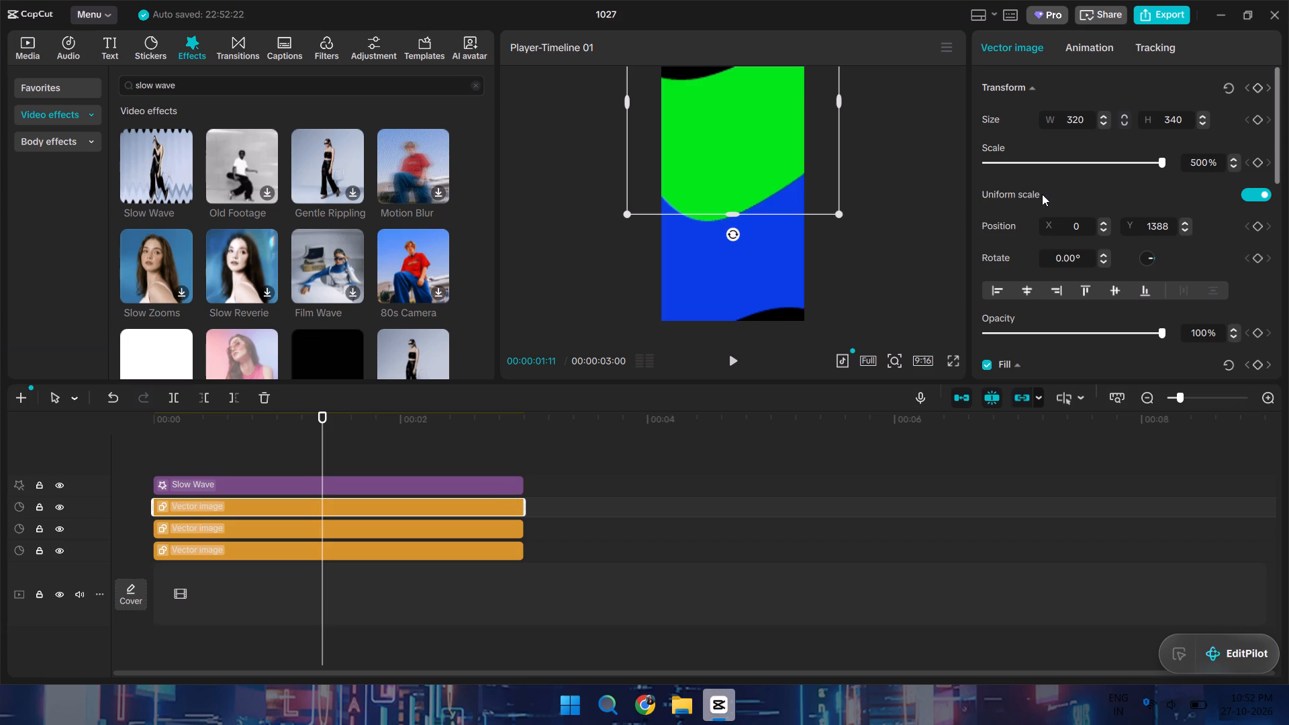
click(769, 164)
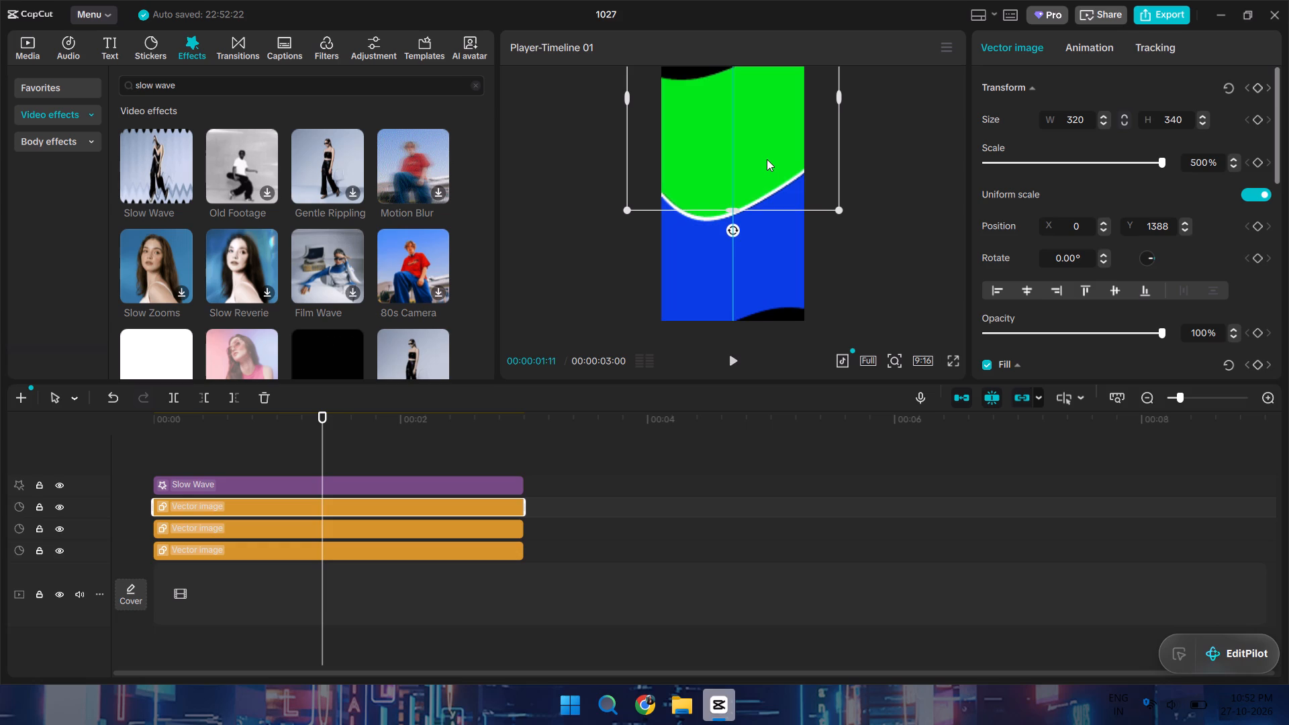
Play back the animation to examine how the white line moves between the green and blue shapes.
key(space)
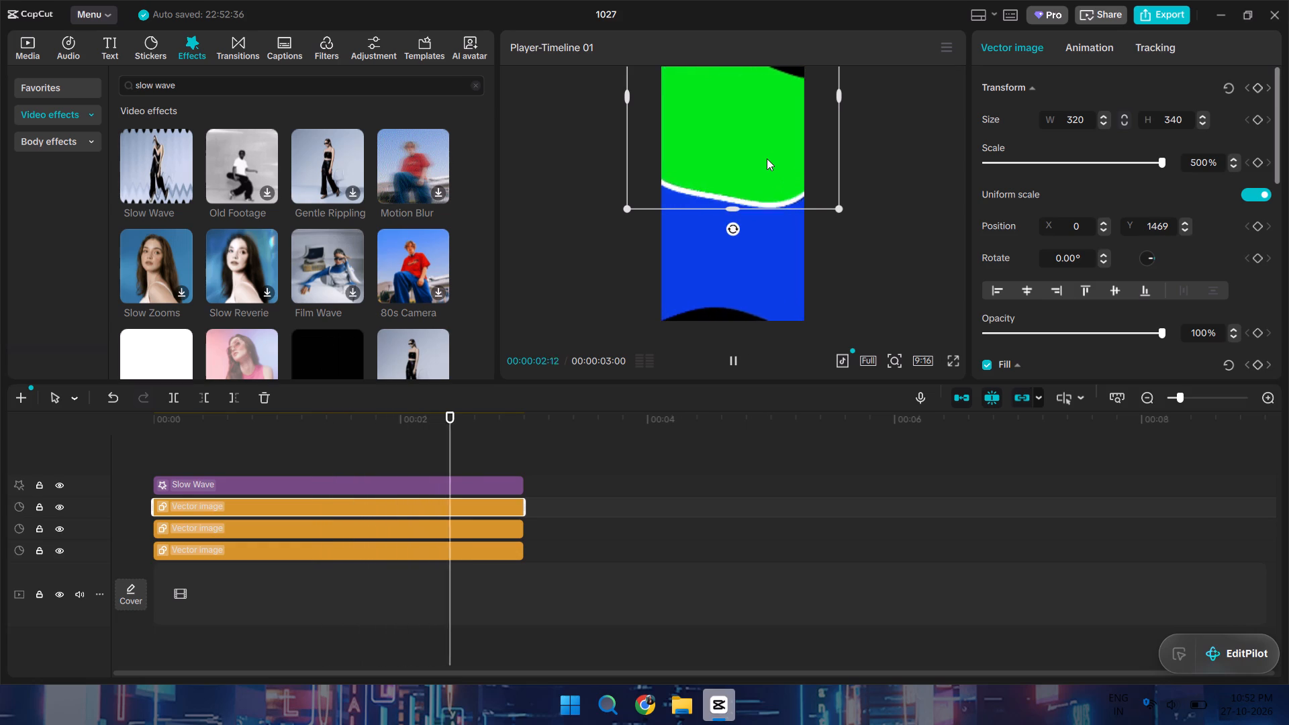
click(767, 254)
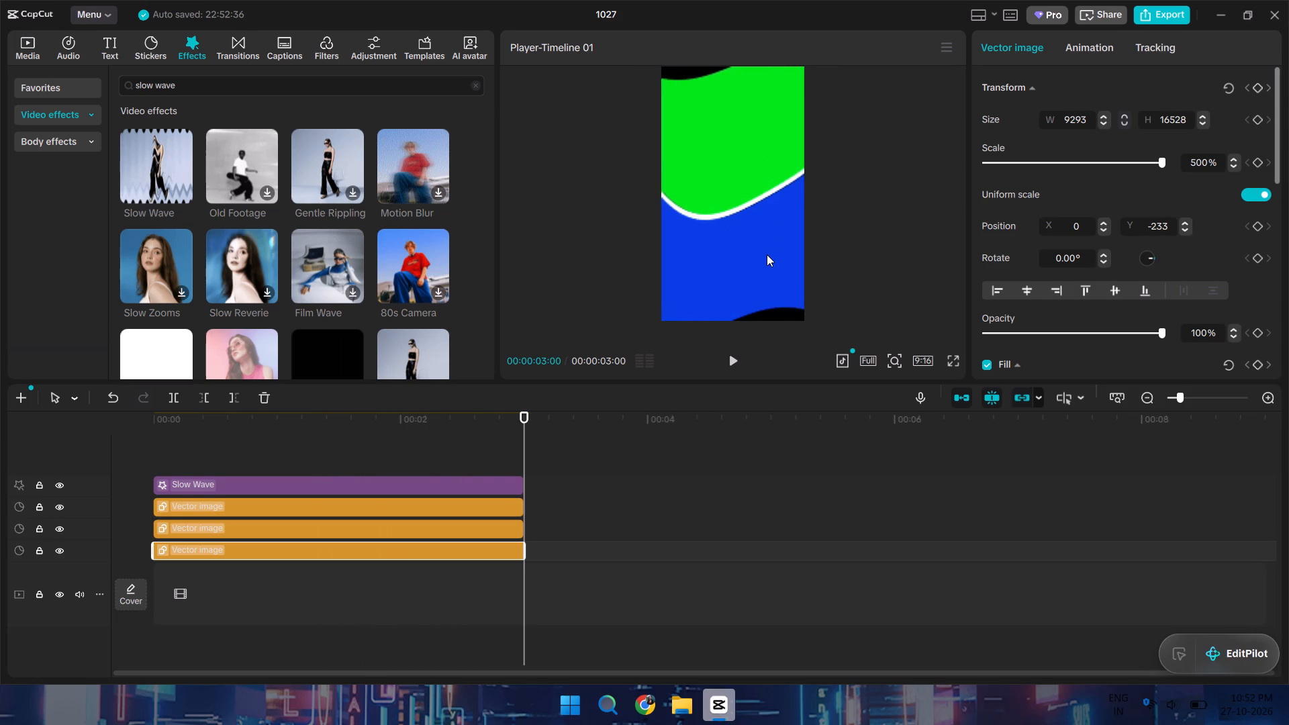
key(space)
click(437, 524)
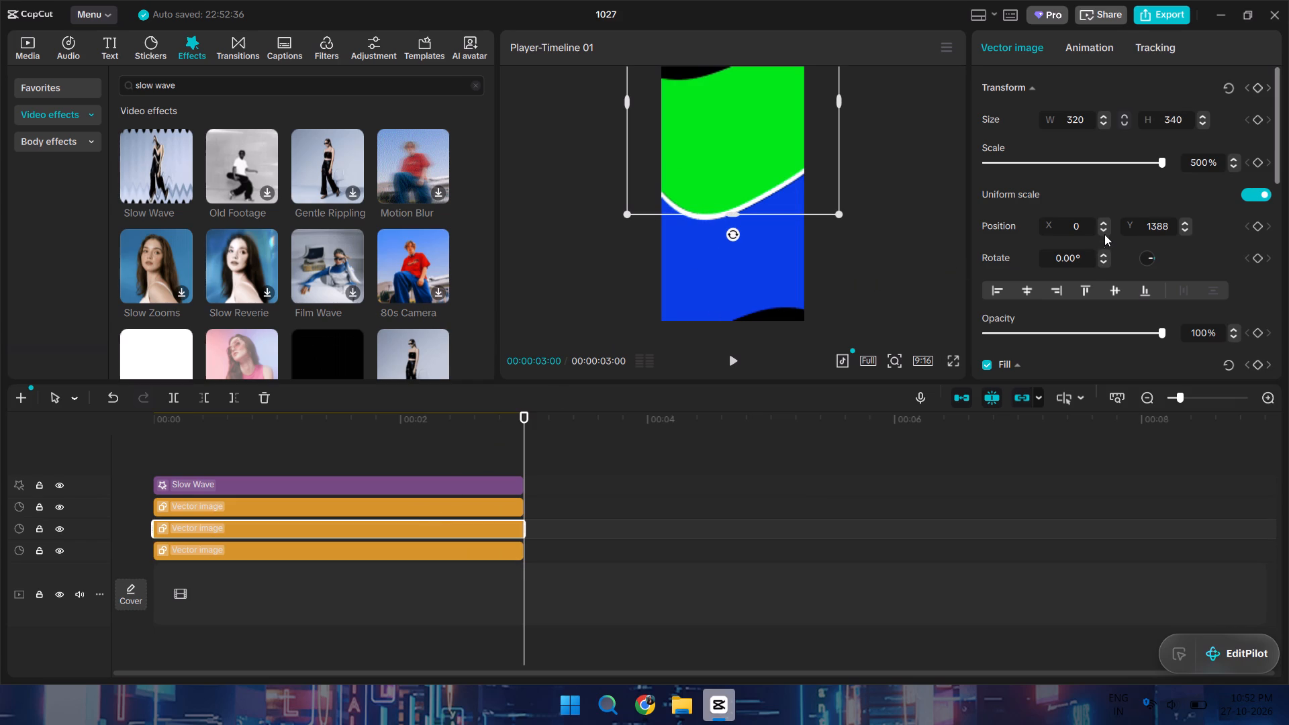
key(space)
key(space)
key(space)
key(space)
key(space)
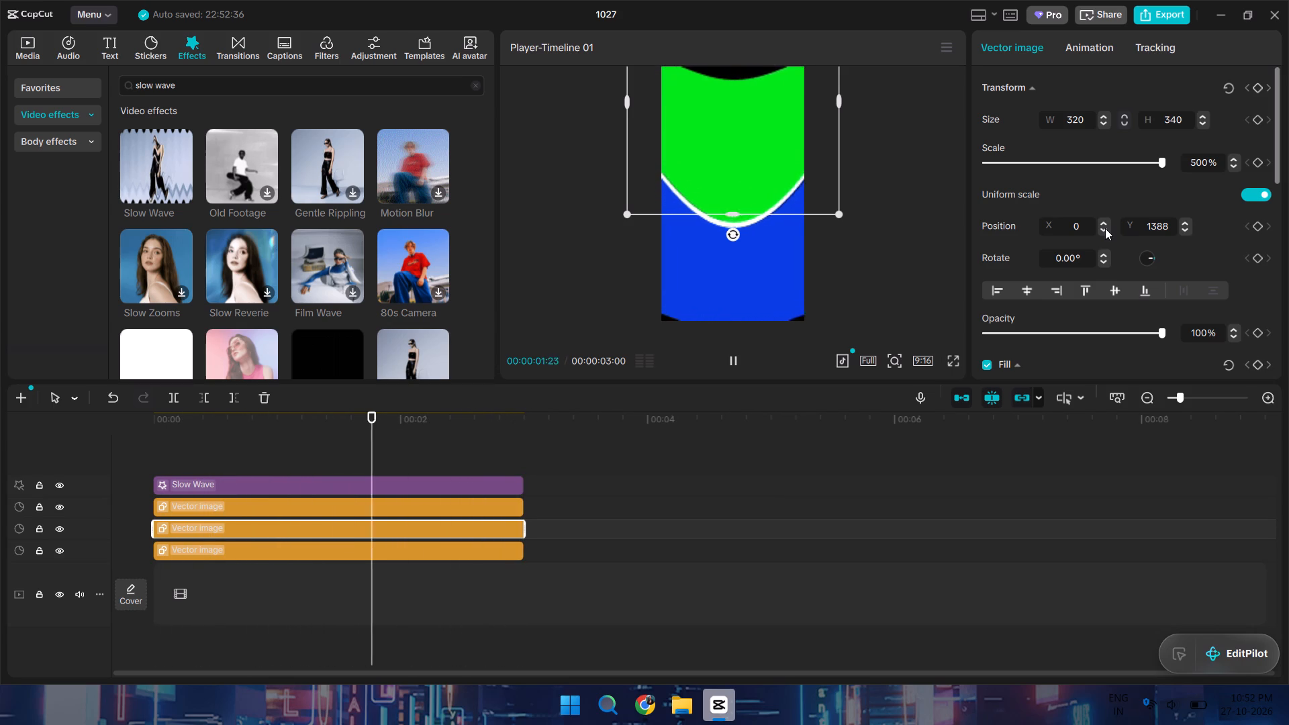
key(space)
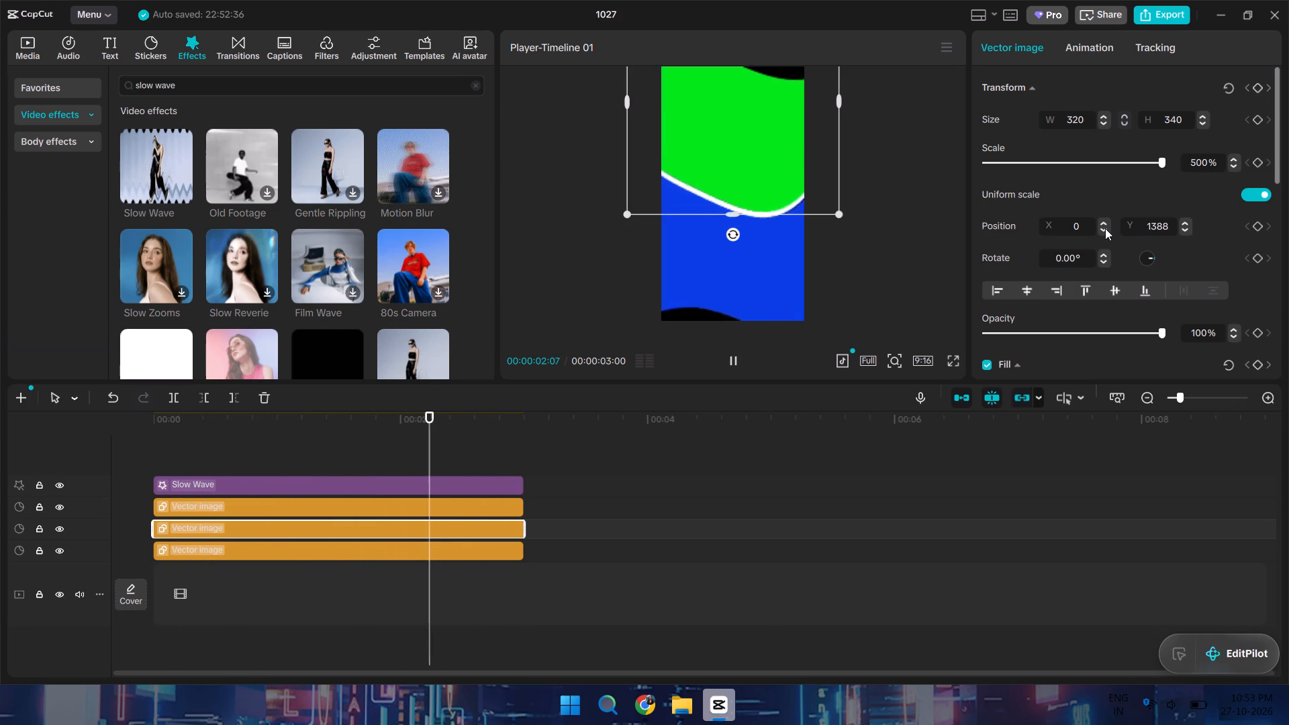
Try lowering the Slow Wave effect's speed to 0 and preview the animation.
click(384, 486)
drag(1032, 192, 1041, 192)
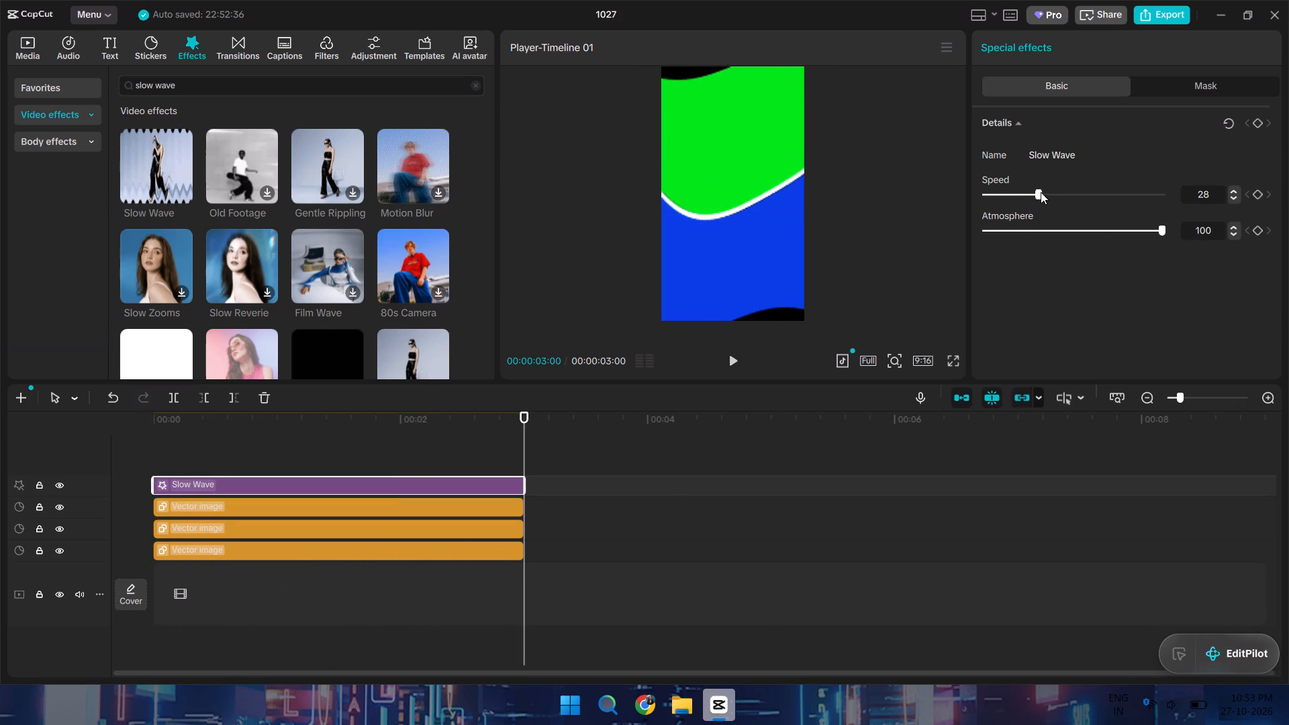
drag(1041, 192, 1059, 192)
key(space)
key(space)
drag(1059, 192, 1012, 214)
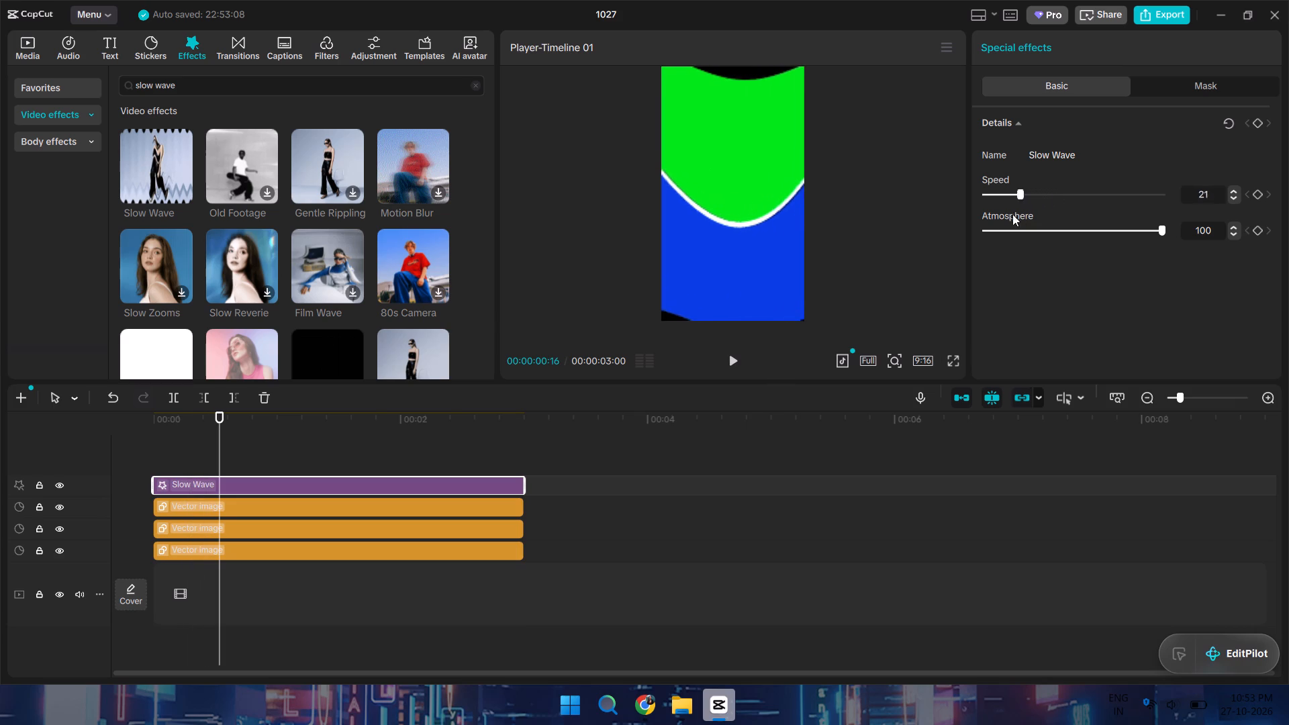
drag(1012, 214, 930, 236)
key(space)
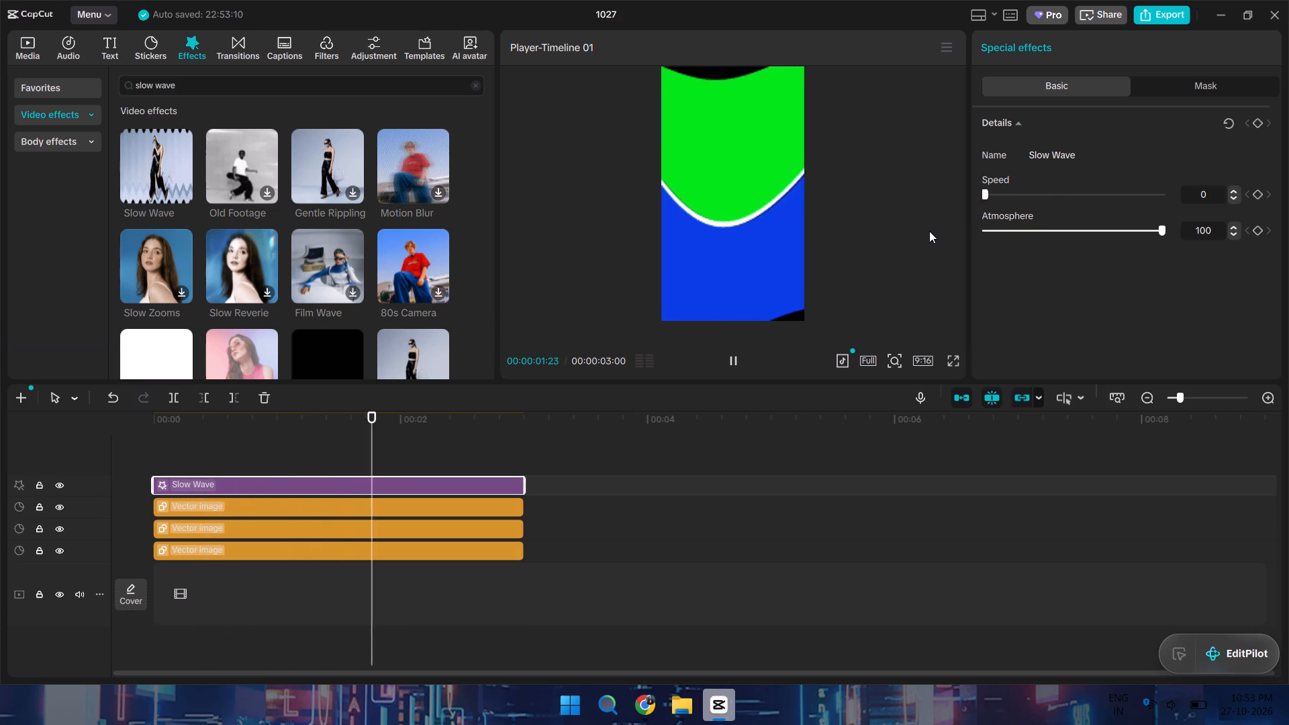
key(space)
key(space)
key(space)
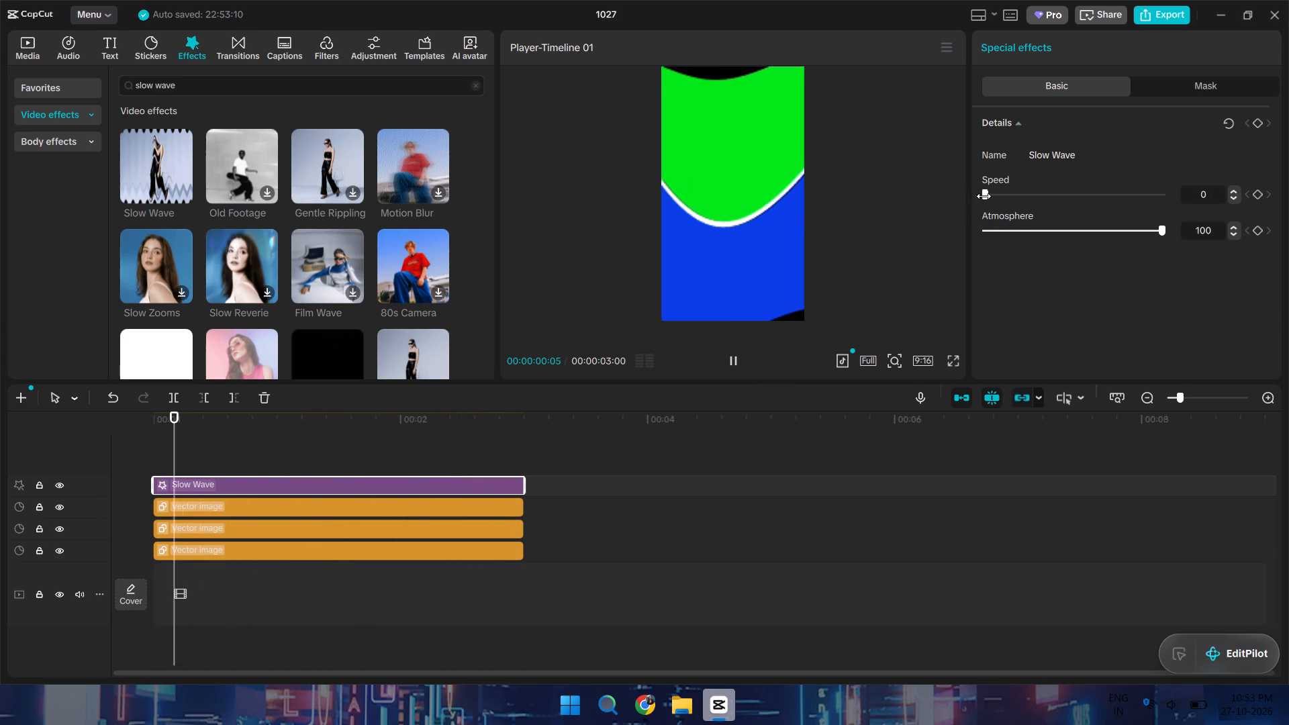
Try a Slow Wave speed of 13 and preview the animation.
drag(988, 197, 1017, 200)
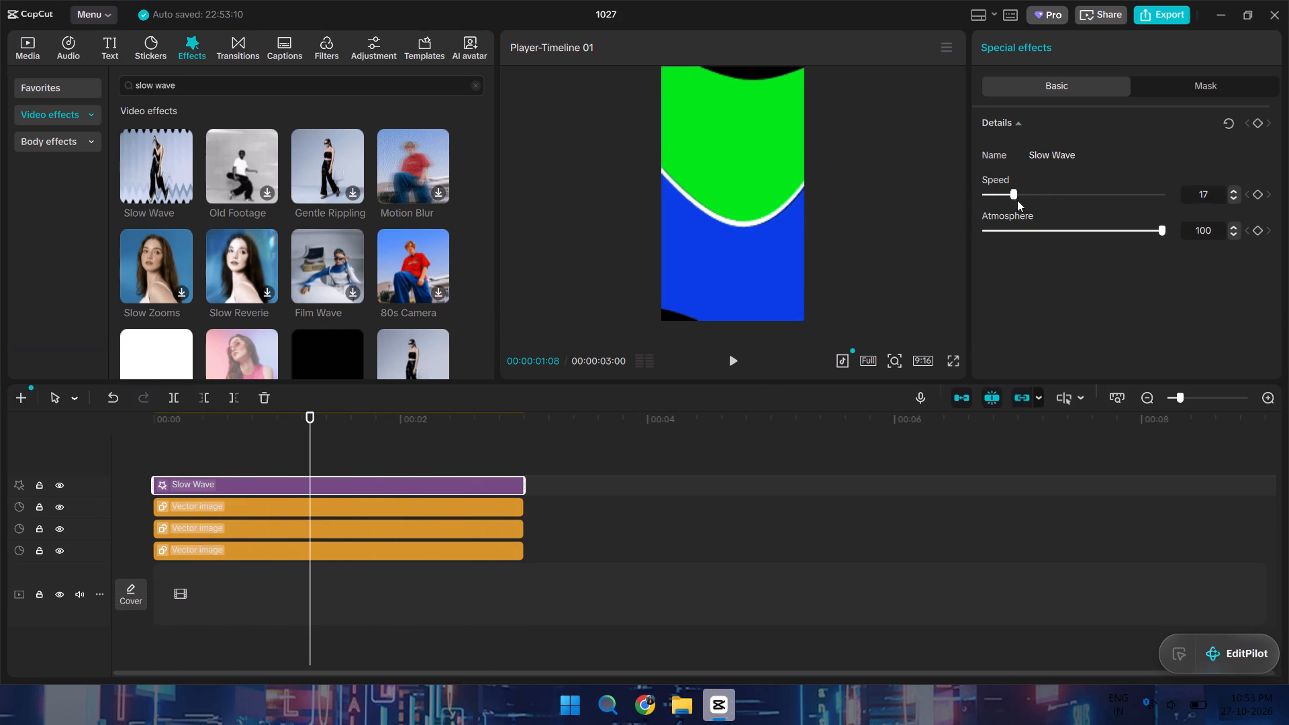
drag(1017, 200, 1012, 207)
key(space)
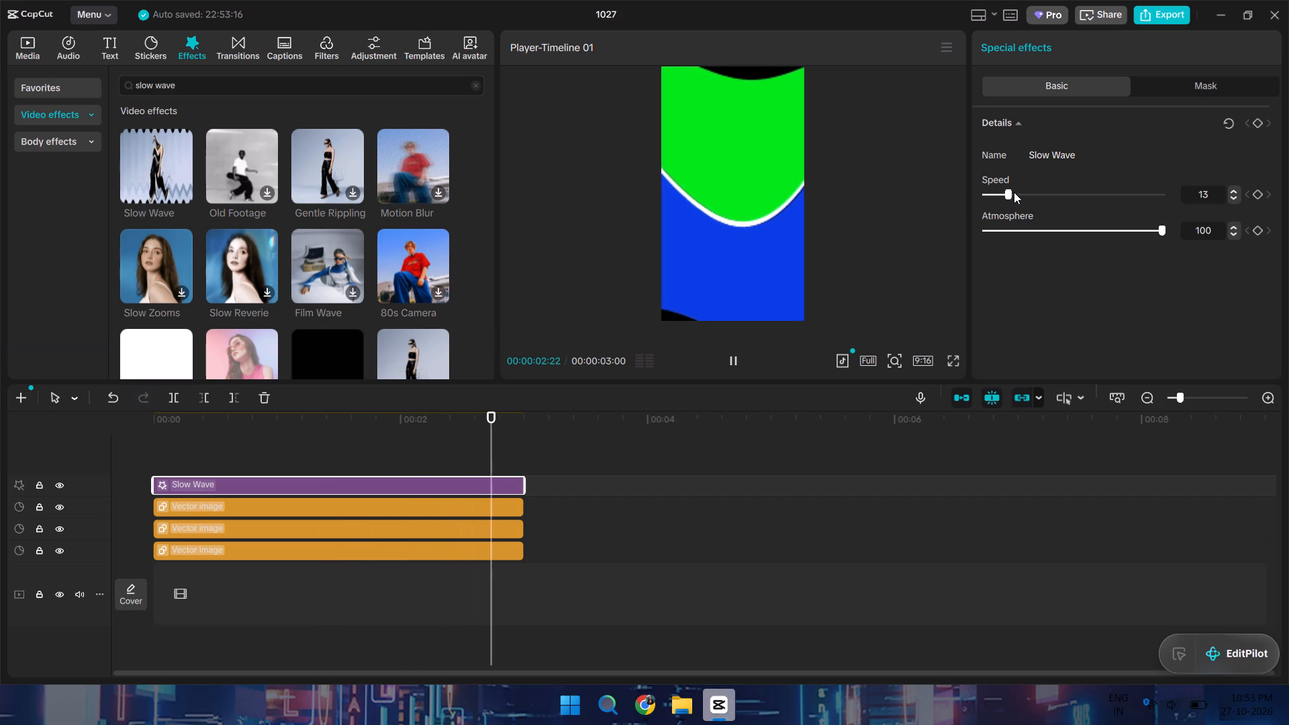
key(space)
Set the Slow Wave effect's speed to 25, trying 27 along the way, and preview the animation.
drag(1009, 195, 1031, 193)
key(space)
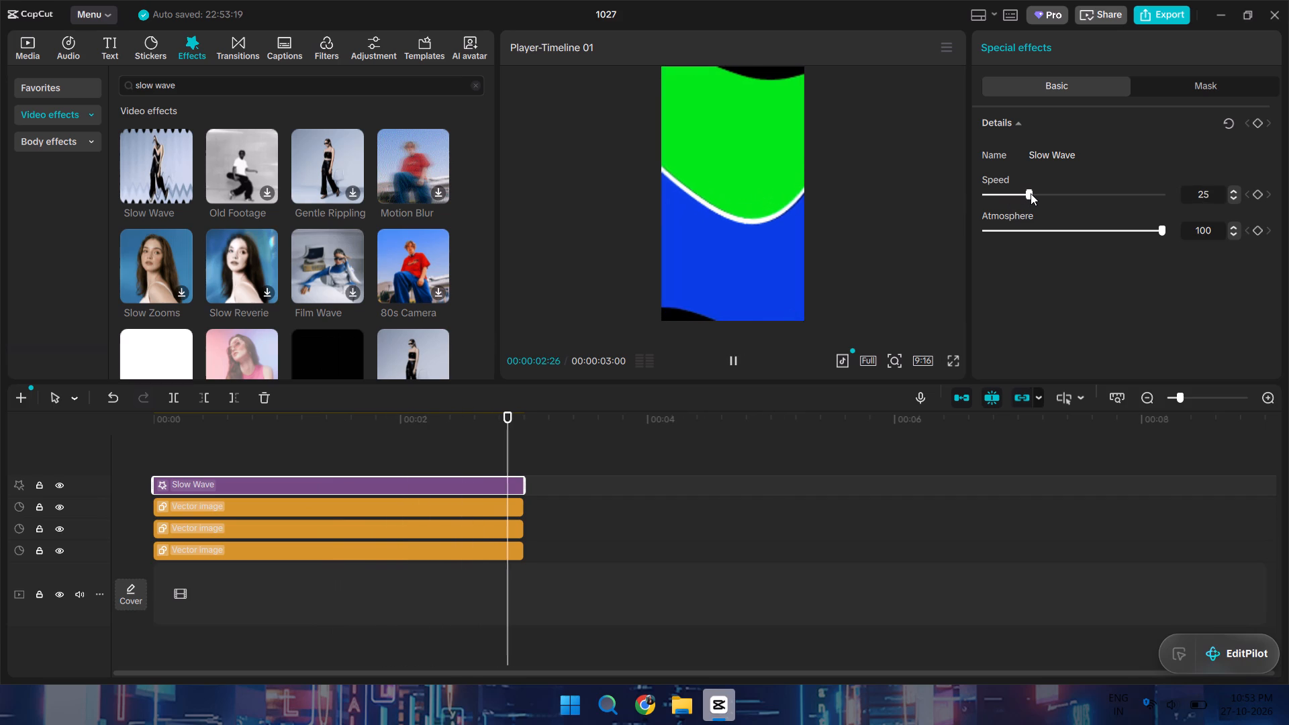
key(space)
key(space)
click(1031, 193)
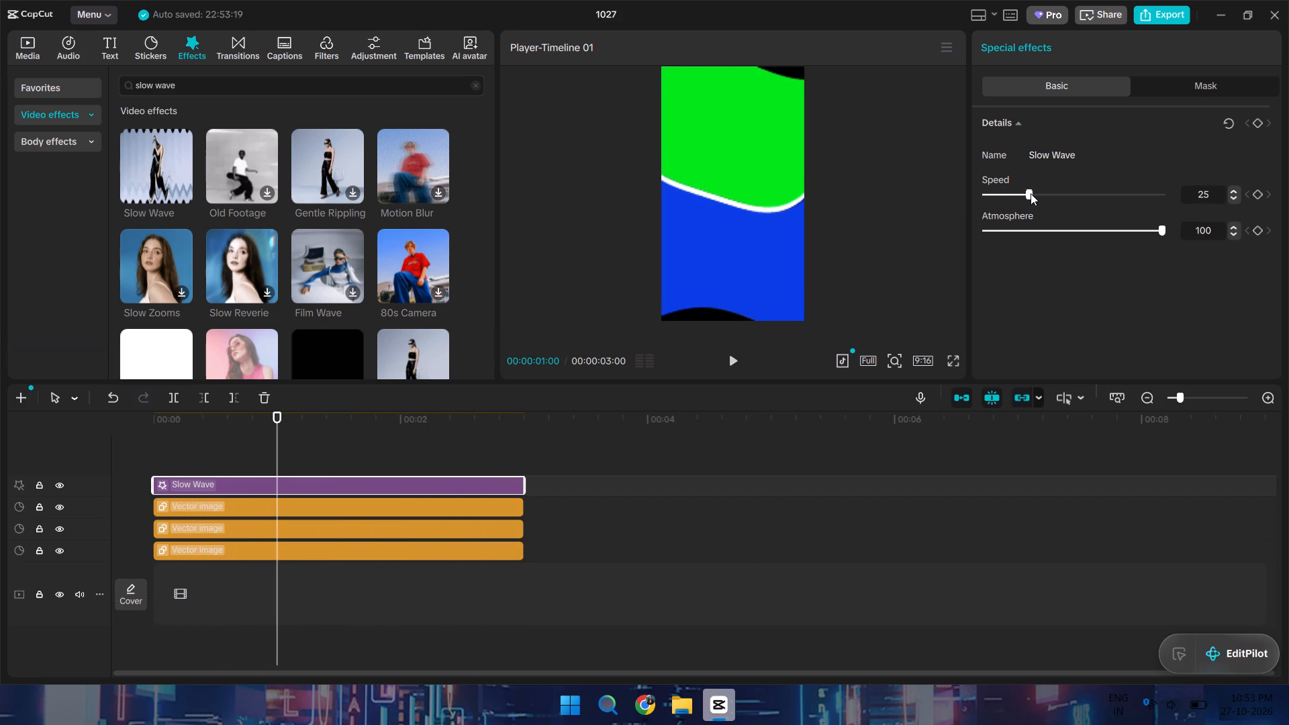
key(space)
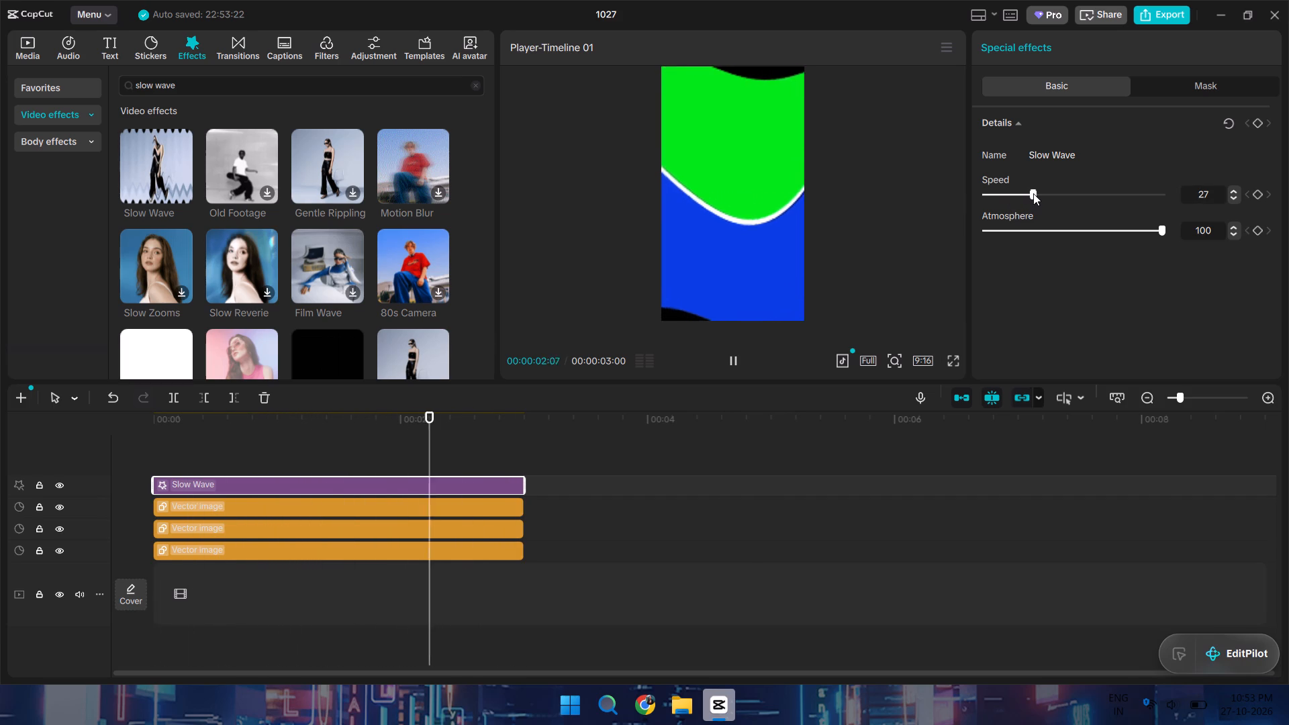
click(1033, 193)
key(space)
click(1033, 193)
drag(1033, 193, 1033, 199)
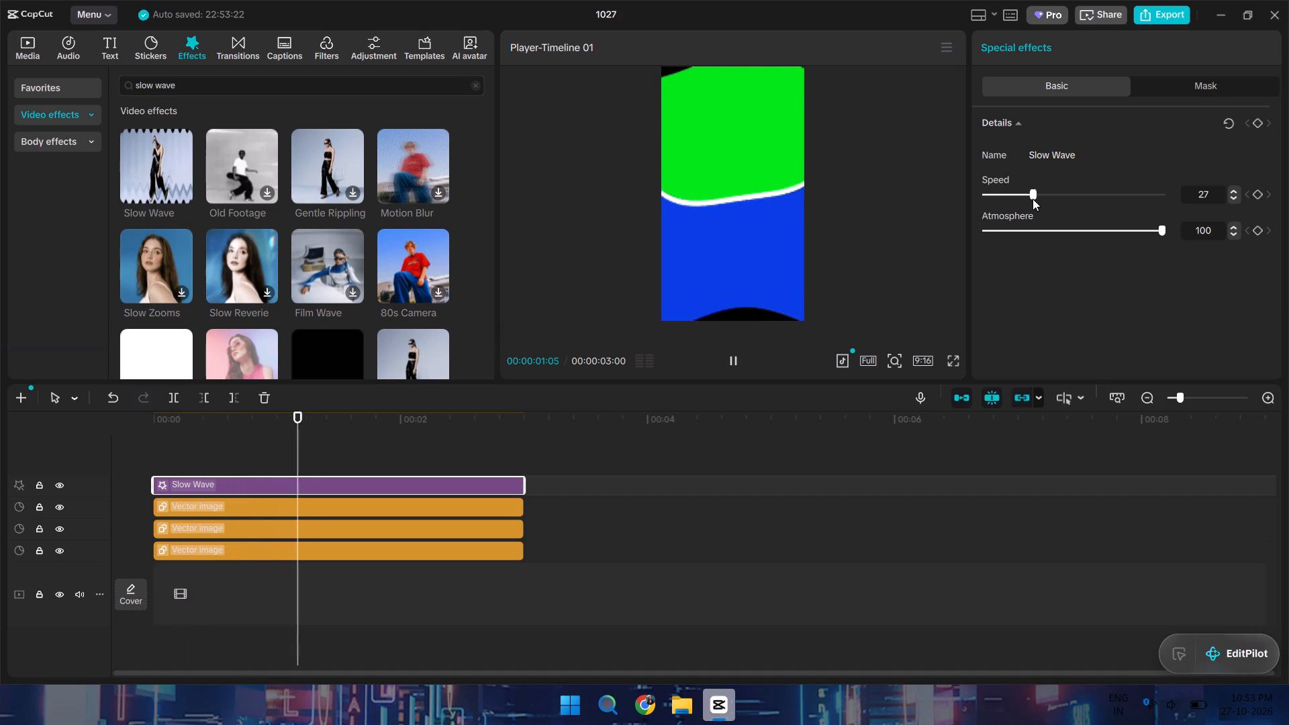
drag(1033, 199, 1031, 203)
key(space)
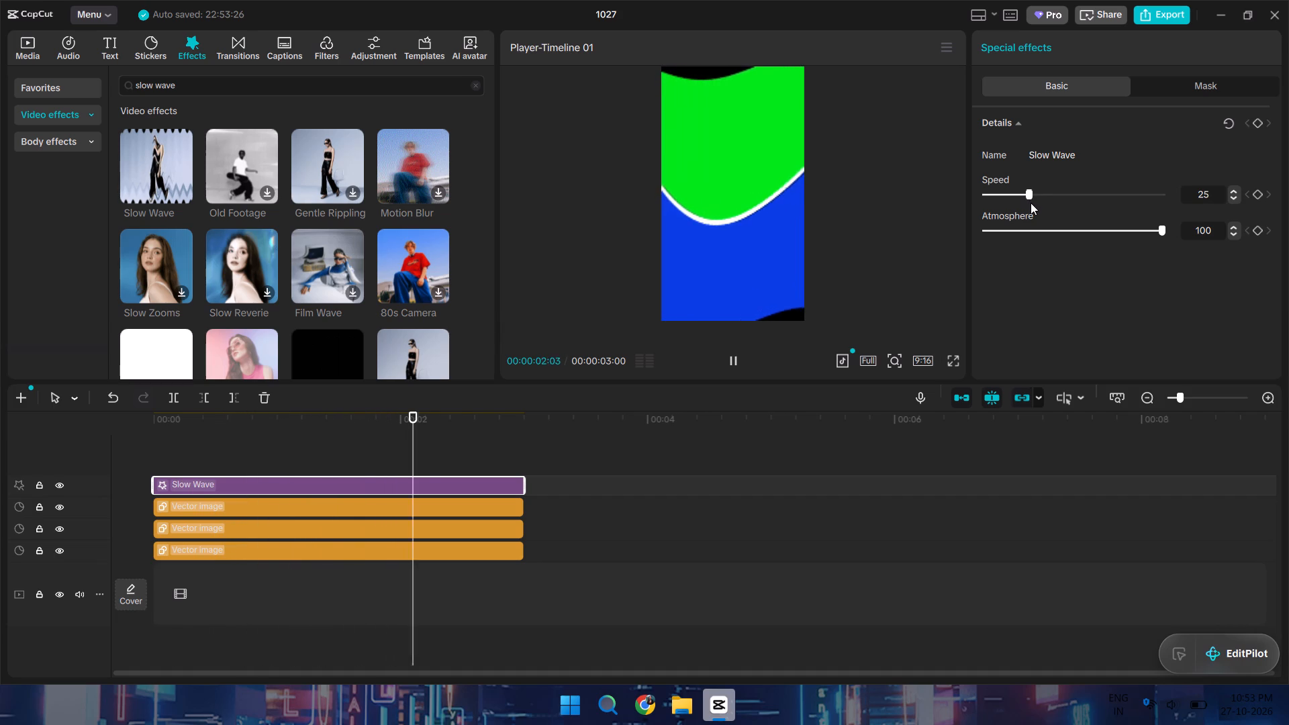
key(space)
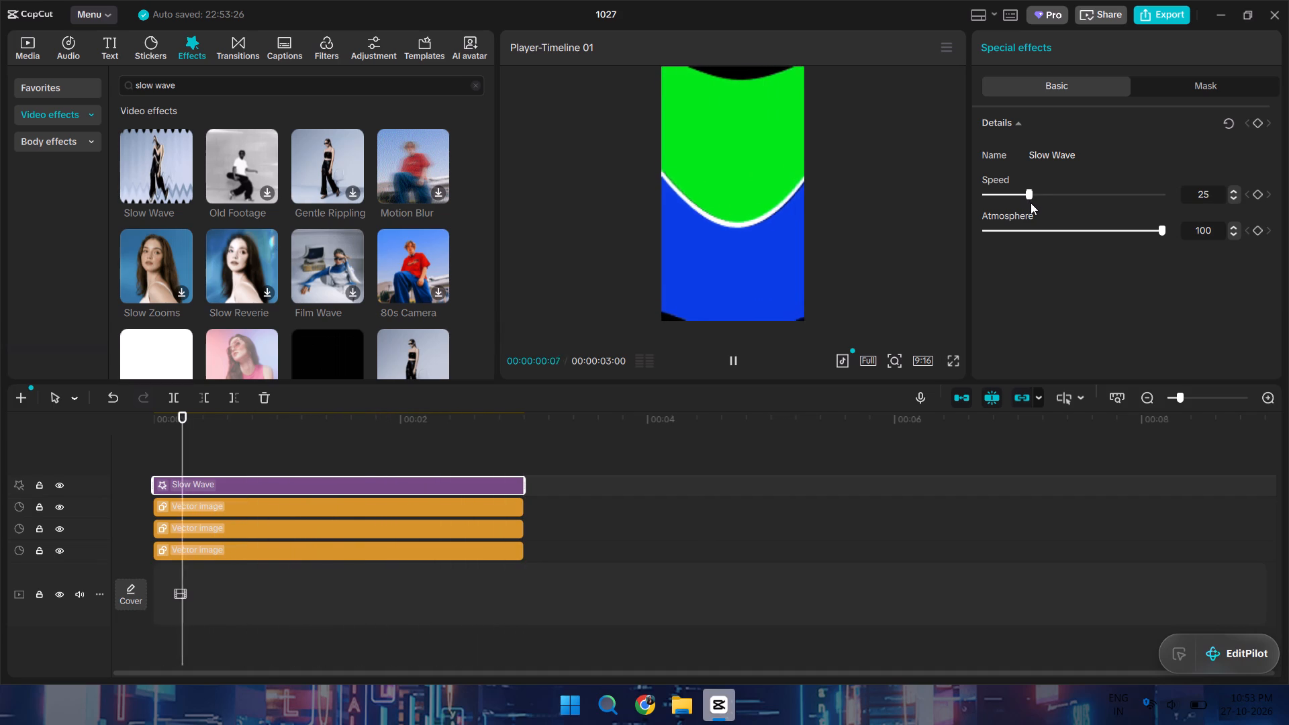
key(space)
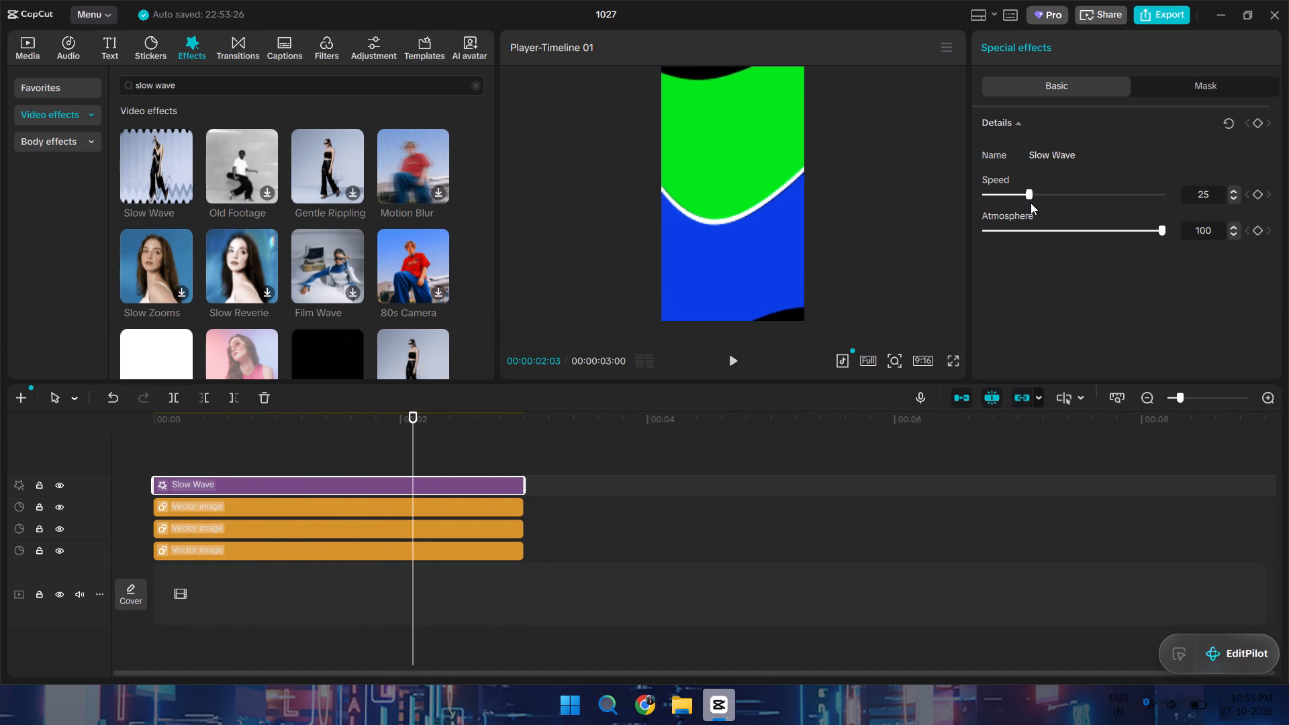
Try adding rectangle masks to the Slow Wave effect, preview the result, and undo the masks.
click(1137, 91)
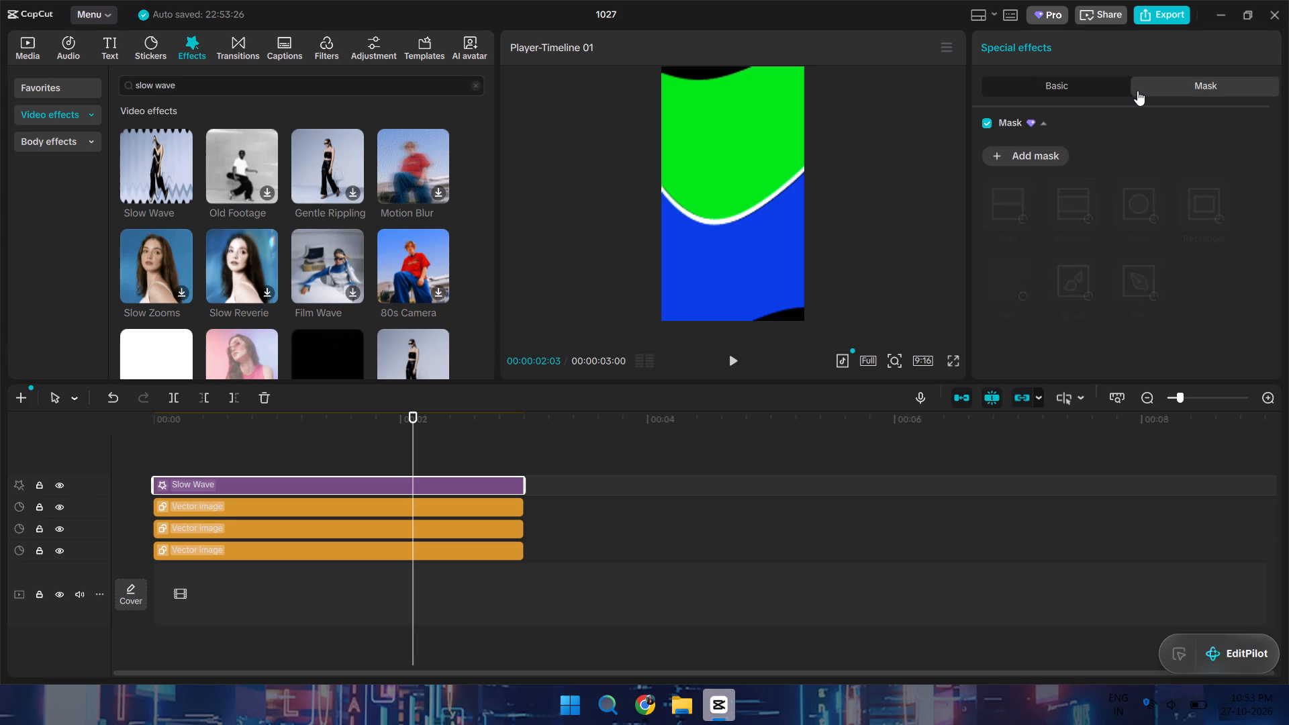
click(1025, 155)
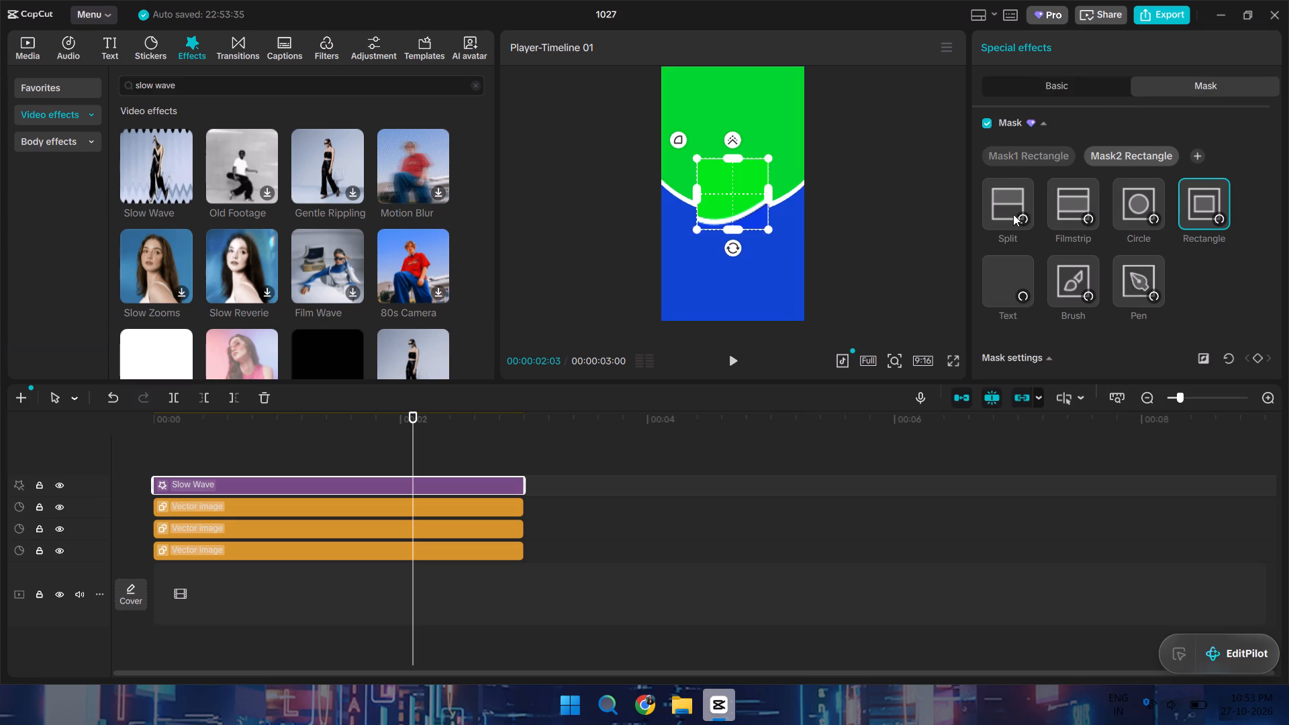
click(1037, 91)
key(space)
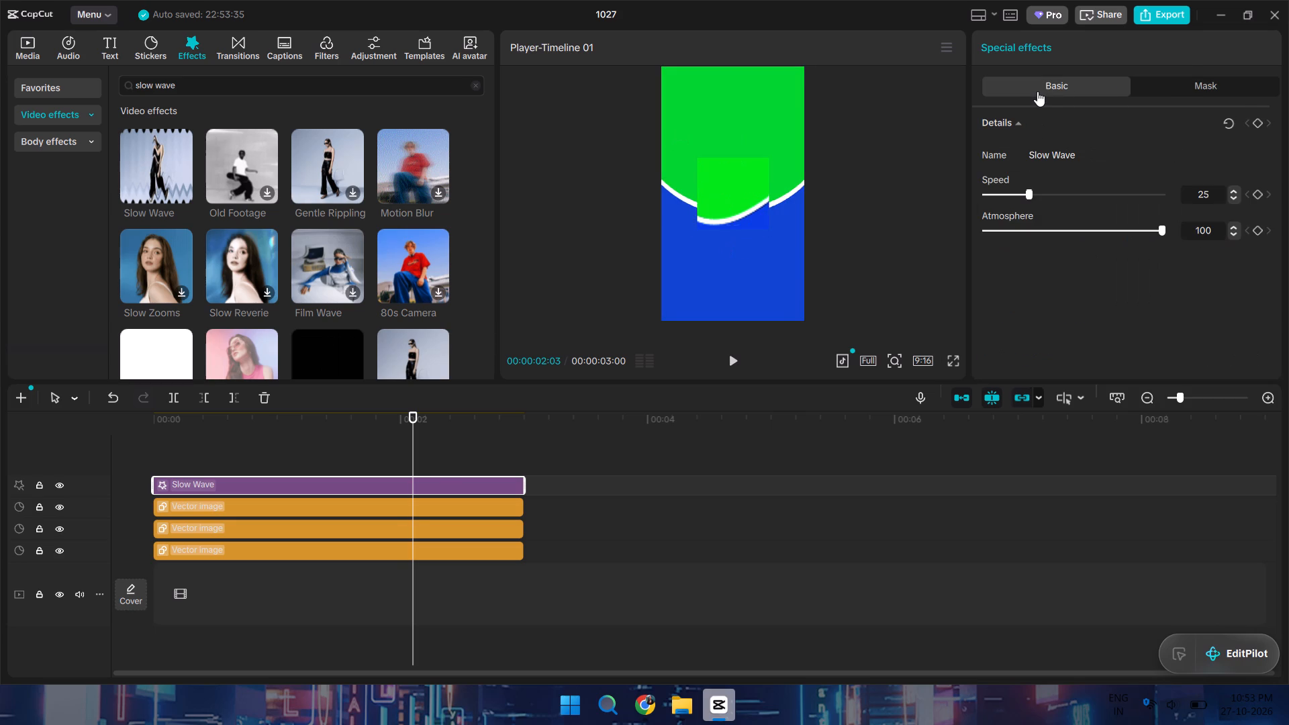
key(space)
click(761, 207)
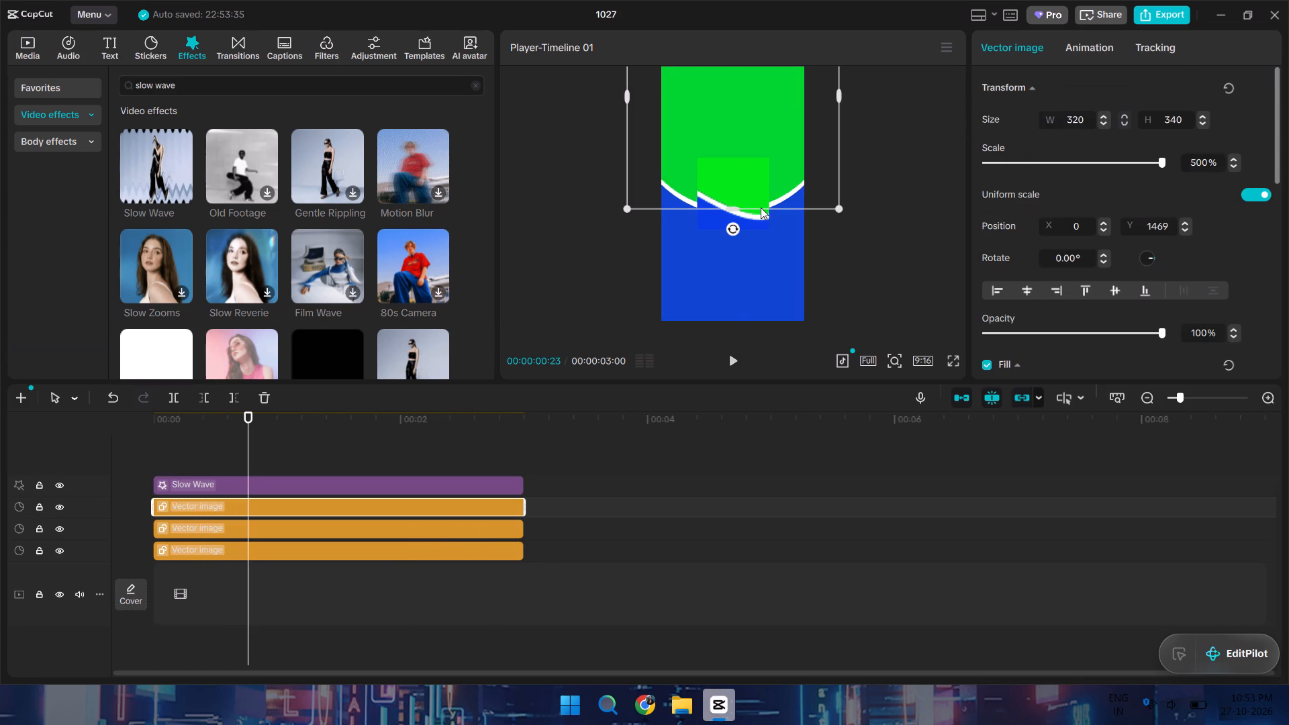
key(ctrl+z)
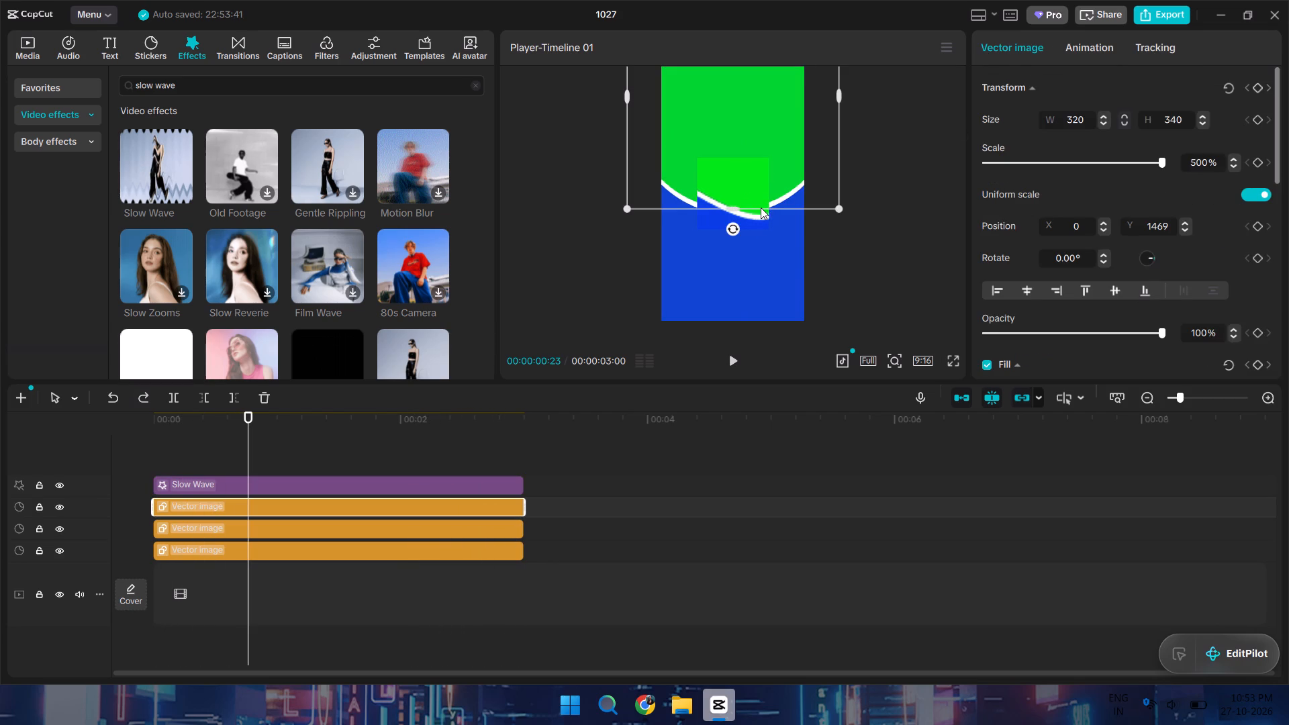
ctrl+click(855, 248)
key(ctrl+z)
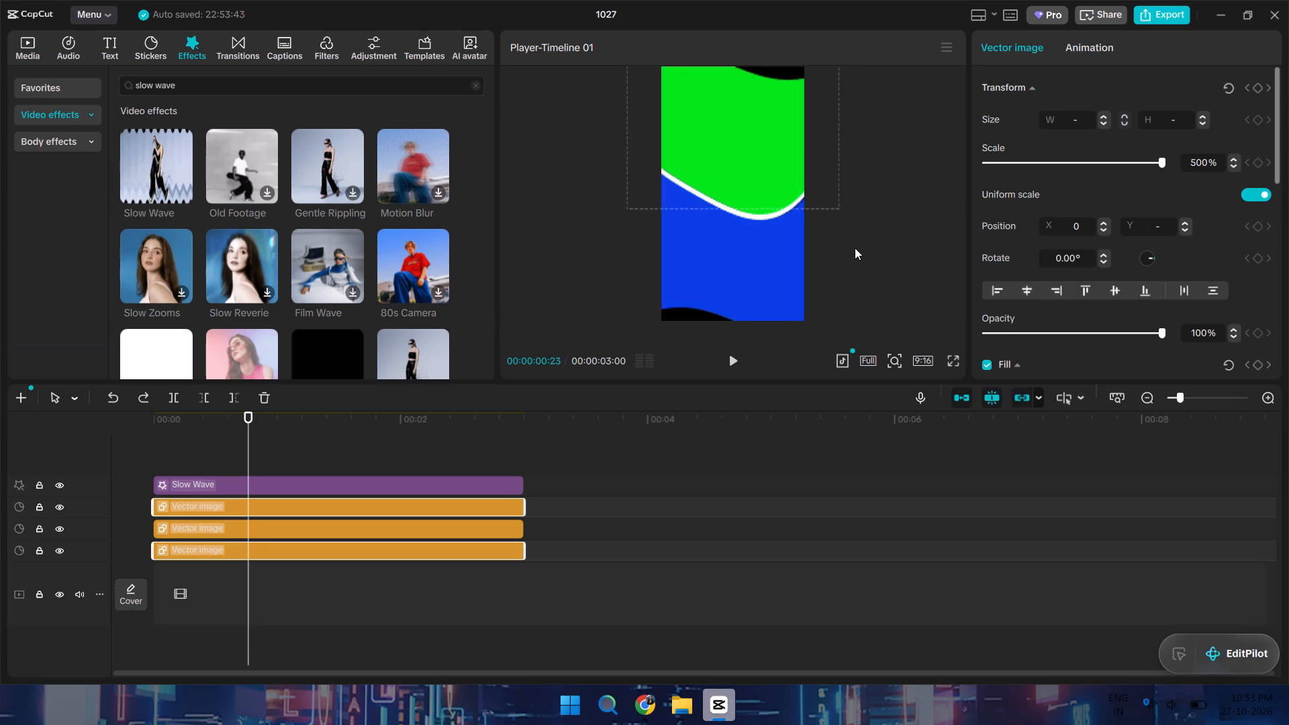
Play back the wave animation without the masks.
key(space)
click(855, 248)
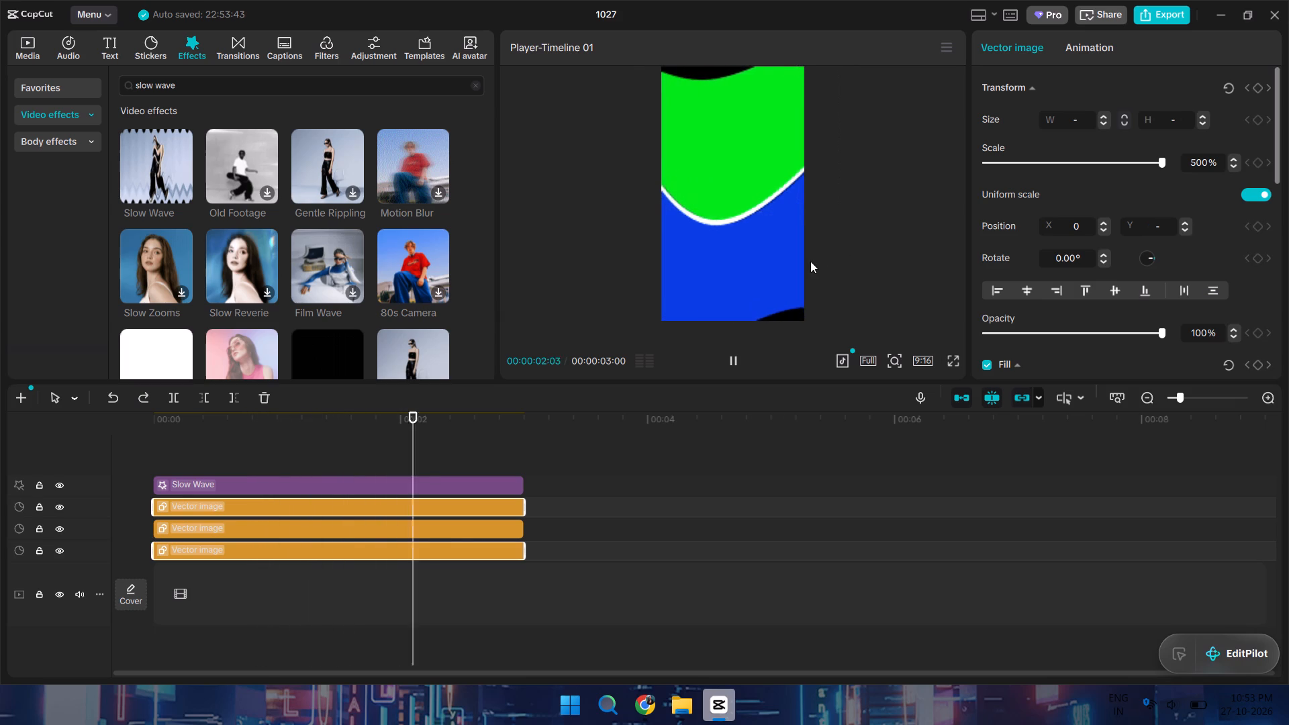
Play back the wave animation from the start to review it before exporting.
click(810, 261)
key(space)
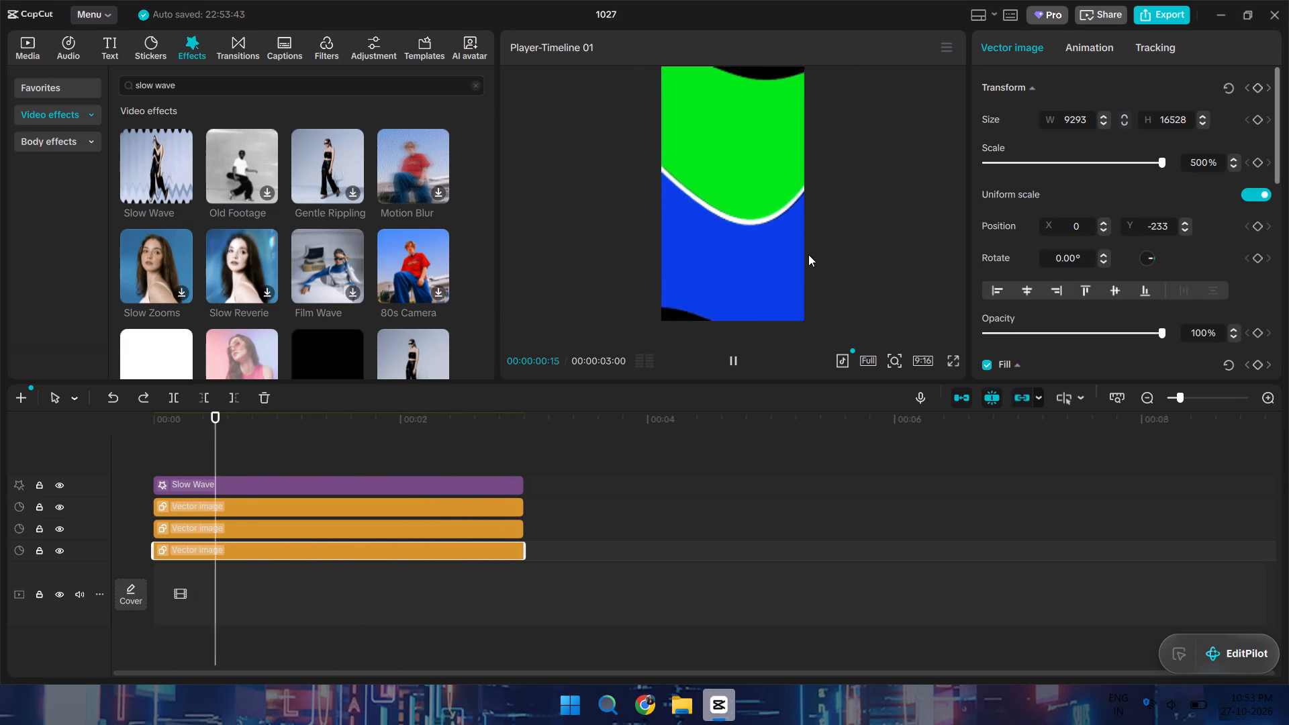
key(space)
key(space)
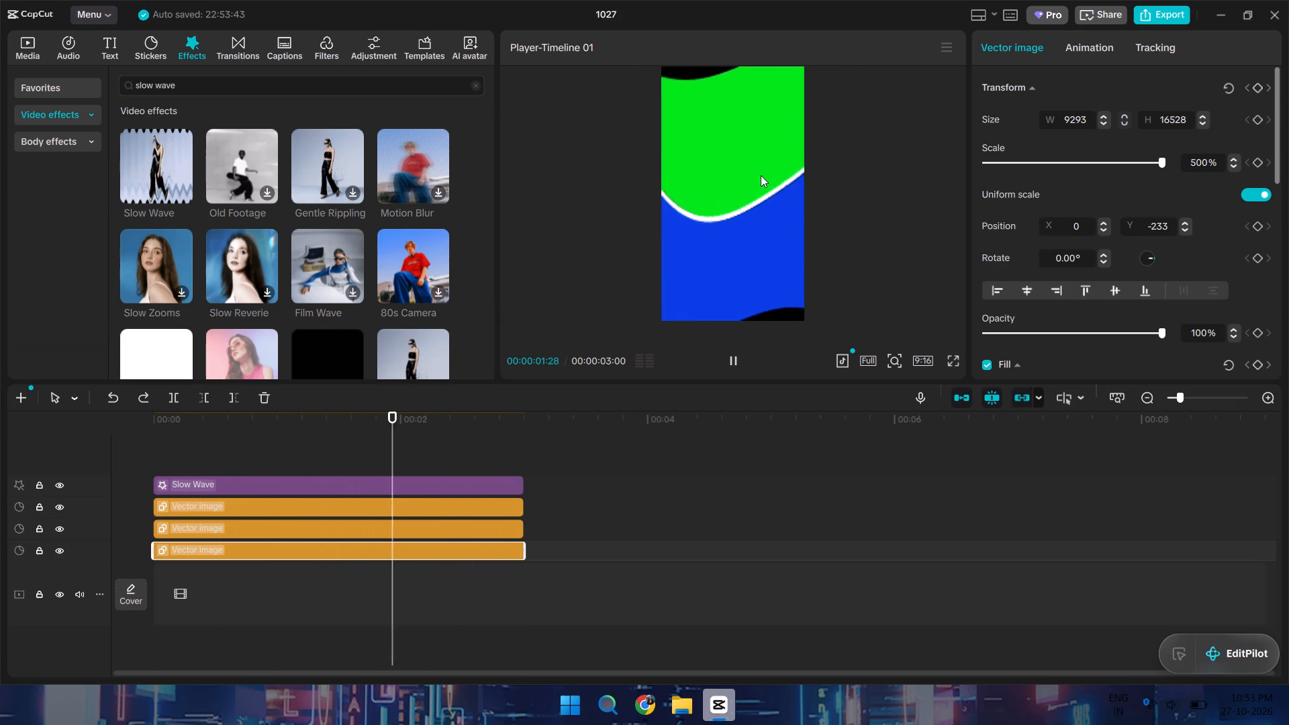
key(space)
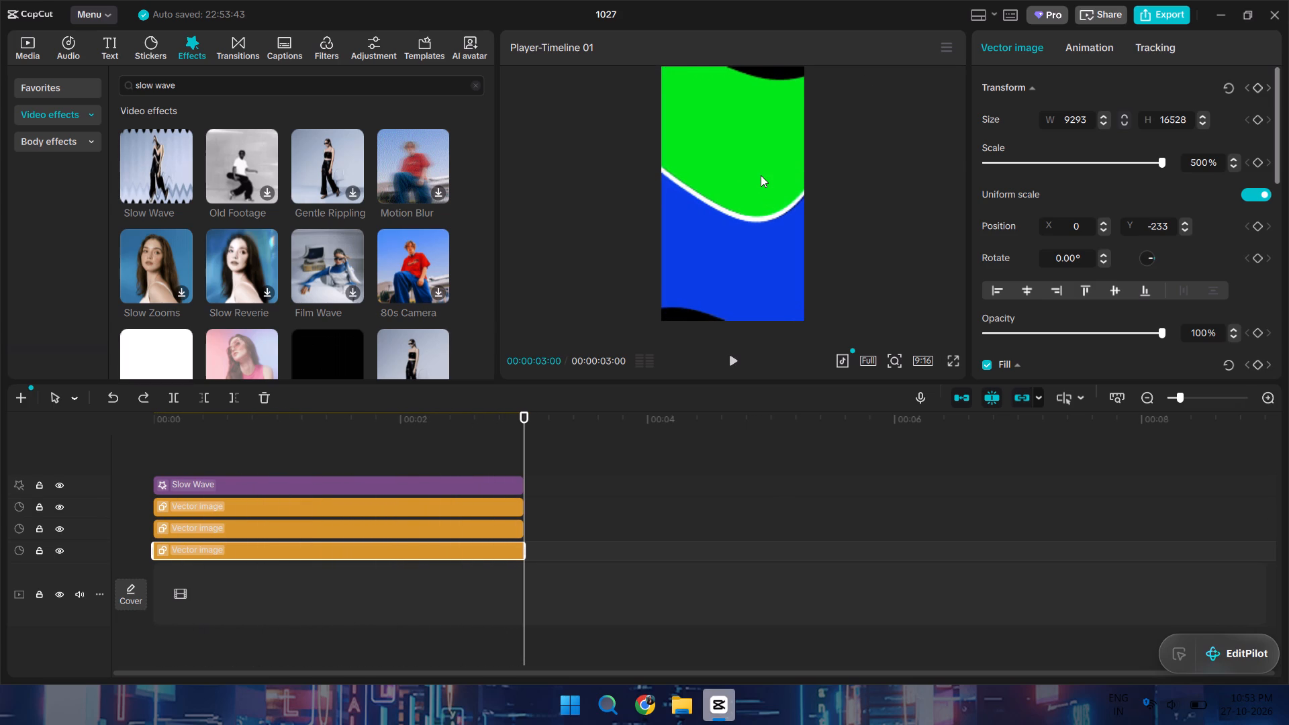
Export the animation as 1027 in 1080P H.264 mp4 at 30fps and close the sharing screen.
click(1182, 13)
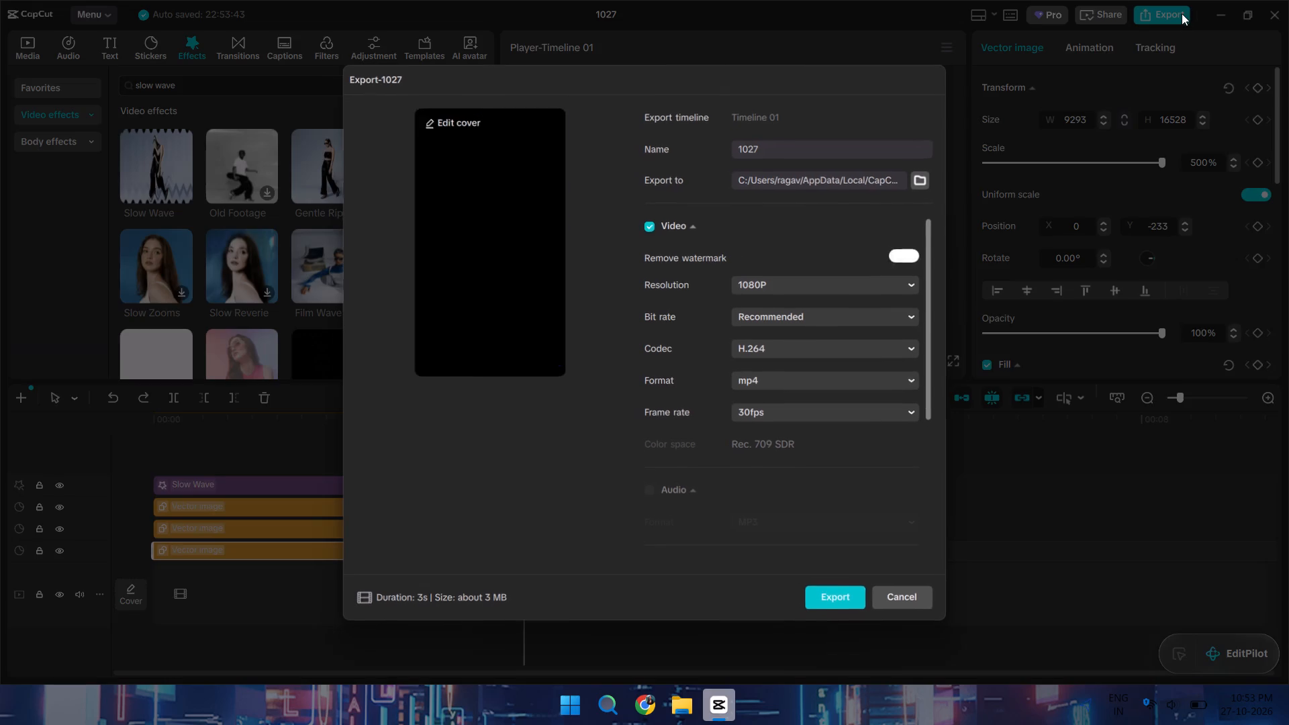
click(816, 601)
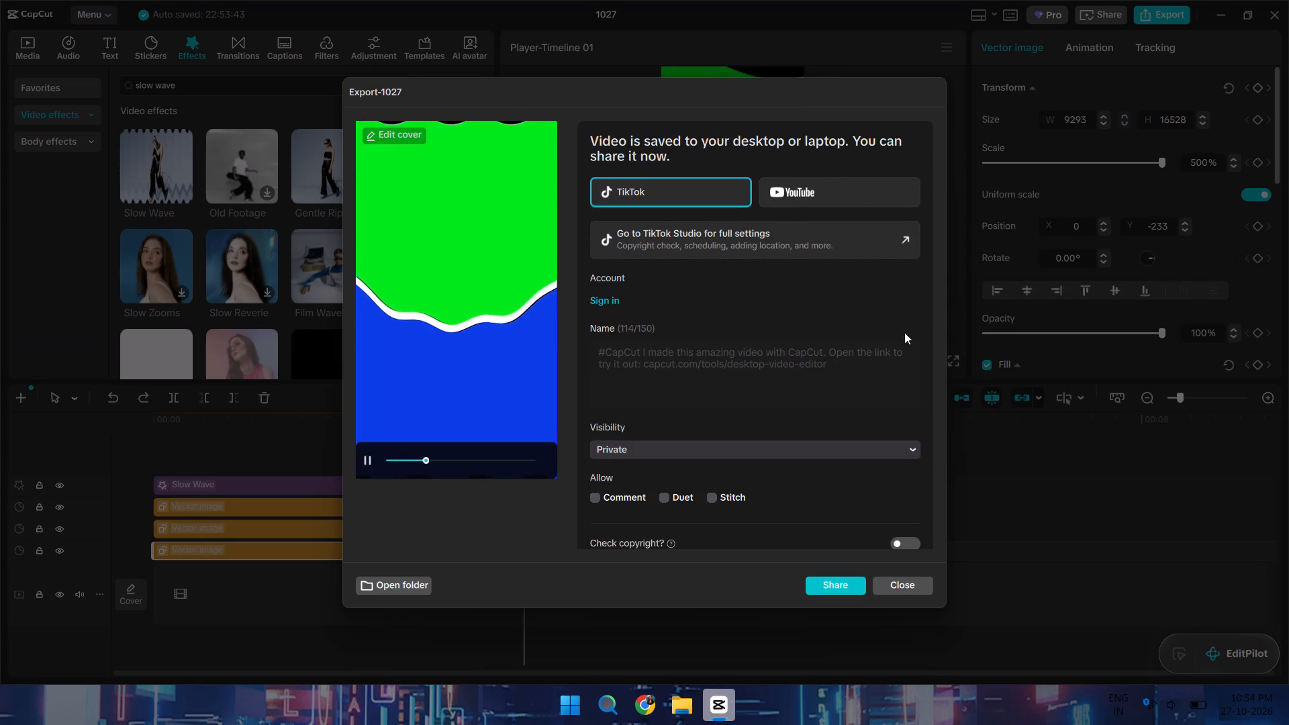
click(991, 434)
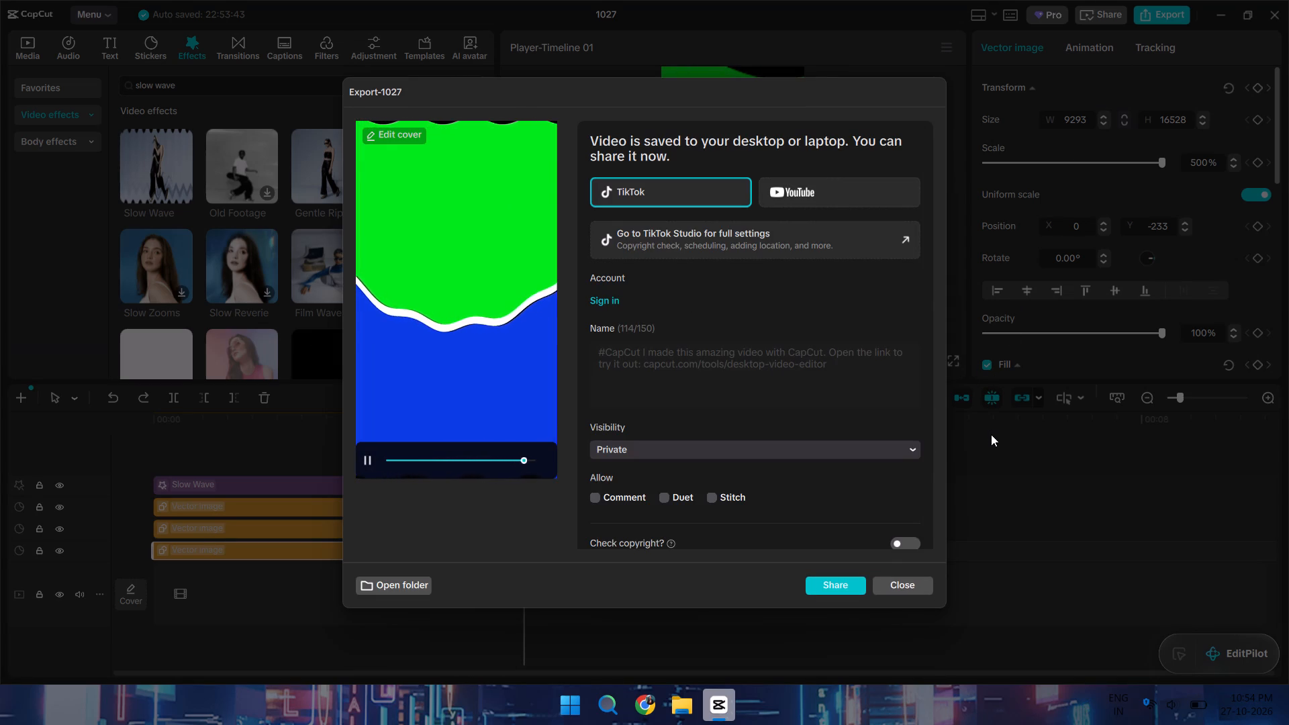
click(902, 583)
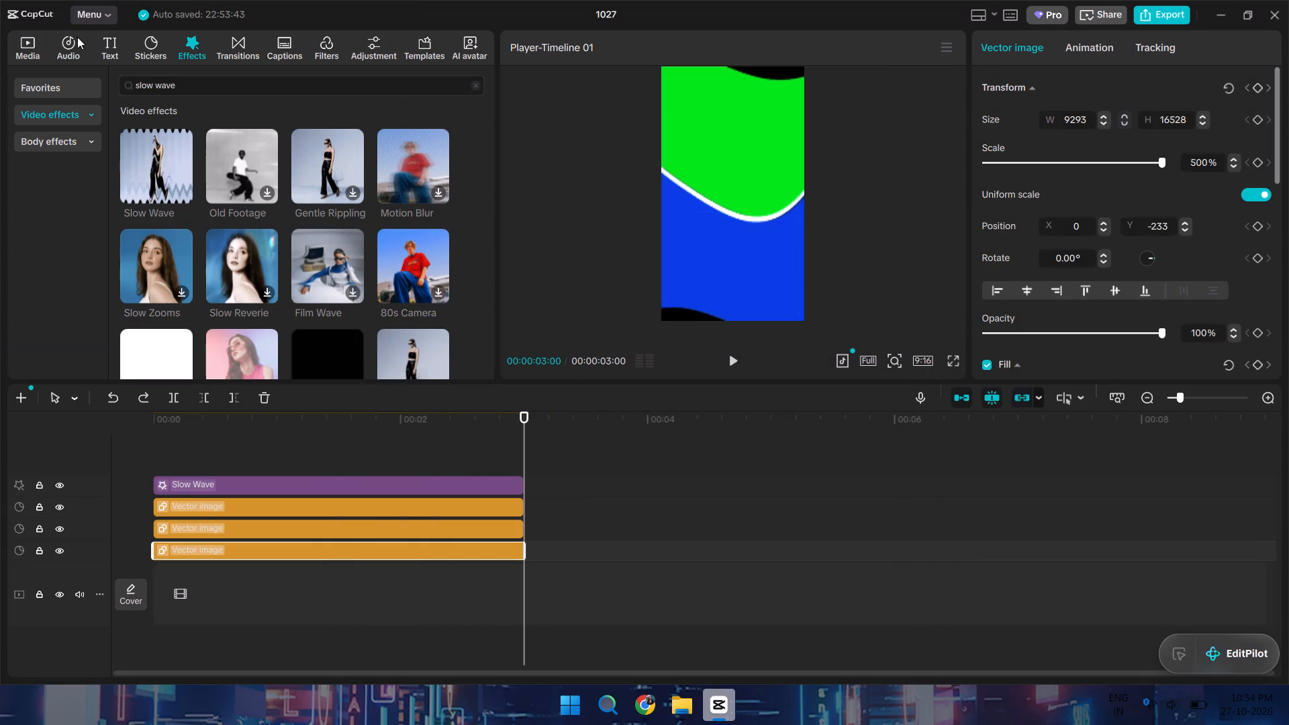
Show the project's imported media and delete the Slow Wave effect and all three shape layers from the timeline.
click(22, 49)
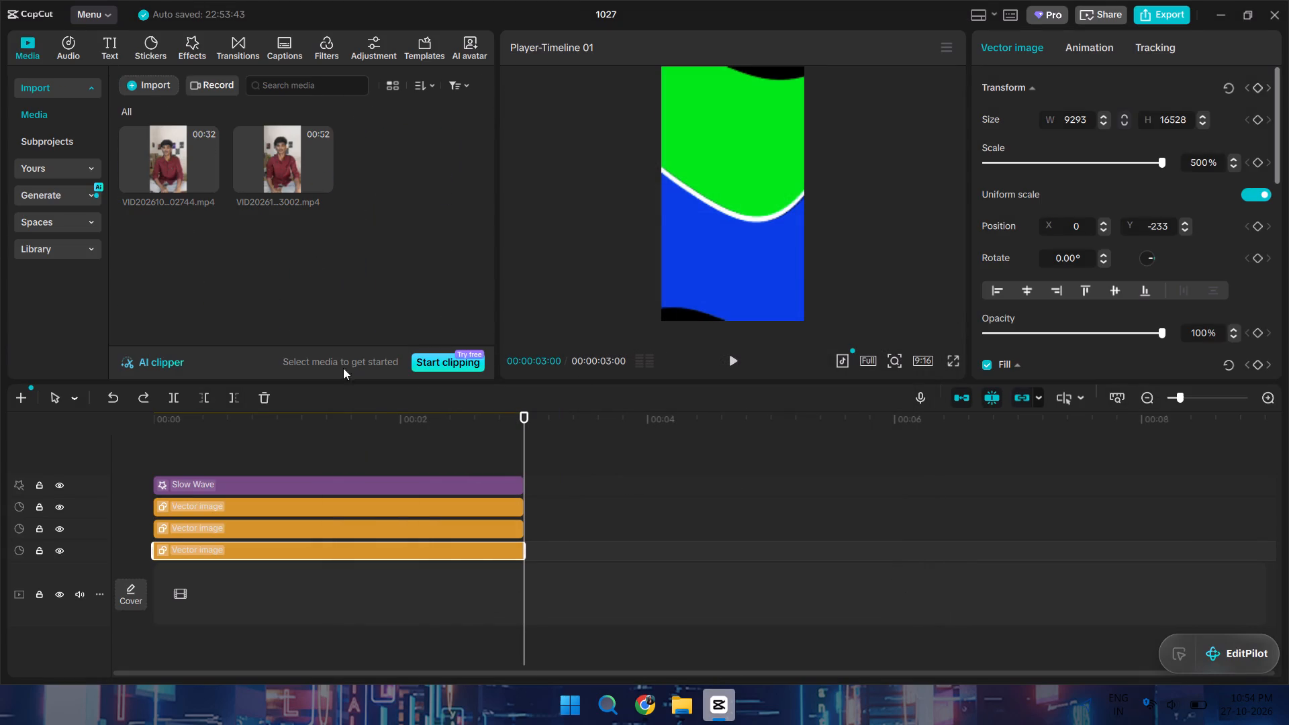
drag(205, 461, 253, 579)
key(BackSpace)
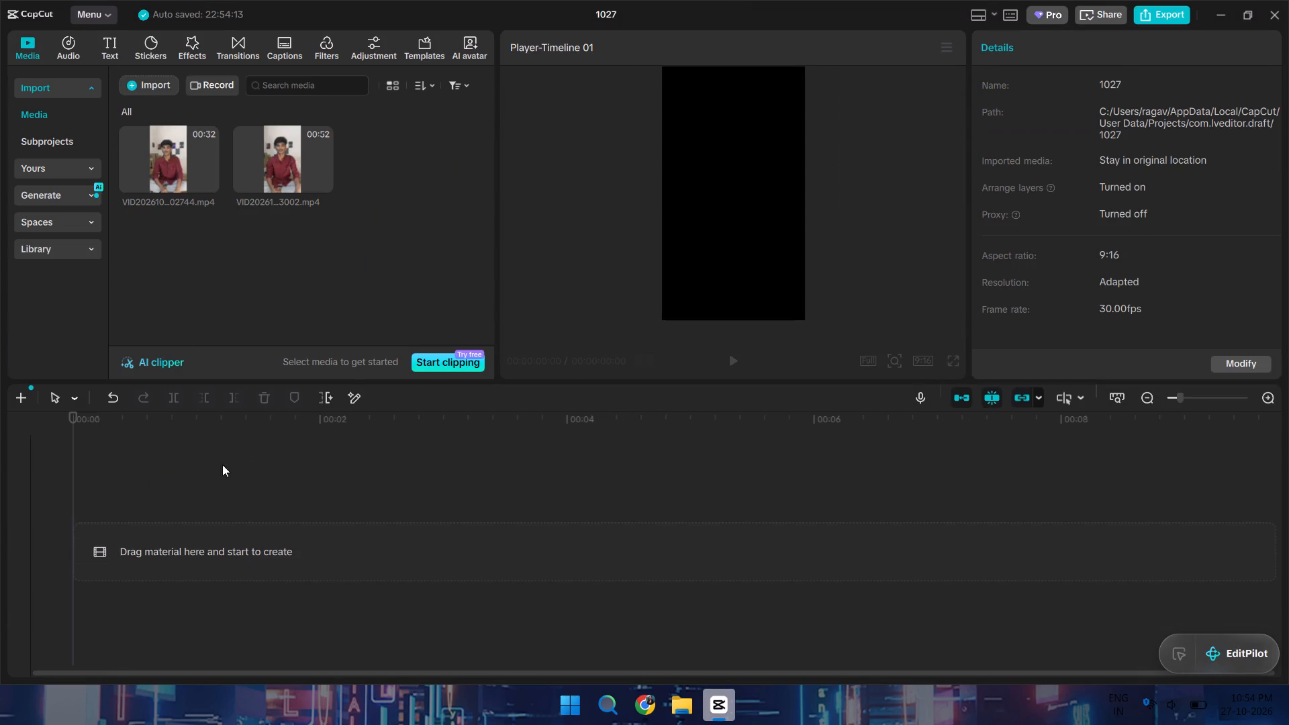
Browse the device's Downloads, Music, Videos, Documents and Desktop folders for the exported animation, and close the import dialog.
click(136, 85)
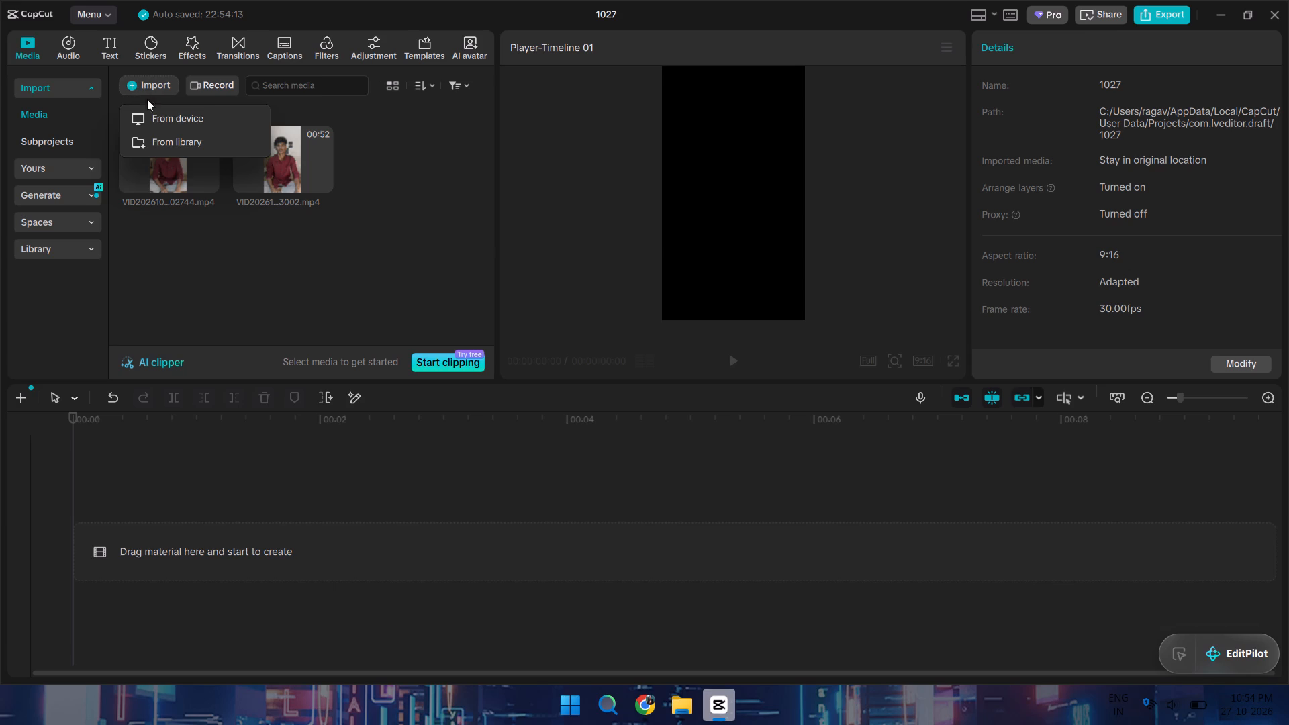
click(153, 114)
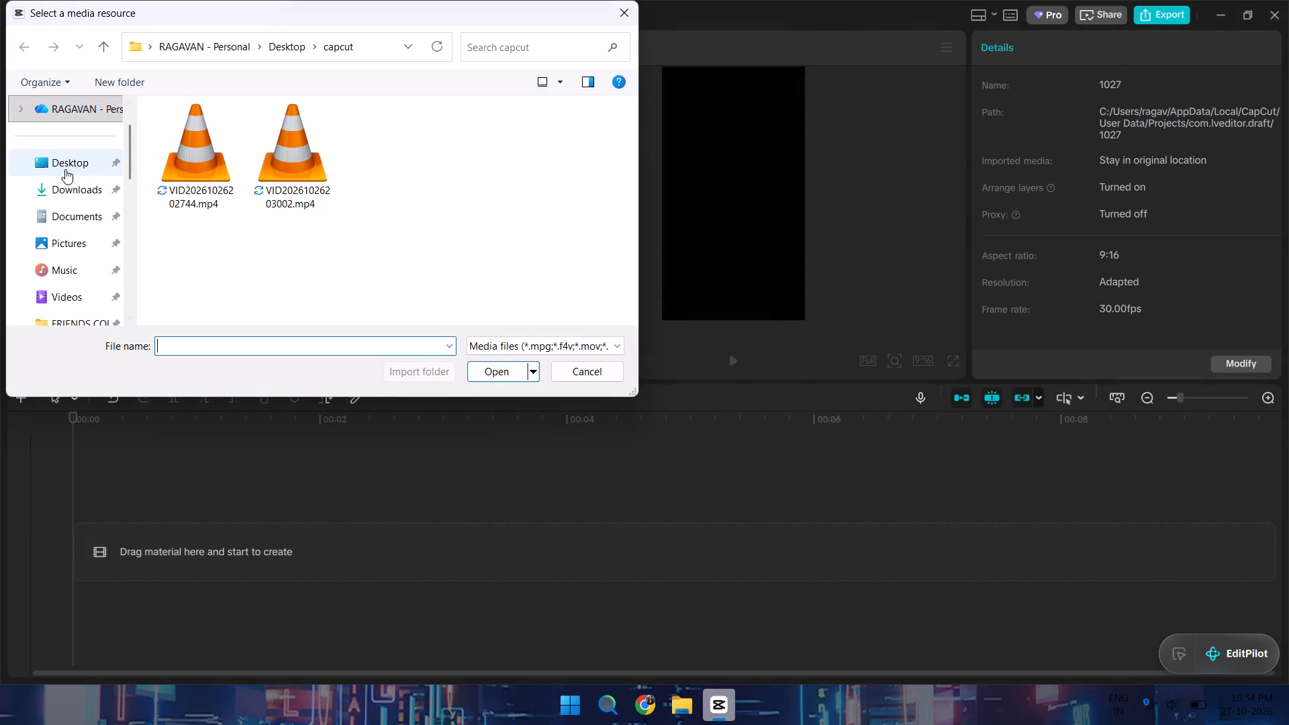
click(68, 191)
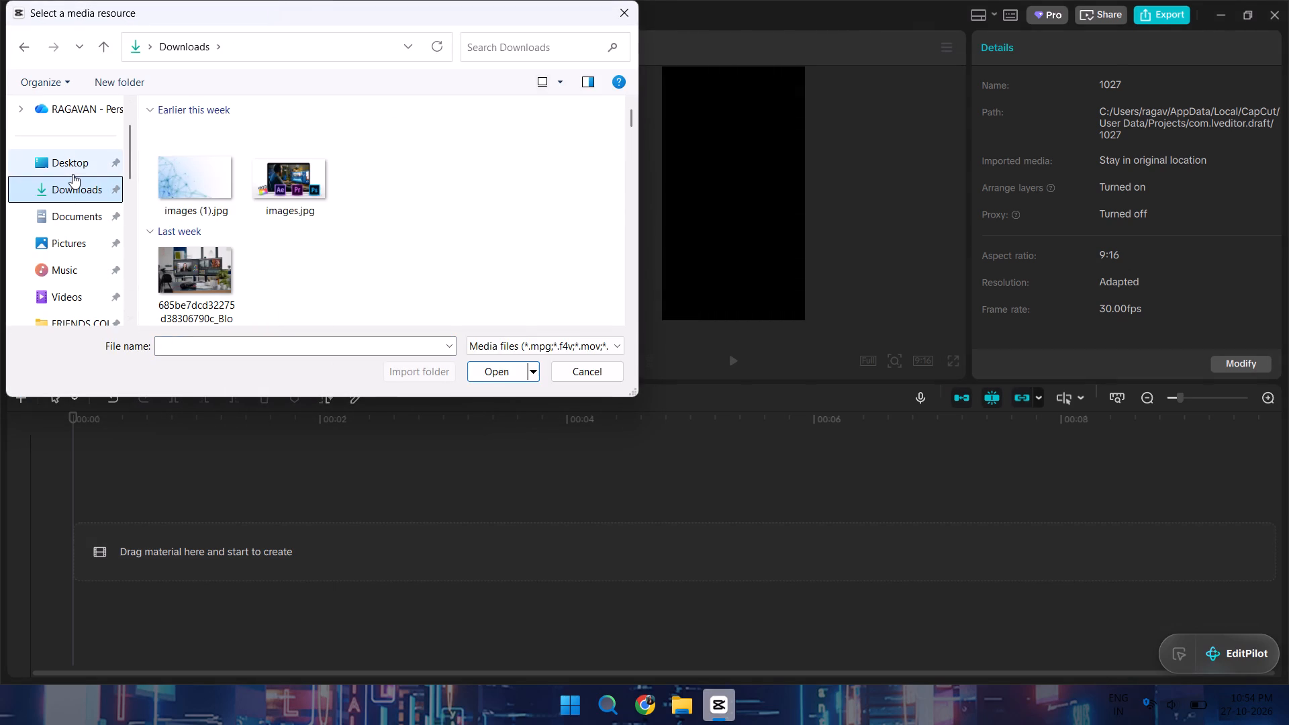
click(73, 174)
click(78, 271)
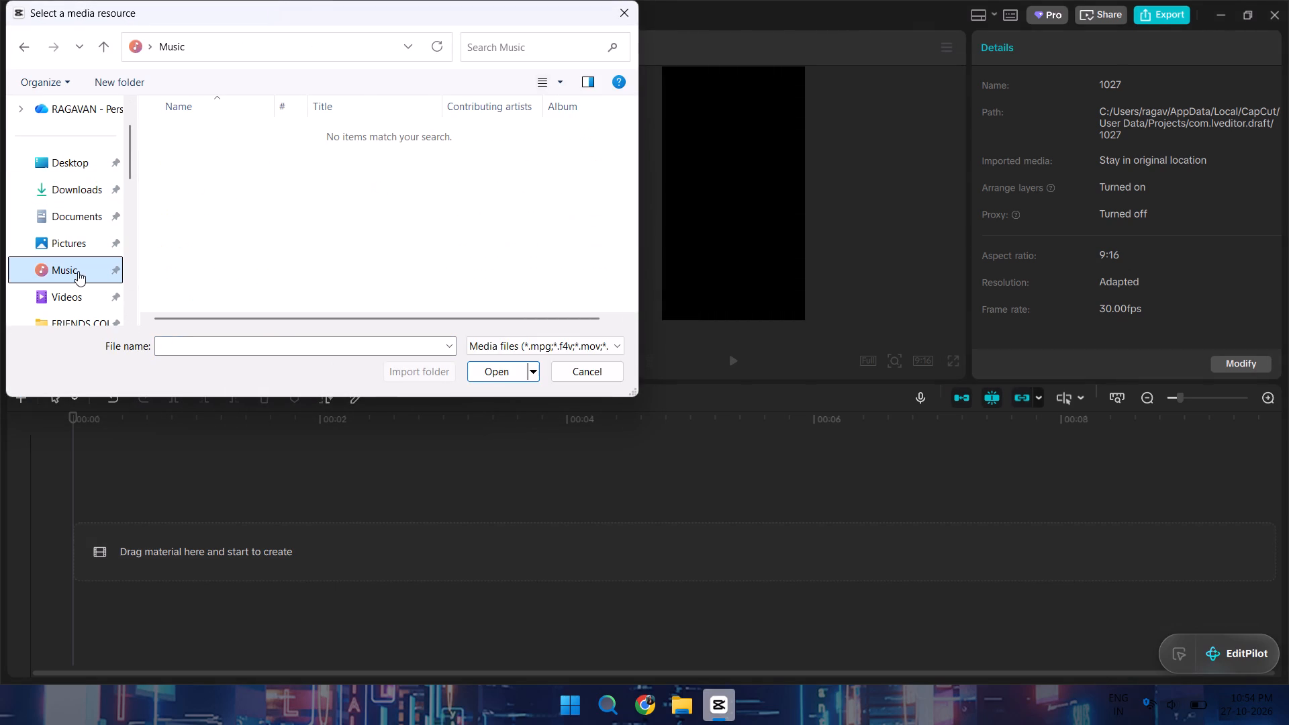
click(77, 290)
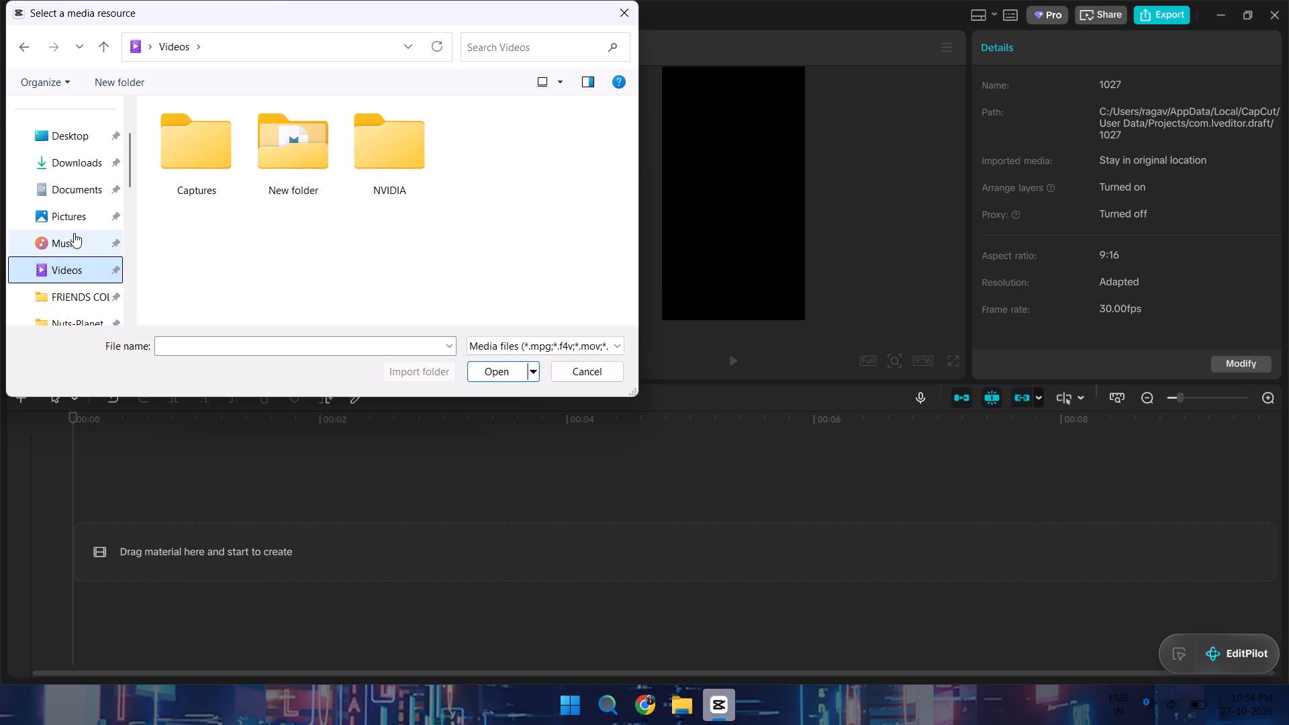
click(75, 183)
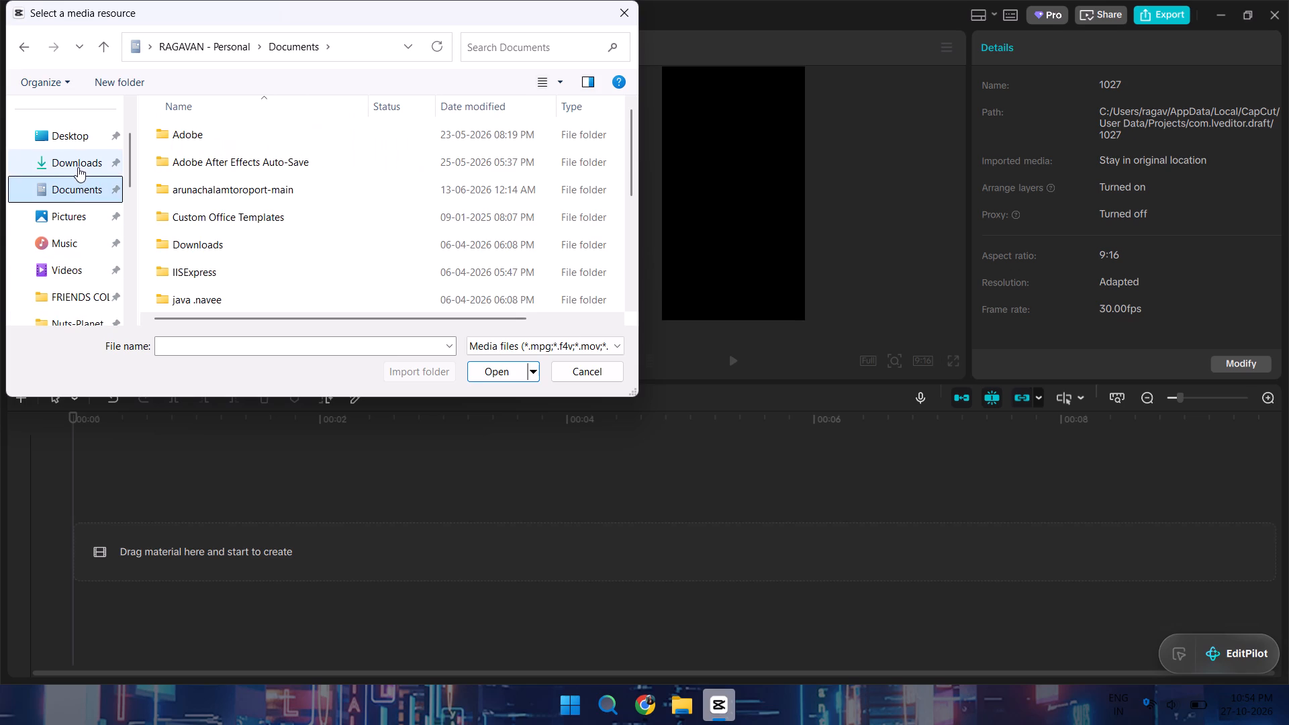
click(79, 161)
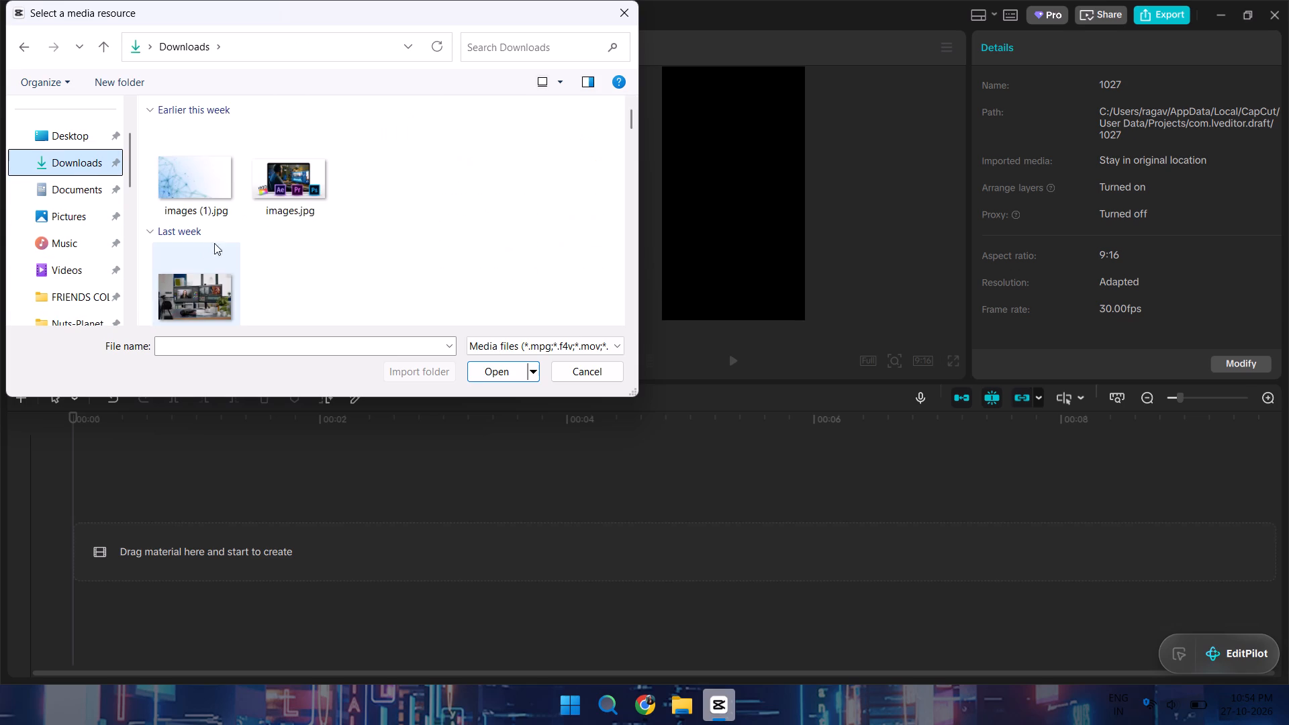
scroll(214, 243, down, 4)
scroll(214, 243, up, 4)
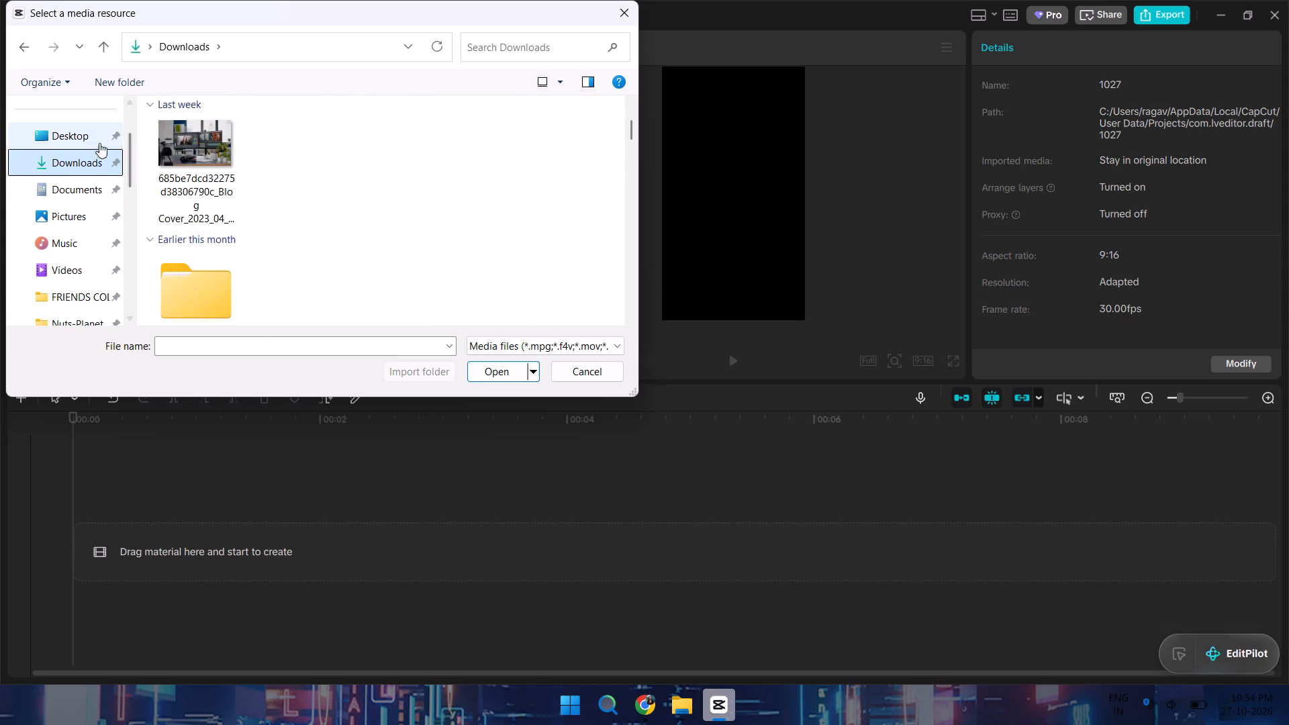
click(97, 137)
double_click(287, 140)
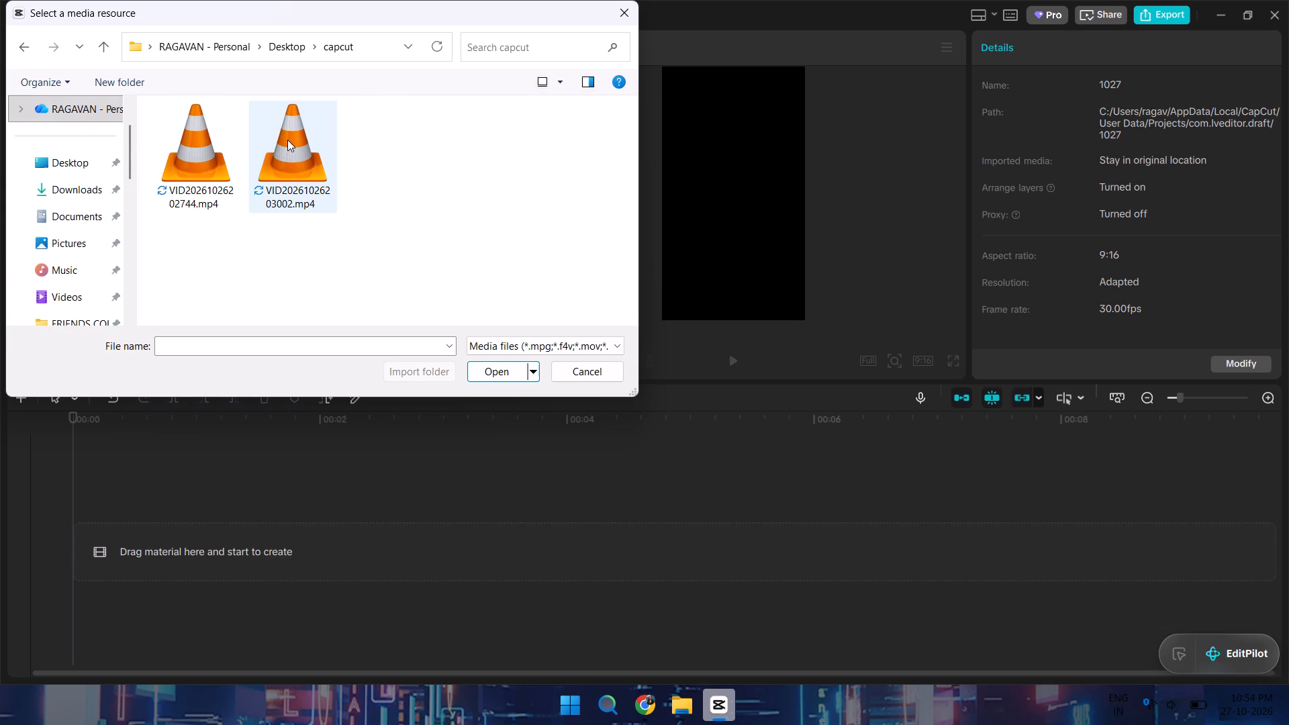
click(36, 47)
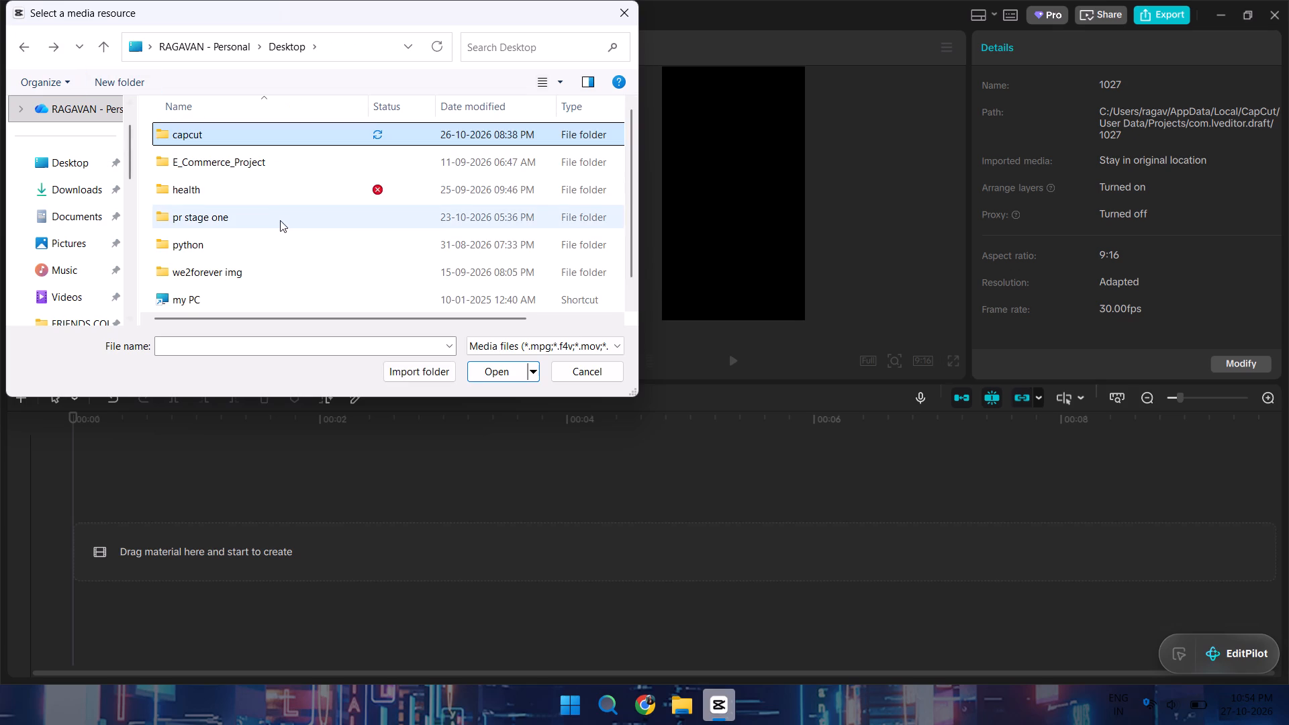
click(622, 17)
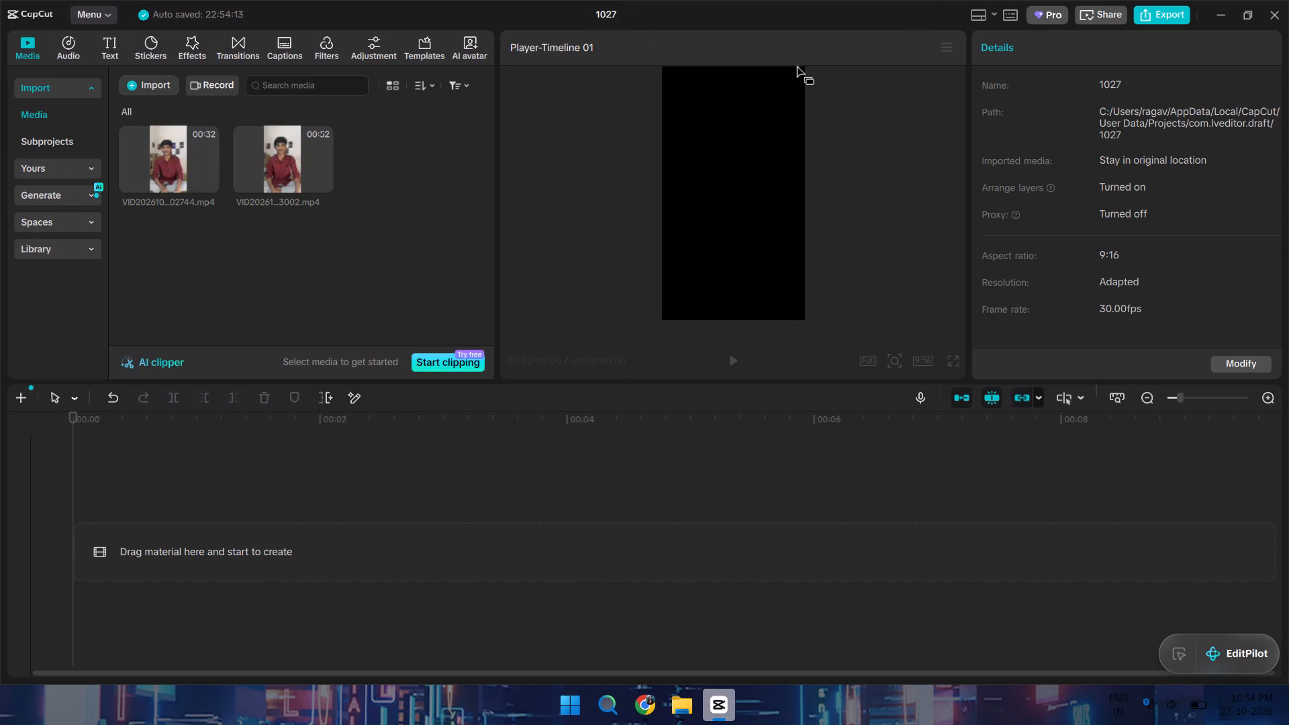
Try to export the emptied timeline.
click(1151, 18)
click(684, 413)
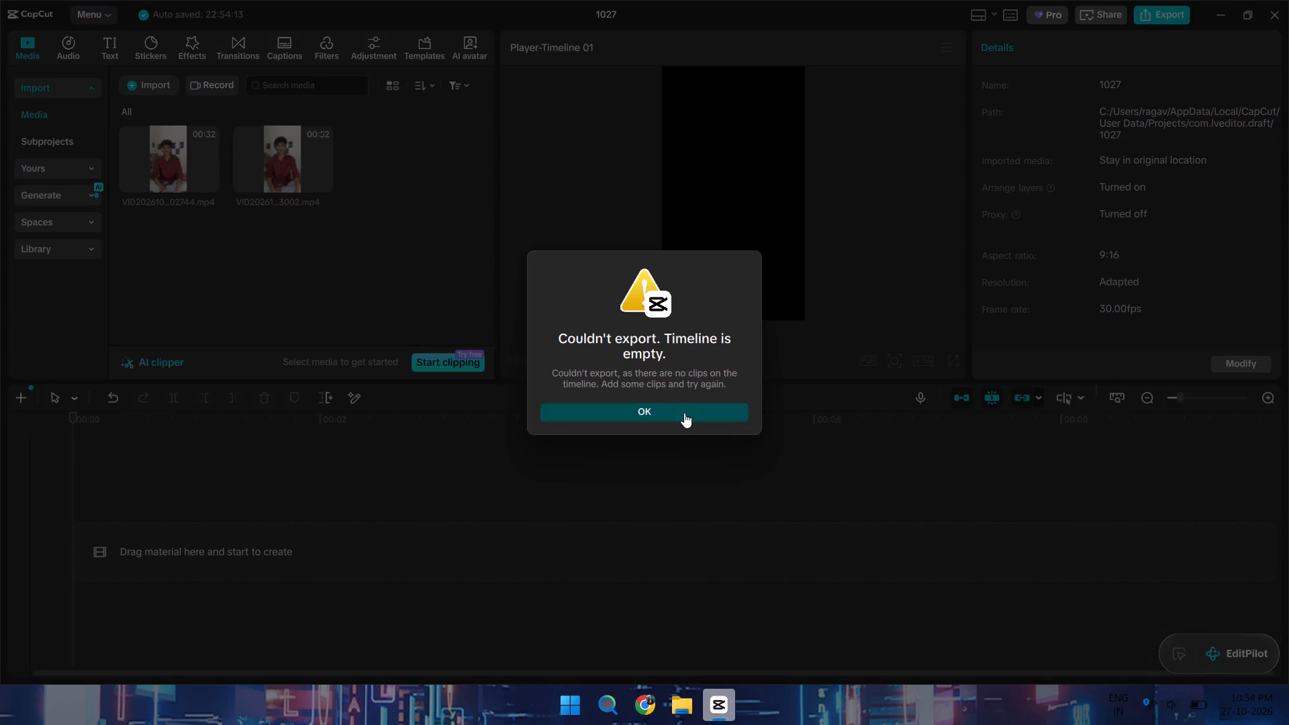
Place the video VID20261026203002.mp4 at the start of the empty timeline.
drag(289, 181, 219, 573)
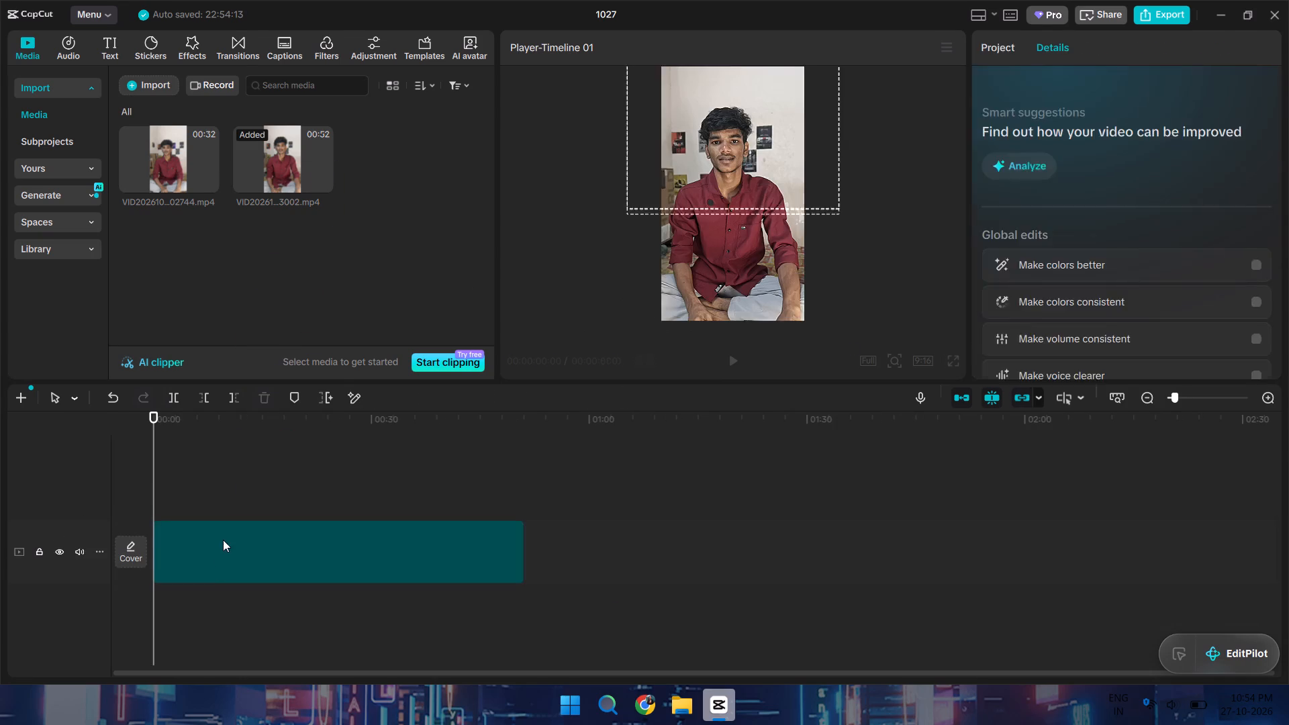
Check the destination folder in the export settings and leave without exporting.
click(1145, 13)
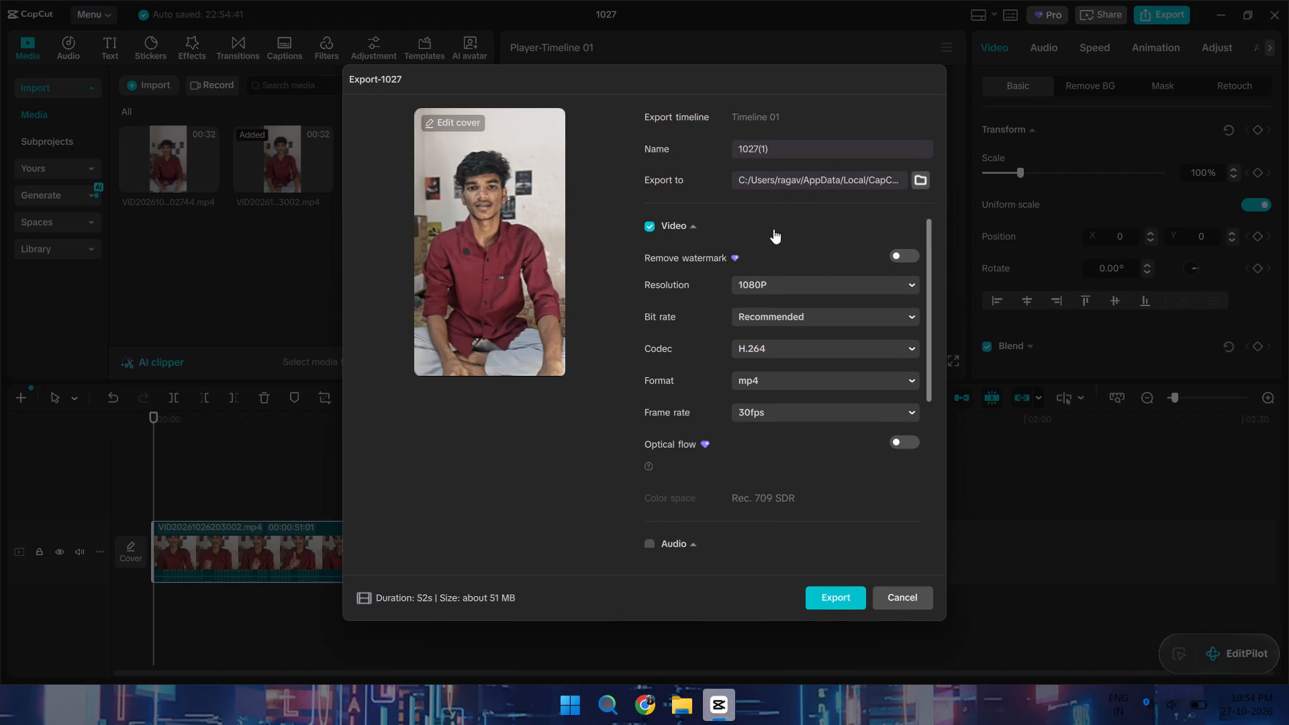
click(909, 172)
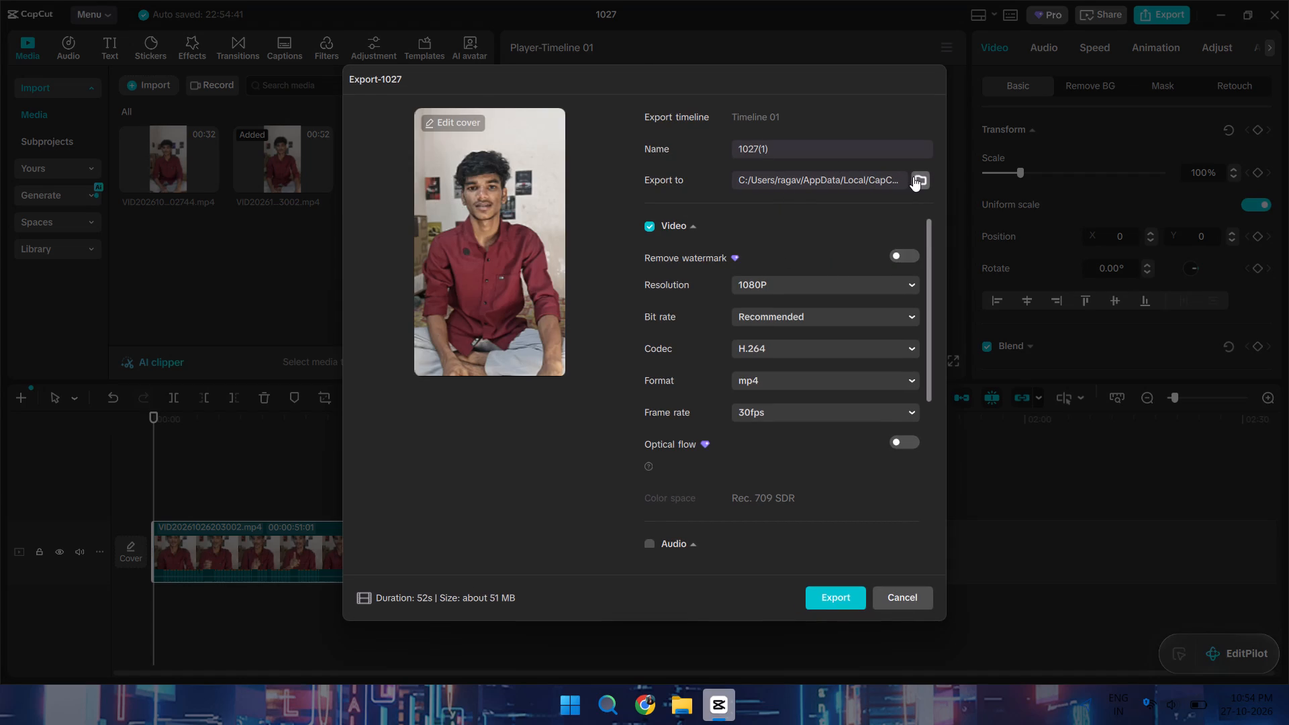
click(914, 177)
click(917, 181)
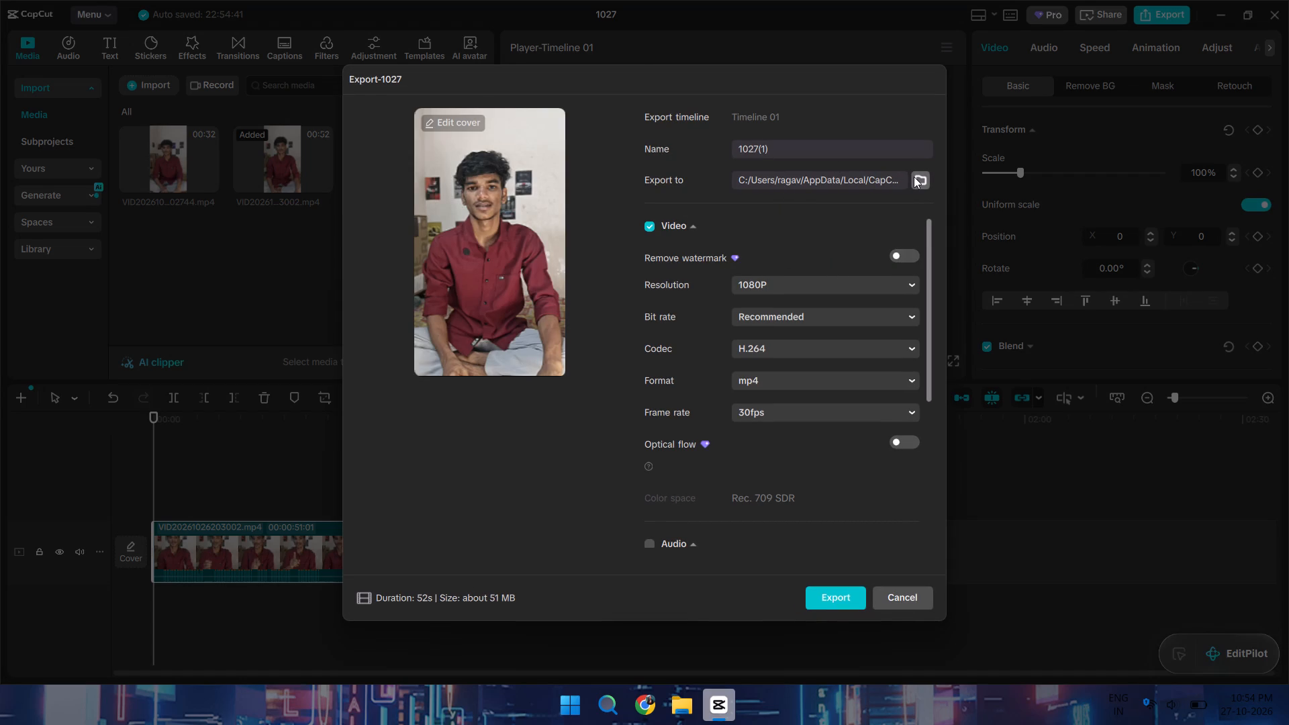
click(917, 181)
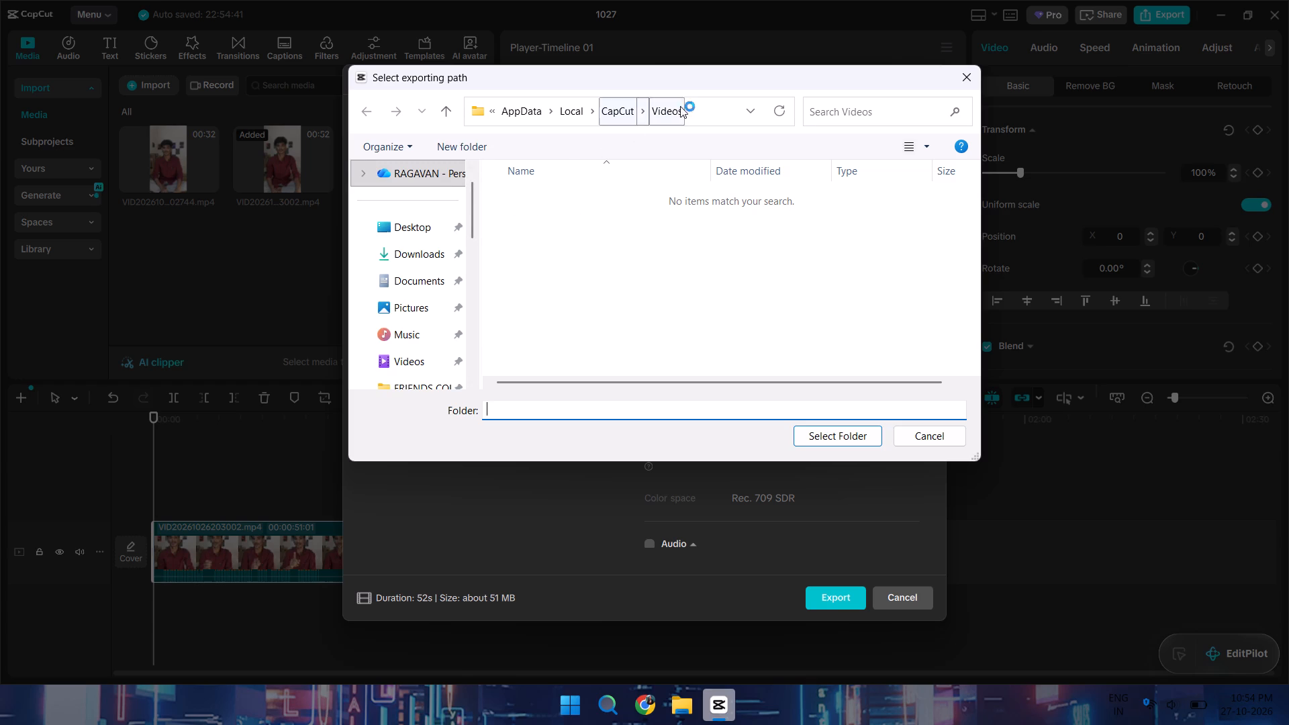
click(963, 77)
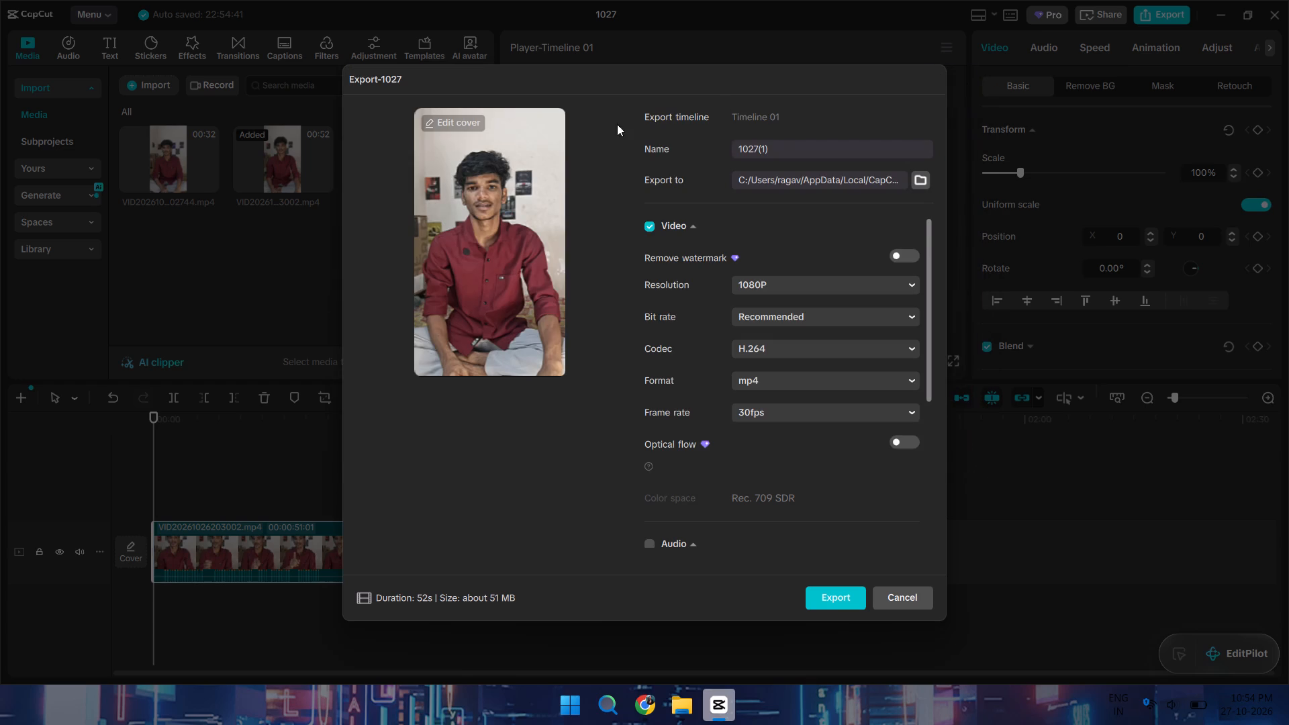
click(890, 591)
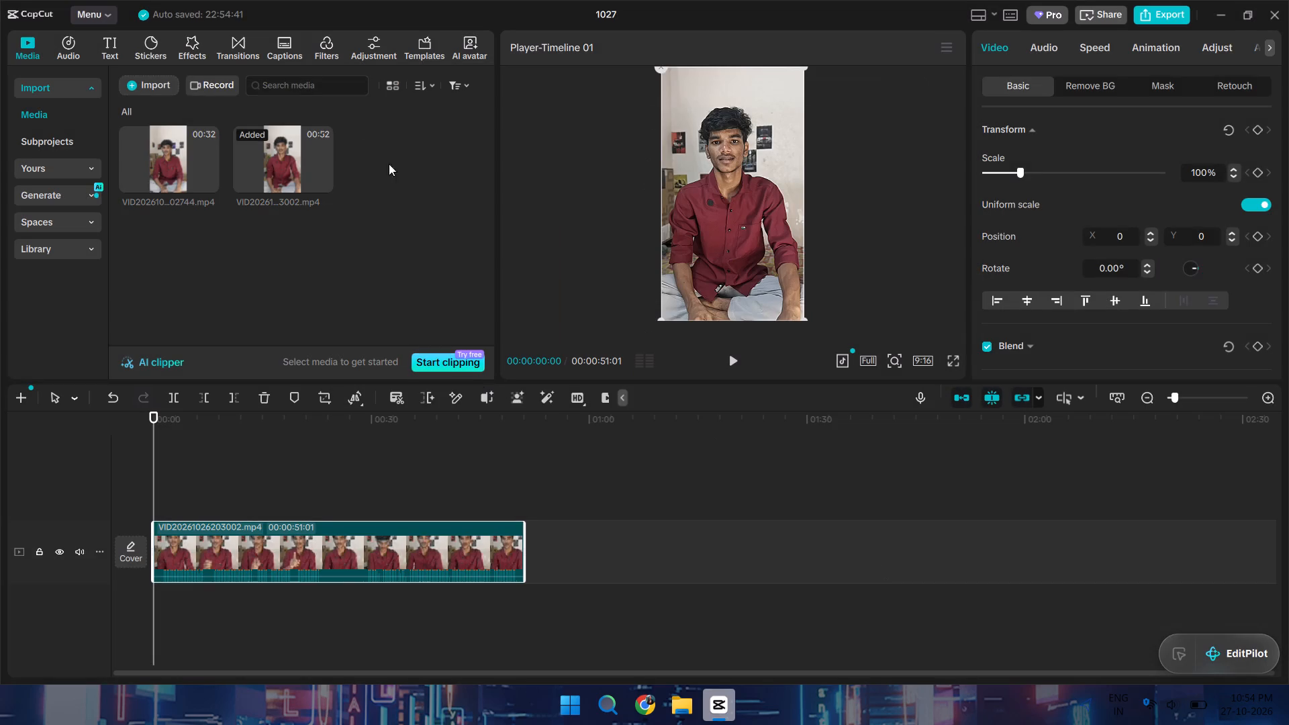
Browse the capcut, Downloads and Desktop folders for the exported animation, and close the import dialog.
click(143, 85)
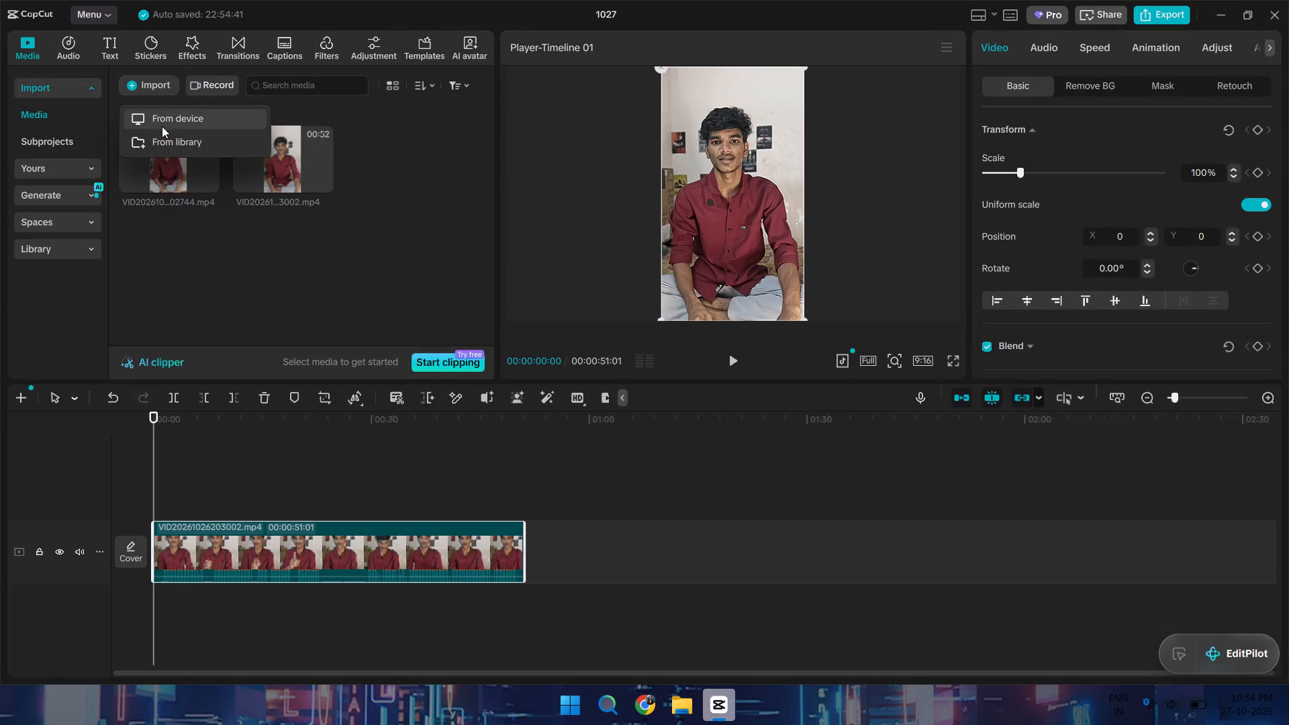
click(163, 111)
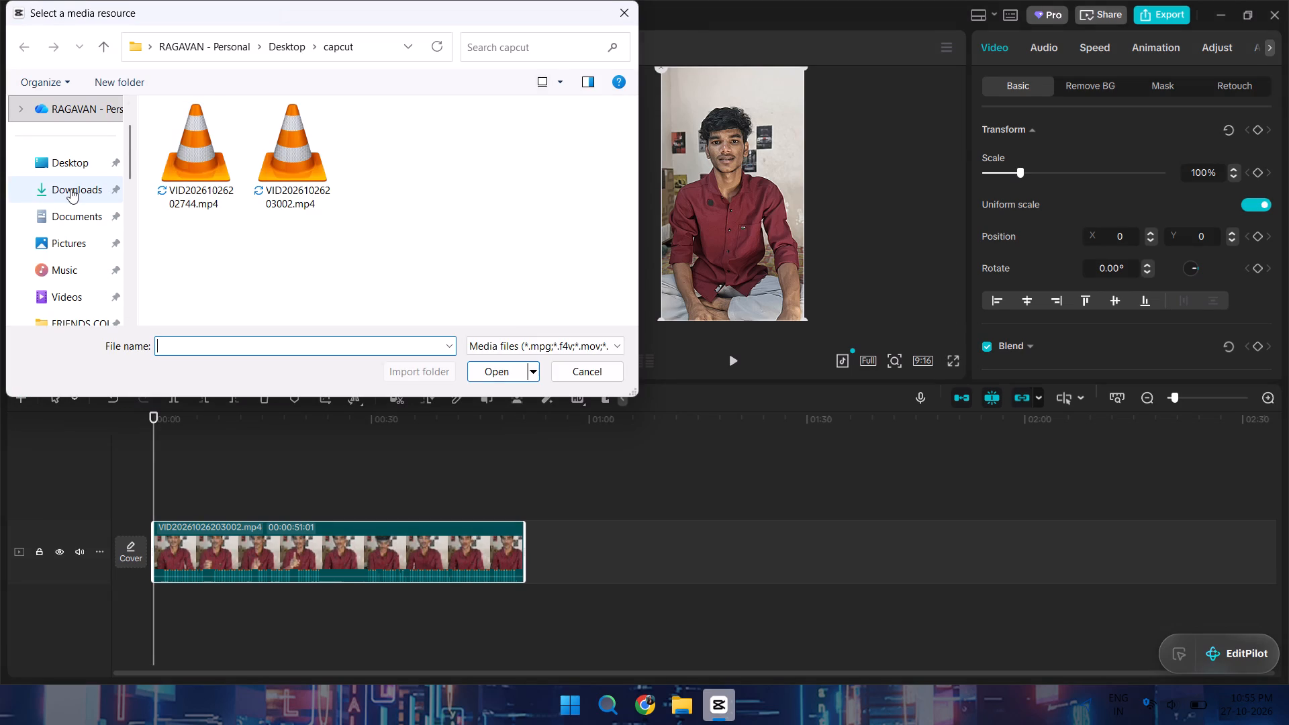
click(336, 50)
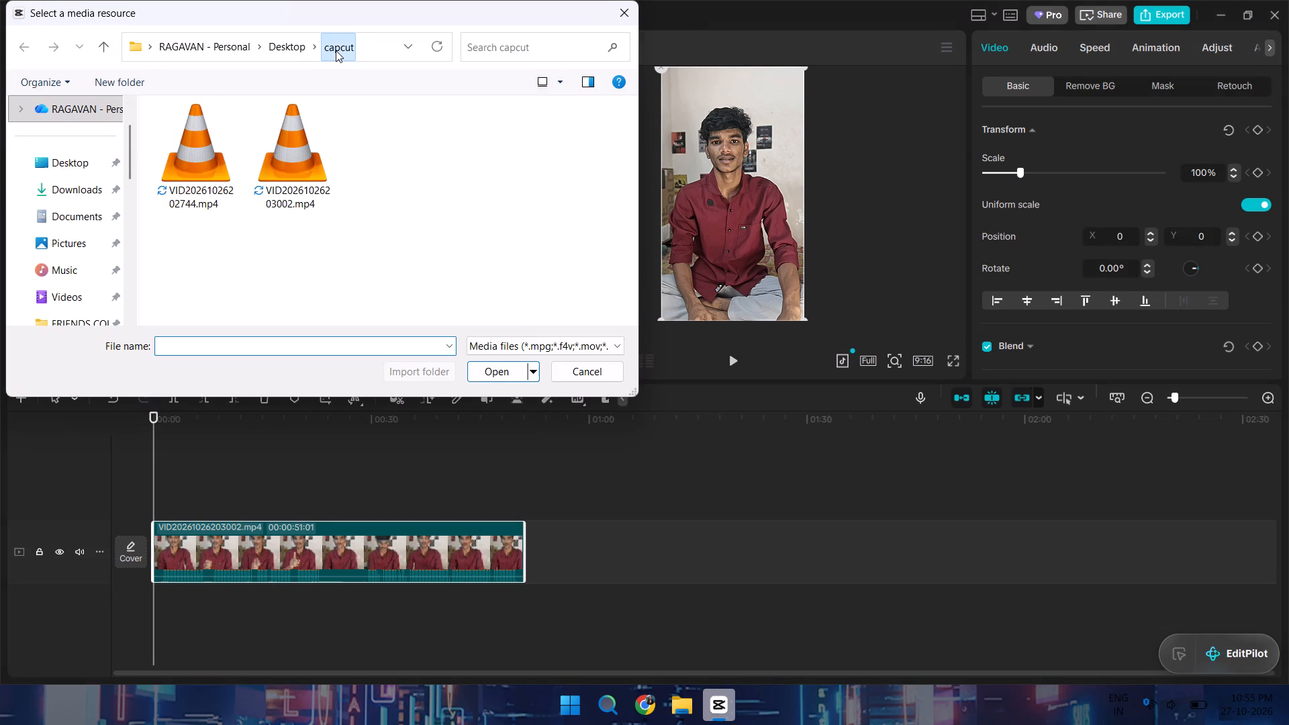
click(336, 50)
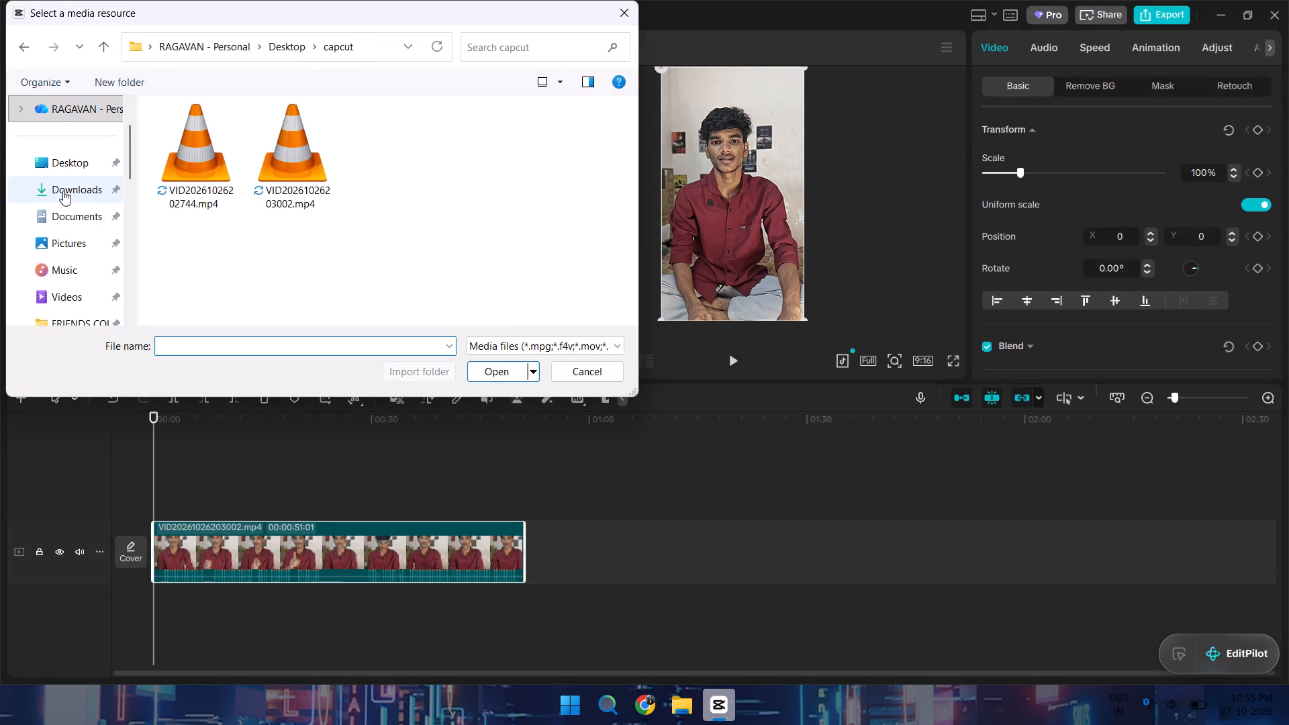
scroll(63, 191, down, 1)
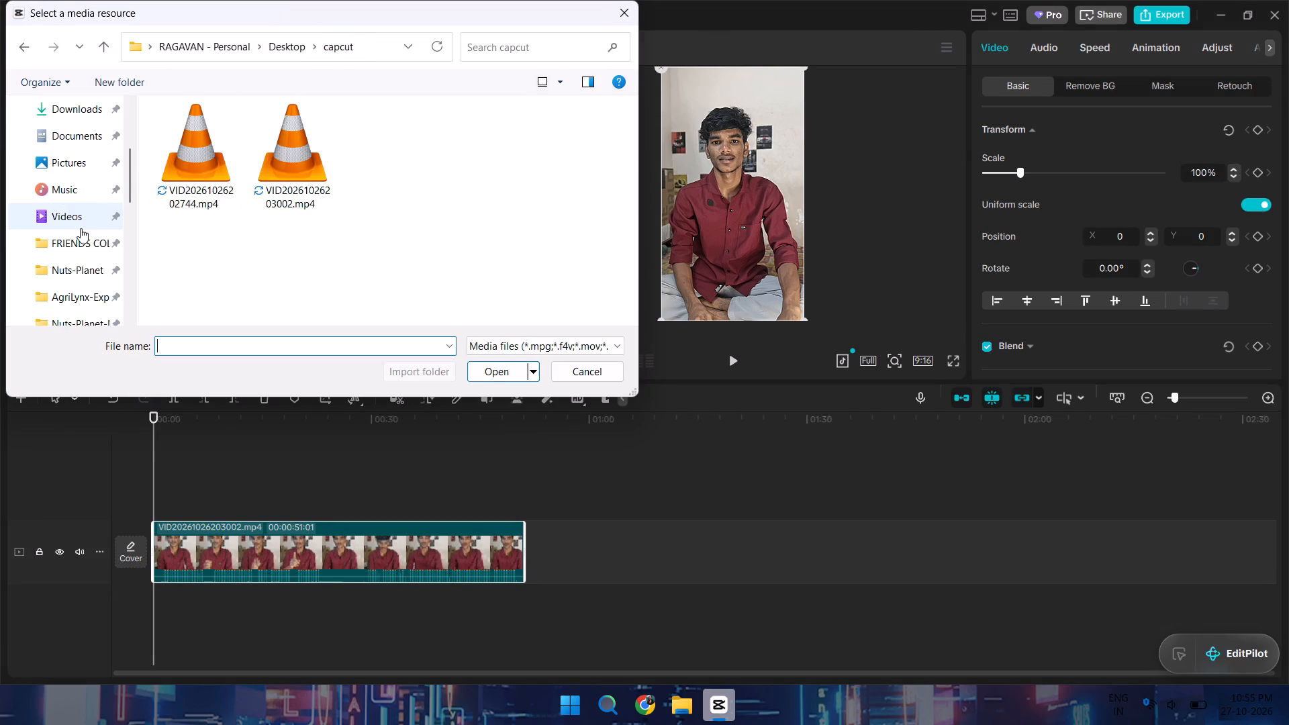
scroll(81, 228, up, 1)
click(86, 177)
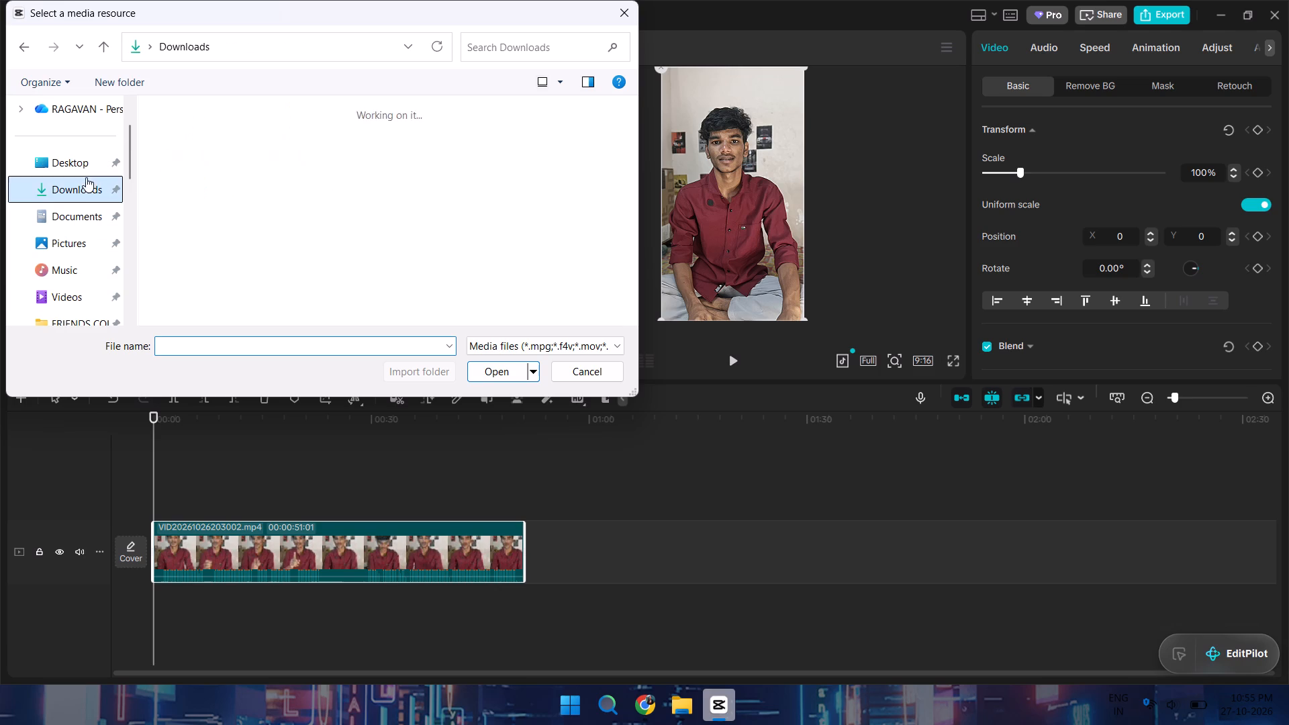
click(88, 171)
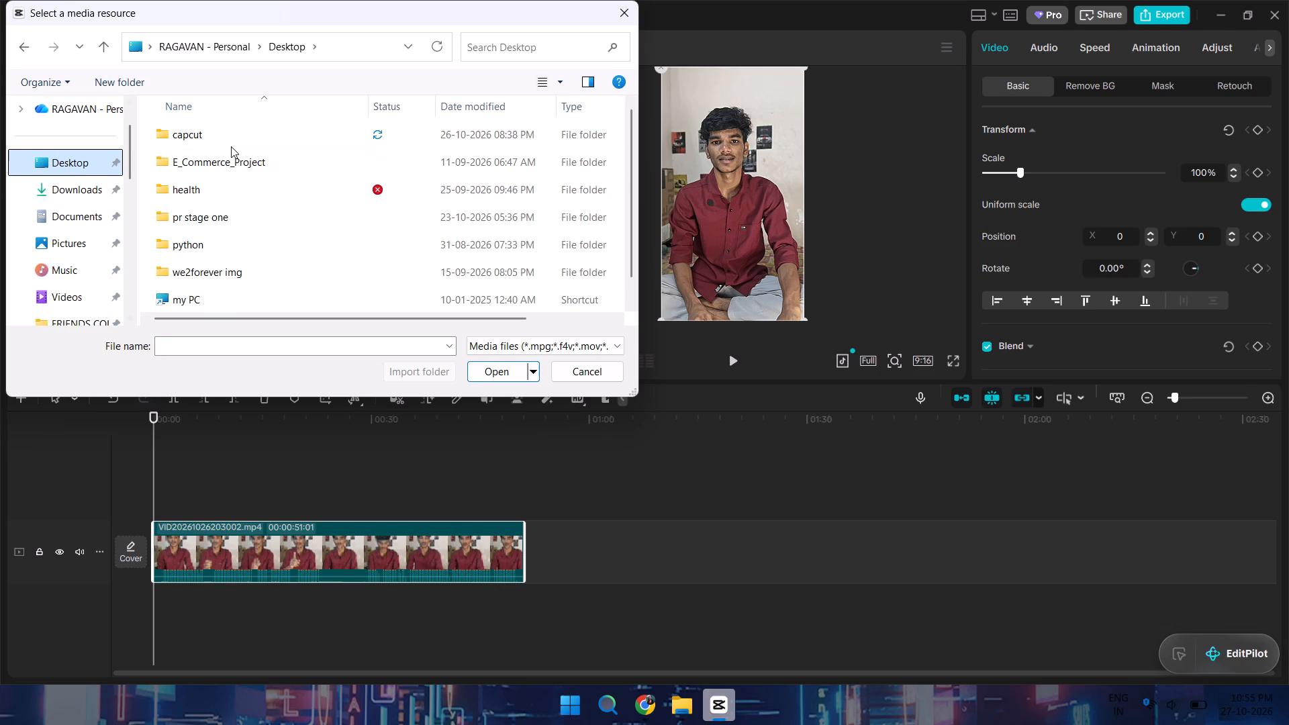
double_click(231, 146)
double_click(232, 141)
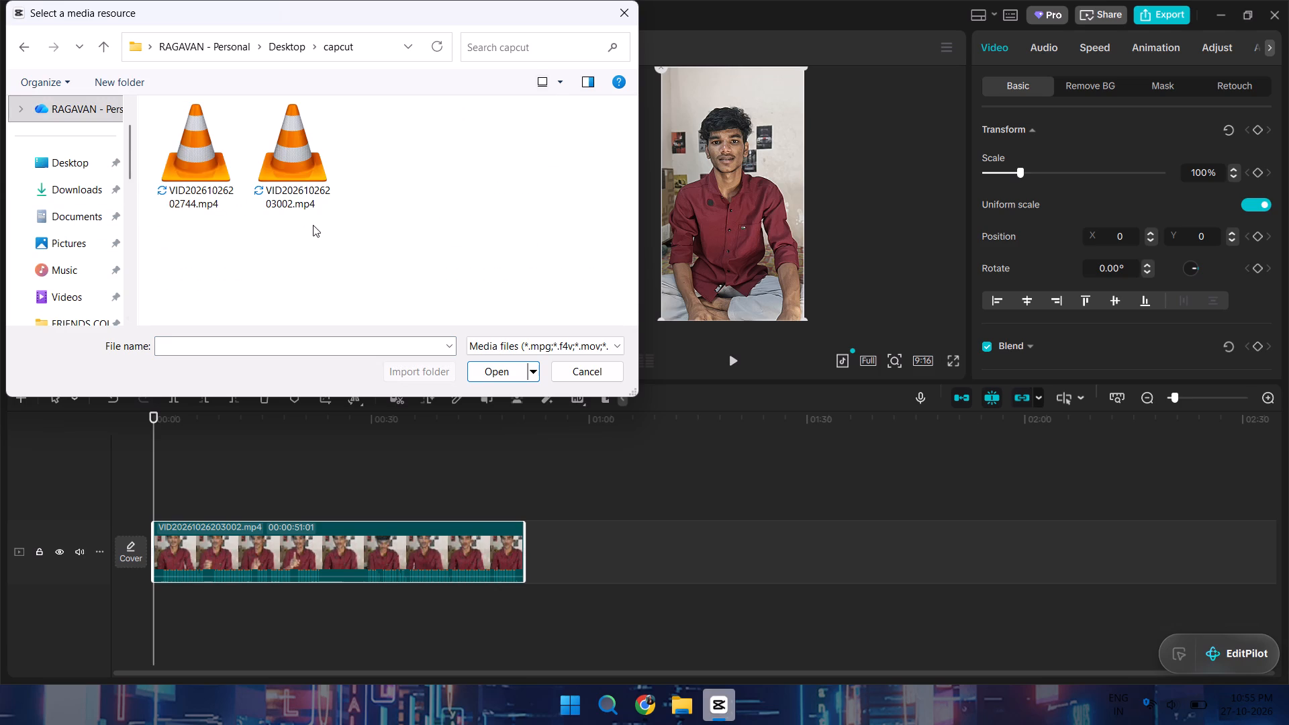
click(314, 231)
click(84, 193)
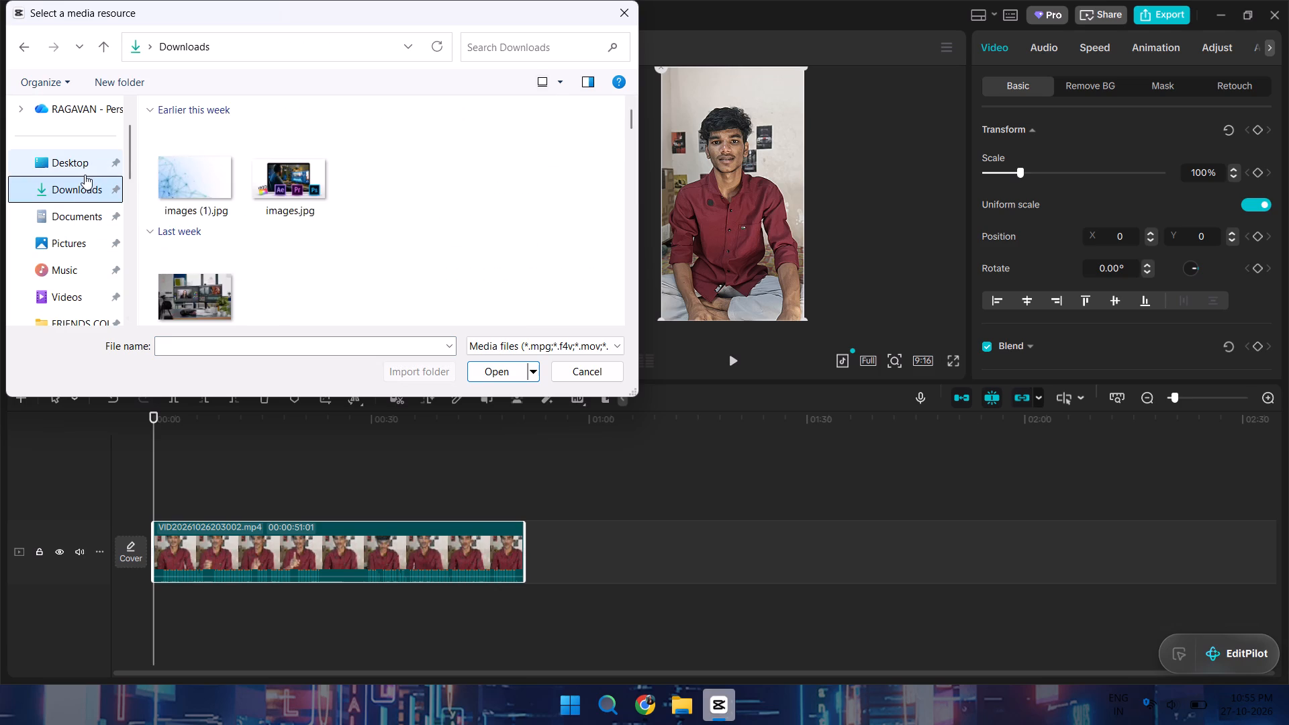
click(85, 175)
scroll(210, 220, down, 2)
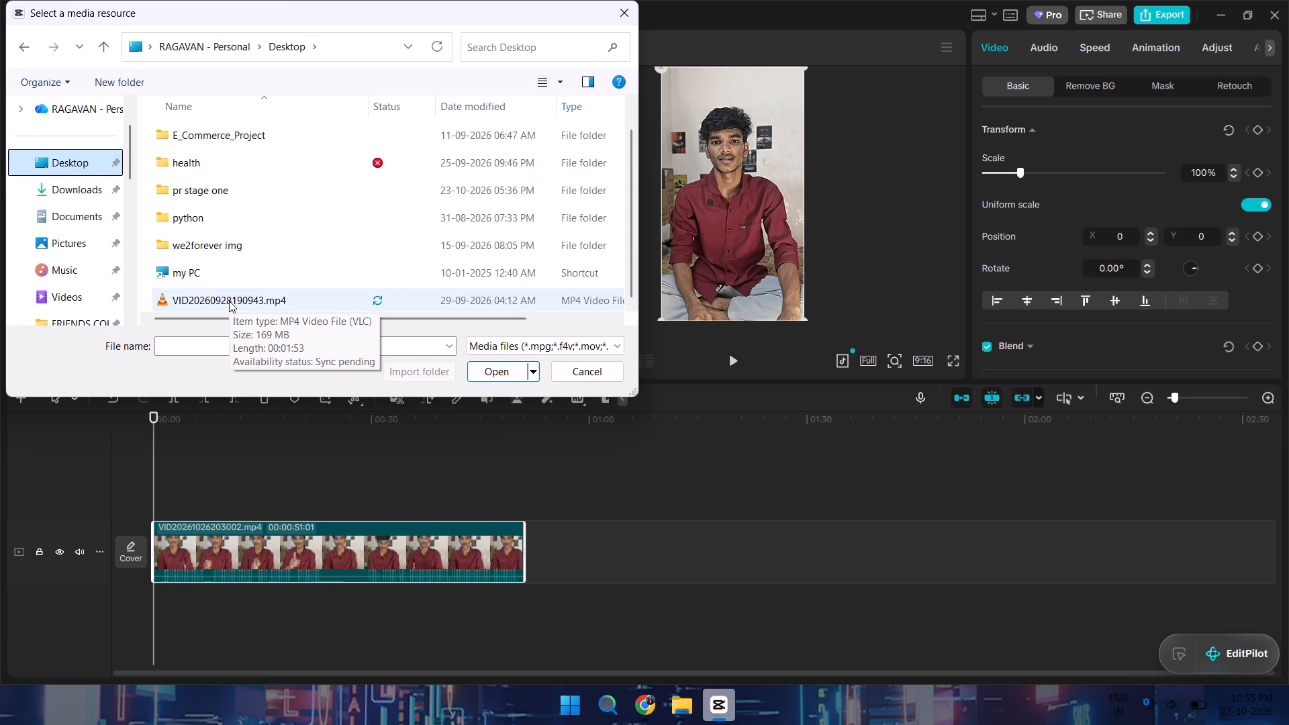
click(632, 5)
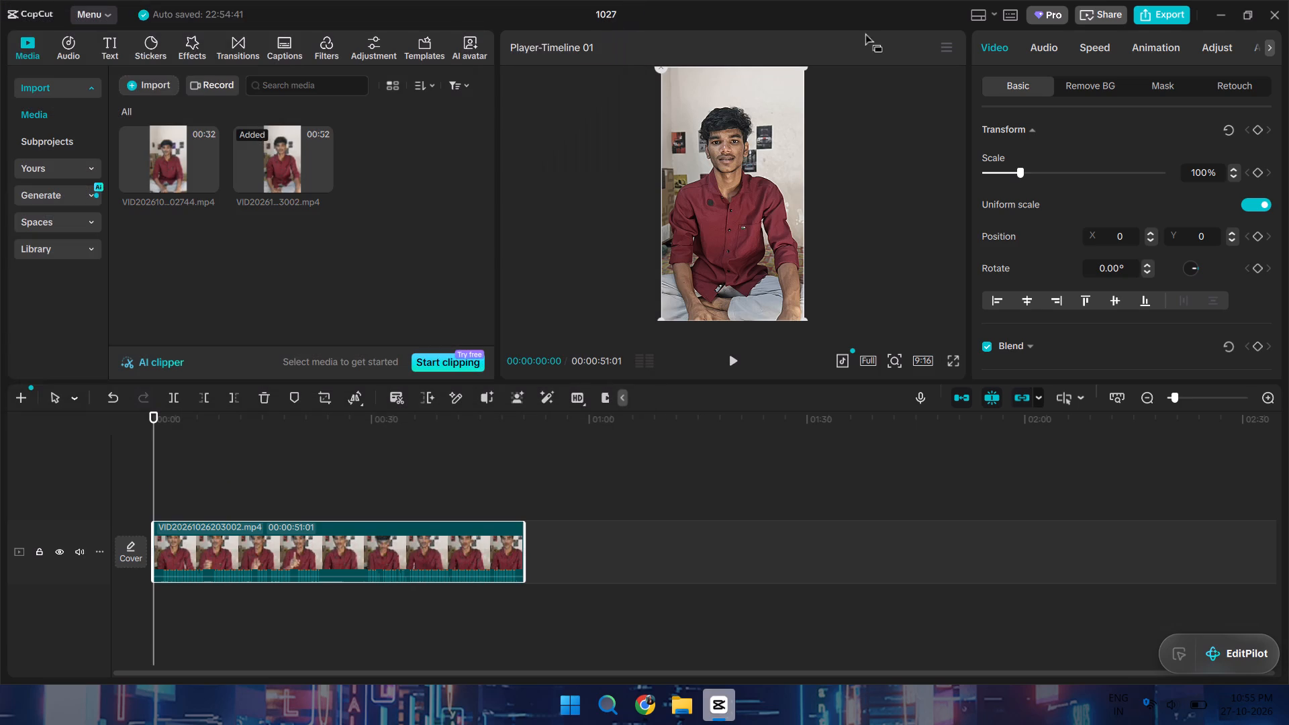
Undo the talking-head video placement and the deletion of the wave layers, and play the animation briefly.
key(ctrl+z)
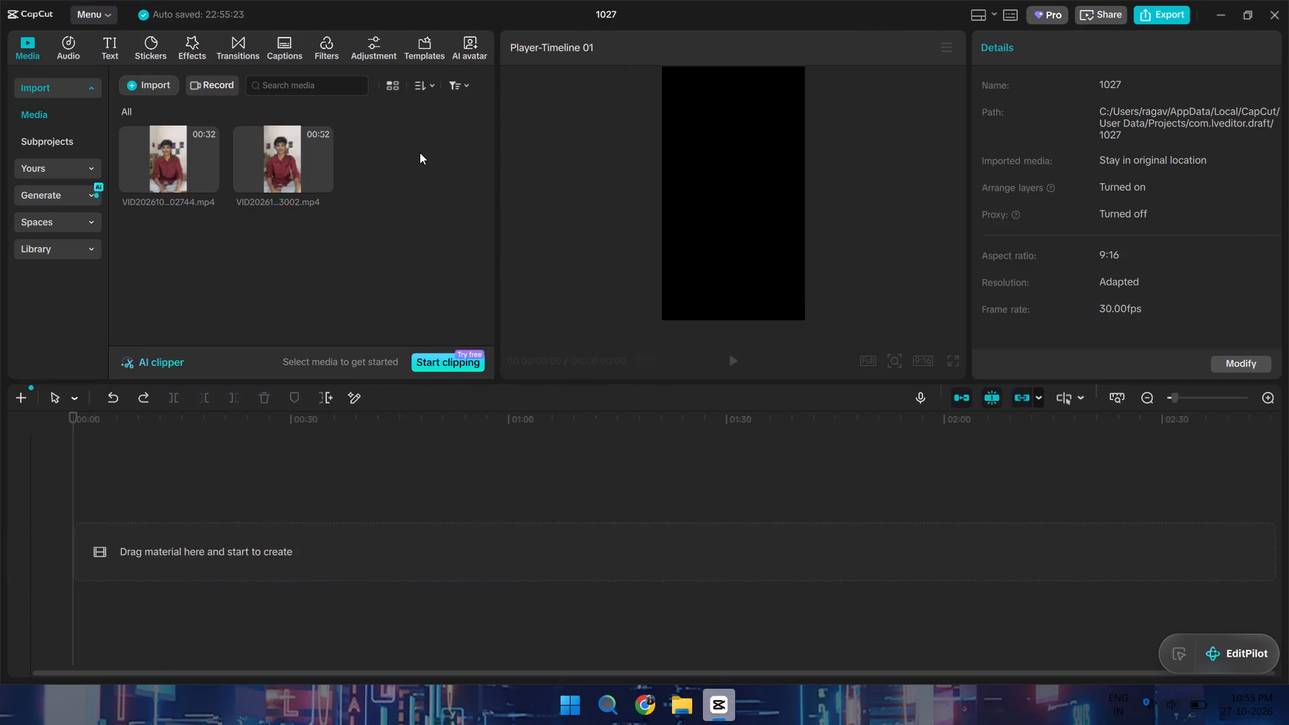
key(ctrl+z)
key(space)
key(space)
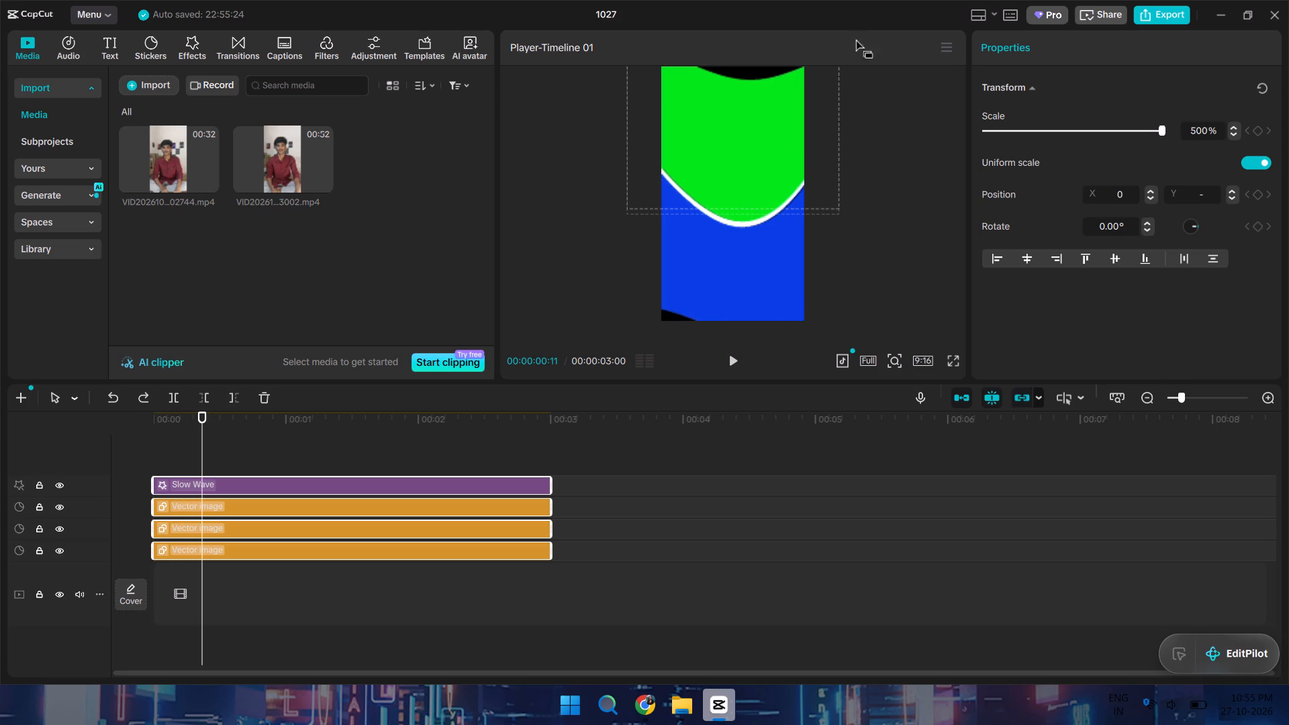
click(873, 233)
click(824, 259)
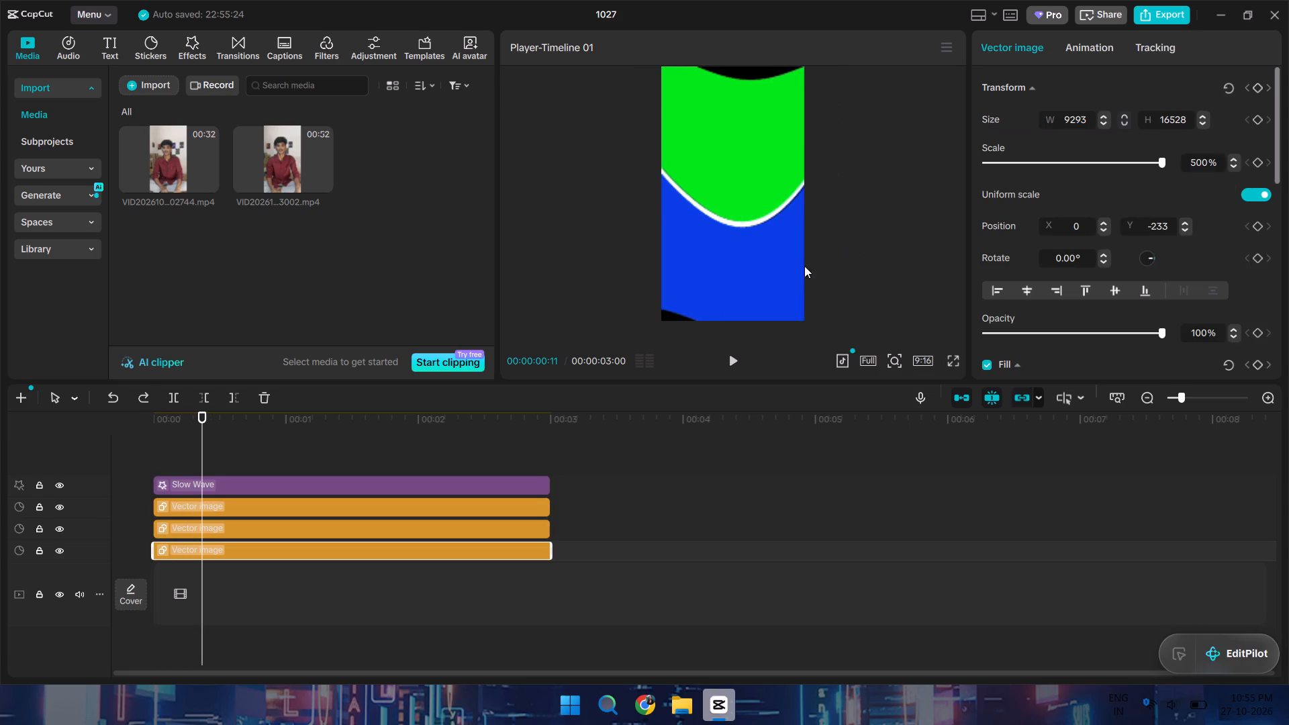
Export the wave animation to the capcut folder on the Desktop.
click(1135, 15)
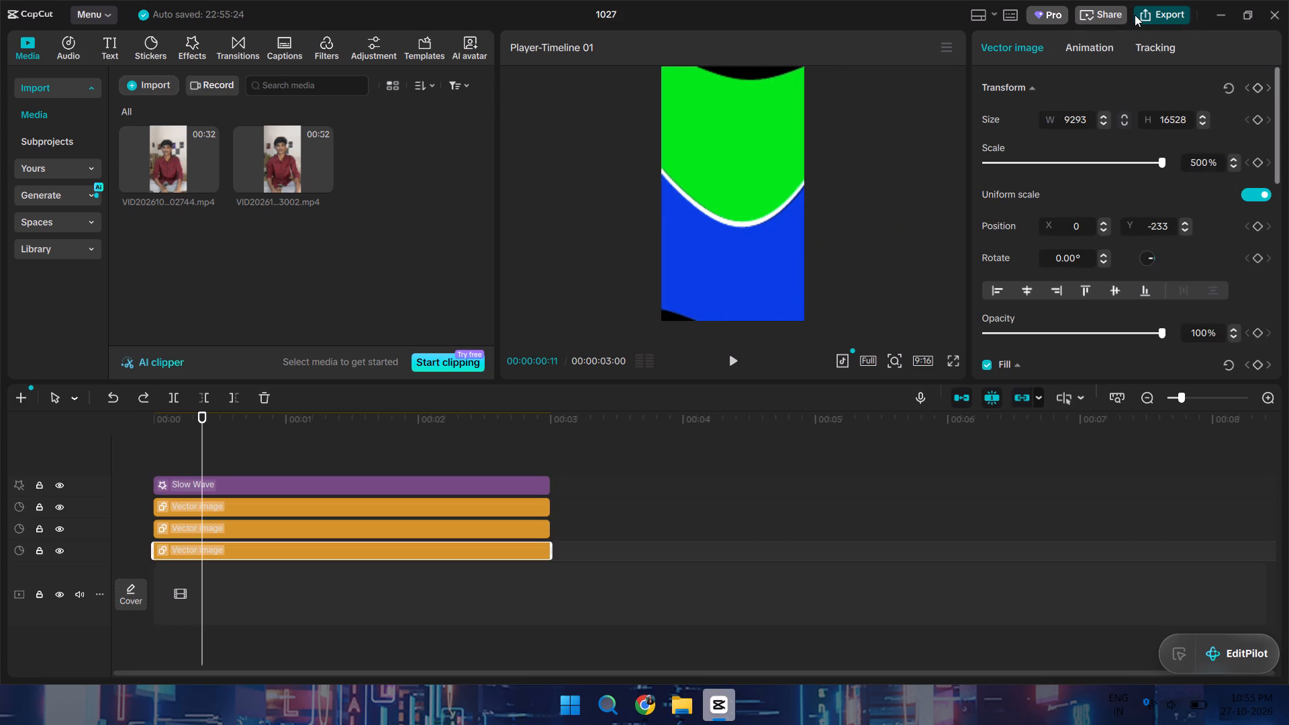
click(918, 178)
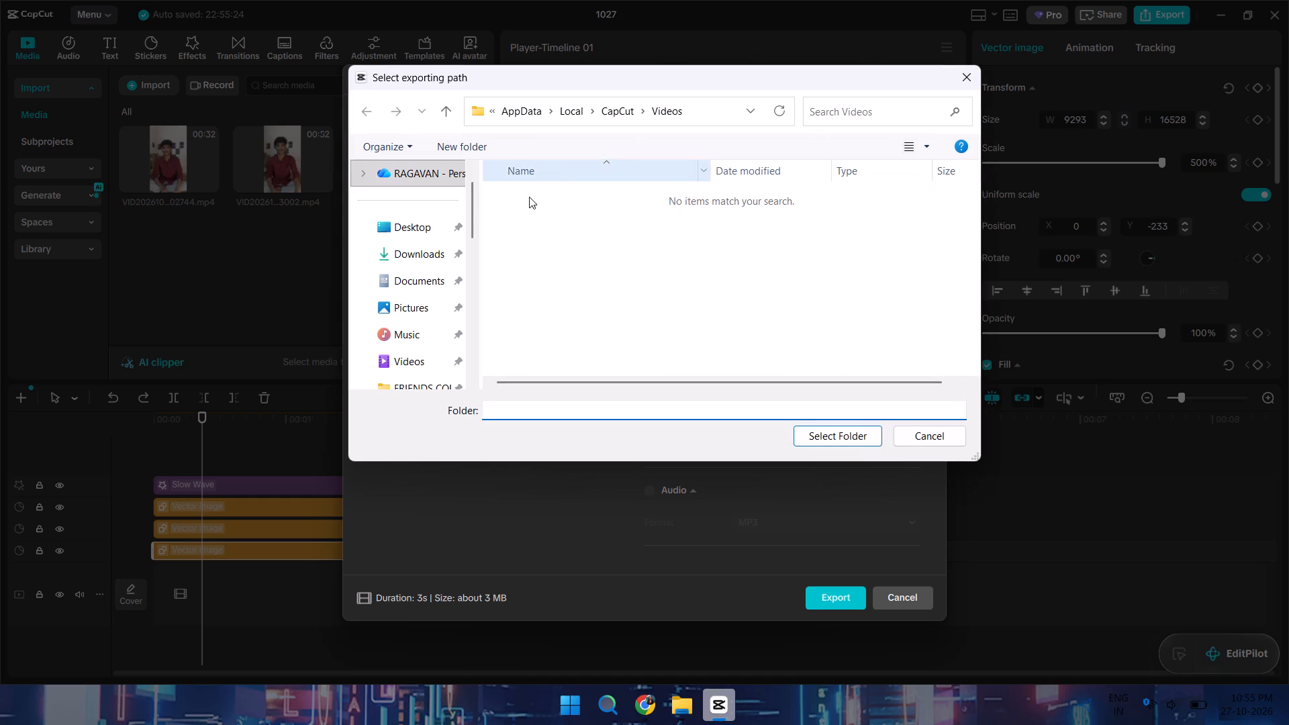
click(410, 238)
double_click(531, 187)
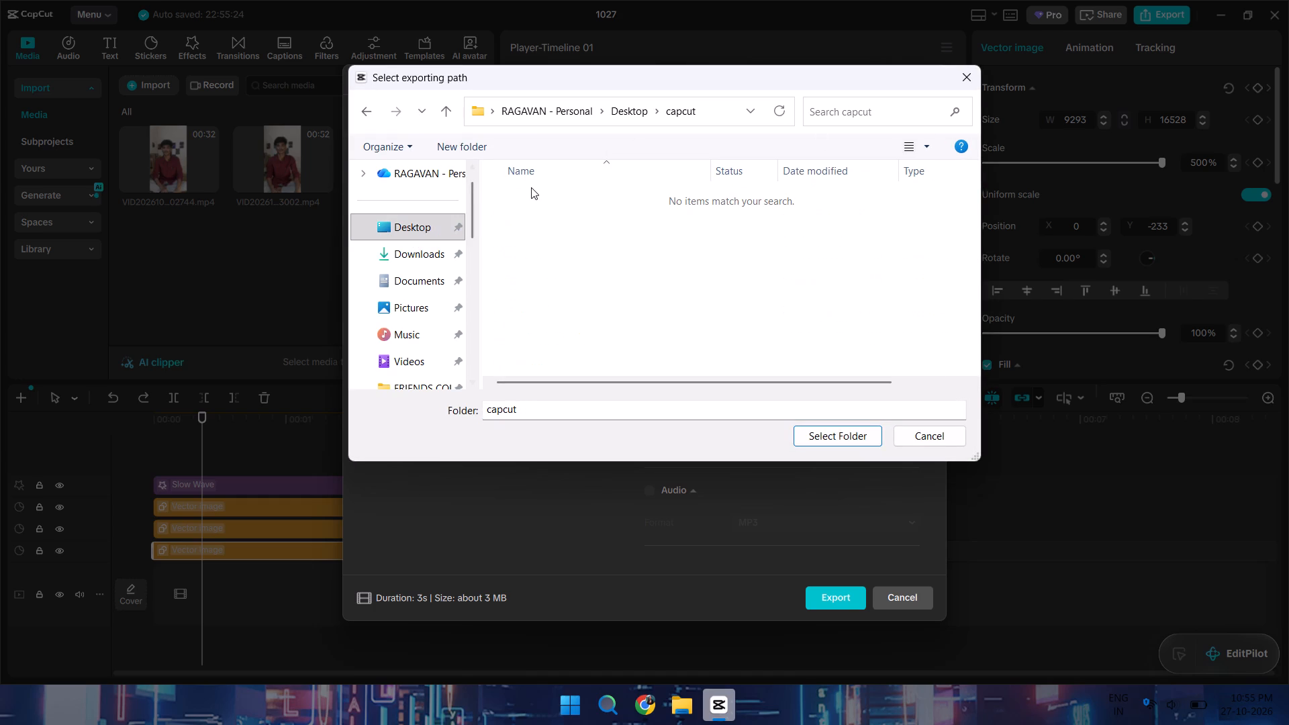
click(808, 432)
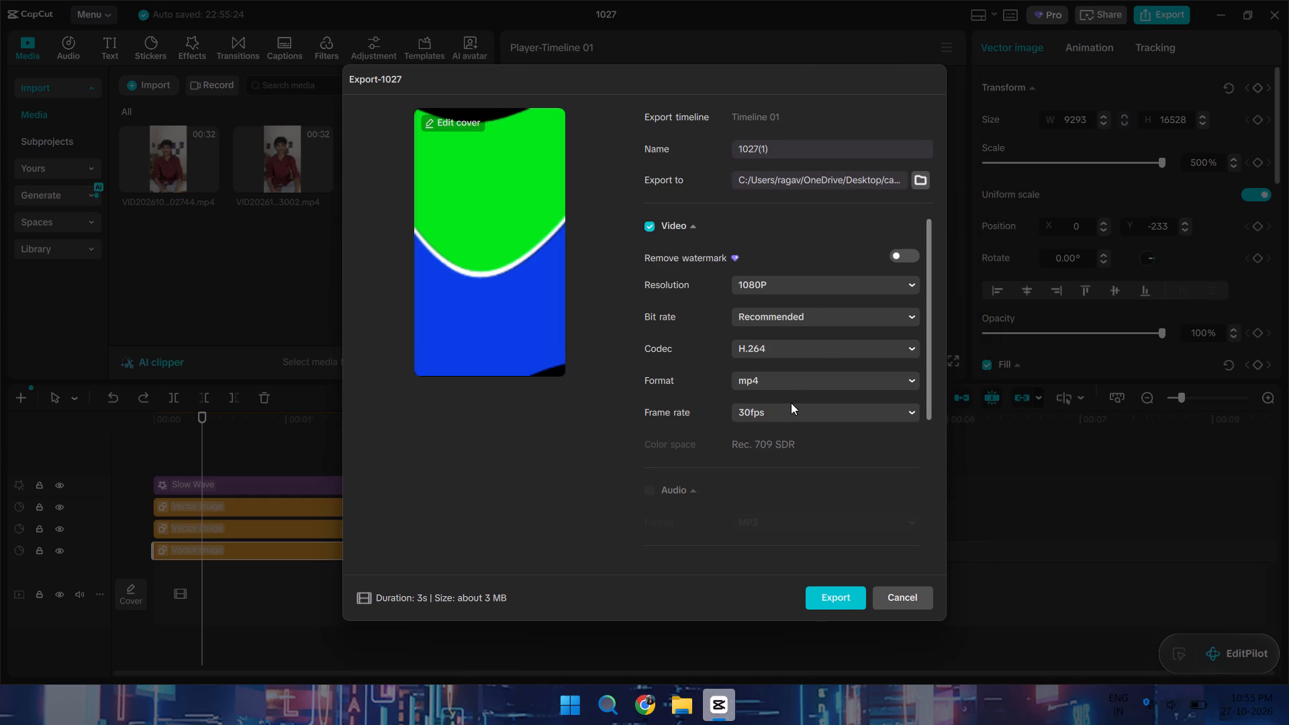
click(851, 602)
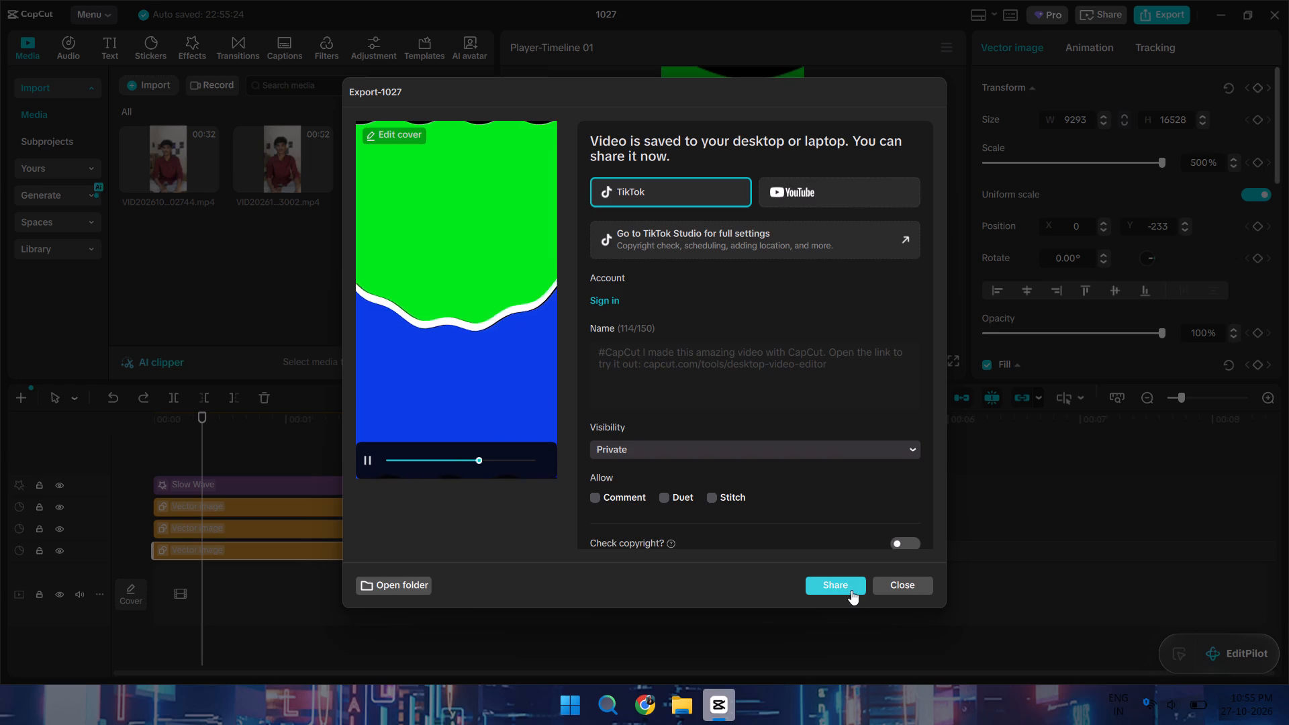
click(899, 577)
Import the exported animation 1027(1).mp4 from the Desktop's capcut folder into the project media.
click(152, 79)
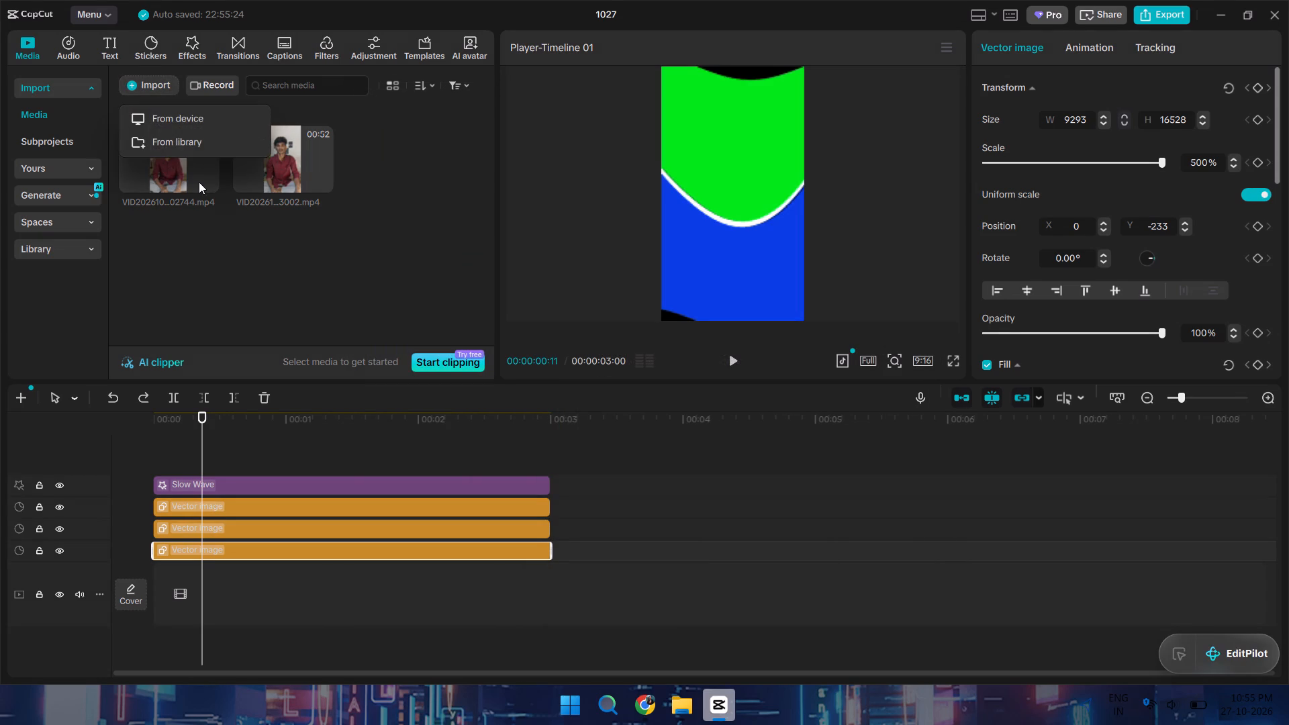
click(199, 117)
drag(197, 137, 307, 436)
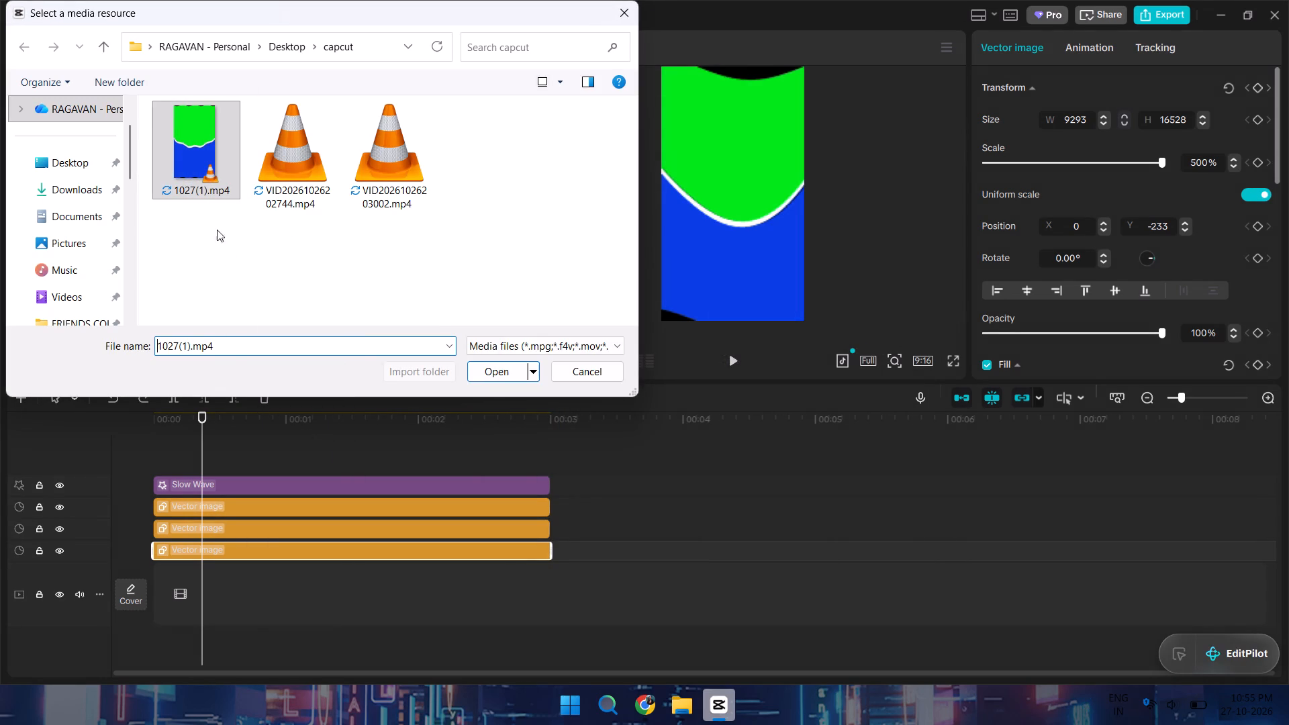
click(483, 369)
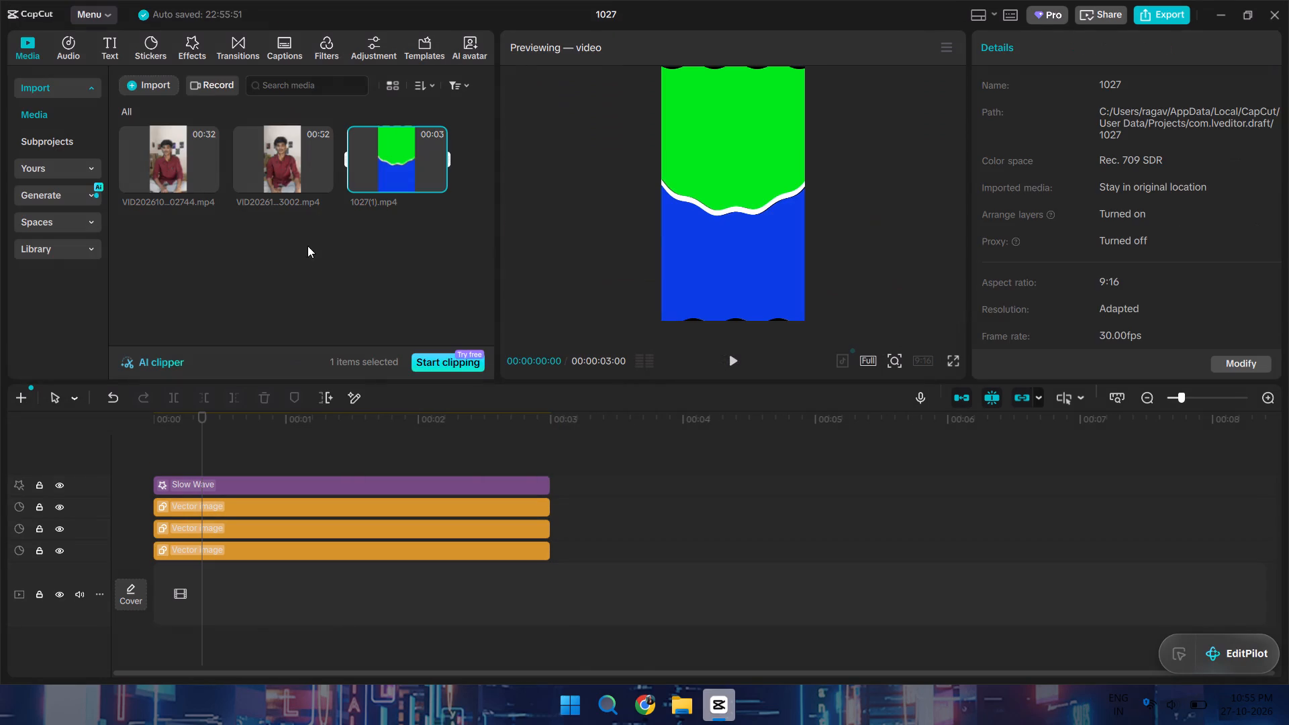
Delete the Slow Wave effect and all three vector image layers from the timeline.
drag(362, 466, 398, 545)
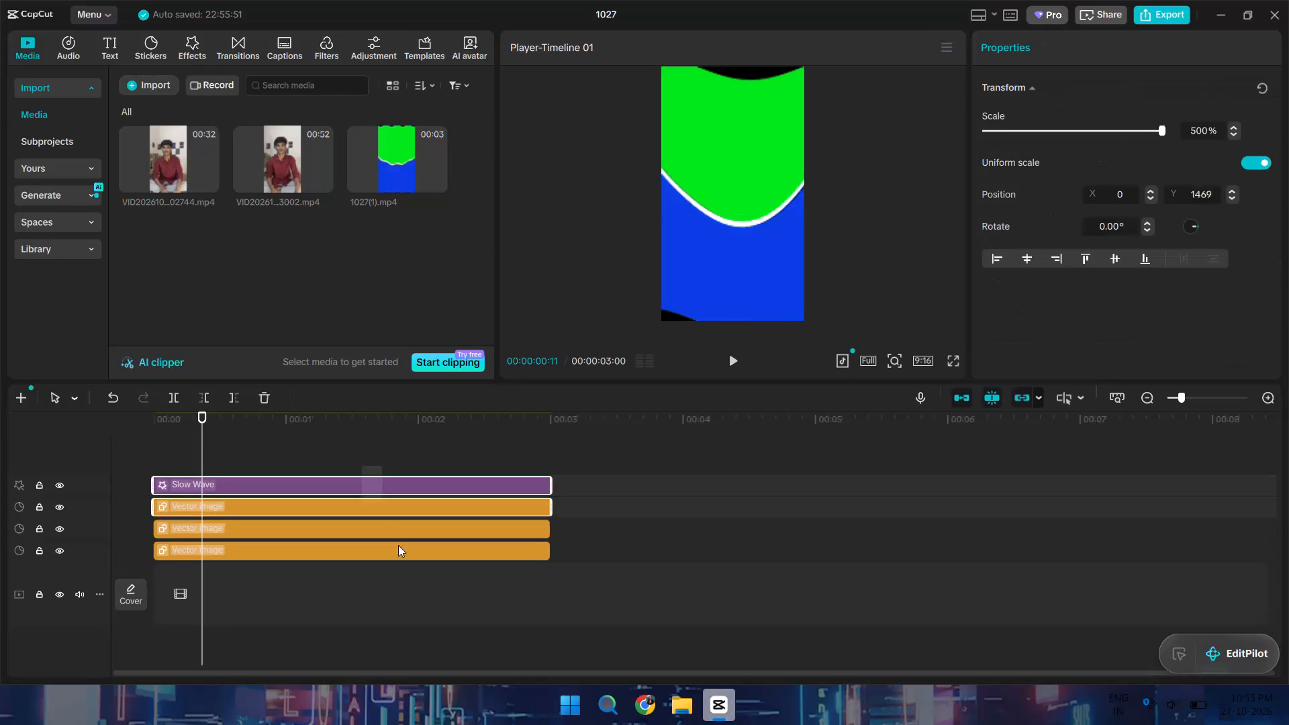
drag(398, 545, 408, 582)
key(BackSpace)
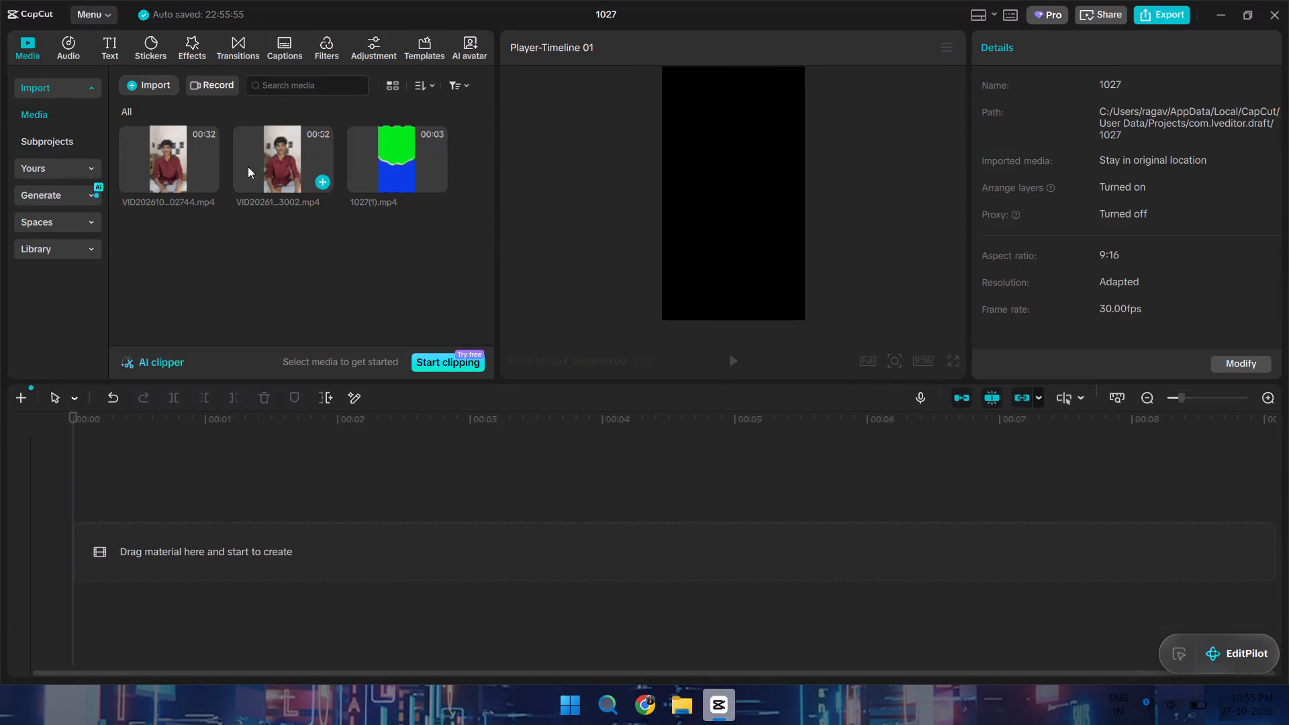
Place the video VID20261026202744.mp4 at the start of the empty timeline.
drag(199, 160, 142, 579)
click(181, 546)
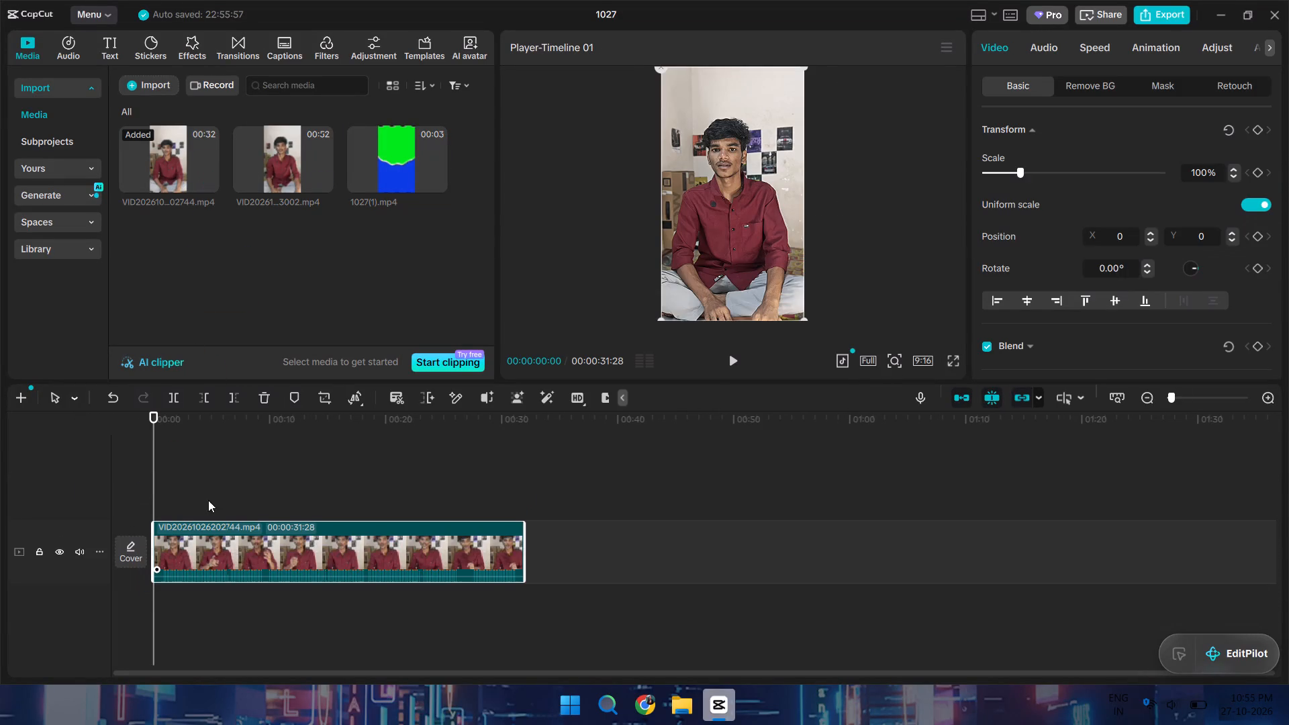
Crop the talking-head video at 9:16 to frame the speaker from the chest up, and play back the start to check it.
click(319, 397)
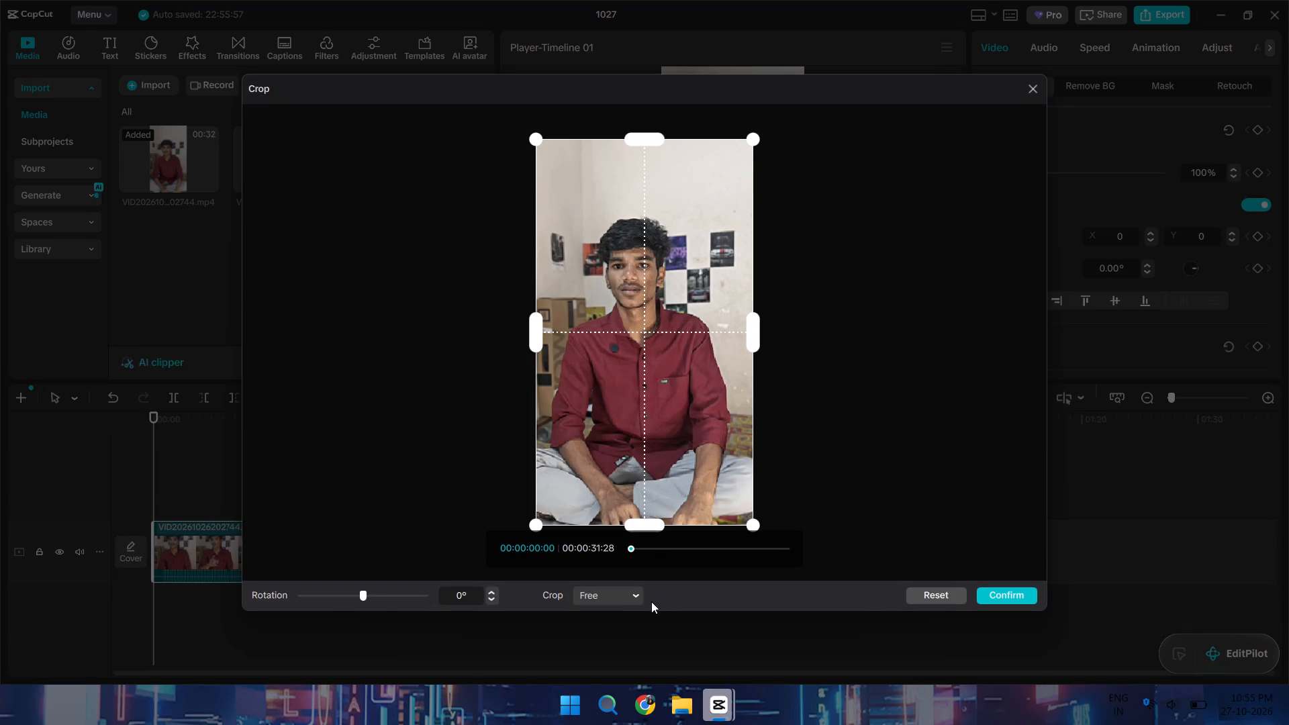
click(622, 597)
click(621, 567)
drag(642, 523, 640, 440)
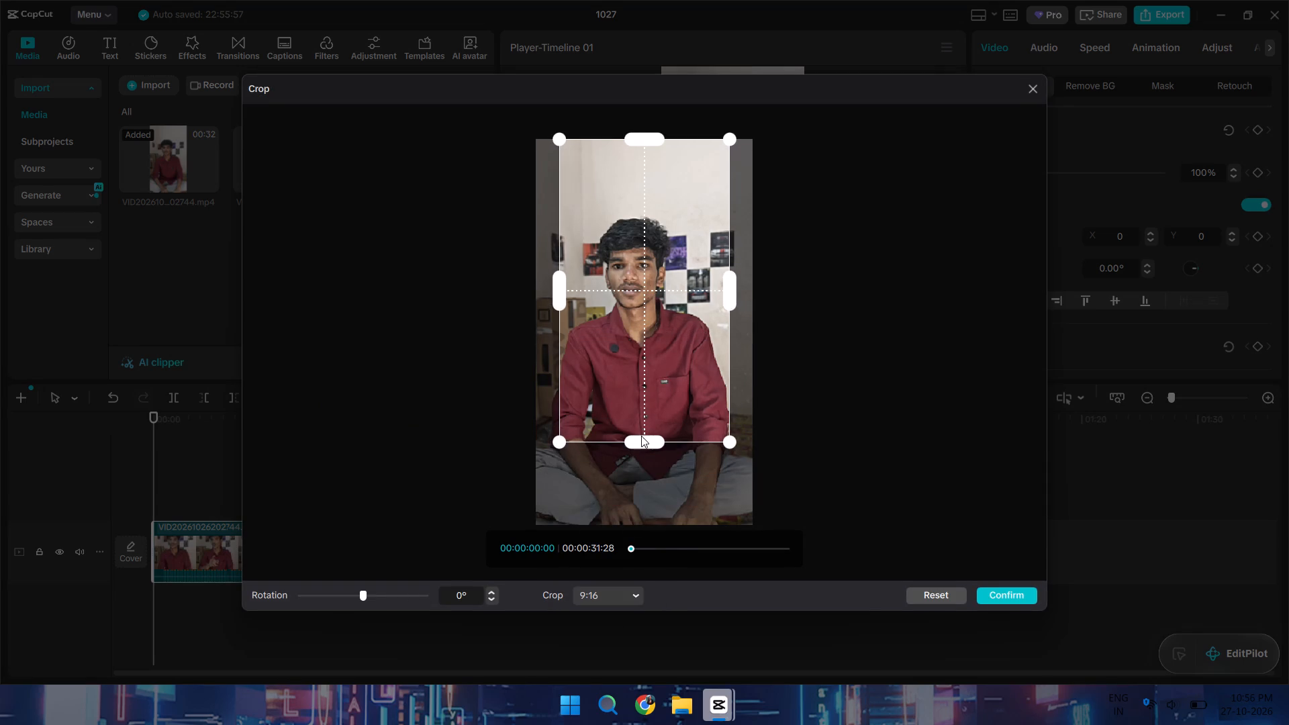
drag(641, 436, 630, 418)
drag(653, 356, 648, 359)
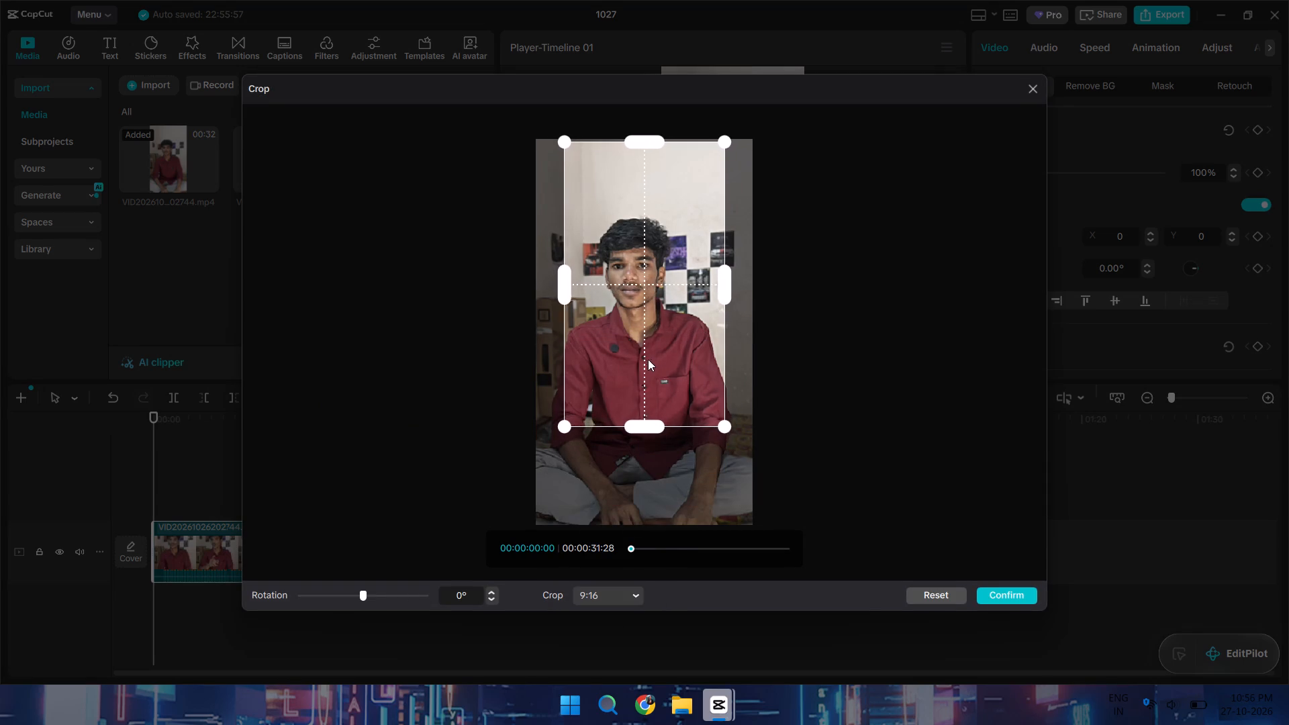
drag(648, 359, 647, 360)
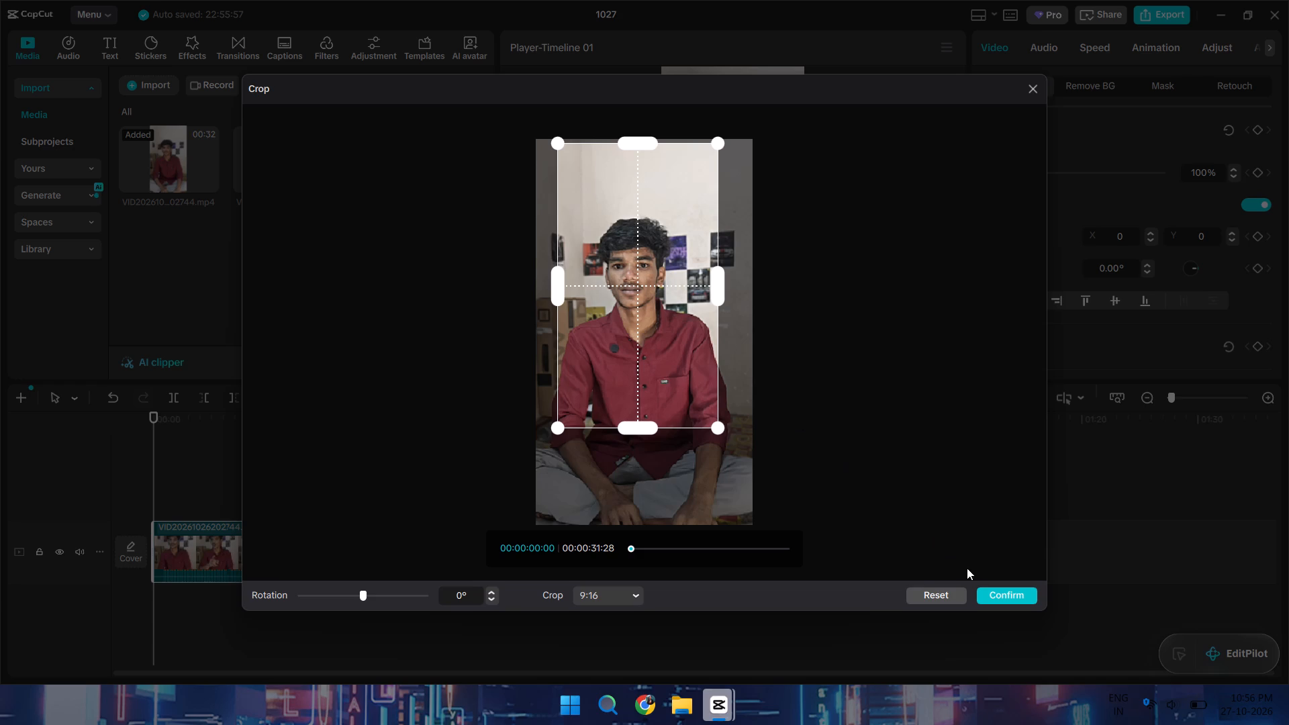
click(989, 591)
key(space)
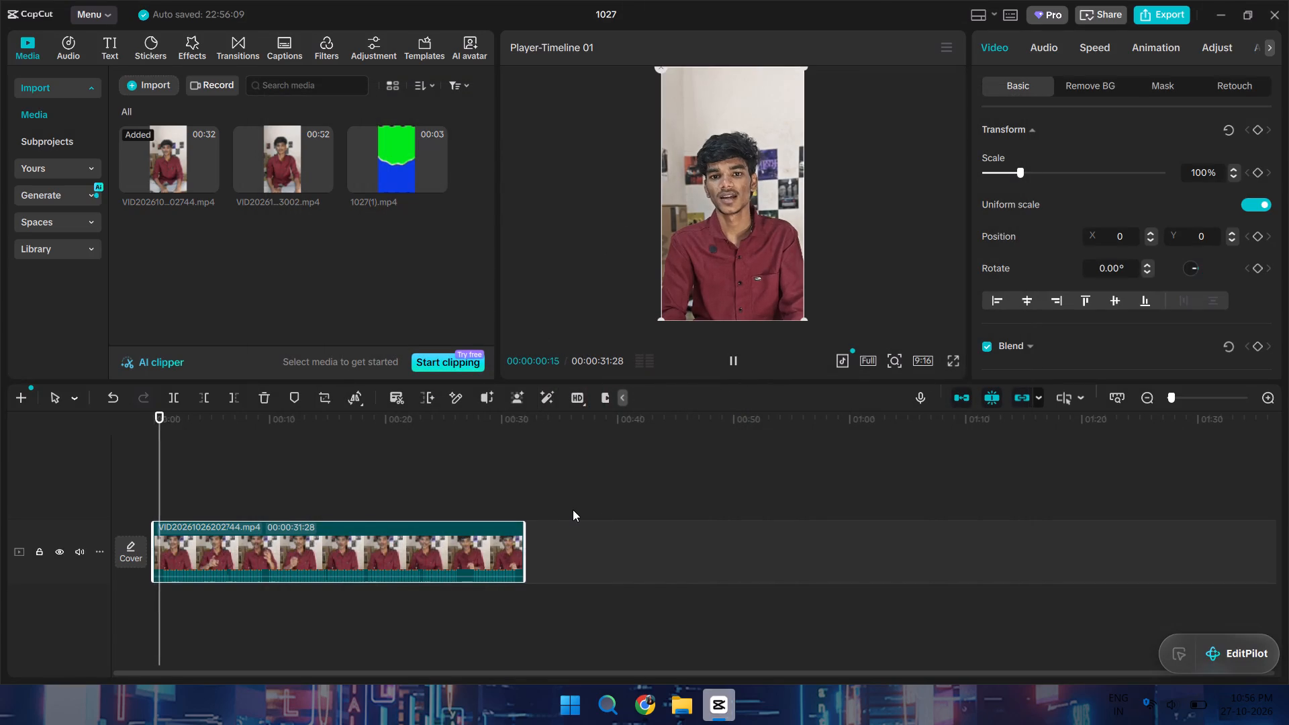
key(space)
key(space)
key(space)
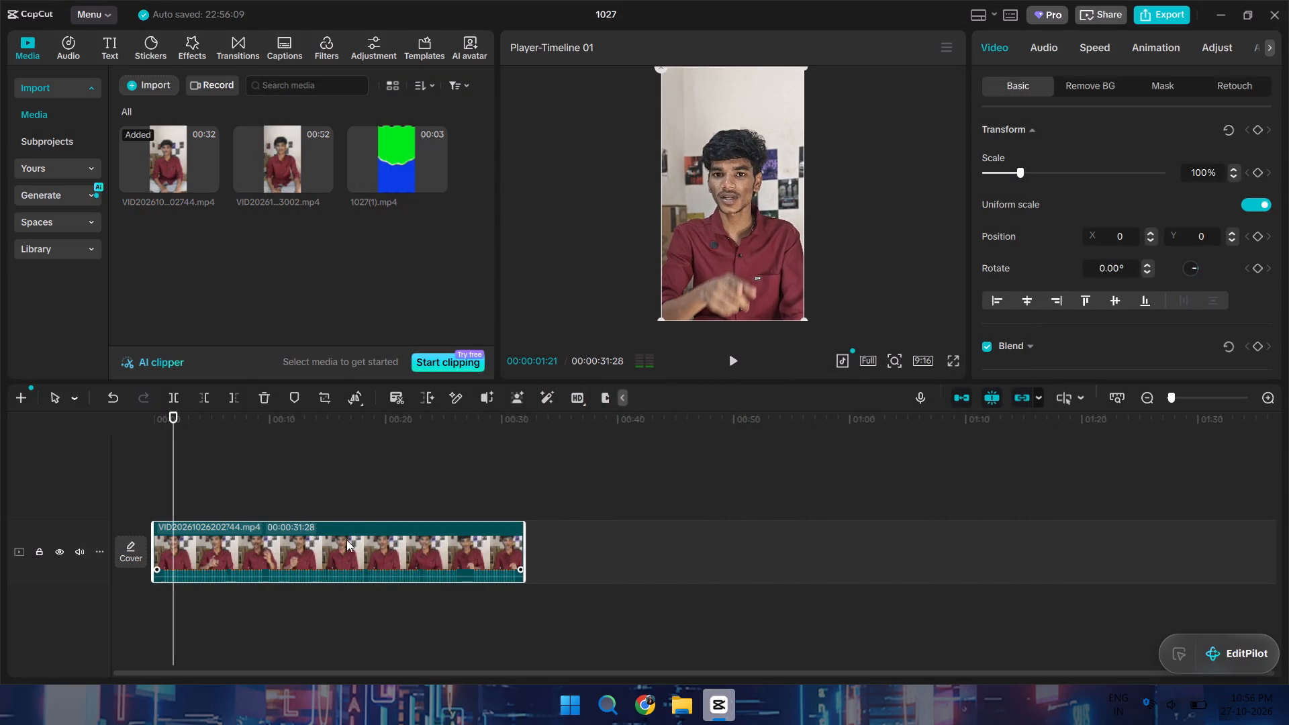
Place 1027(1).mp4 on a track above the talking-head video, aligned with the start of the timeline.
drag(410, 153, 231, 454)
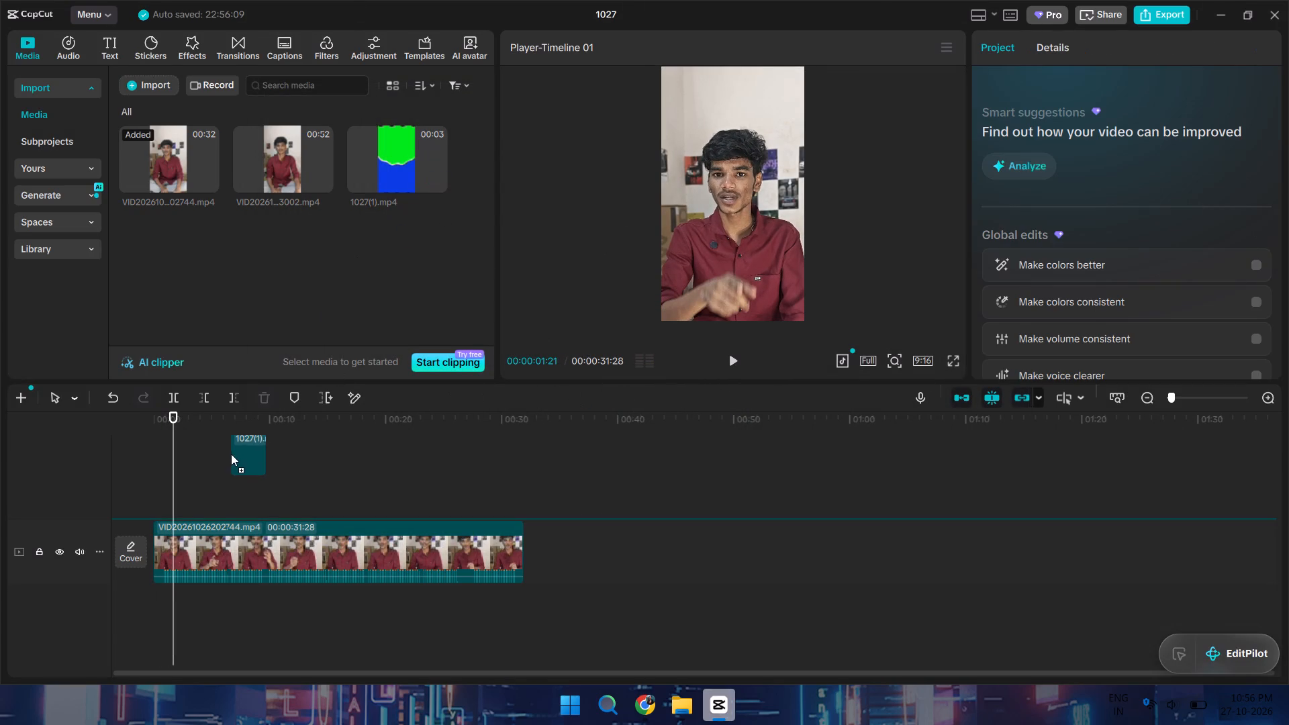
drag(231, 454, 162, 497)
drag(169, 496, 160, 501)
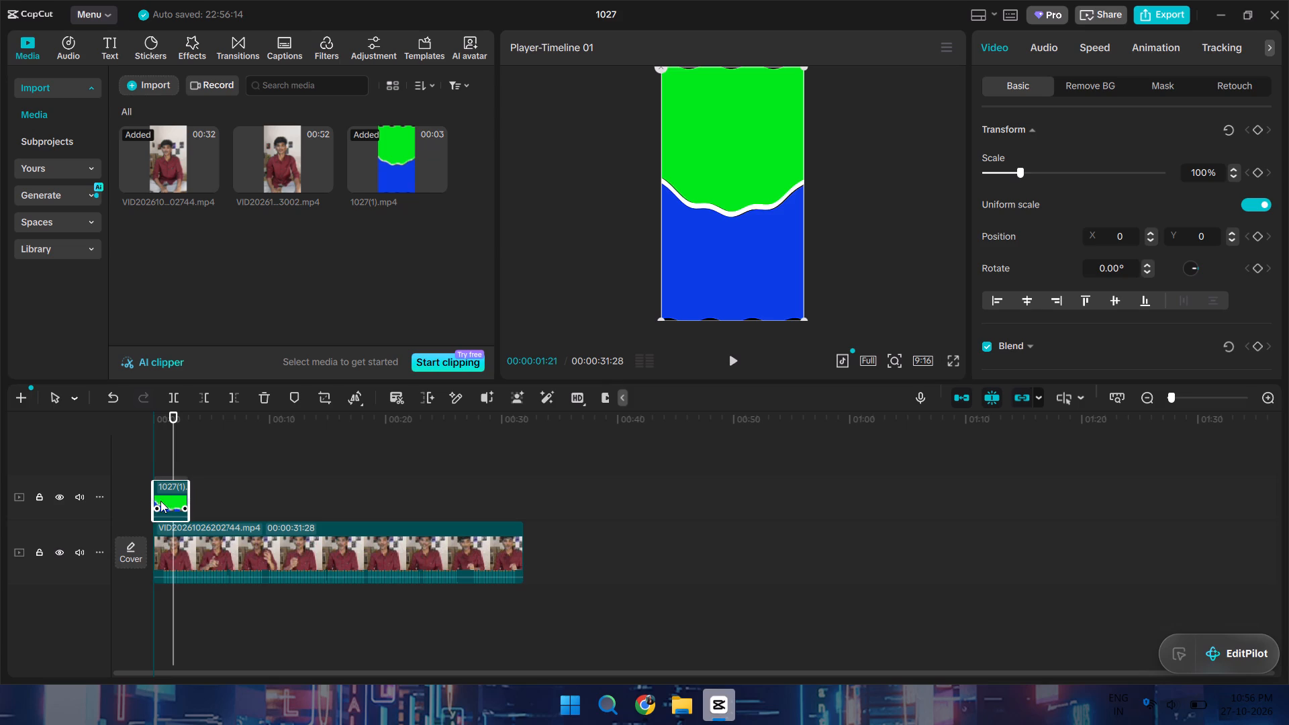
drag(160, 501, 160, 501)
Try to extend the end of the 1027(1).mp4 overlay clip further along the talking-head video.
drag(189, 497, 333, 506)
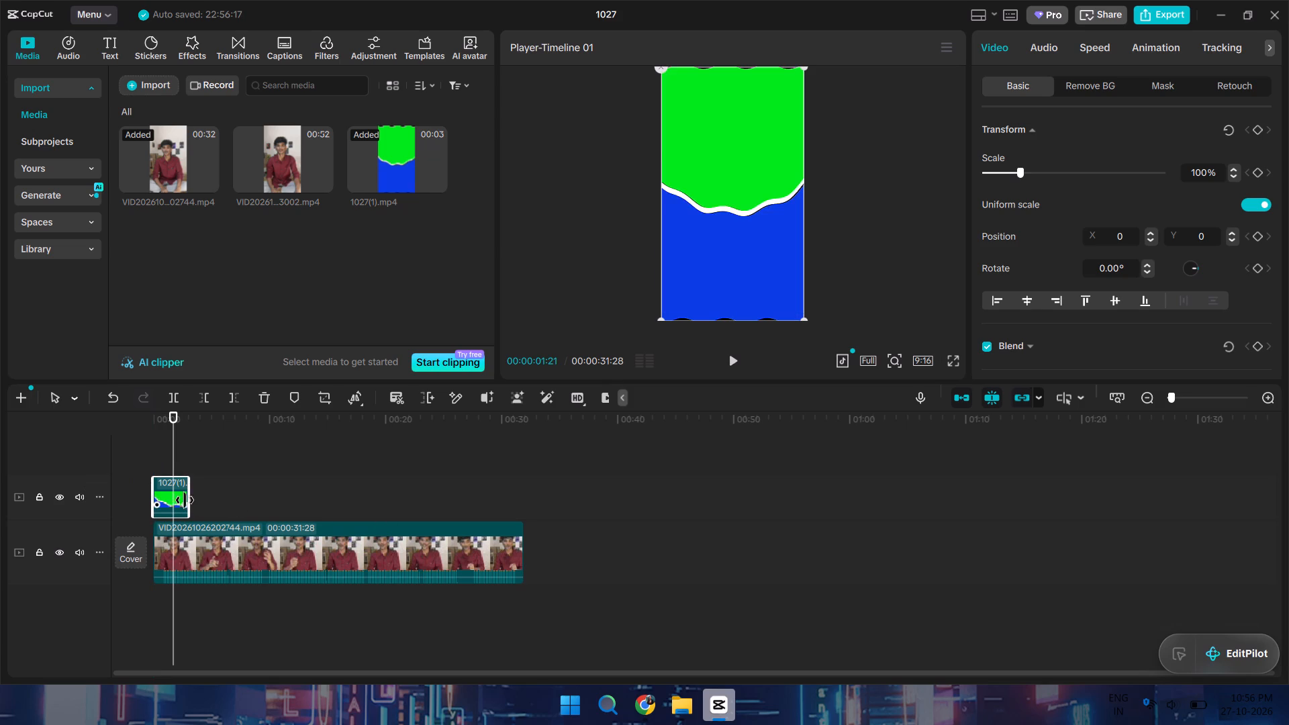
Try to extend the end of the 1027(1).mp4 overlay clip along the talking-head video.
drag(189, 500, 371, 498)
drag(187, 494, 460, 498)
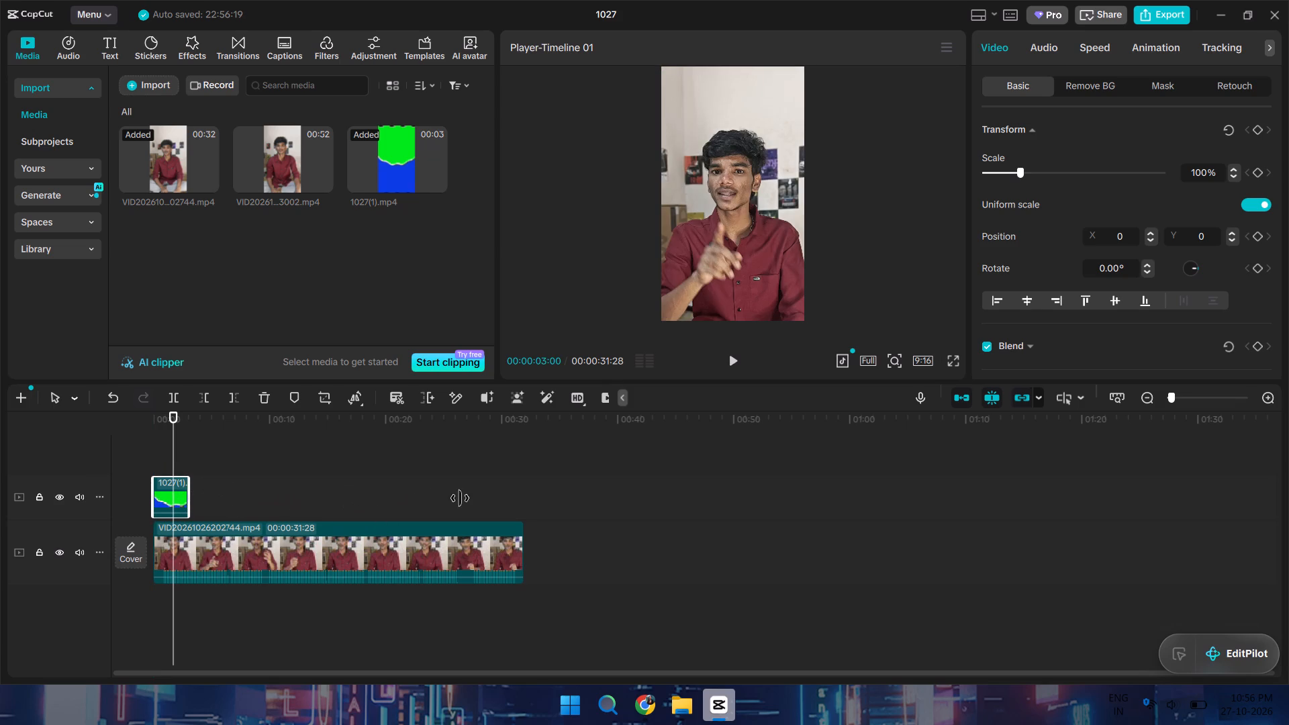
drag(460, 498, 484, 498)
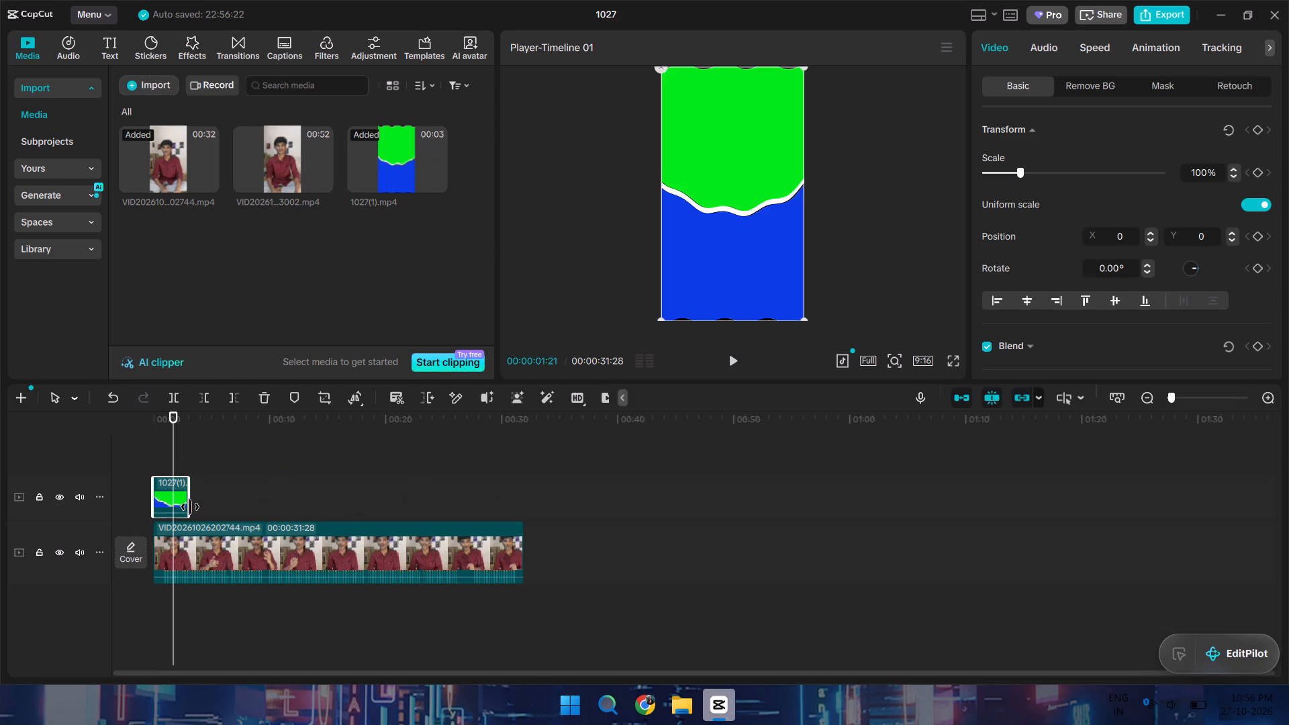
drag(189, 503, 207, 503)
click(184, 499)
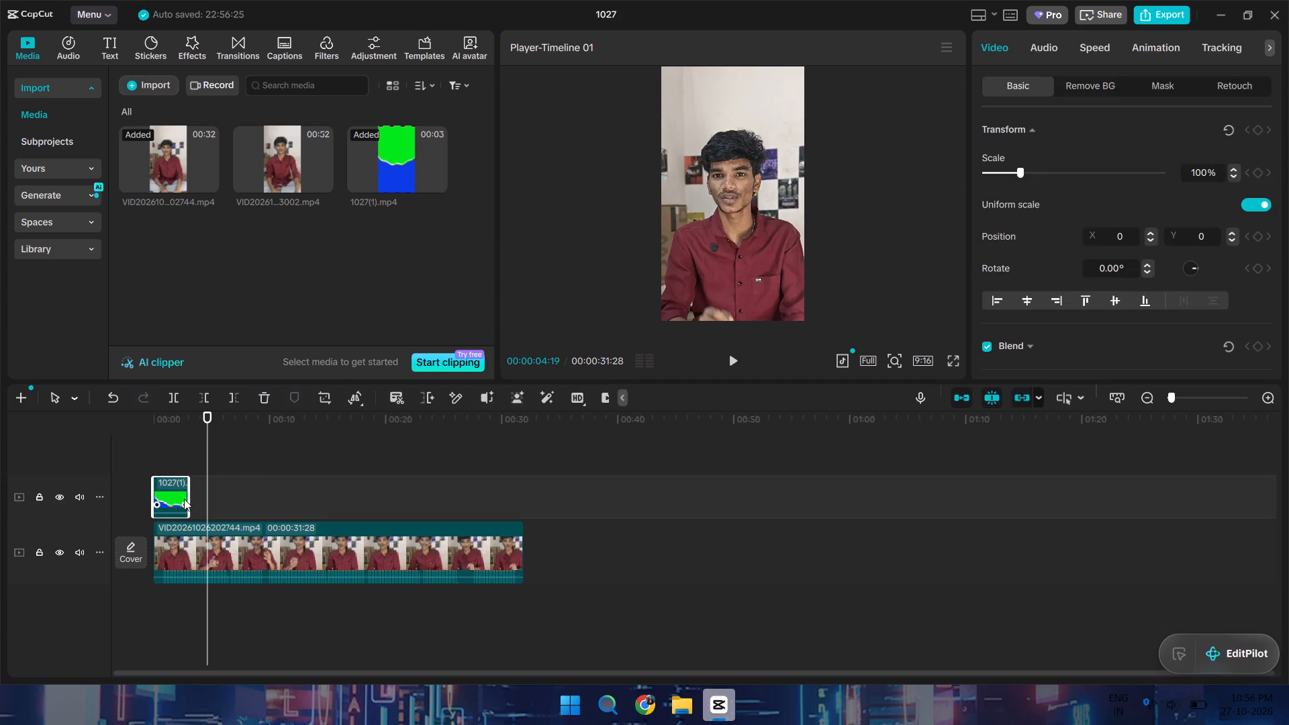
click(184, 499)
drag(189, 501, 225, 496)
Undo the recent timeline edits back to the wave animation's Slow Wave effect and three vector image layers.
key(ctrl+z)
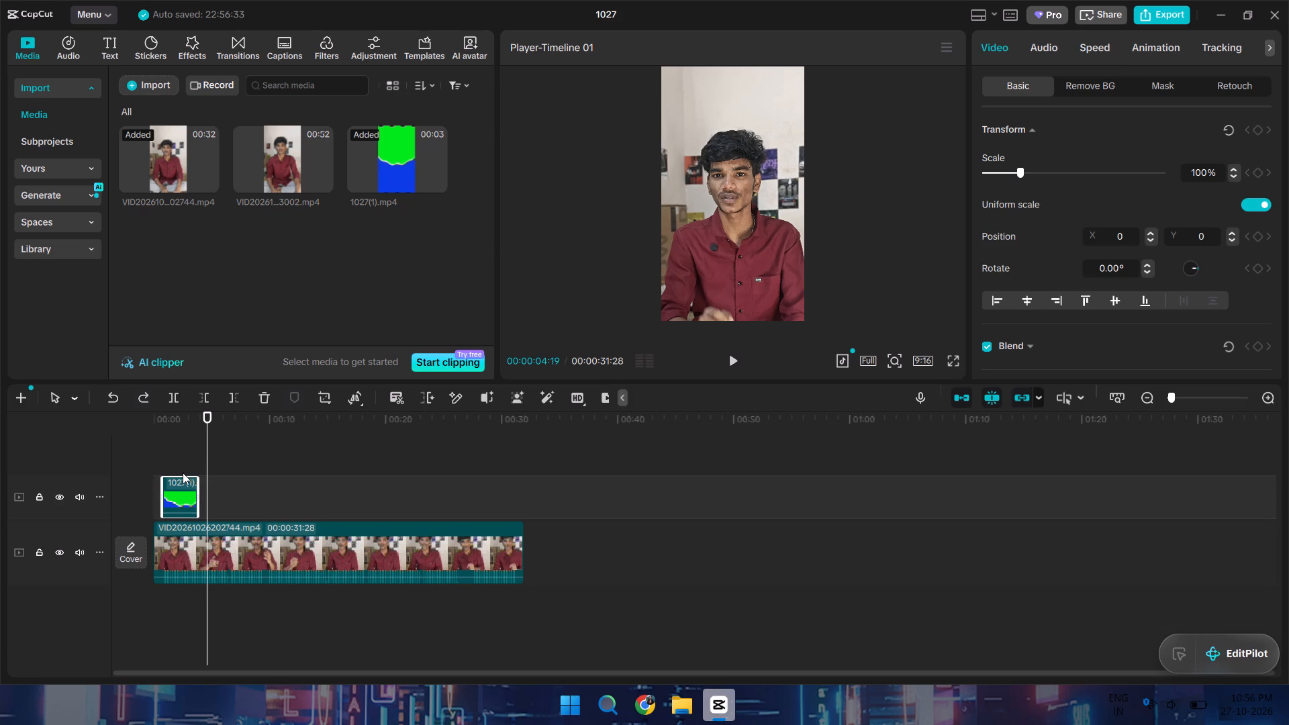
key(ctrl+z)
key(ctrl+z)
key(ctrl+z)
key(ctrl+z)
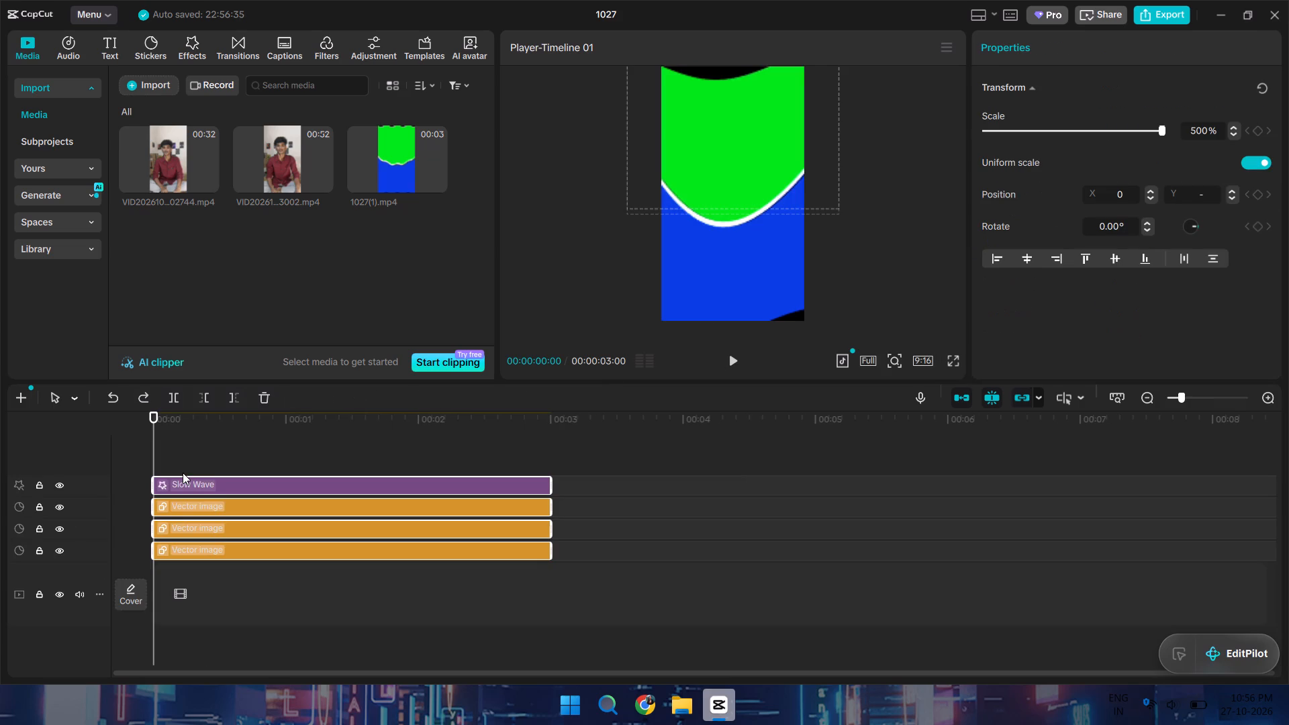
Extend the Slow Wave effect and all three vector image layers together to about 00:00:59:23.
click(738, 493)
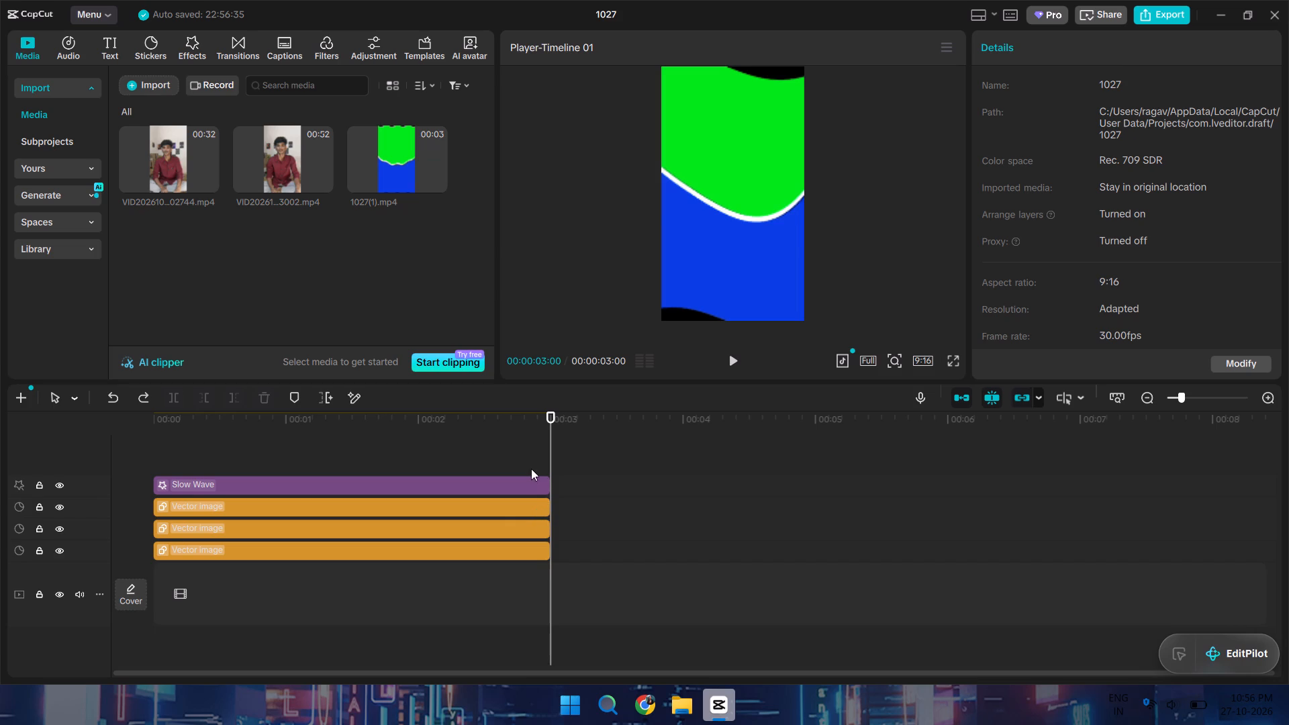
drag(531, 469, 540, 565)
drag(555, 526, 1170, 499)
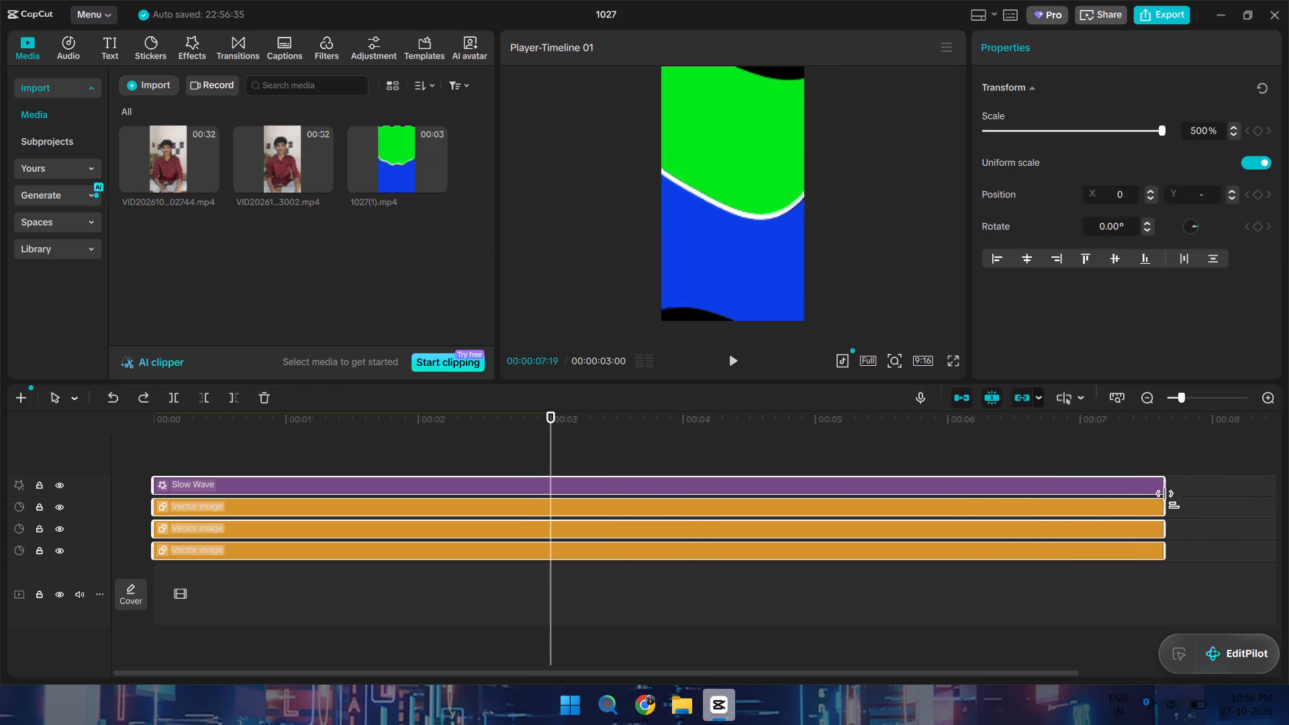
drag(1170, 499, 1288, 487)
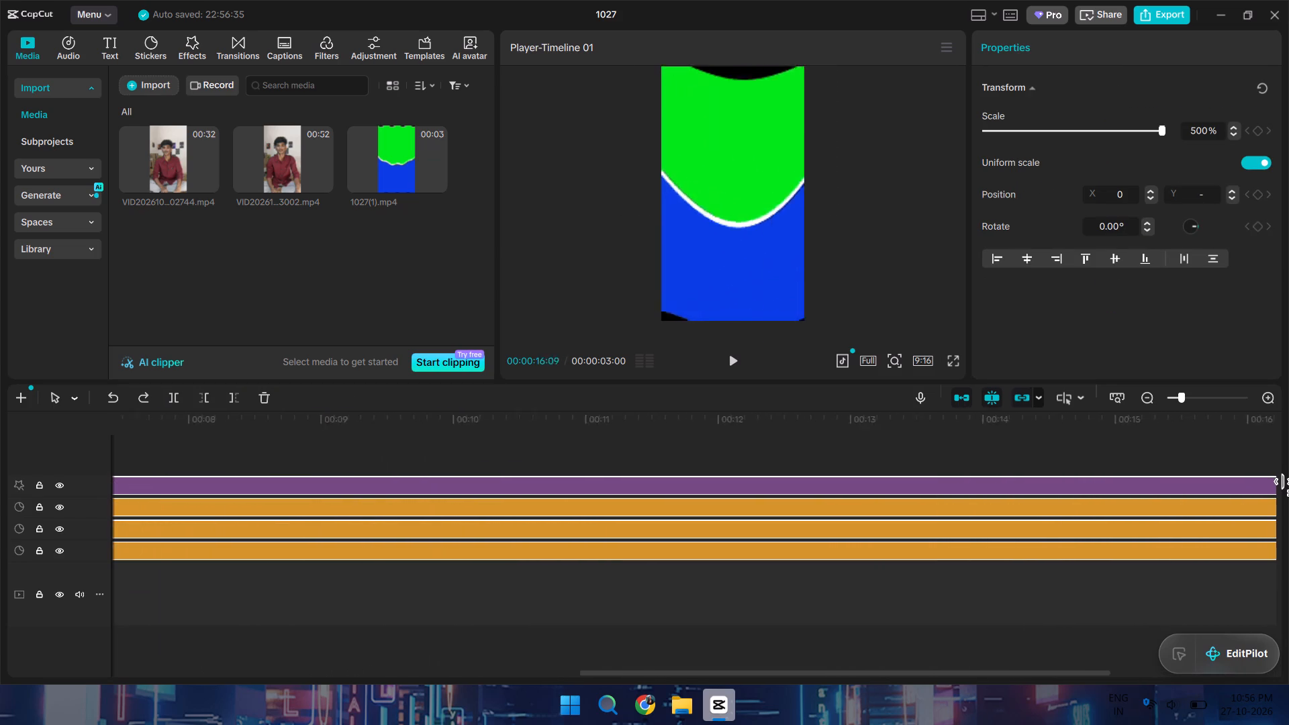
drag(1288, 487, 1288, 455)
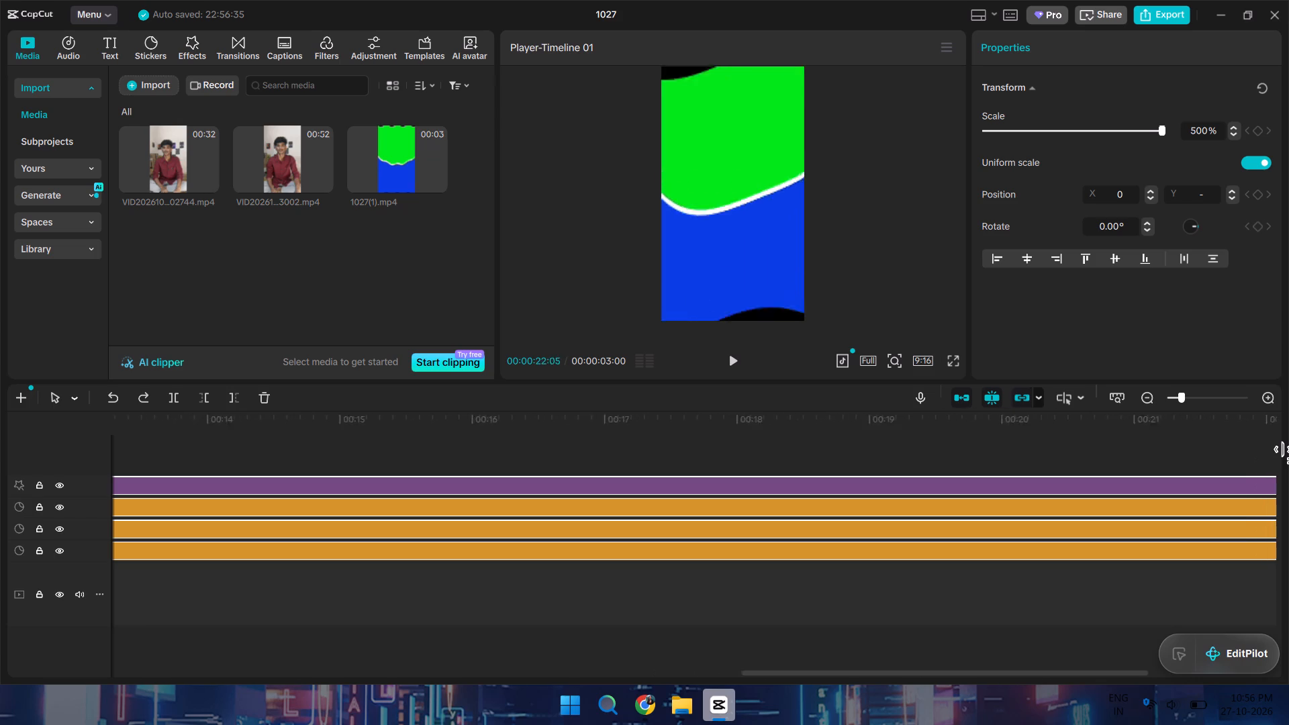
drag(1288, 455, 1126, 461)
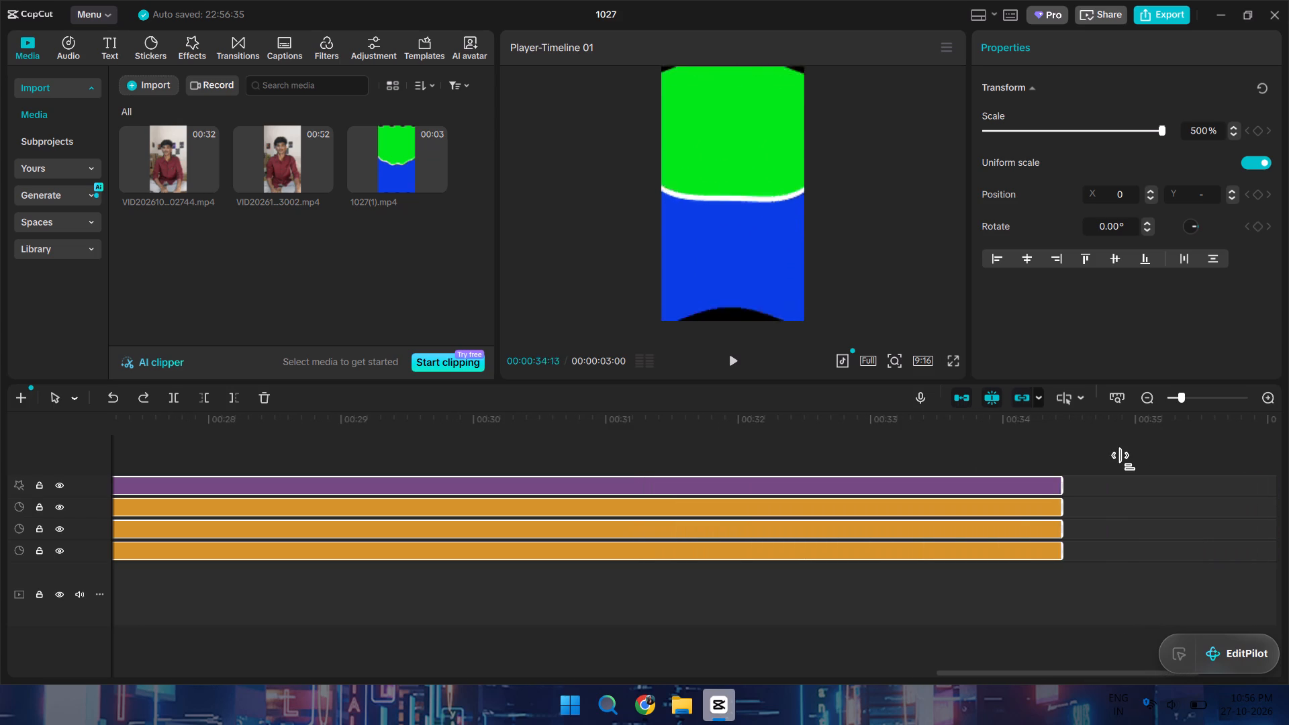
drag(1126, 461, 1281, 431)
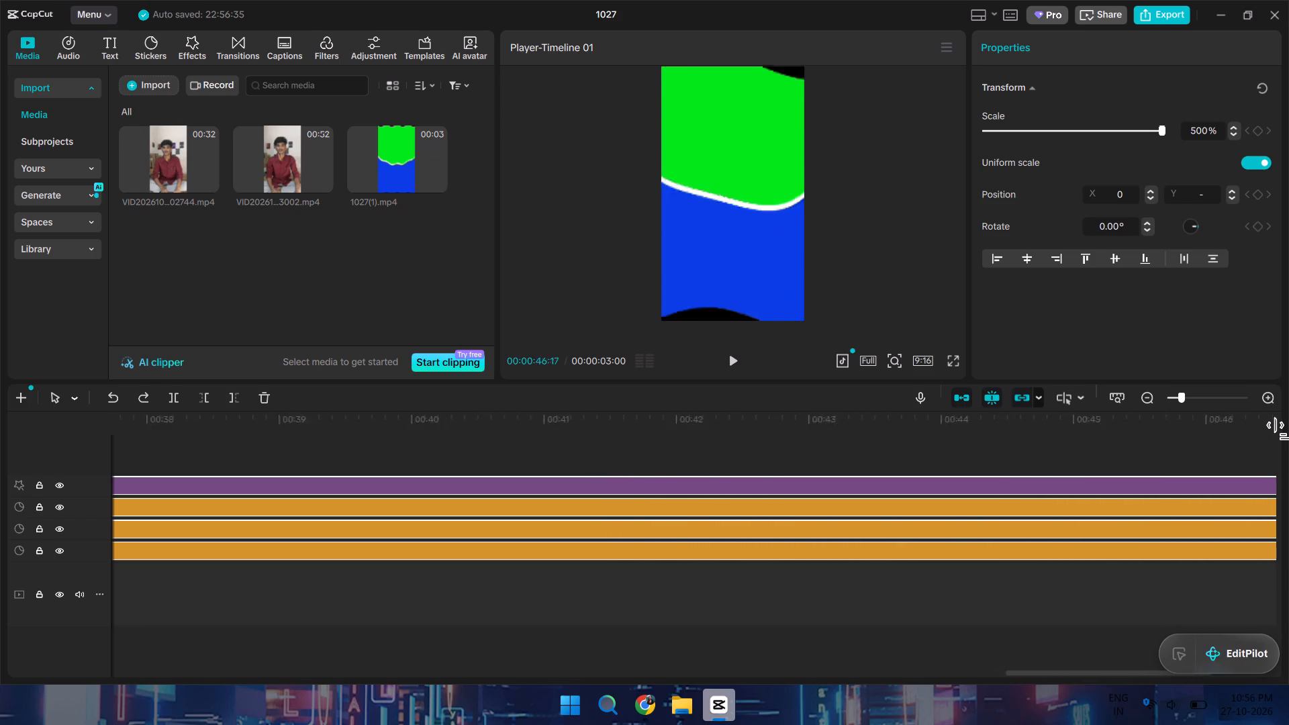
drag(1281, 431, 1075, 483)
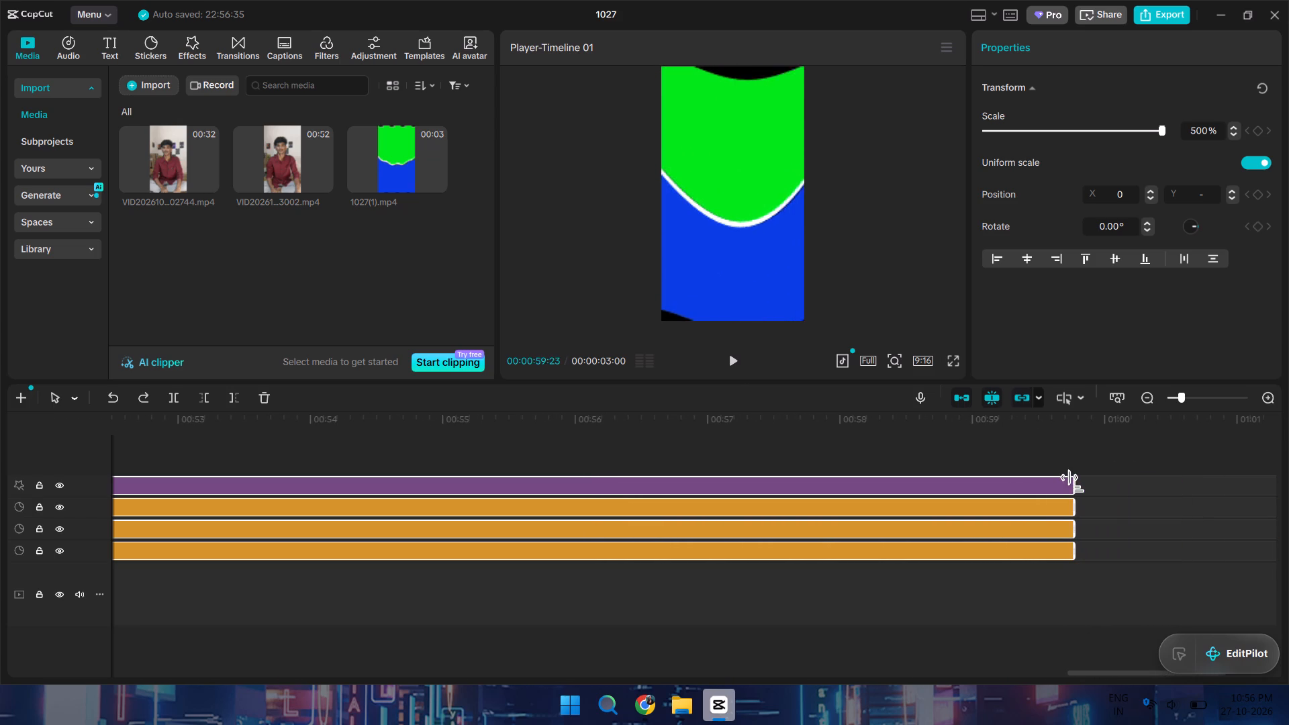
drag(1075, 483, 1075, 484)
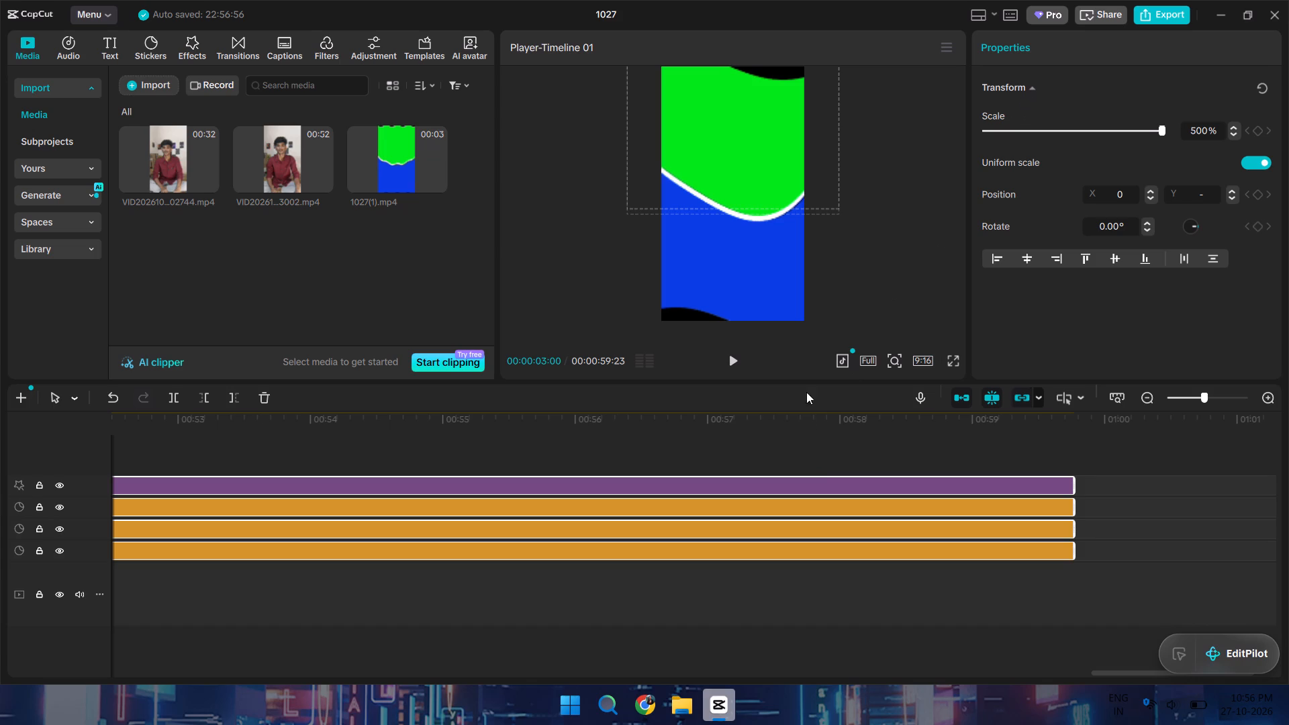
Export the extended wave animation as 1027 in 1080P, H.264 mp4 at 30fps, and close the export window when done.
click(1176, 15)
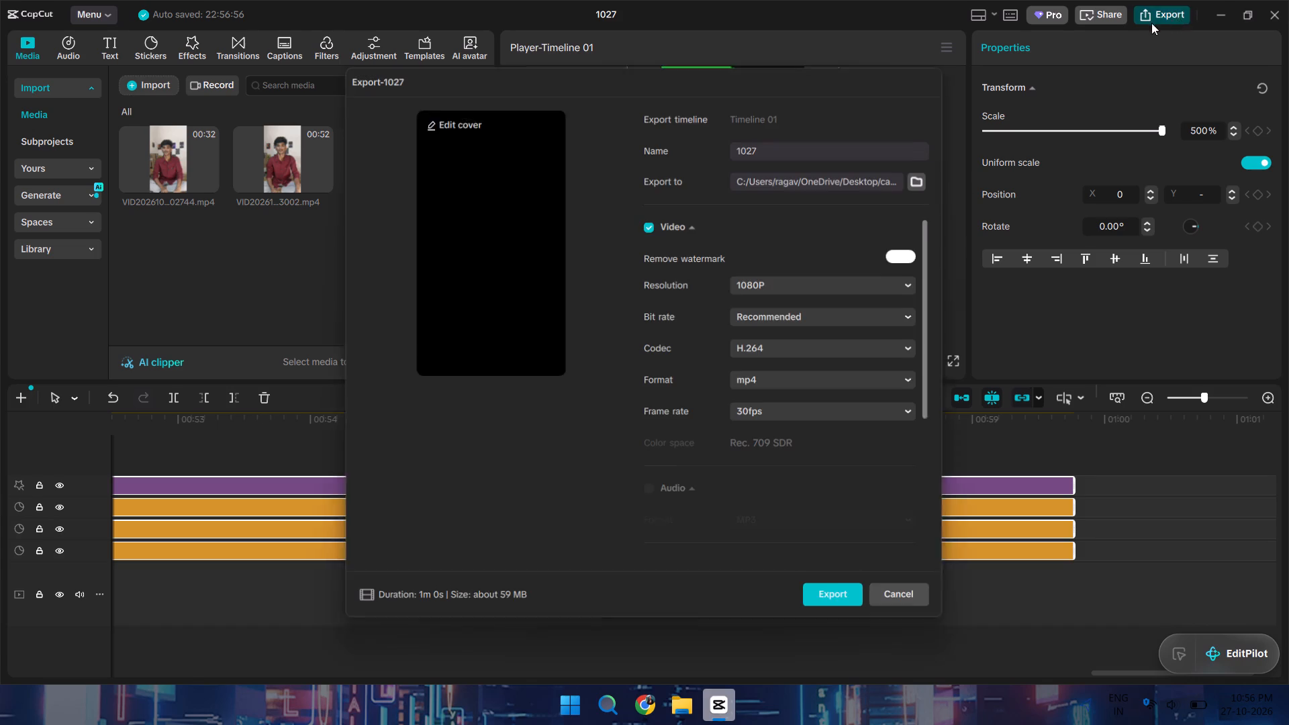
click(1041, 585)
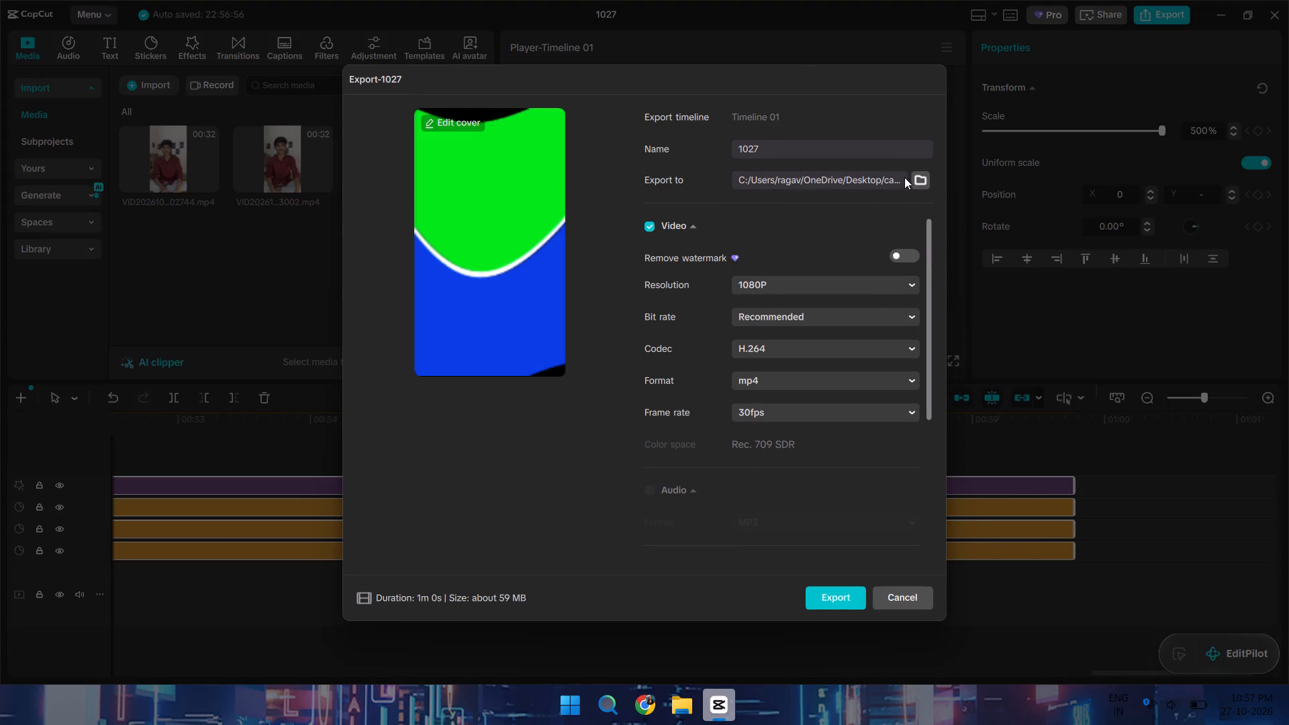
click(826, 599)
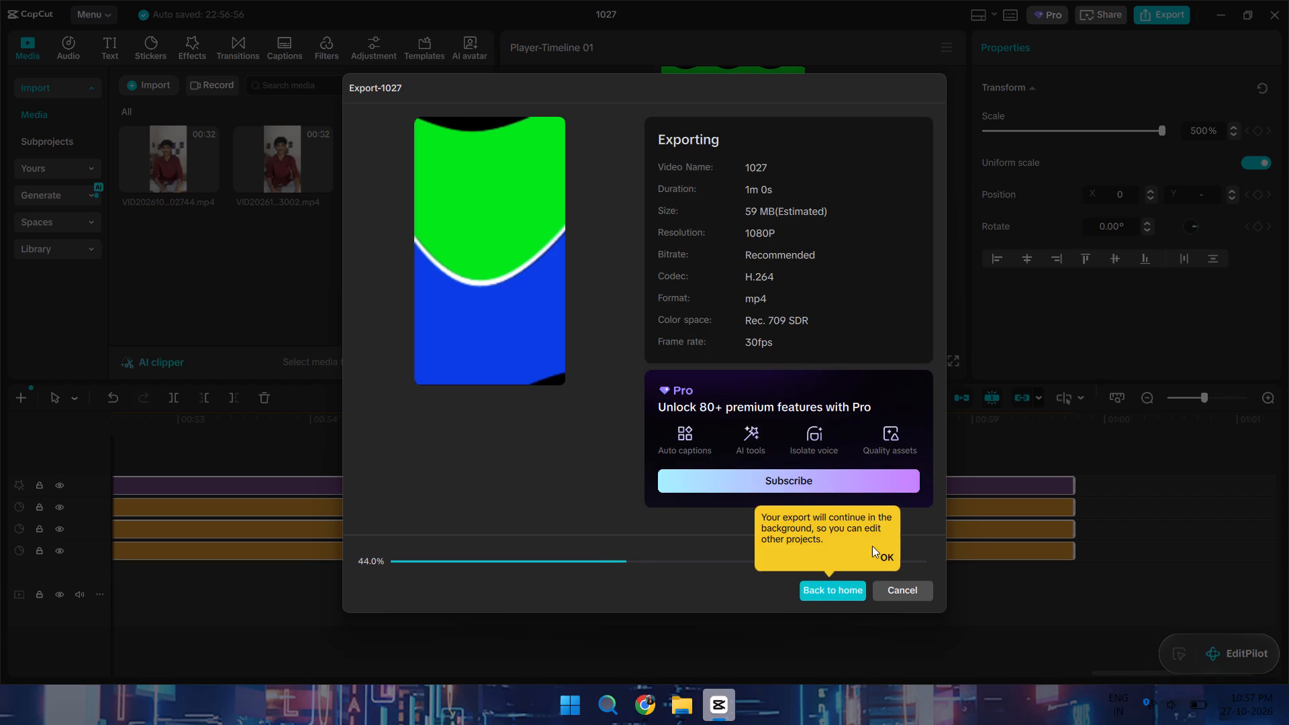
click(881, 551)
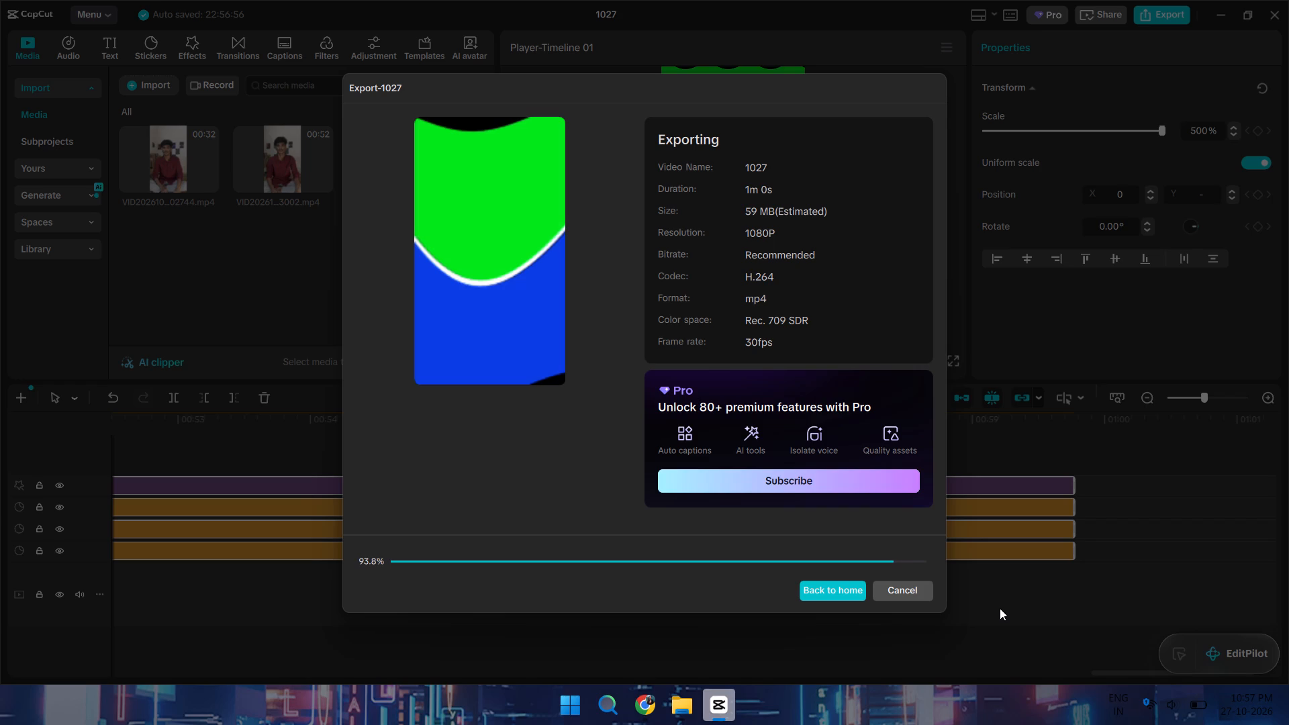
click(918, 590)
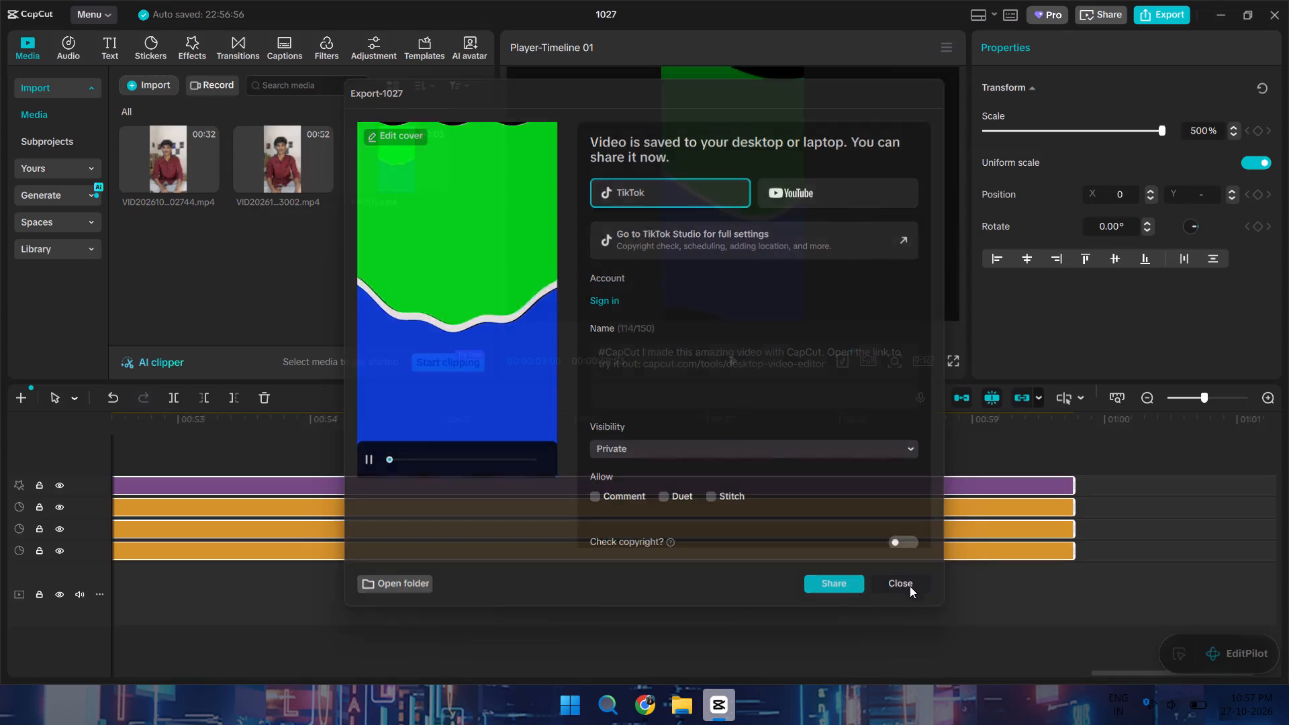
Delete the Slow Wave effect and all three vector image layers from the timeline.
drag(653, 587, 667, 494)
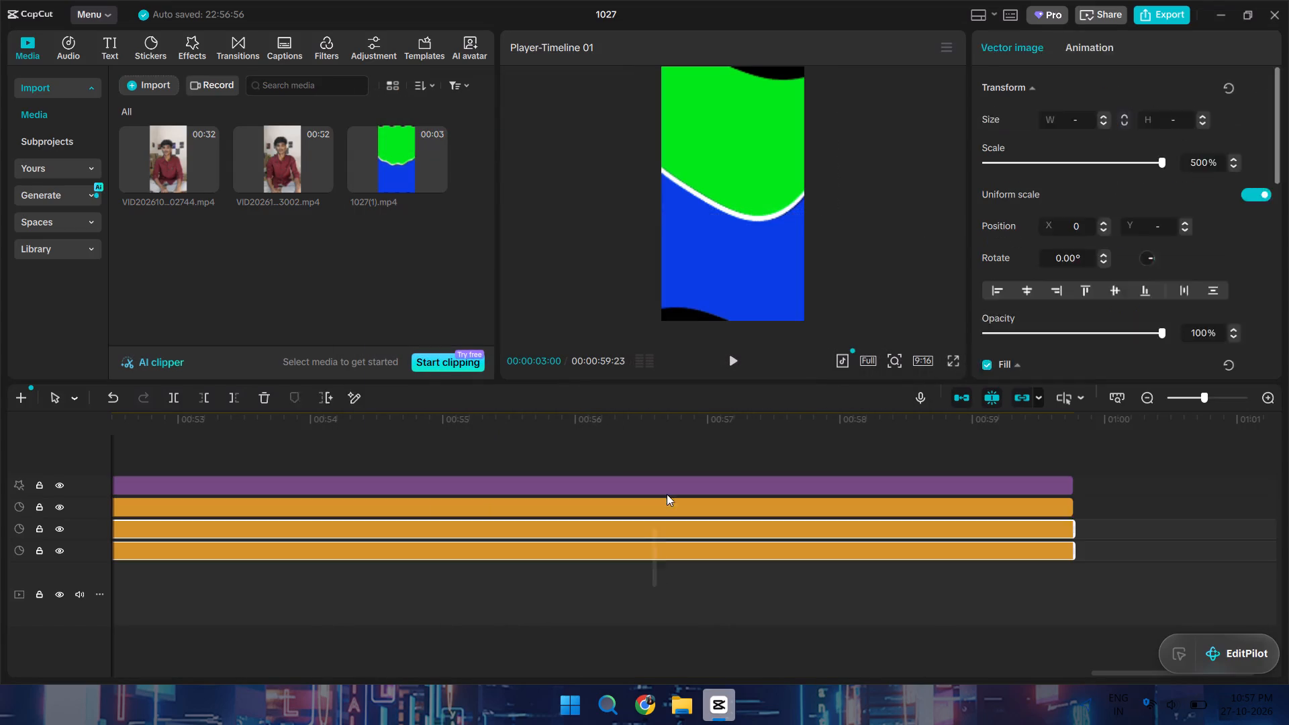
drag(667, 494, 672, 471)
key(BackSpace)
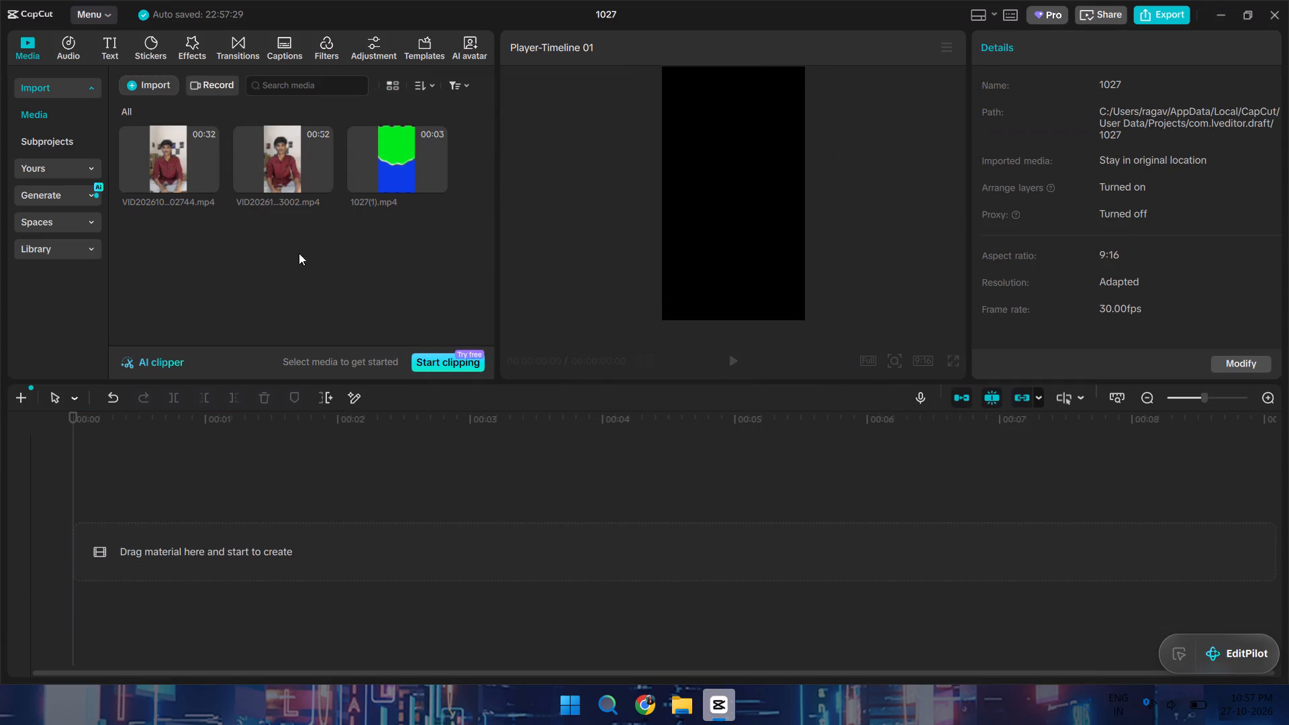
Place the video VID20261026202744.mp4 at the start of the empty timeline.
drag(170, 175, 146, 526)
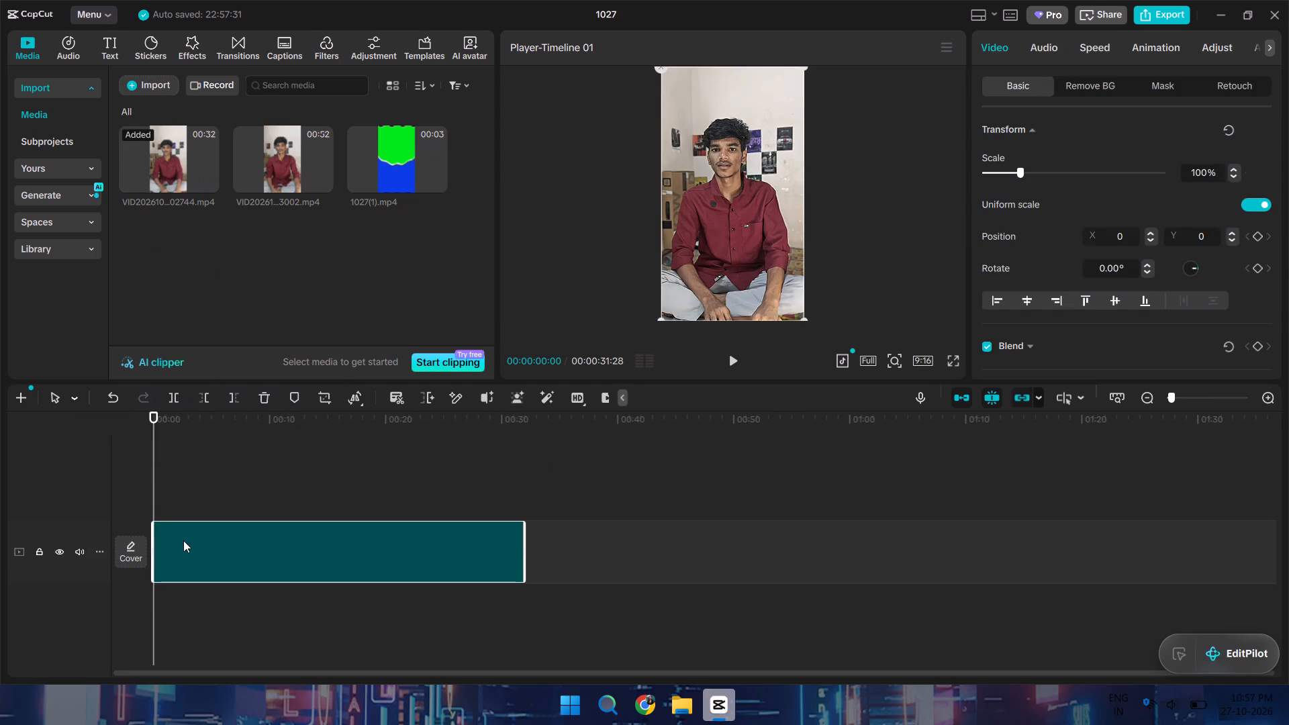
Crop the talking-head video at 9:16 to frame the speaker from the waist up, cutting off the crossed legs.
click(187, 544)
click(328, 395)
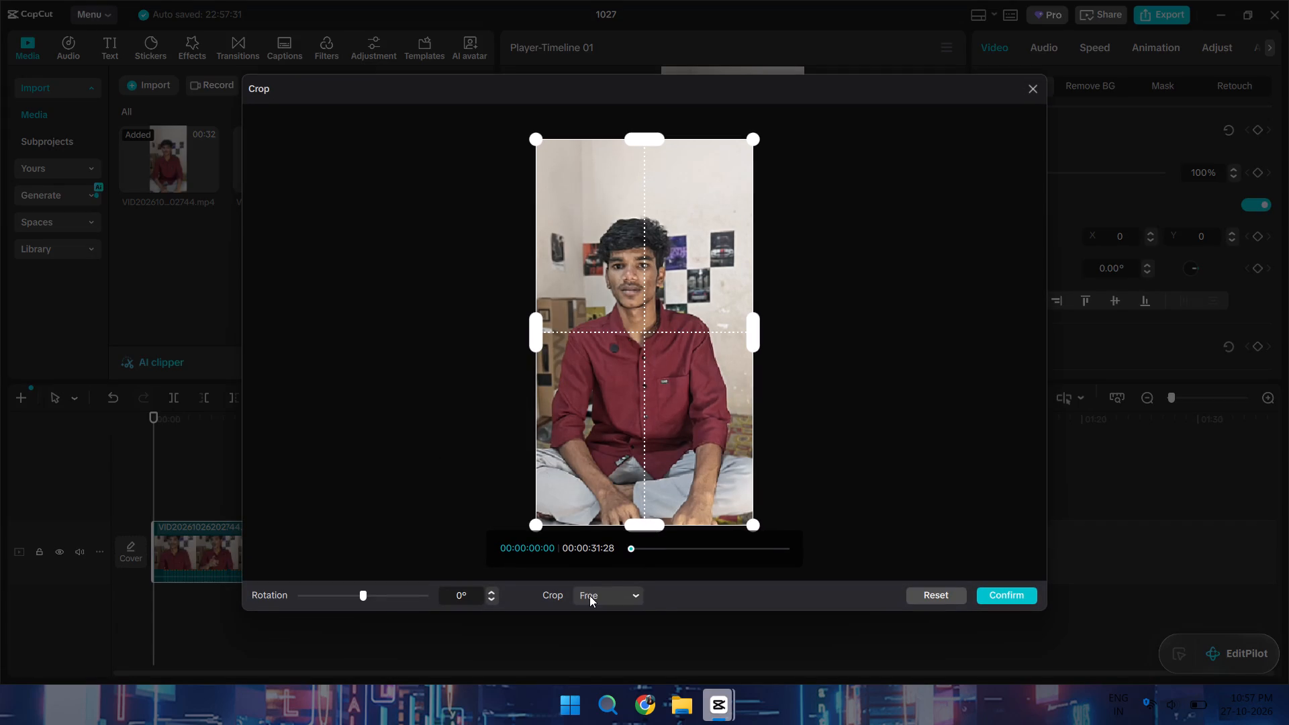
click(589, 595)
click(598, 563)
click(599, 588)
click(606, 564)
drag(633, 521, 608, 436)
click(656, 305)
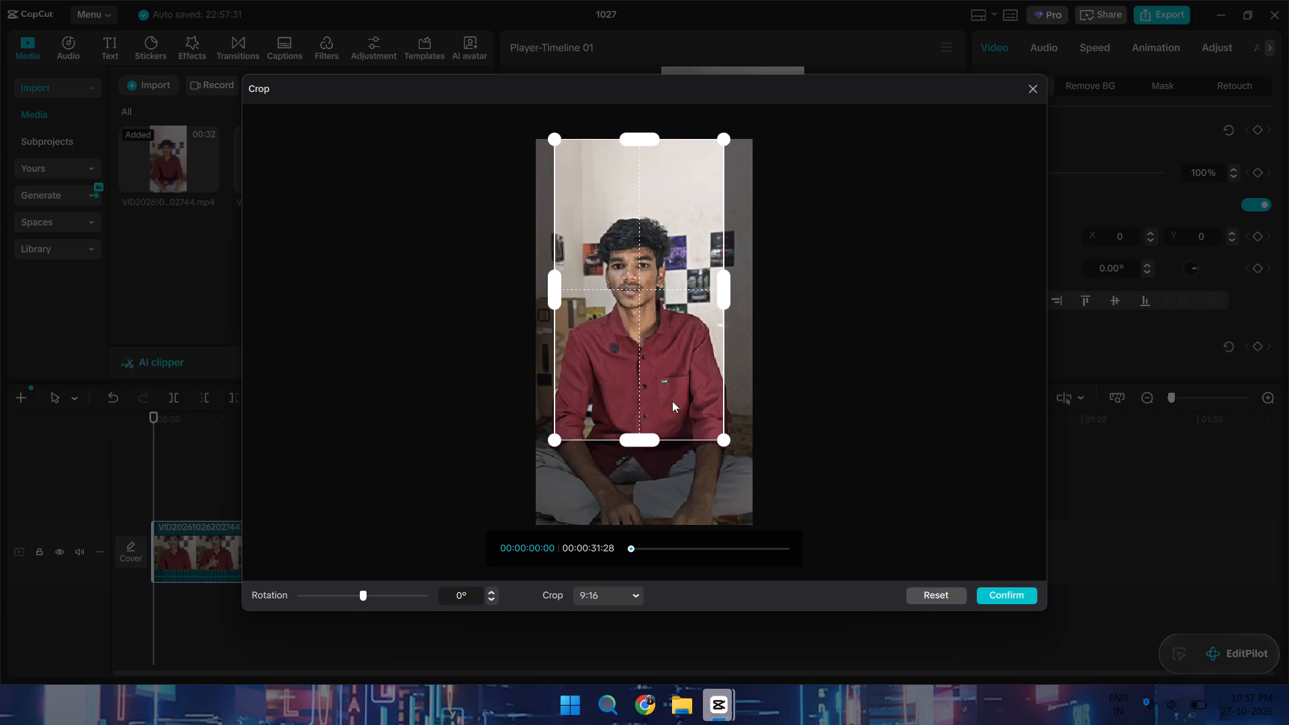
click(984, 594)
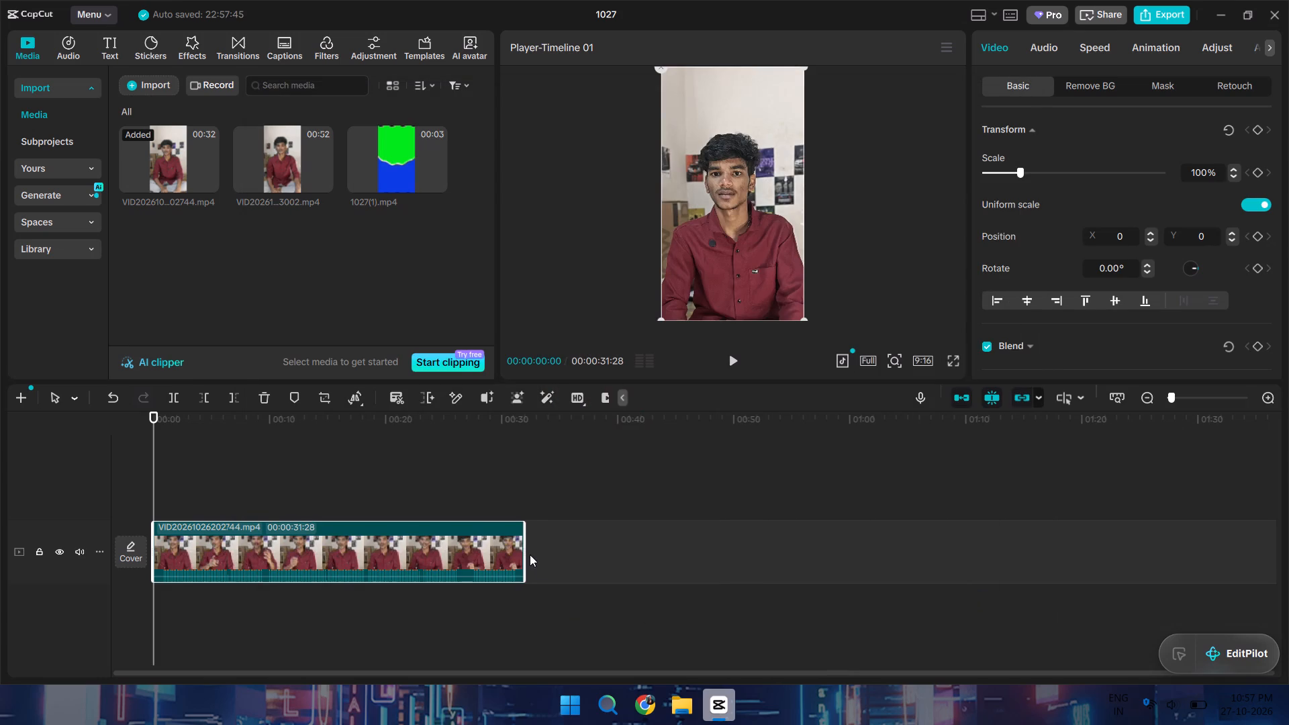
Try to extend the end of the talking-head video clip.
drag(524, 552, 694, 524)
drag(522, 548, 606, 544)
Separate the talking-head video's audio onto its own track below the clip.
key(ctrl+equal)
key(ctrl+equal)
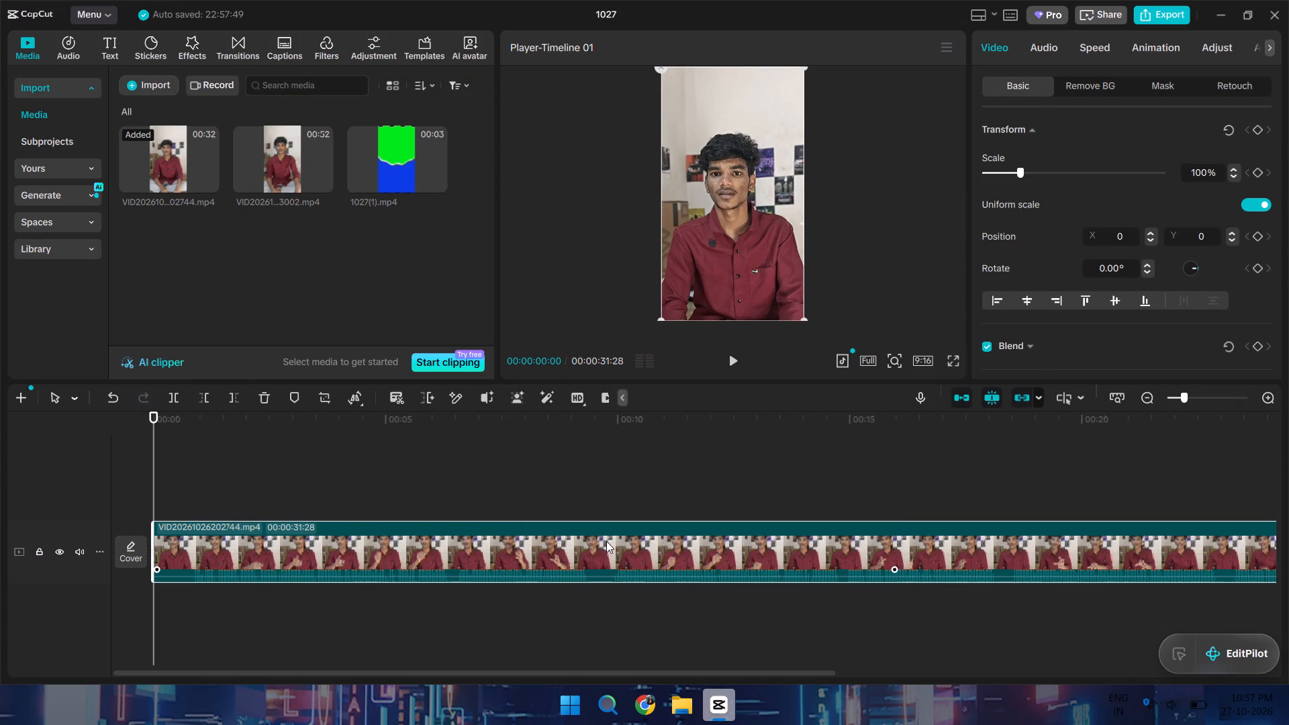
click(502, 567)
key(ctrl+shift+s)
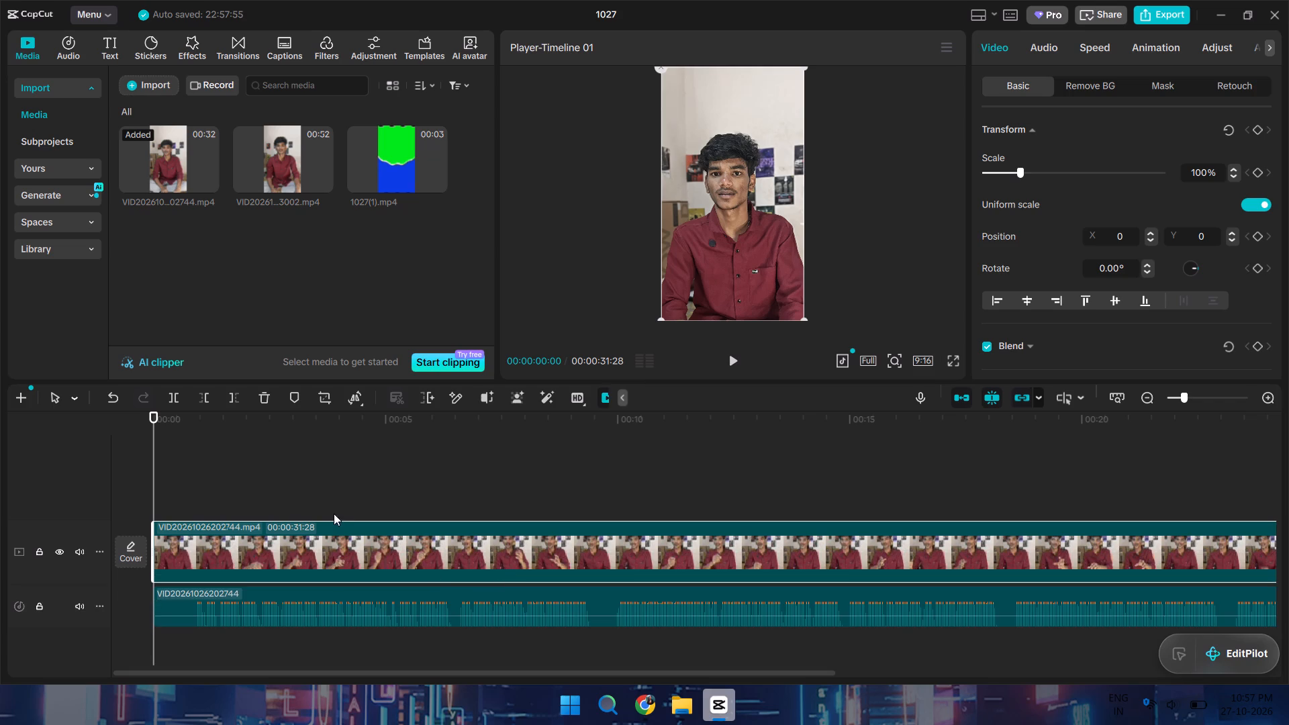
Split the talking-head video and its separated audio at 00:00:00:28, just before the speech begins.
key(space)
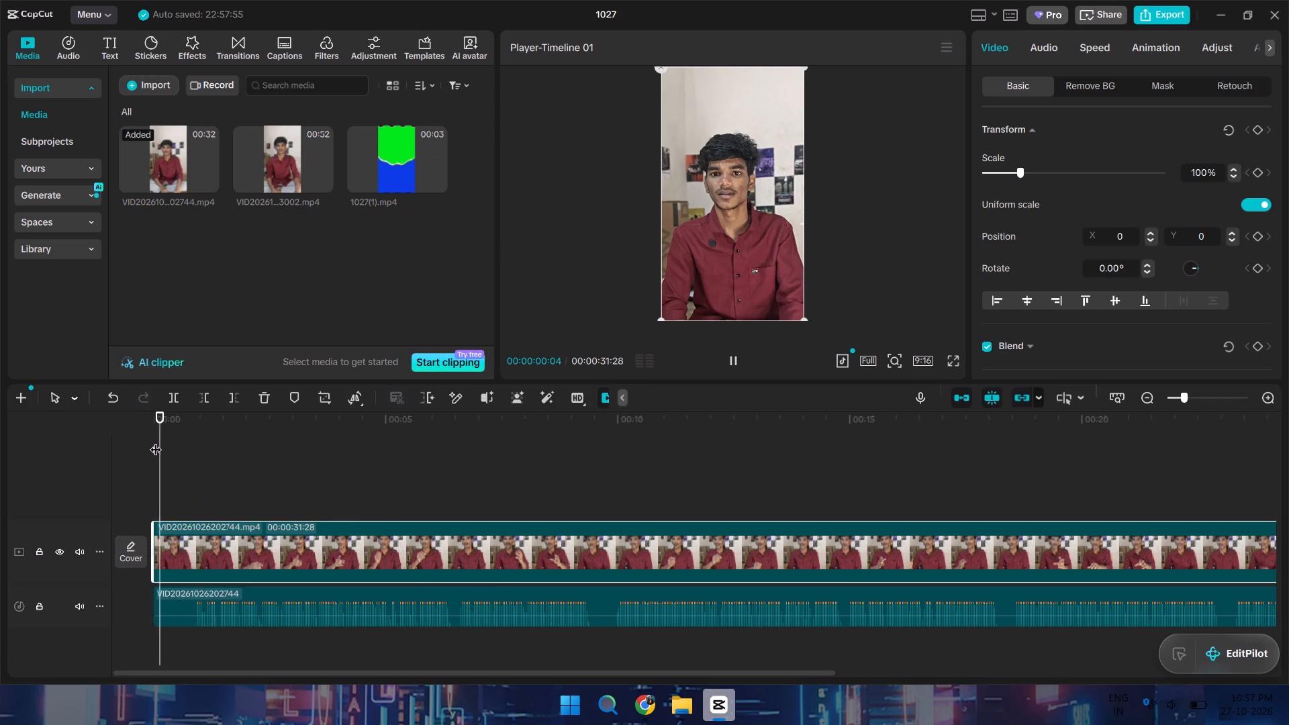
key(space)
key(space)
key(space)
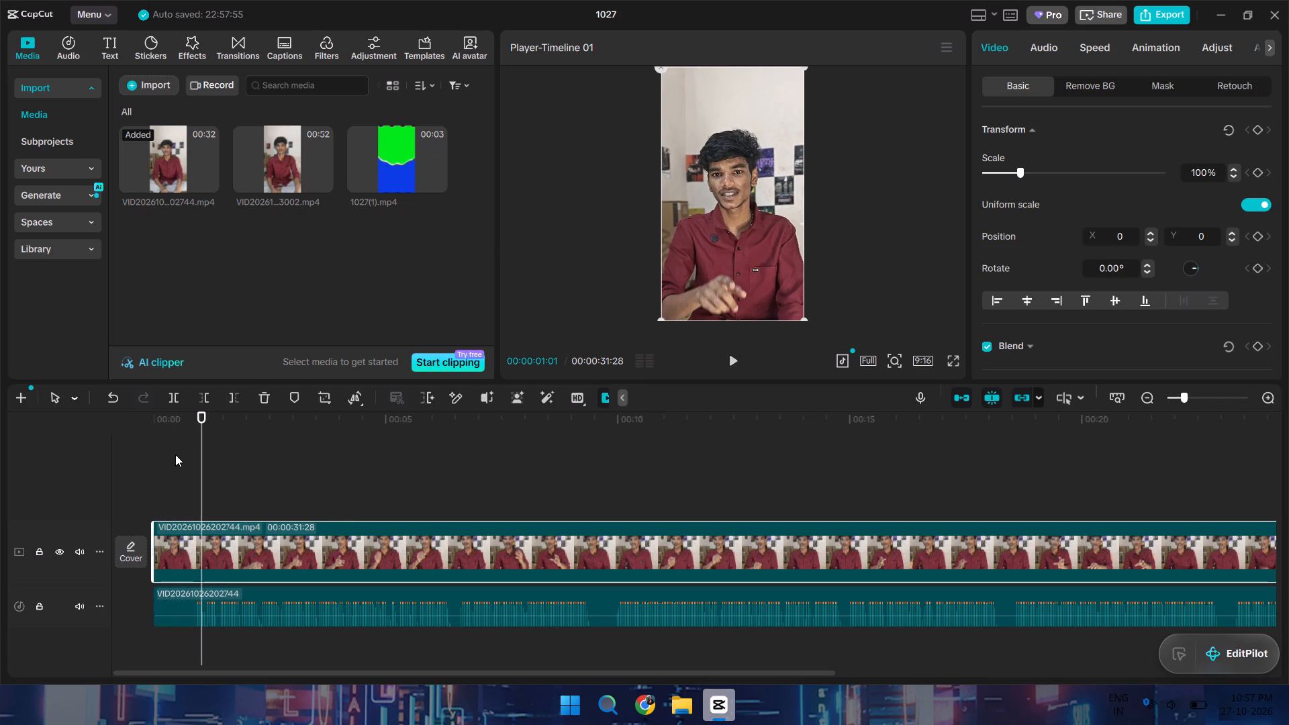
drag(200, 466, 197, 493)
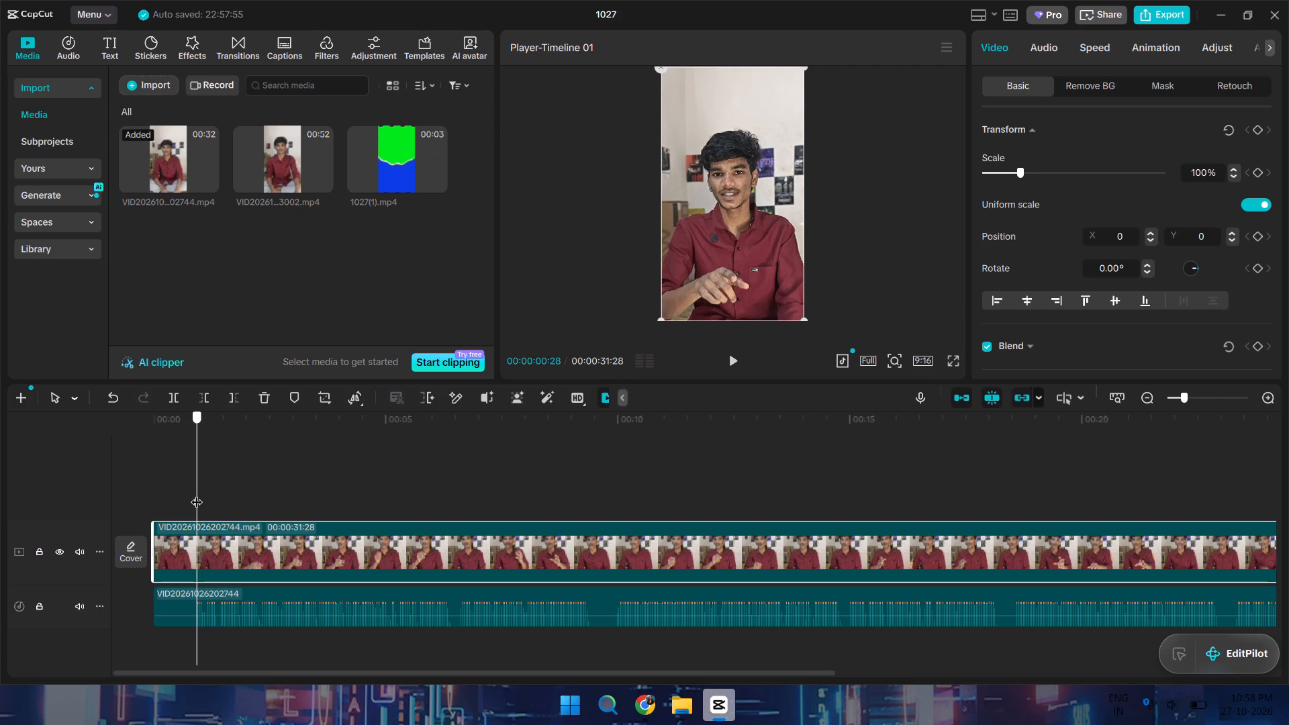
drag(197, 493, 197, 494)
drag(258, 489, 305, 627)
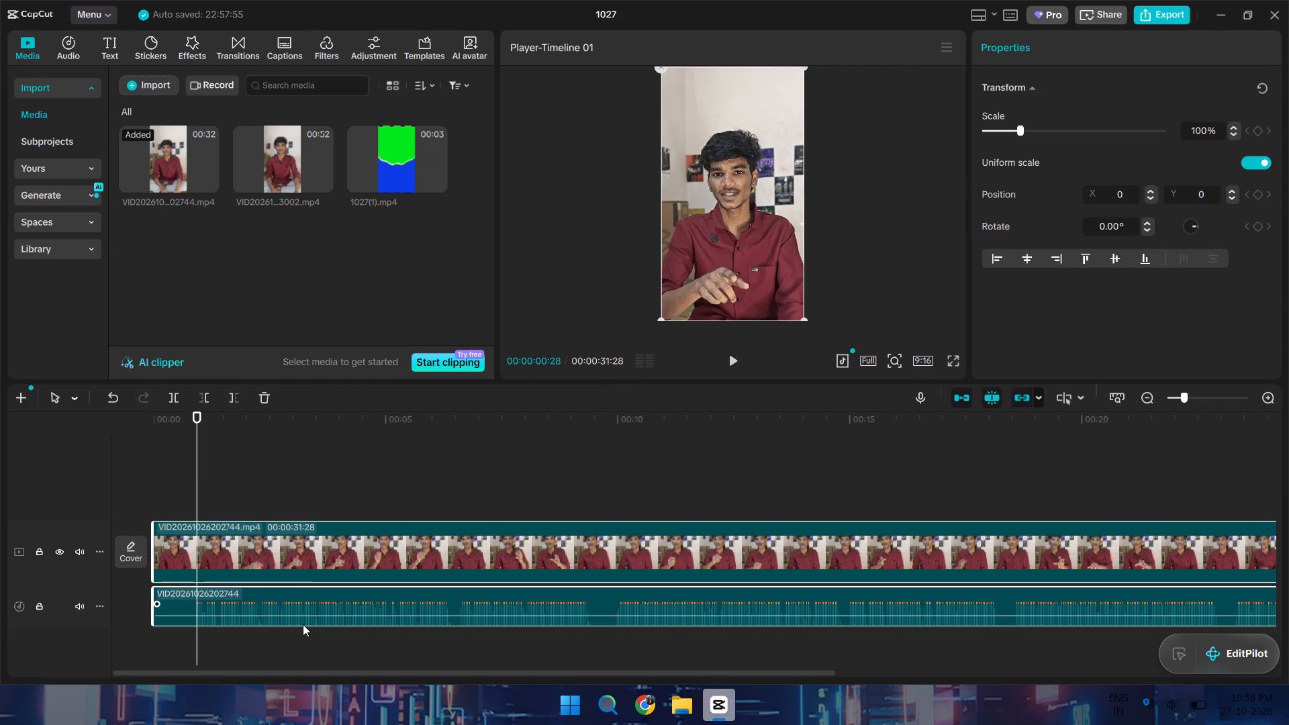
key(ctrl+b)
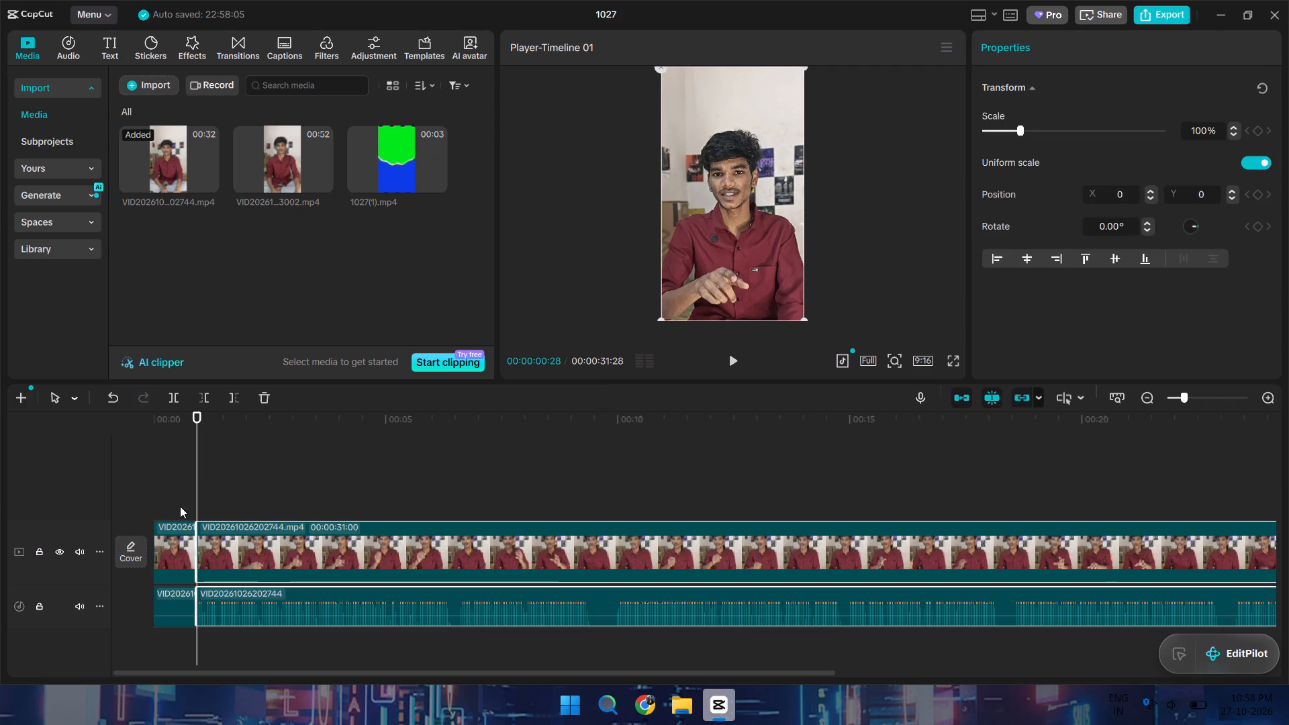
Delete the short opening segments of the talking-head video and audio, and close the gap at the start of the audio track.
drag(180, 506, 178, 579)
drag(169, 484, 169, 589)
click(205, 465)
drag(168, 462, 171, 619)
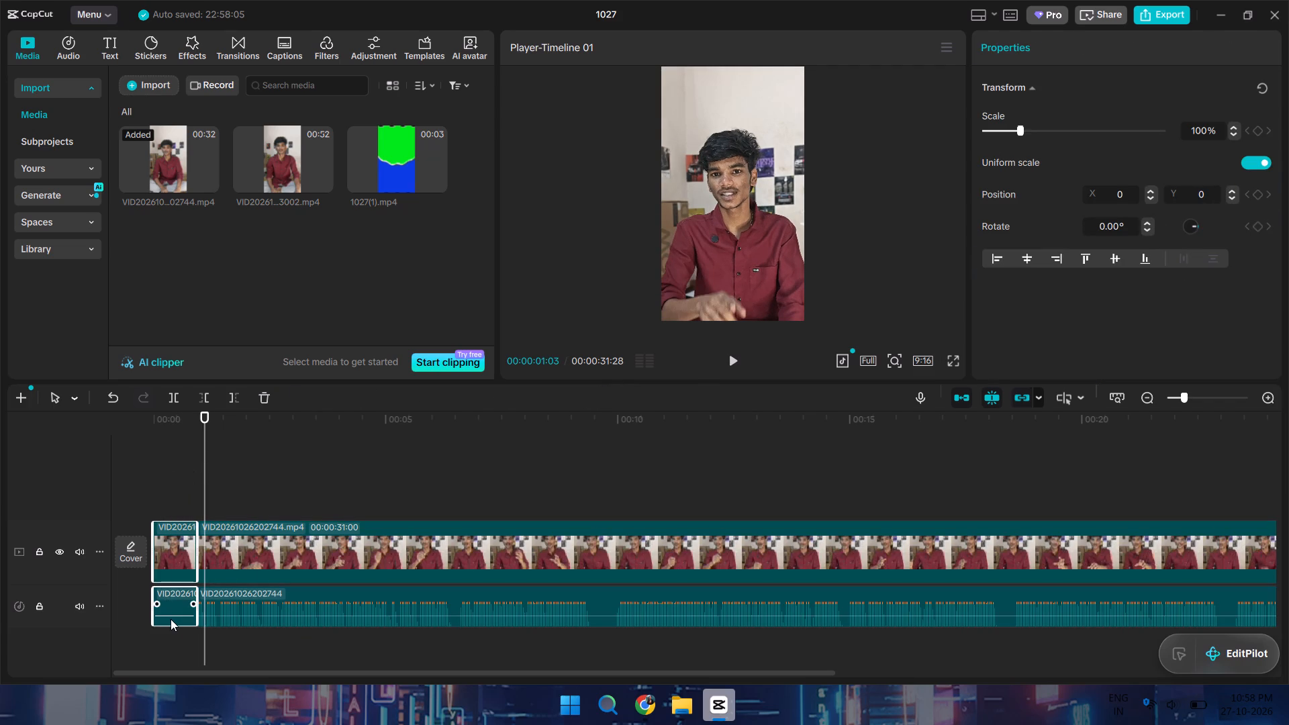
key(BackSpace)
right_click(171, 614)
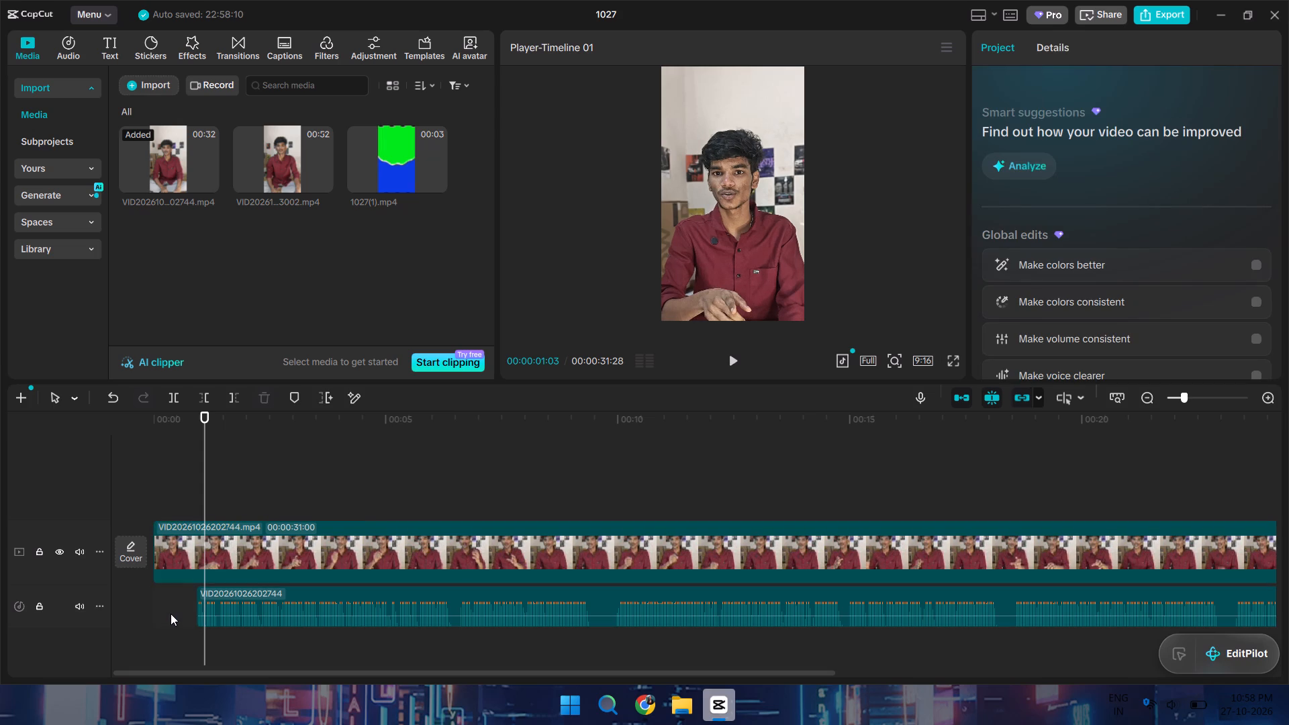
click(203, 548)
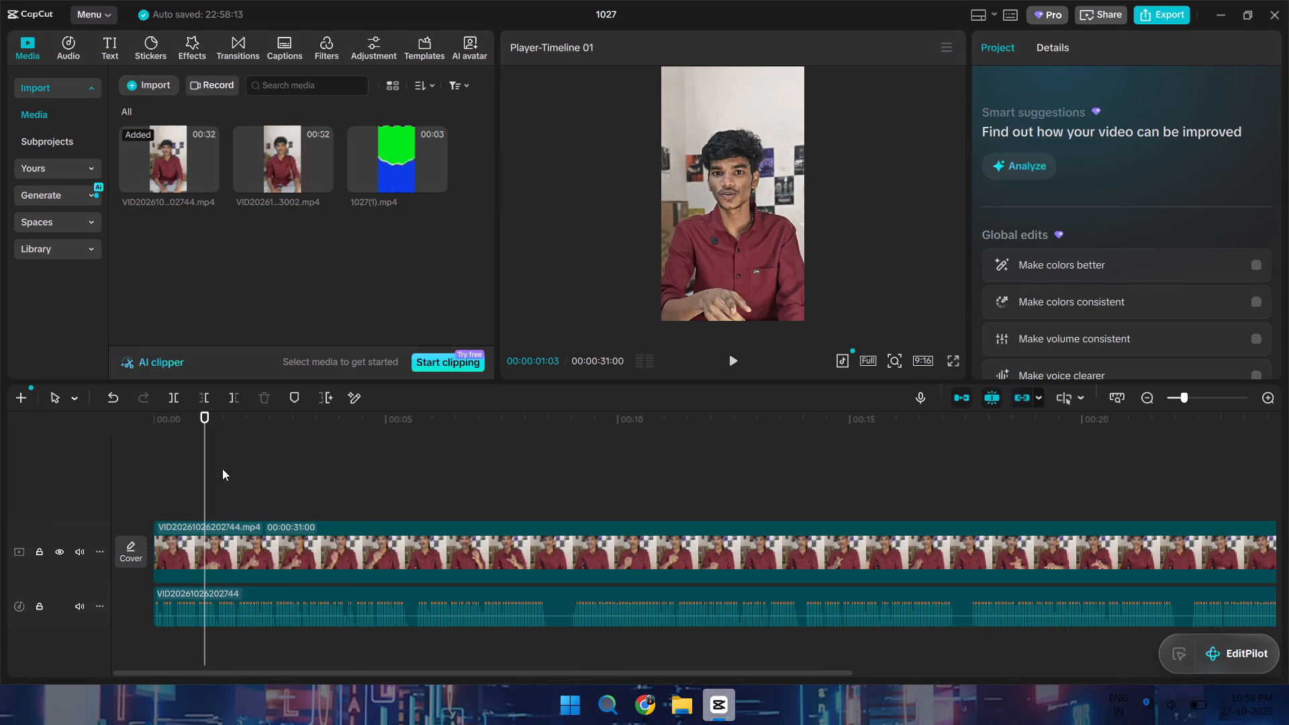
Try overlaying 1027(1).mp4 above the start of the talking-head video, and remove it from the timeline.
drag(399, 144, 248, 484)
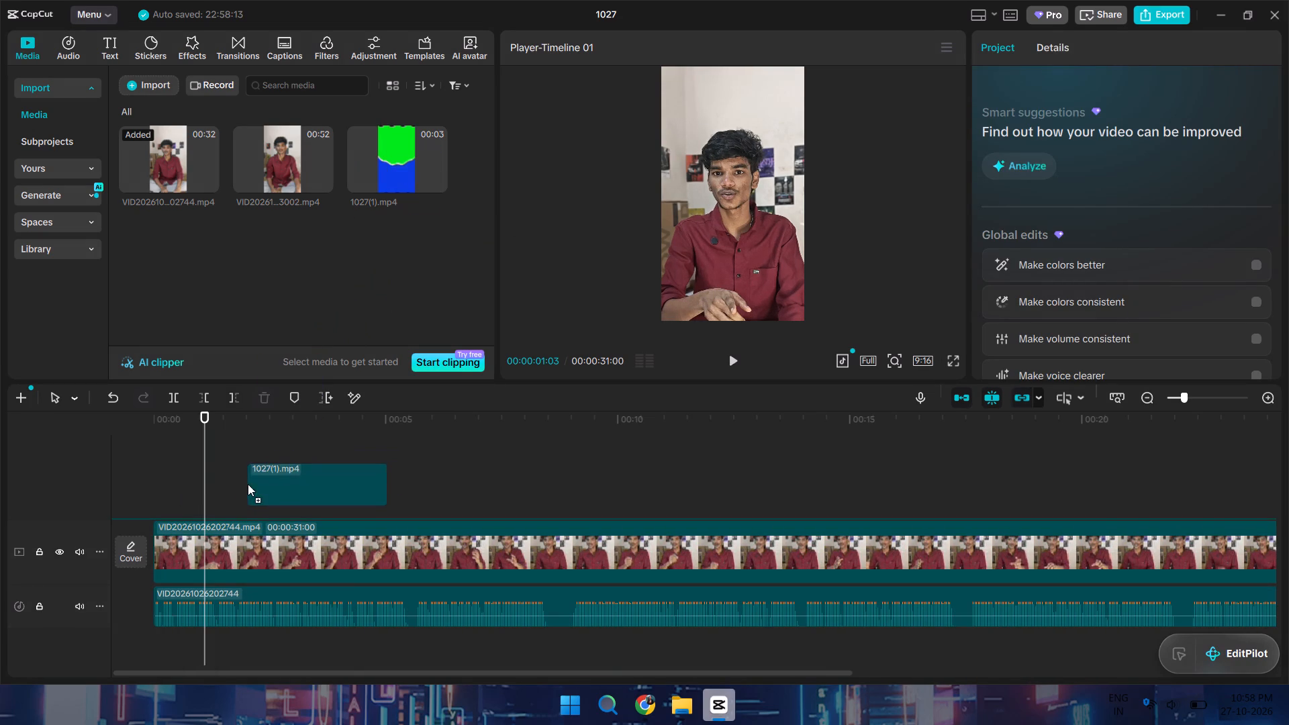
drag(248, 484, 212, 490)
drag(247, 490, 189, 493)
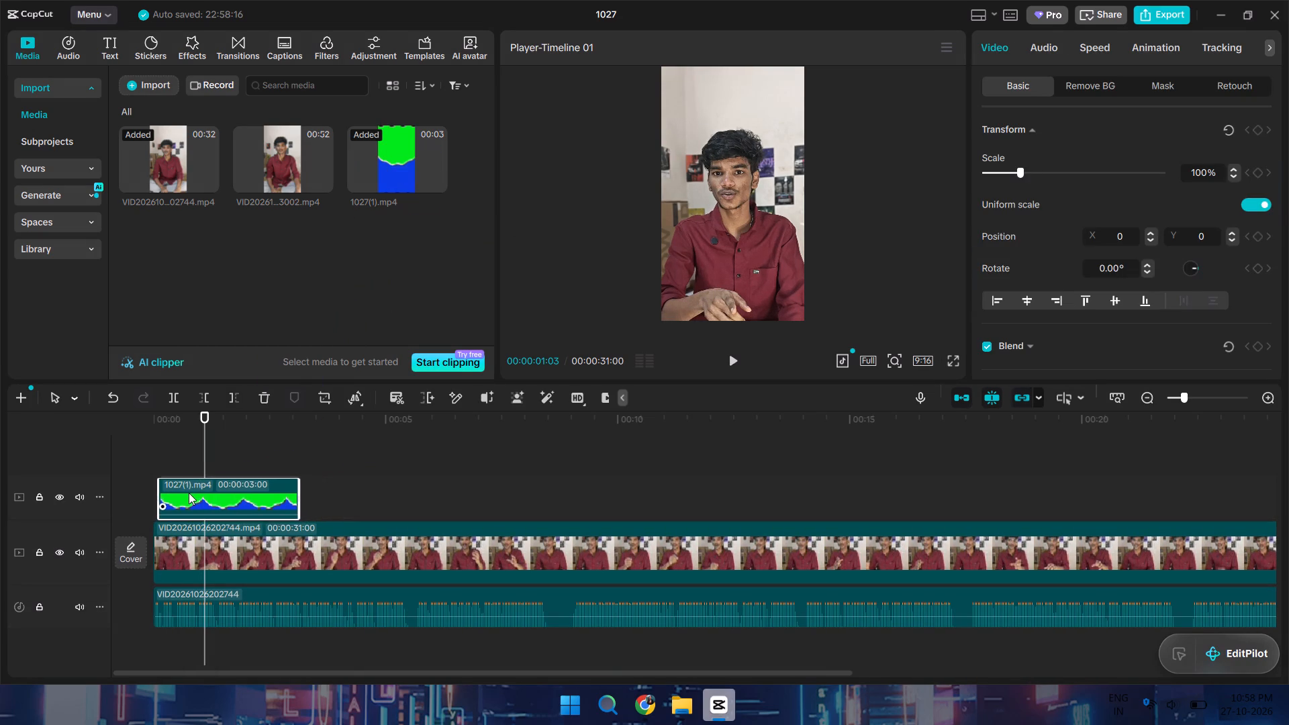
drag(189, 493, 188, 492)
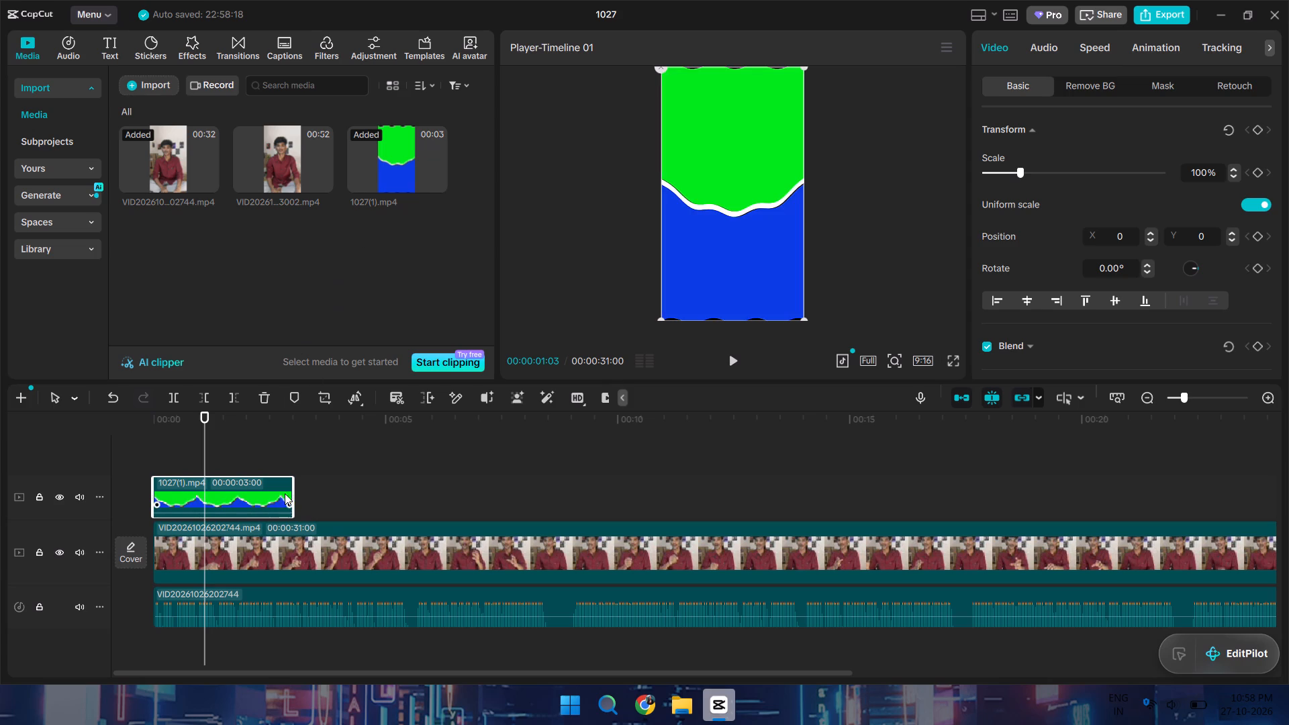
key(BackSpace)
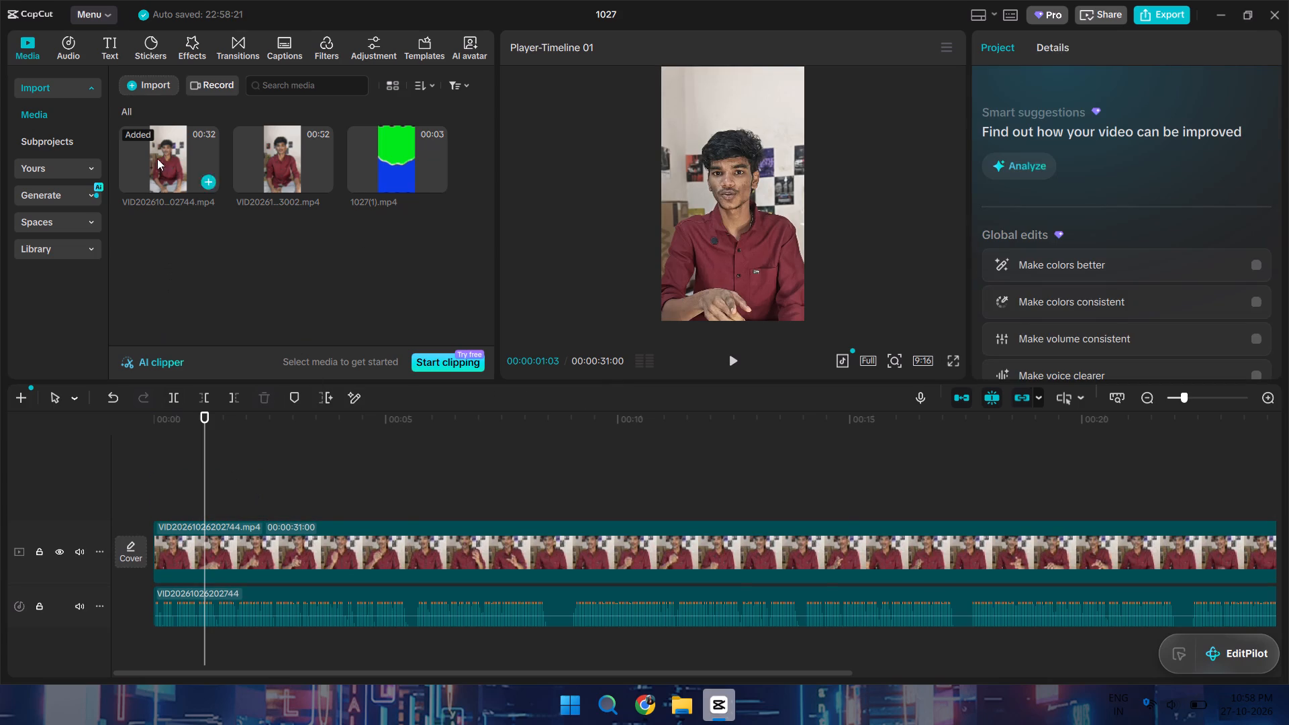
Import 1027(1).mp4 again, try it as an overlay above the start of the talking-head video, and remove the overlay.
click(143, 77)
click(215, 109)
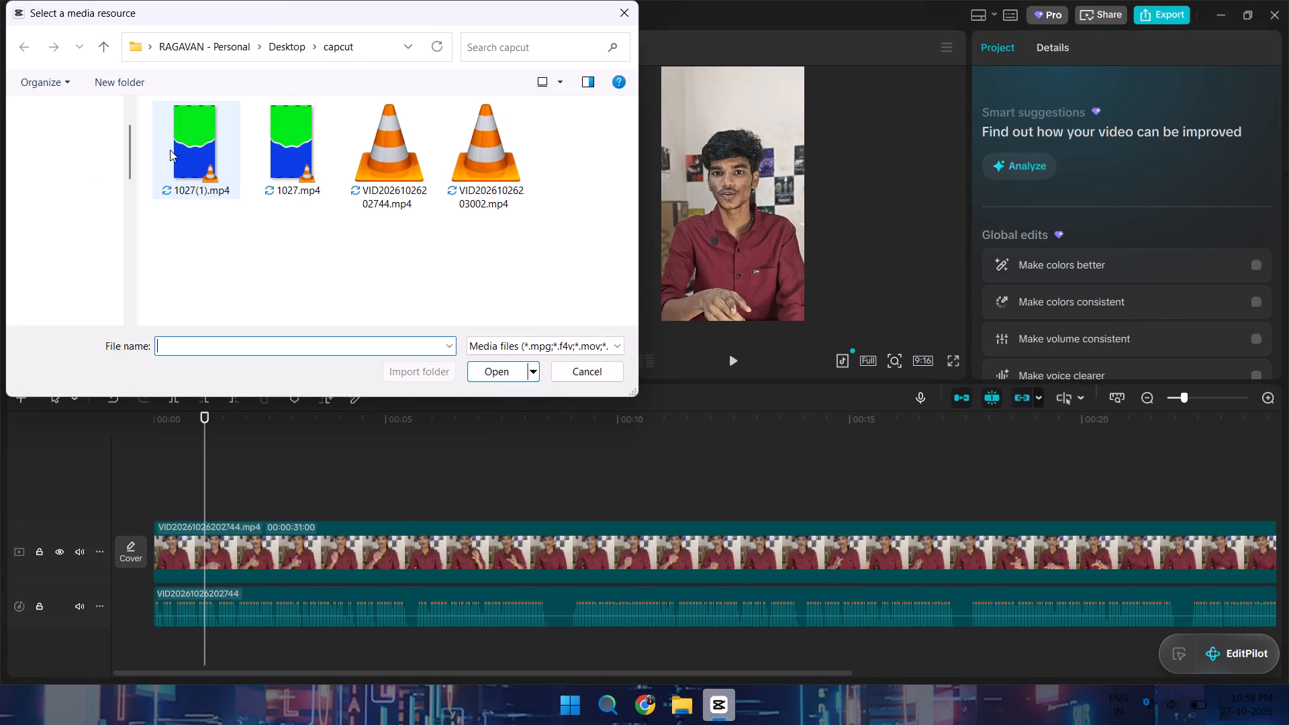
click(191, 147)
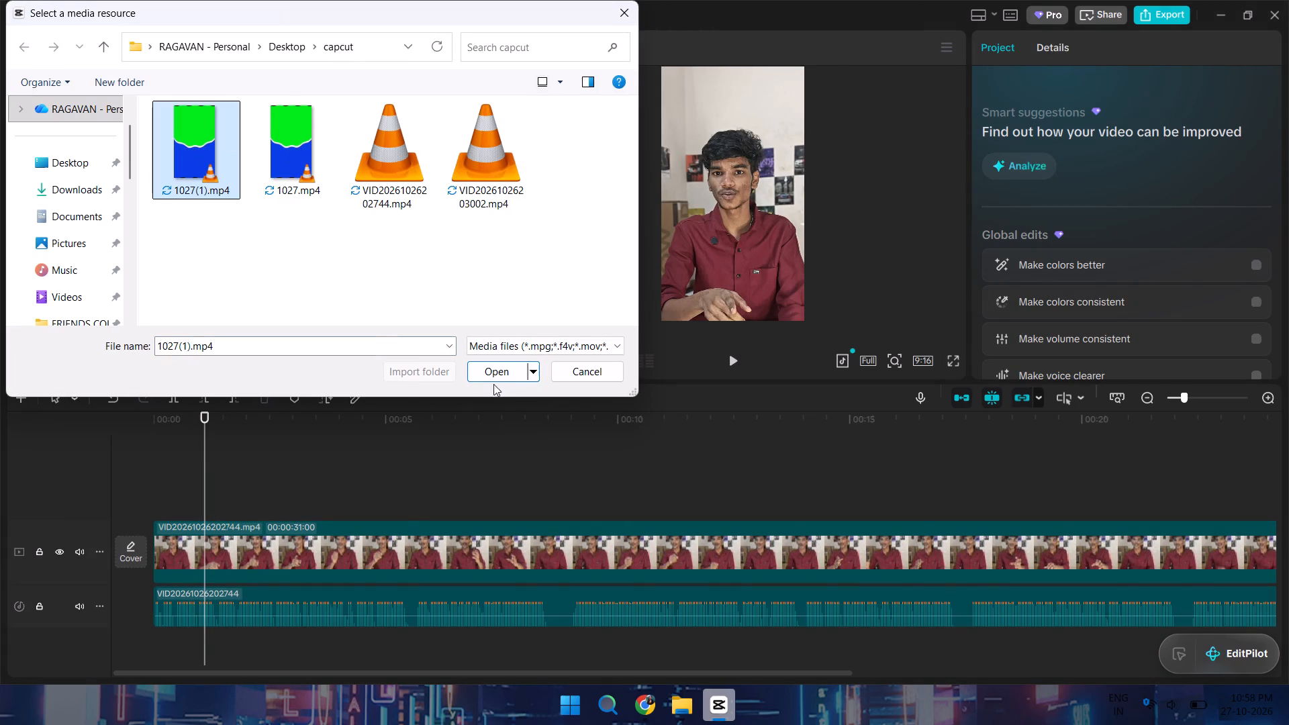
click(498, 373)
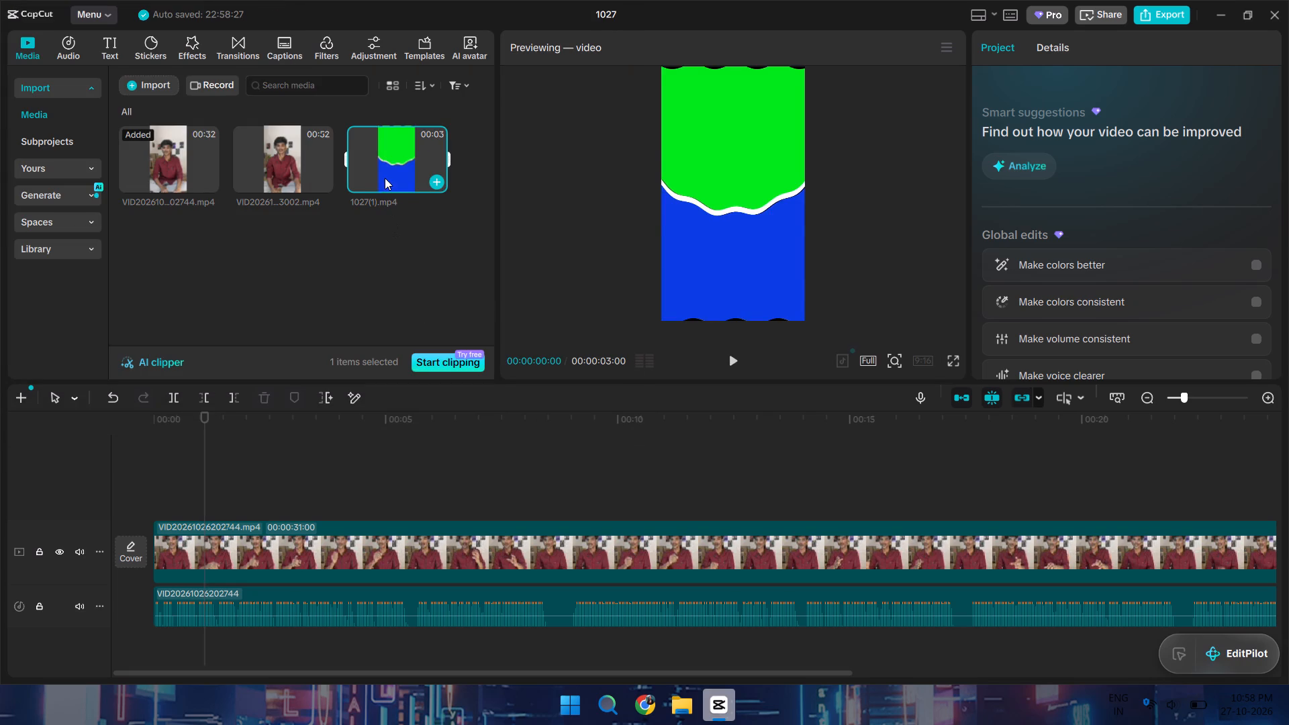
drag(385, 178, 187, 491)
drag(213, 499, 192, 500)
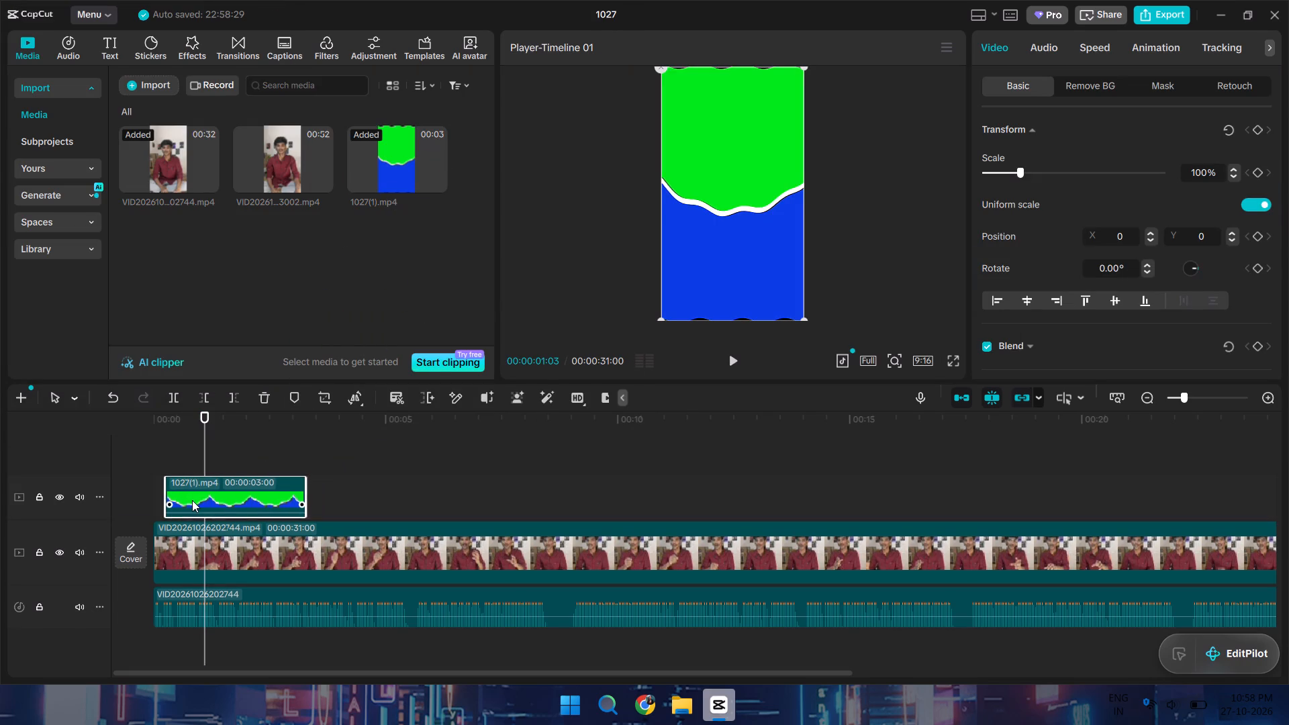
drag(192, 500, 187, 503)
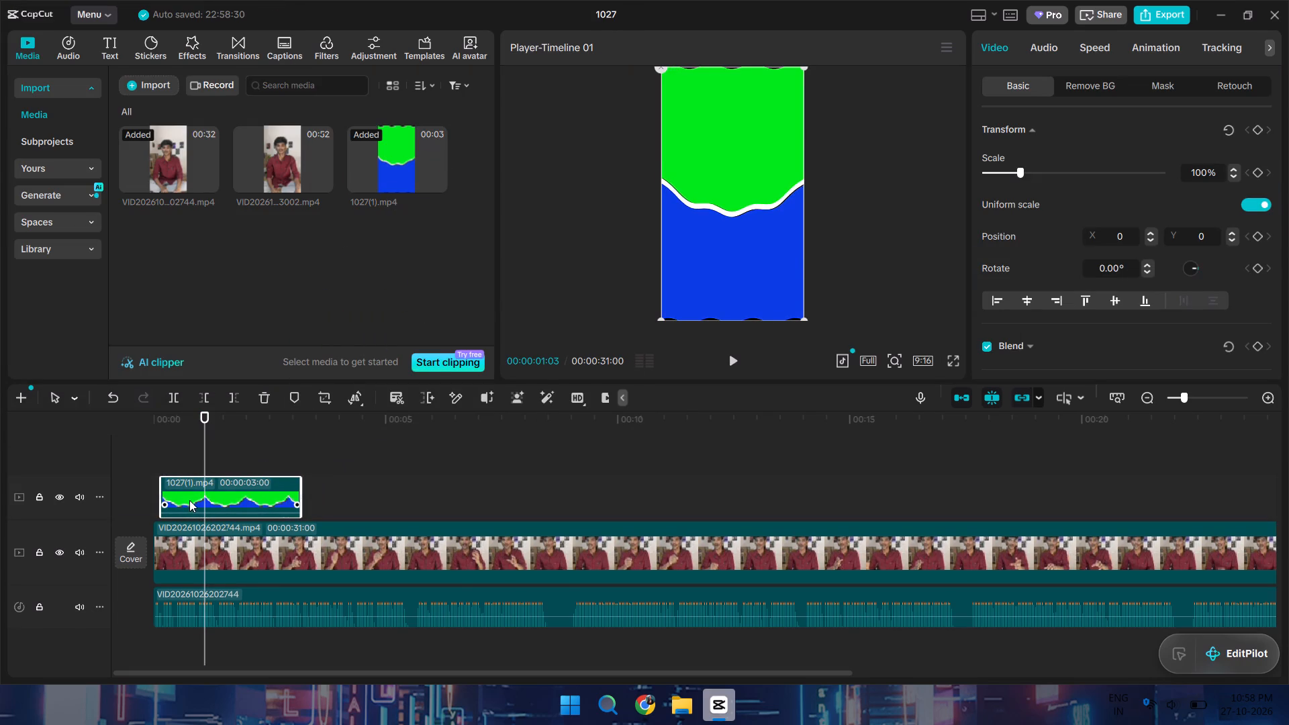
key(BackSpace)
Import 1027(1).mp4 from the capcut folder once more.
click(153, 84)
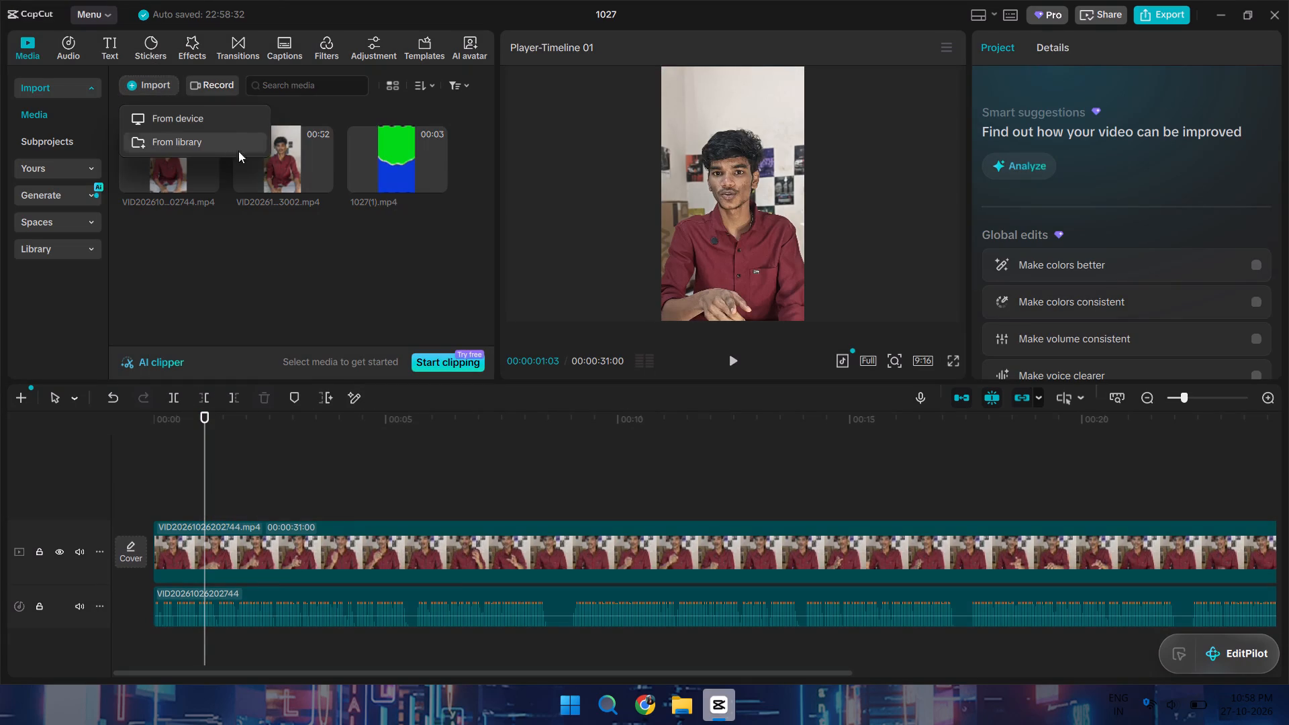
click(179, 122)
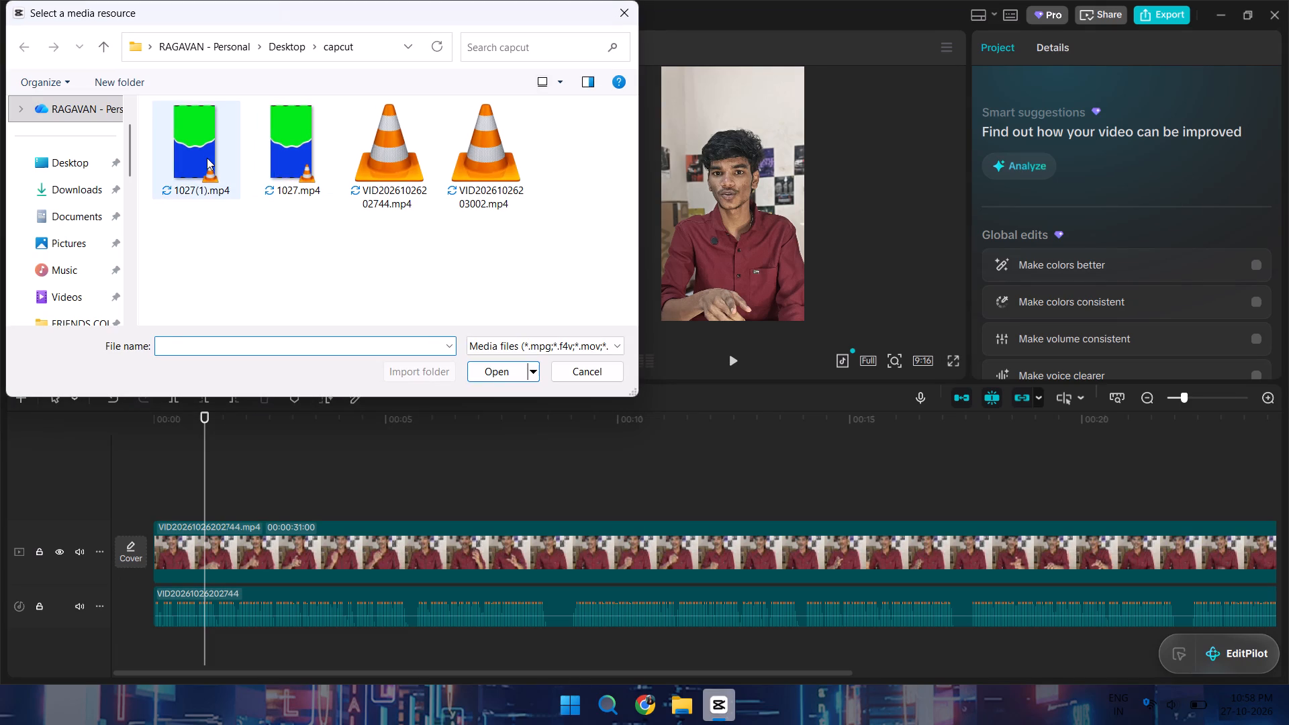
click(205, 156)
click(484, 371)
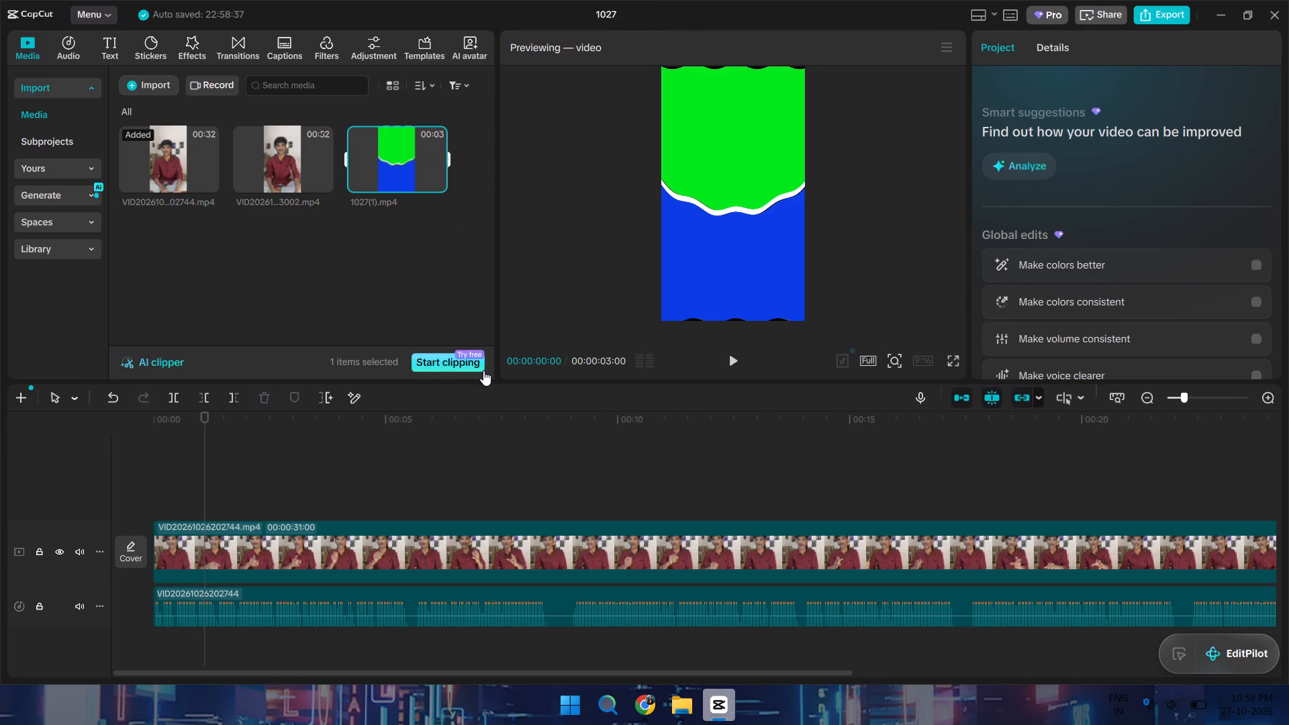
Replace 1027(1).mp4 in the project media with 1027.mp4 from the capcut folder.
right_click(383, 161)
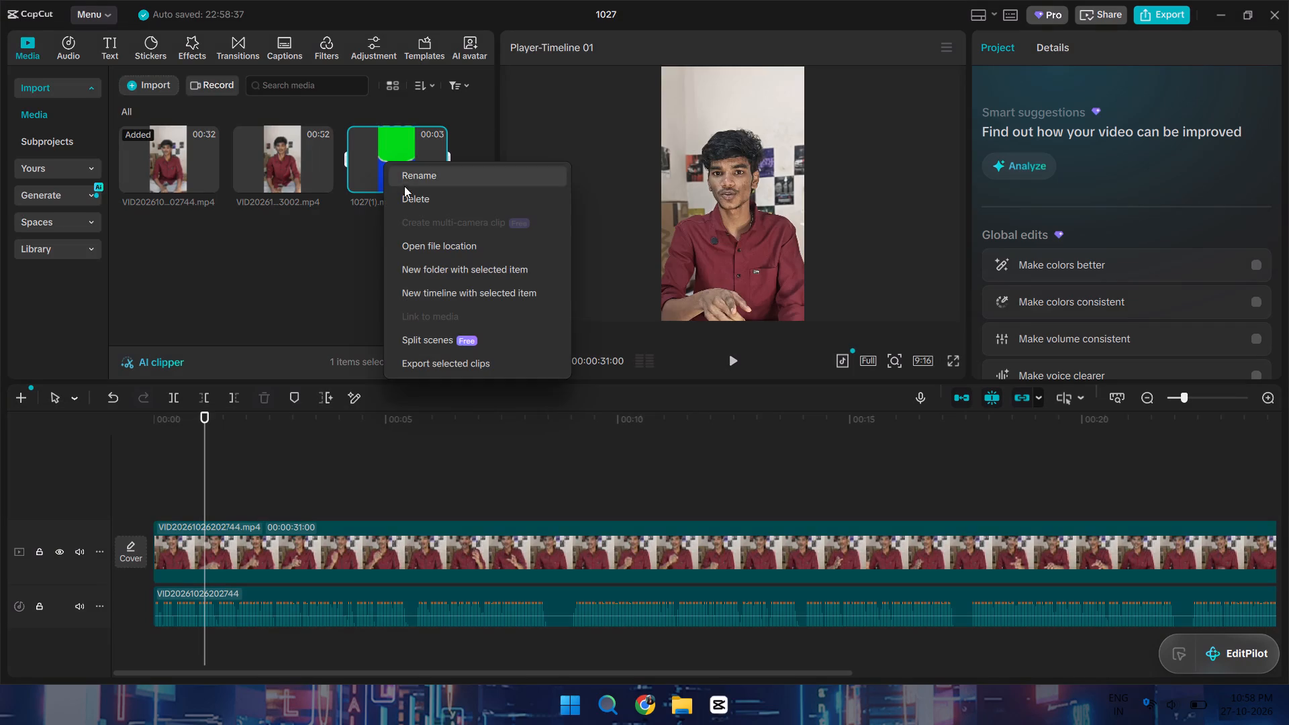
click(423, 200)
click(146, 81)
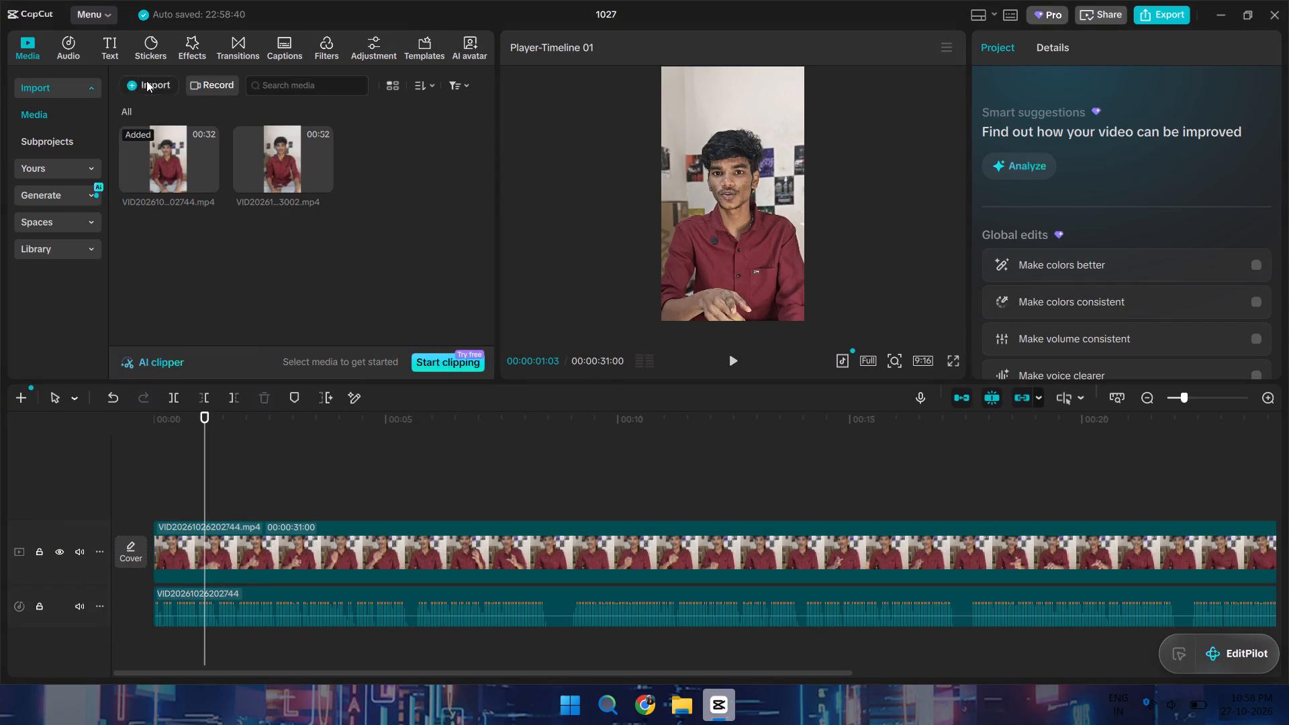
click(189, 125)
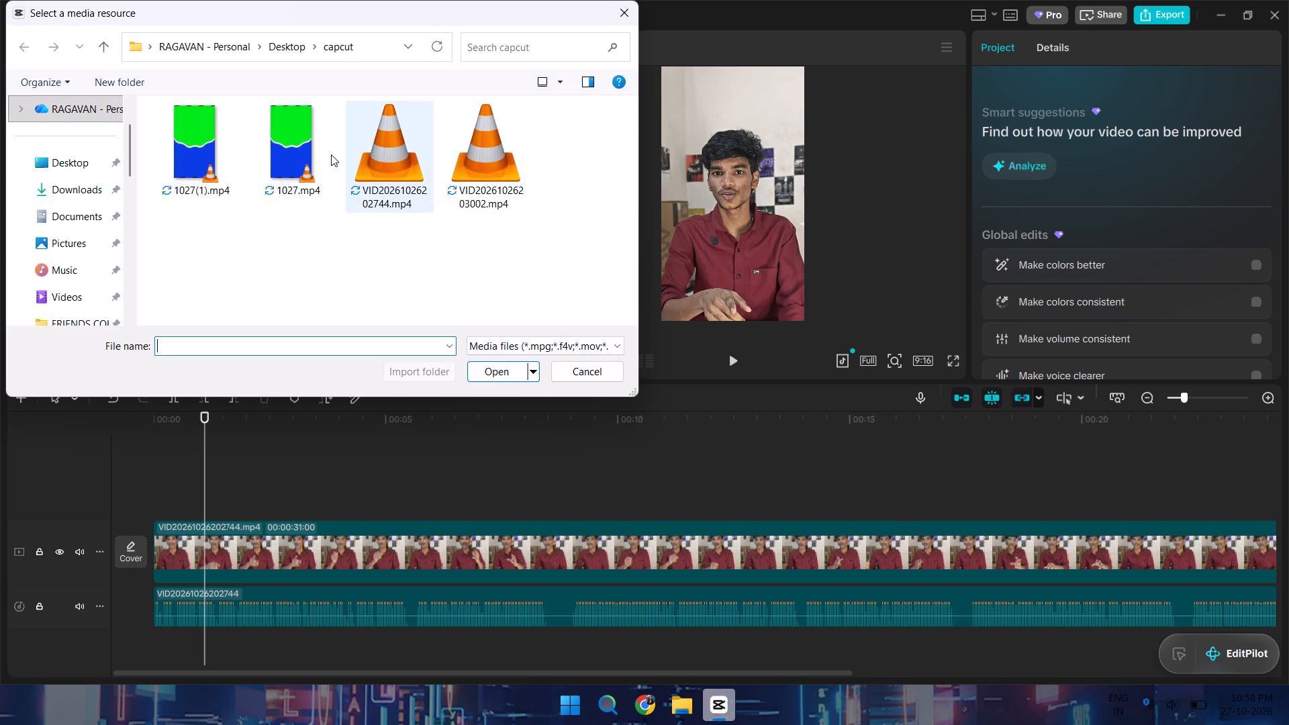
click(267, 152)
click(492, 370)
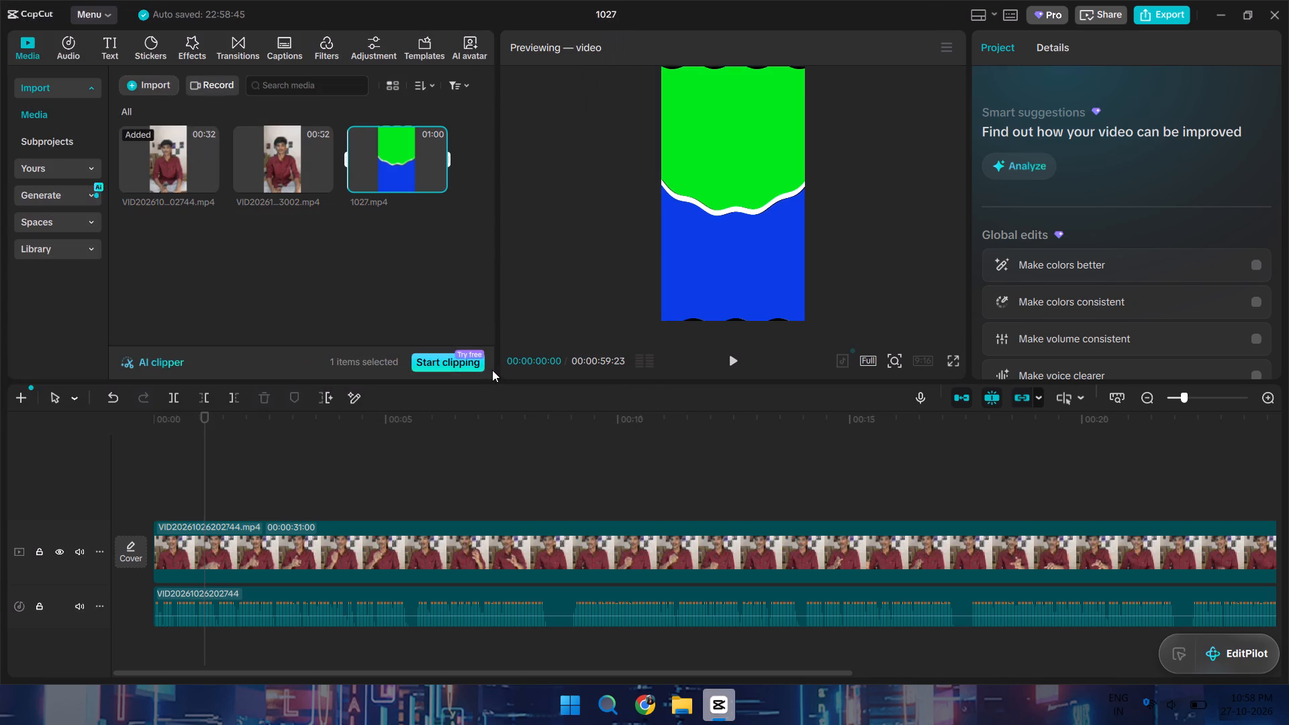
Place 1027.mp4 on a track above the talking-head video, aligned to the timeline start, and play it back.
drag(402, 171, 247, 437)
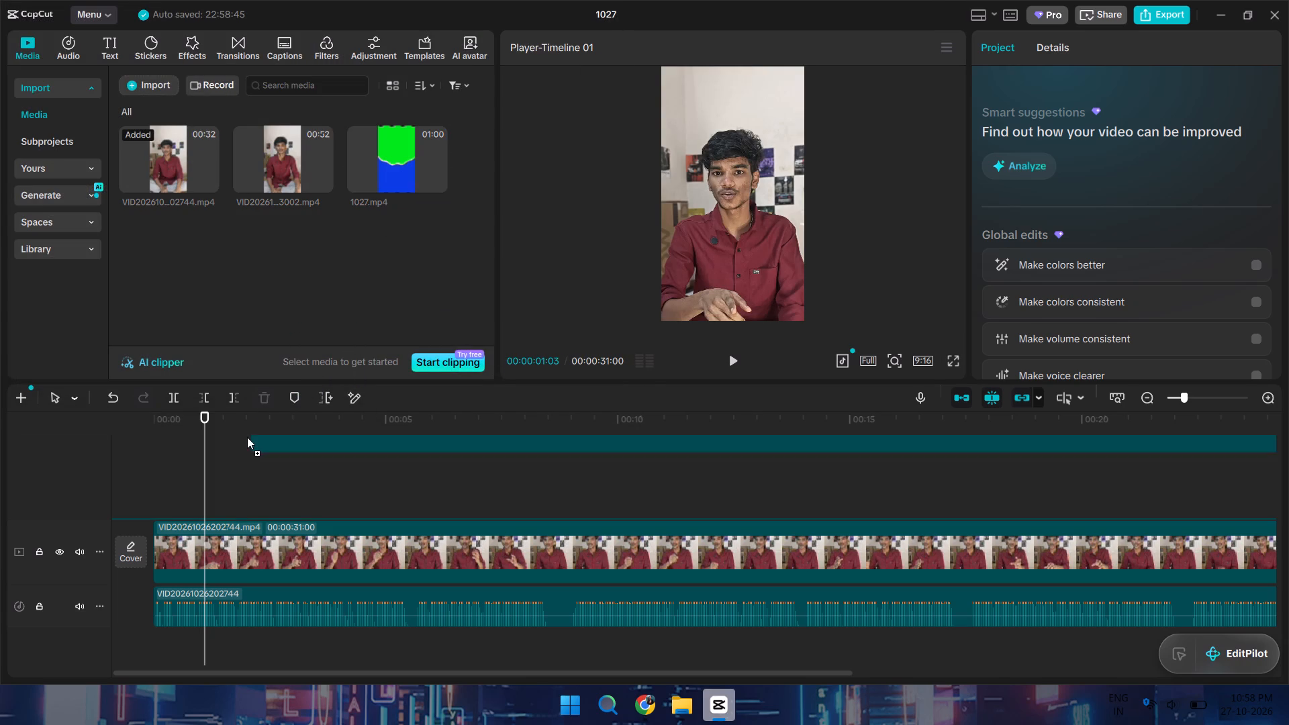
drag(247, 437, 162, 496)
drag(234, 499, 199, 497)
key(space)
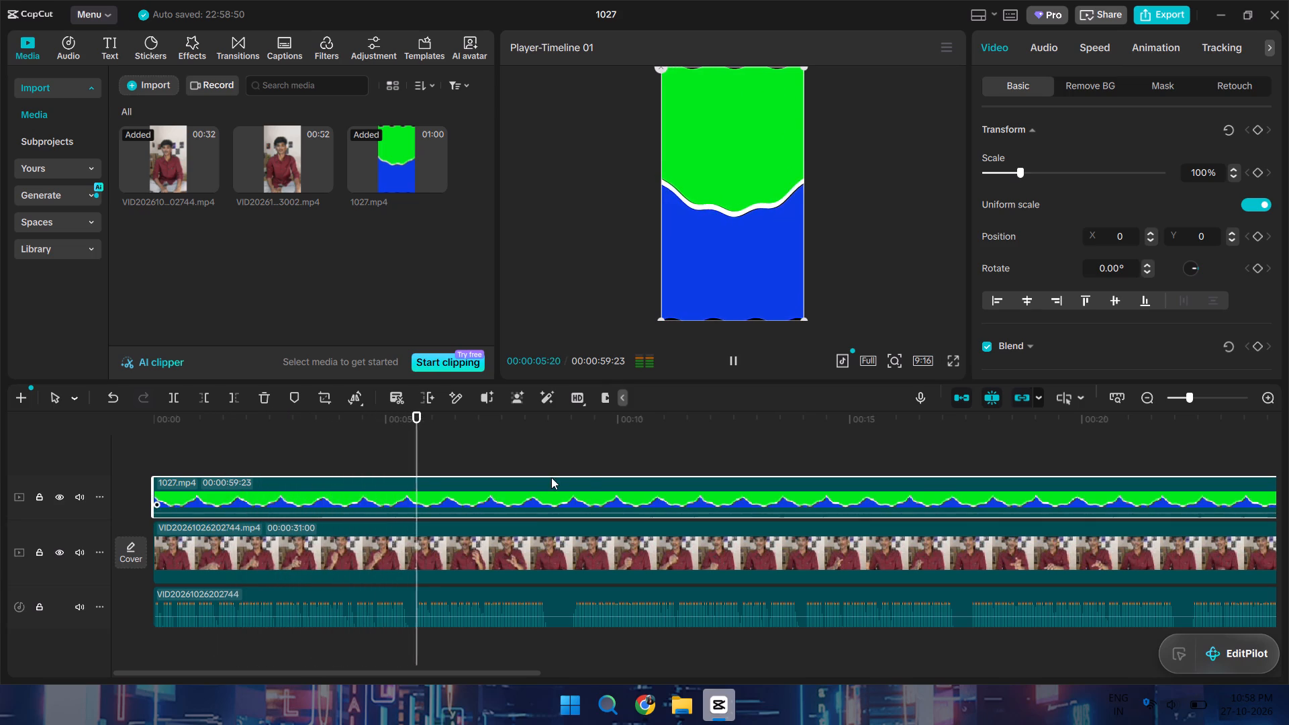
key(space)
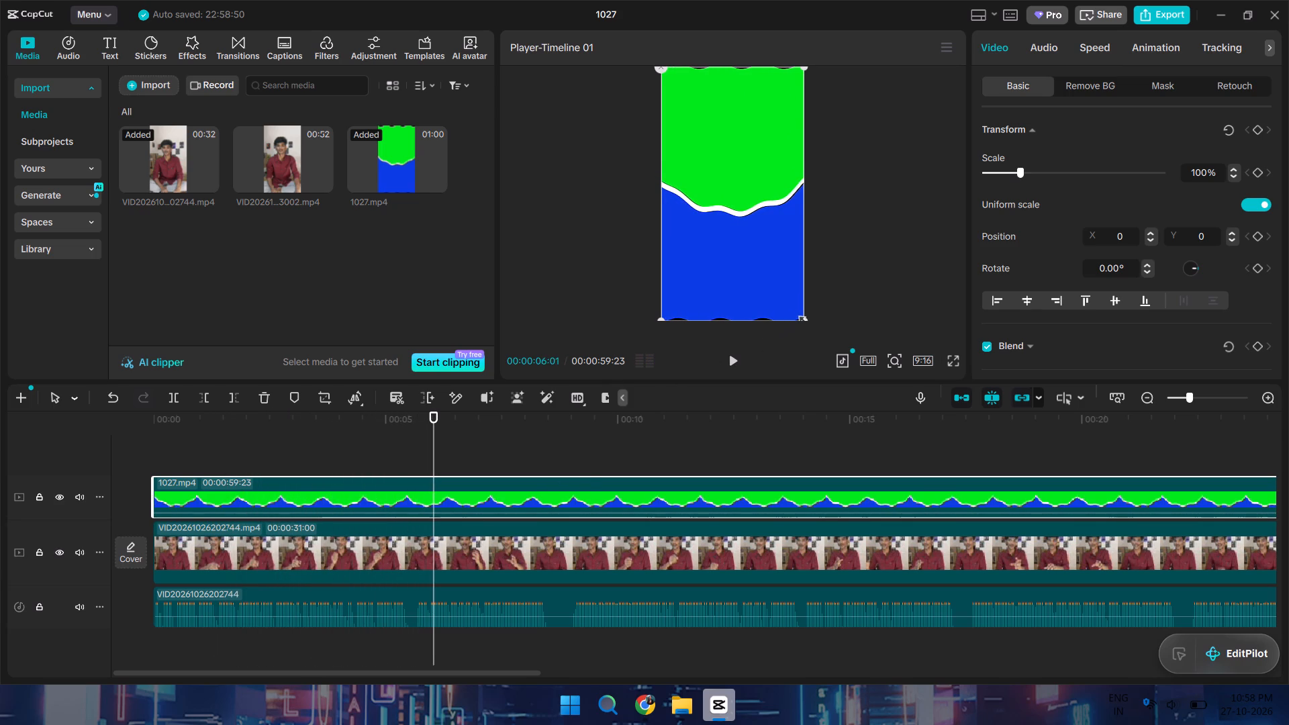
Enlarge the 1027.mp4 wave overlay to 109% scale so it extends past the frame edges.
drag(801, 320, 810, 337)
key(space)
key(space)
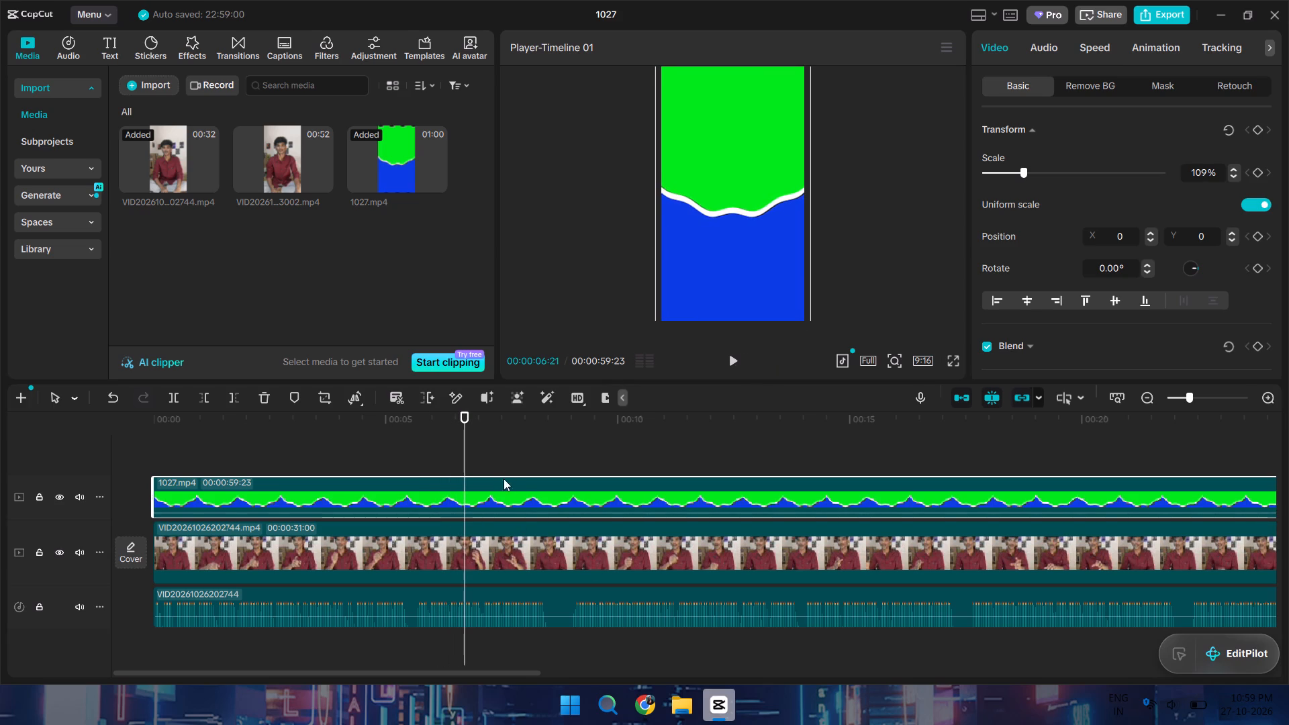
Apply automatic background removal to the 1027.mp4 wave overlay, and play the timeline while it processes.
click(1069, 83)
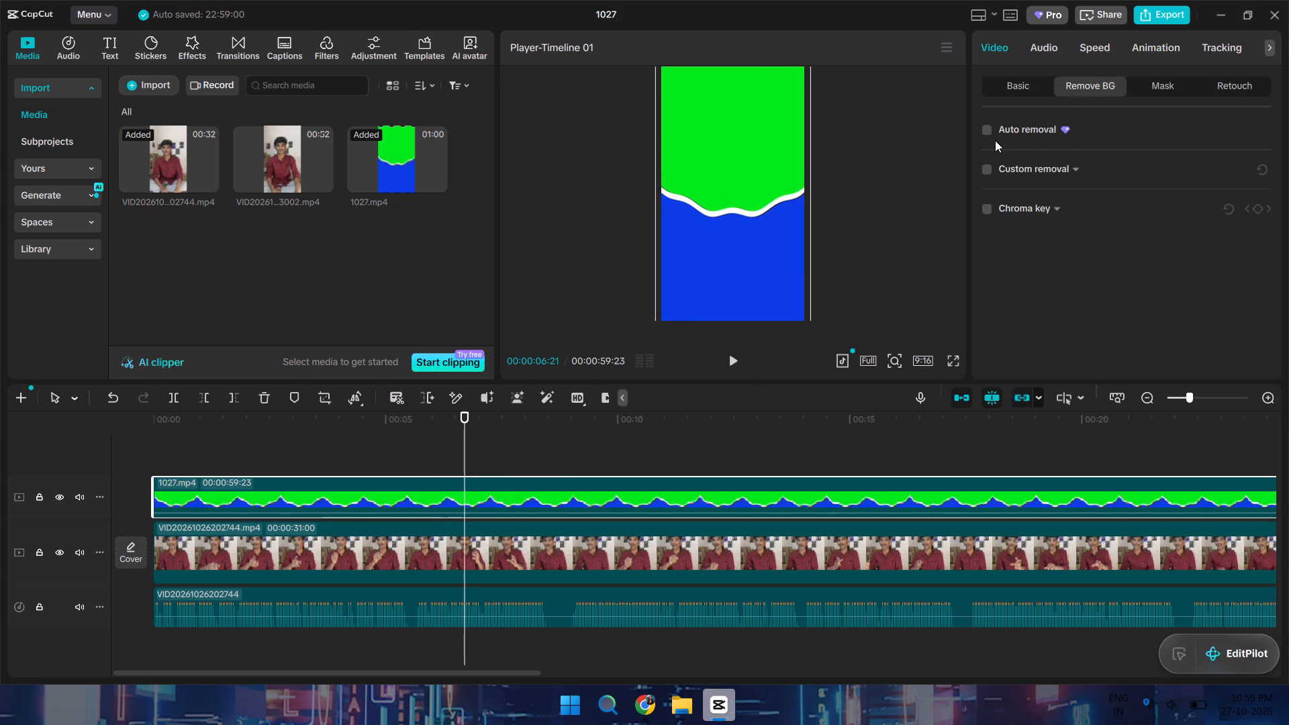
click(982, 128)
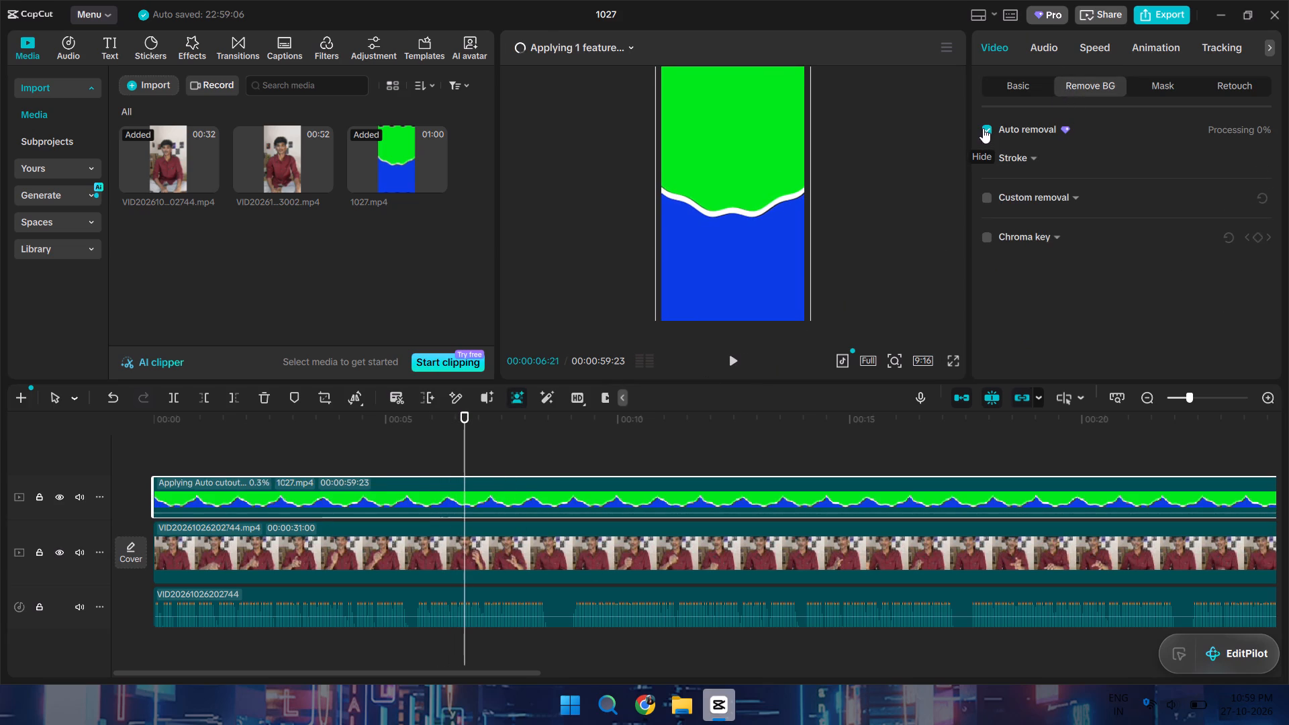
key(space)
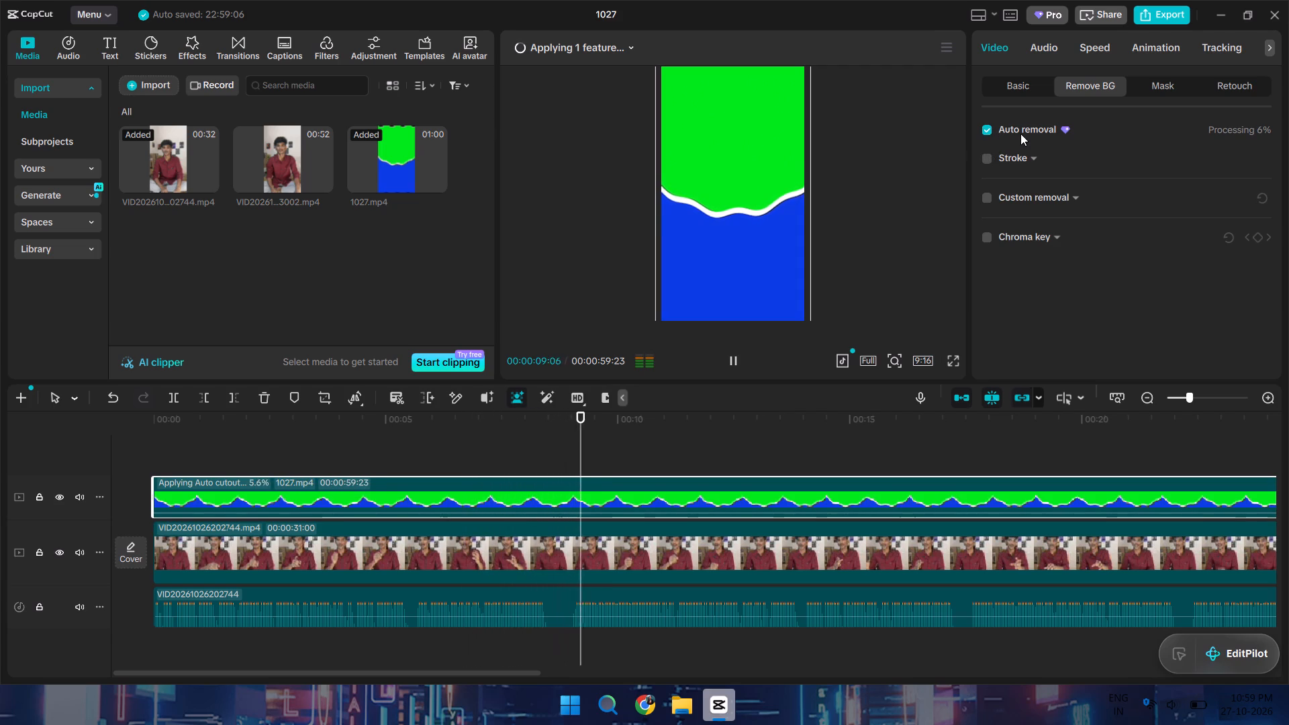
key(space)
key(space)
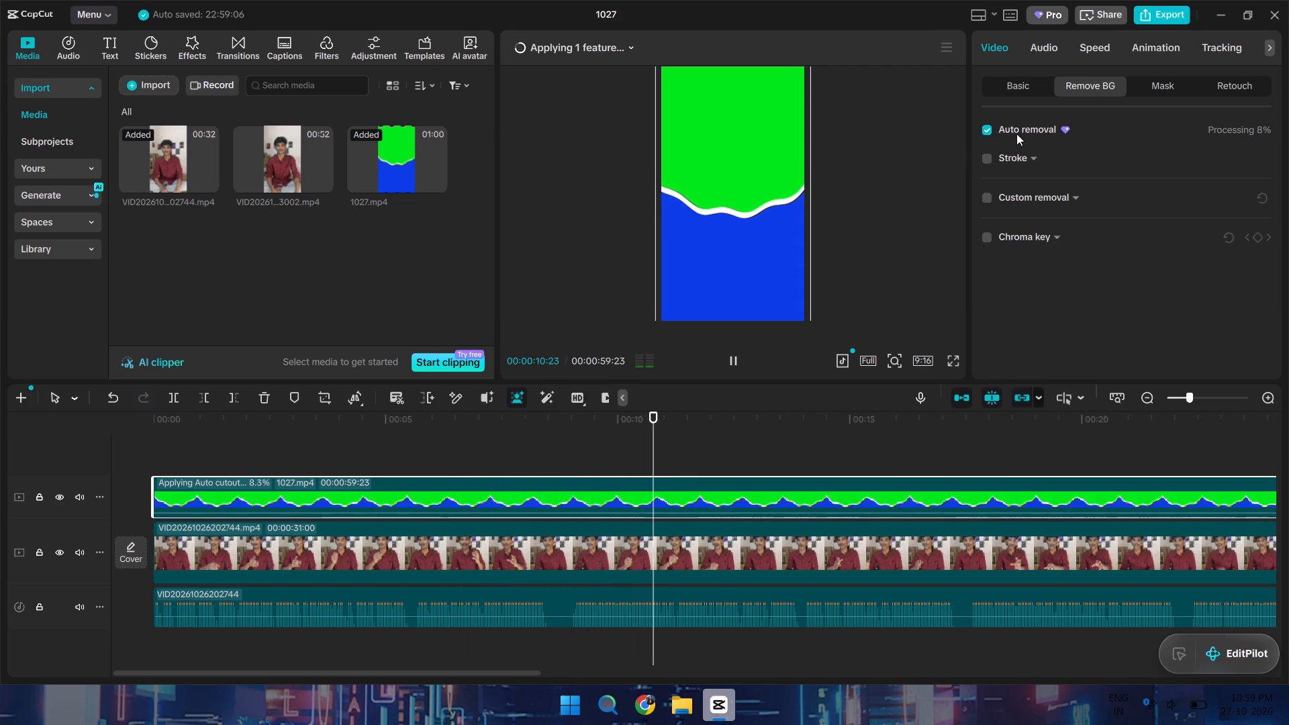
click(936, 193)
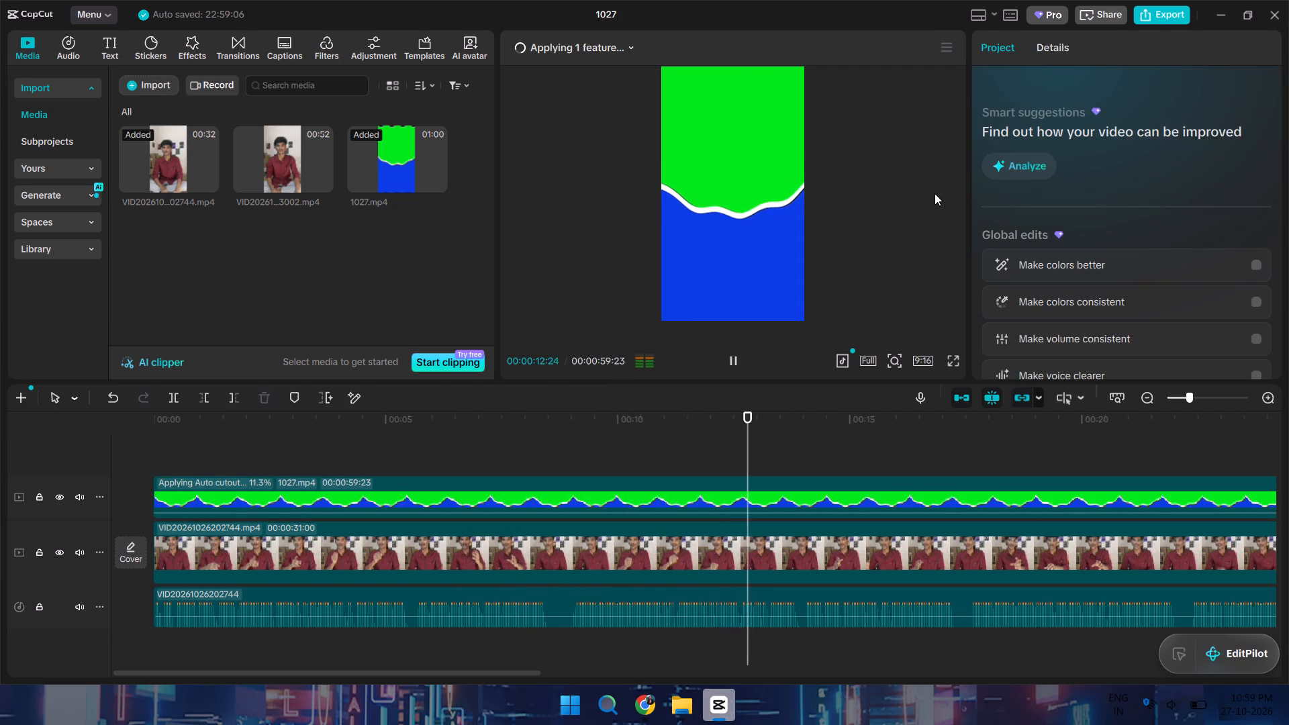
key(space)
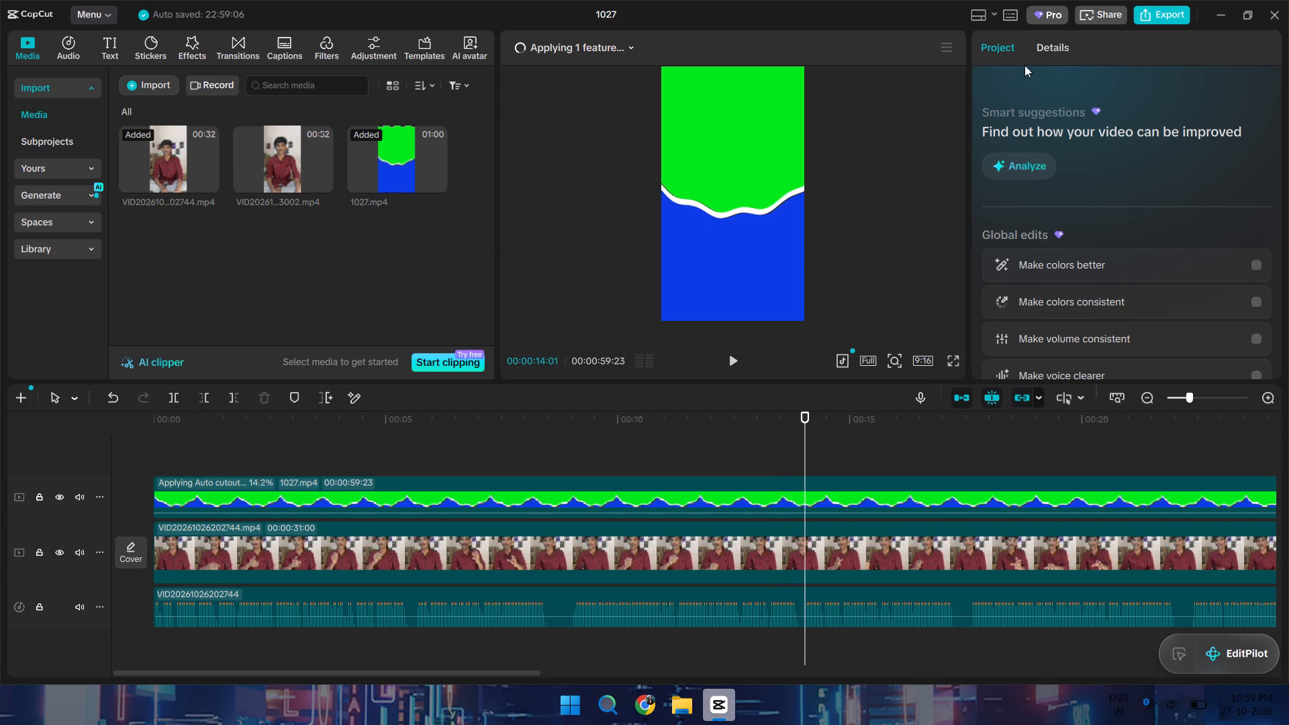
click(704, 214)
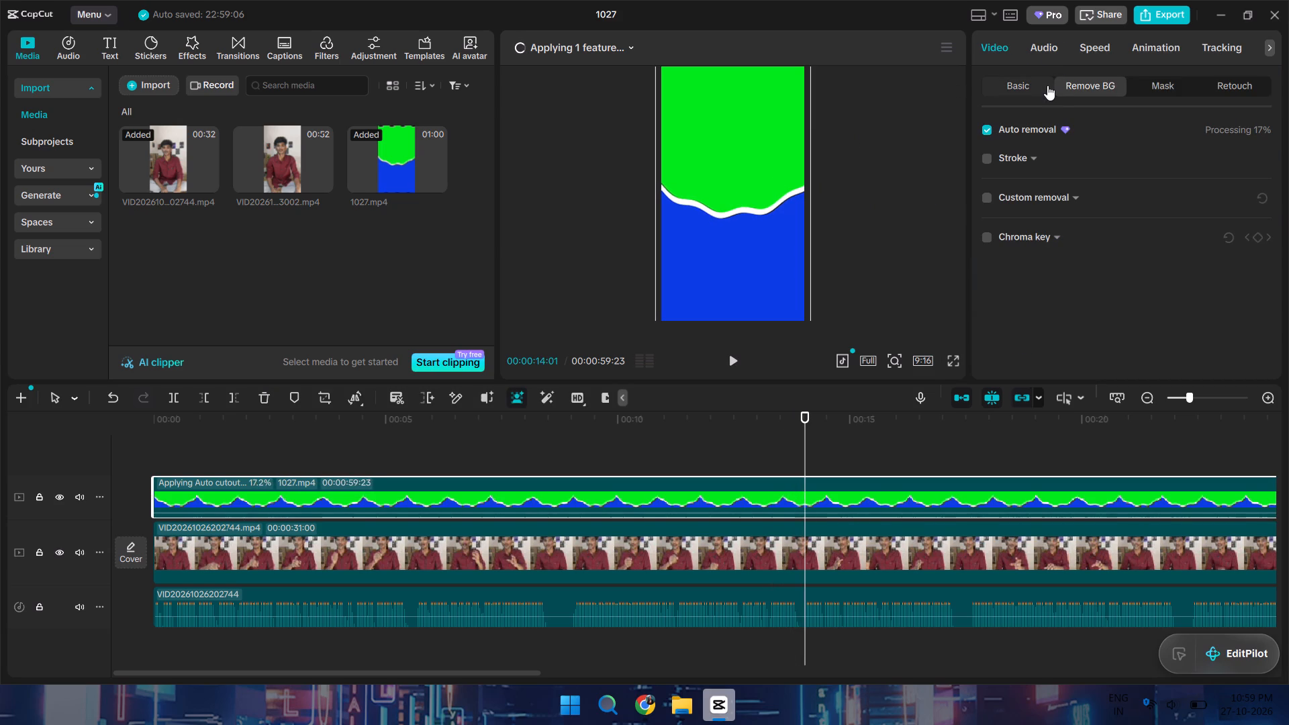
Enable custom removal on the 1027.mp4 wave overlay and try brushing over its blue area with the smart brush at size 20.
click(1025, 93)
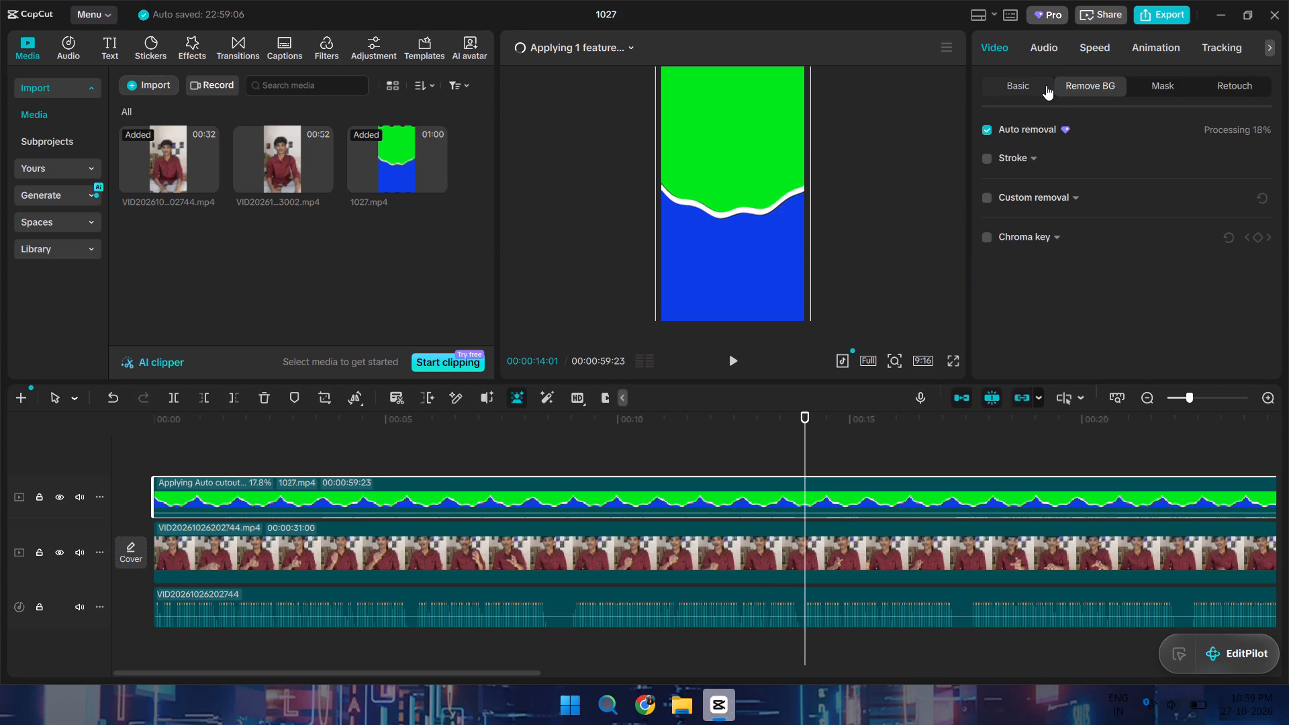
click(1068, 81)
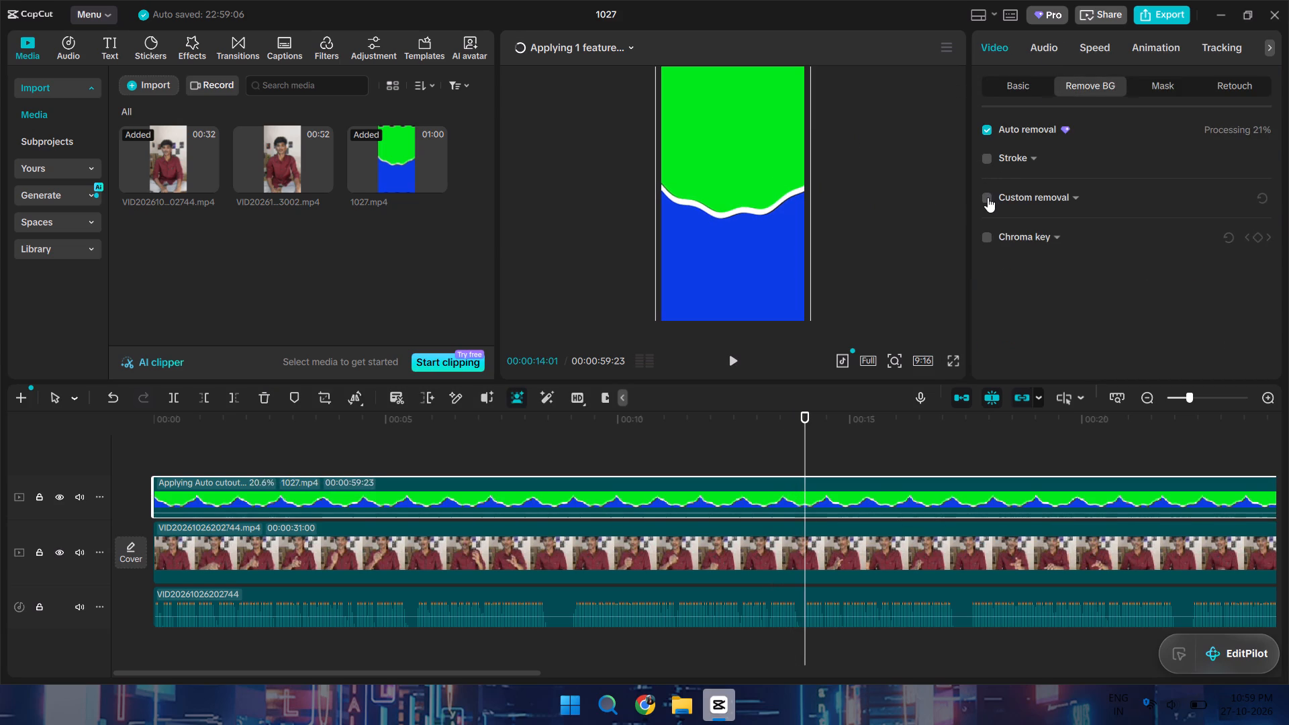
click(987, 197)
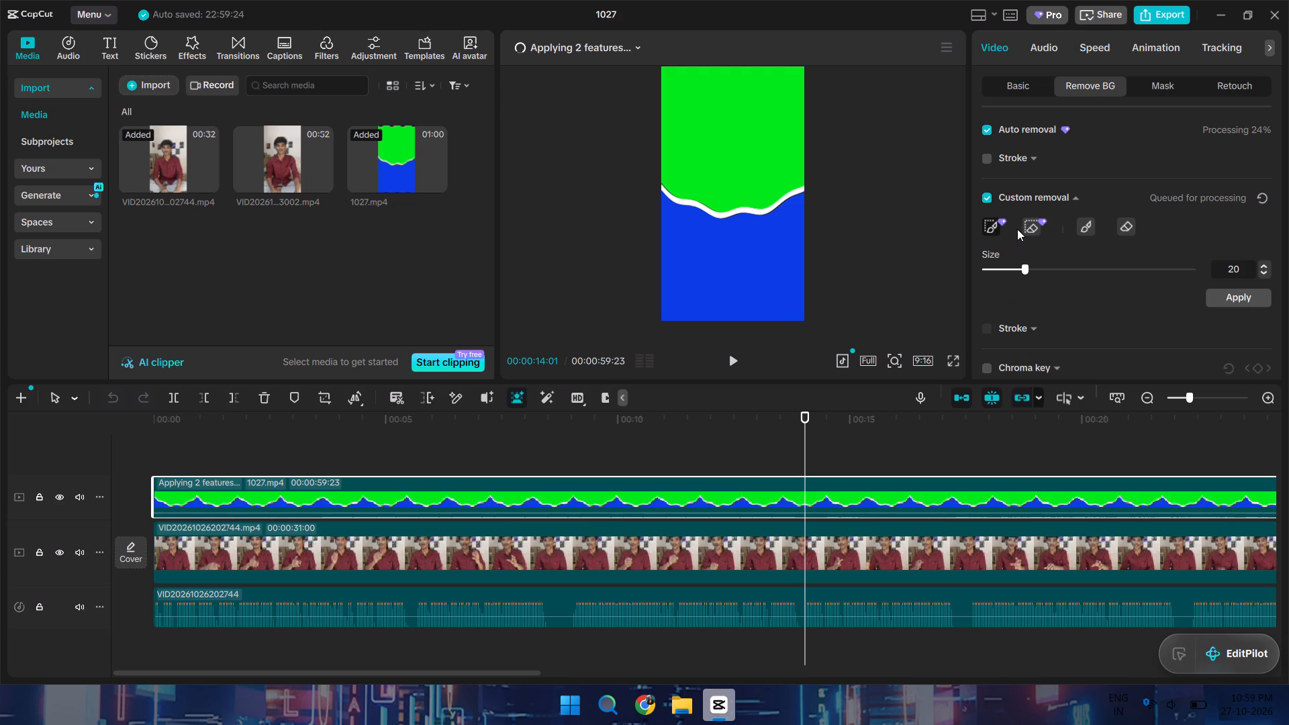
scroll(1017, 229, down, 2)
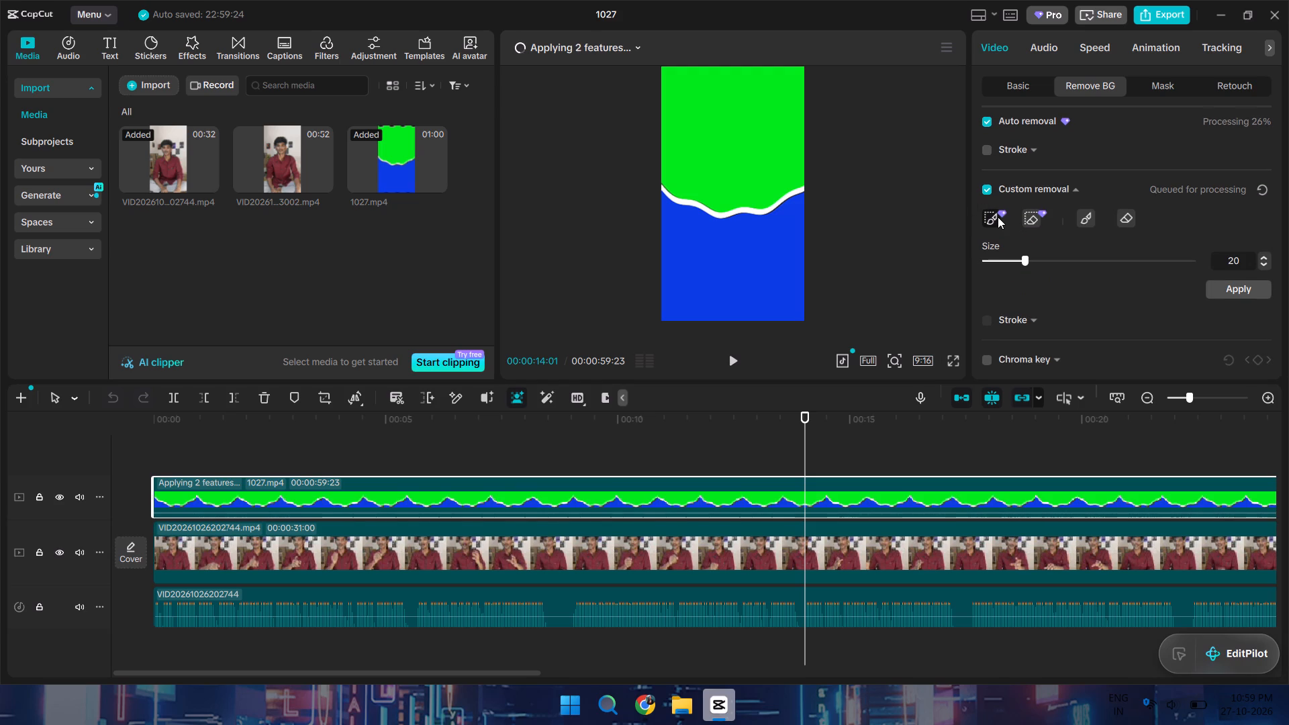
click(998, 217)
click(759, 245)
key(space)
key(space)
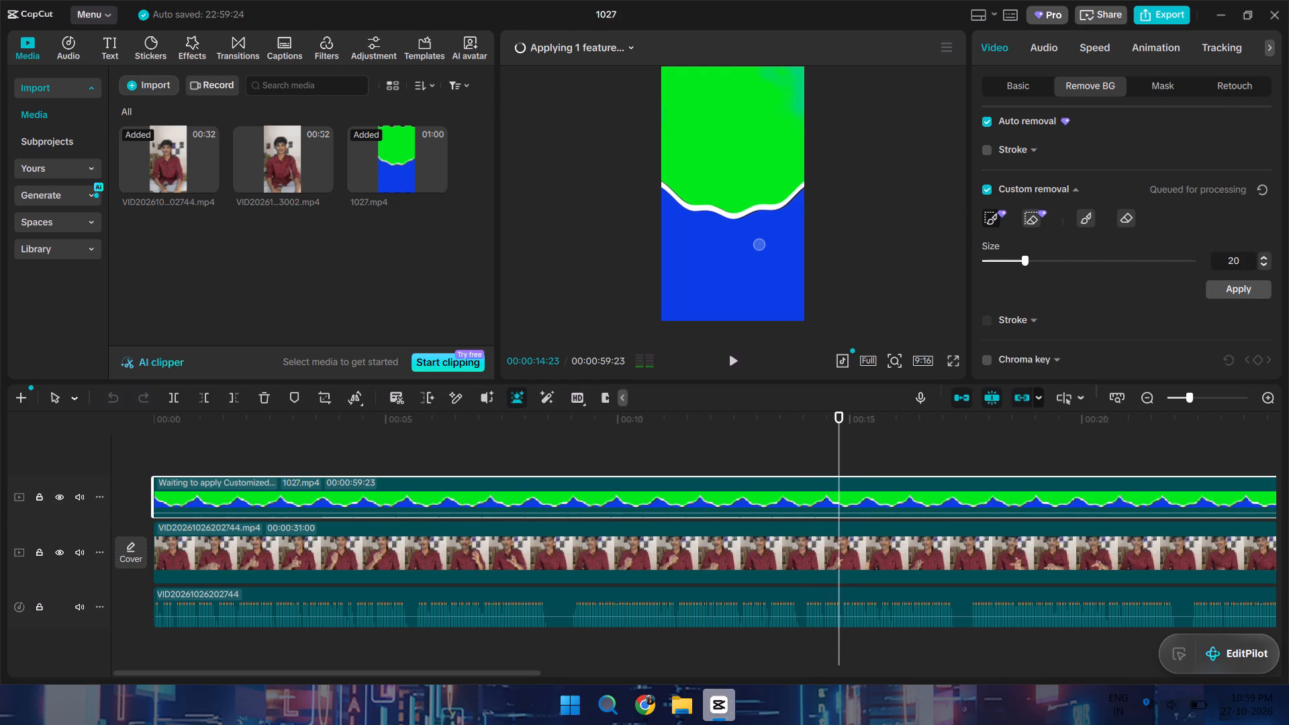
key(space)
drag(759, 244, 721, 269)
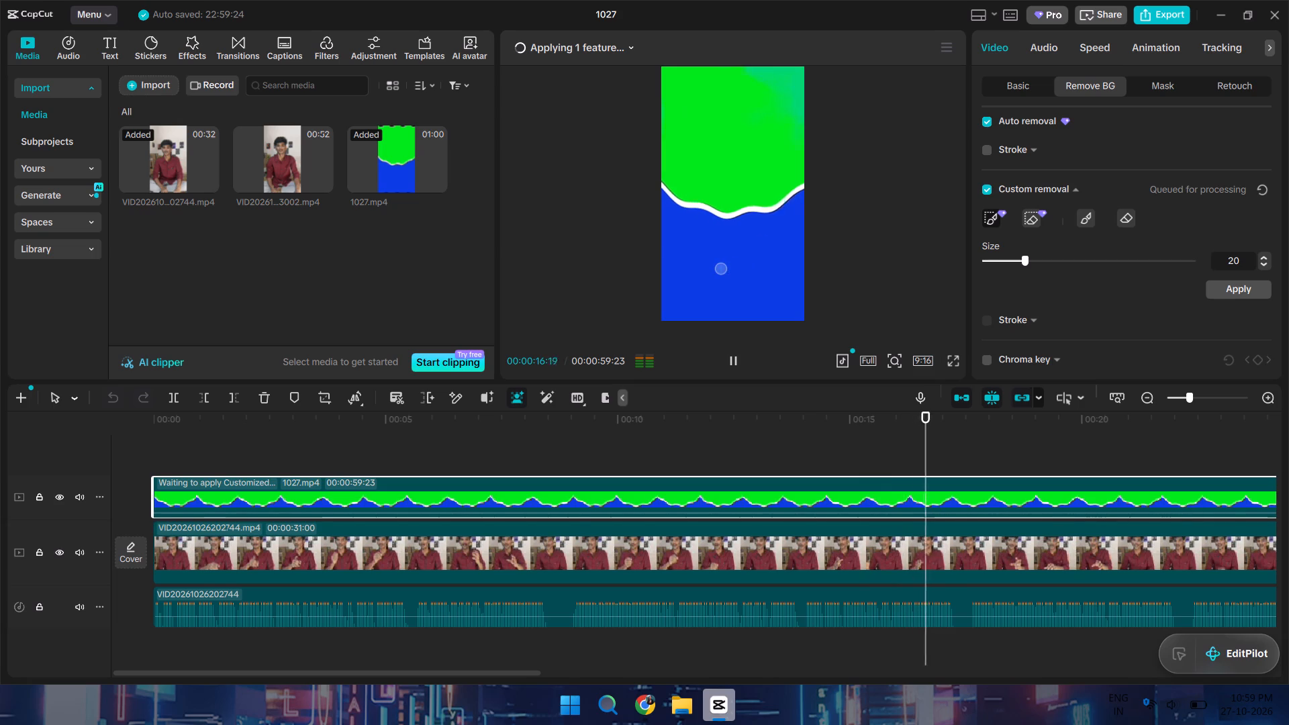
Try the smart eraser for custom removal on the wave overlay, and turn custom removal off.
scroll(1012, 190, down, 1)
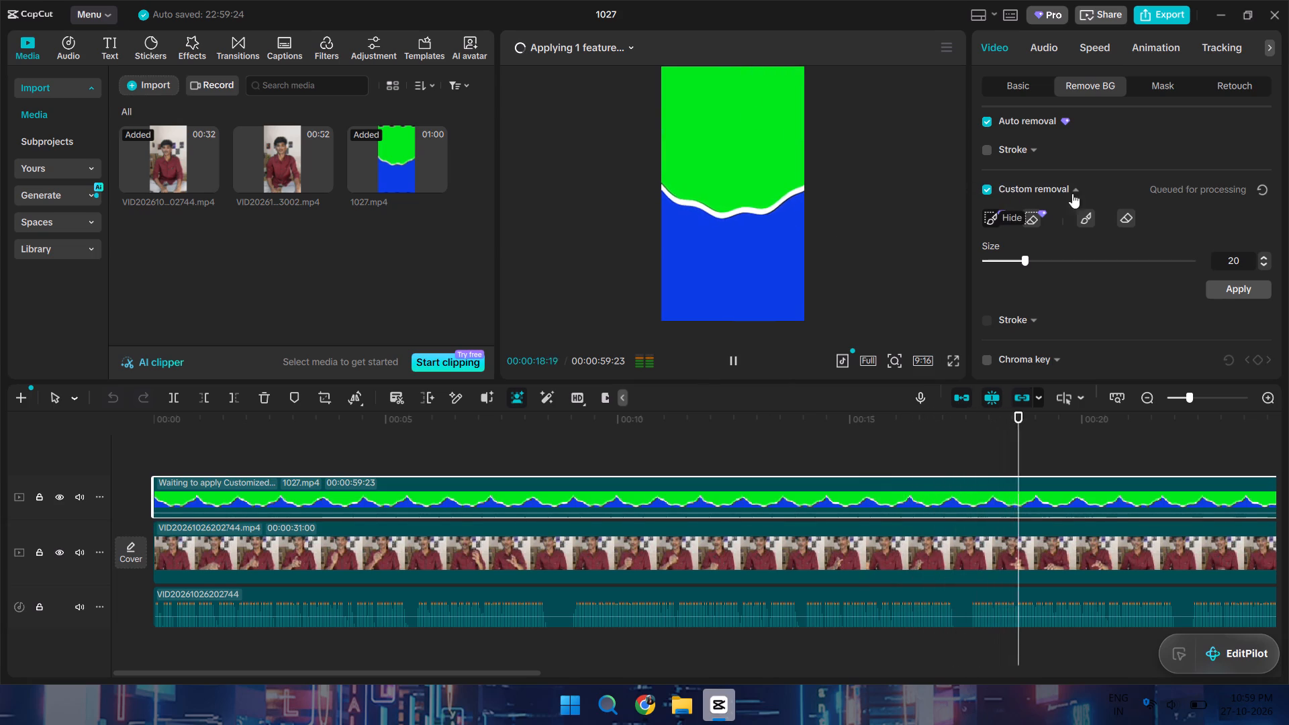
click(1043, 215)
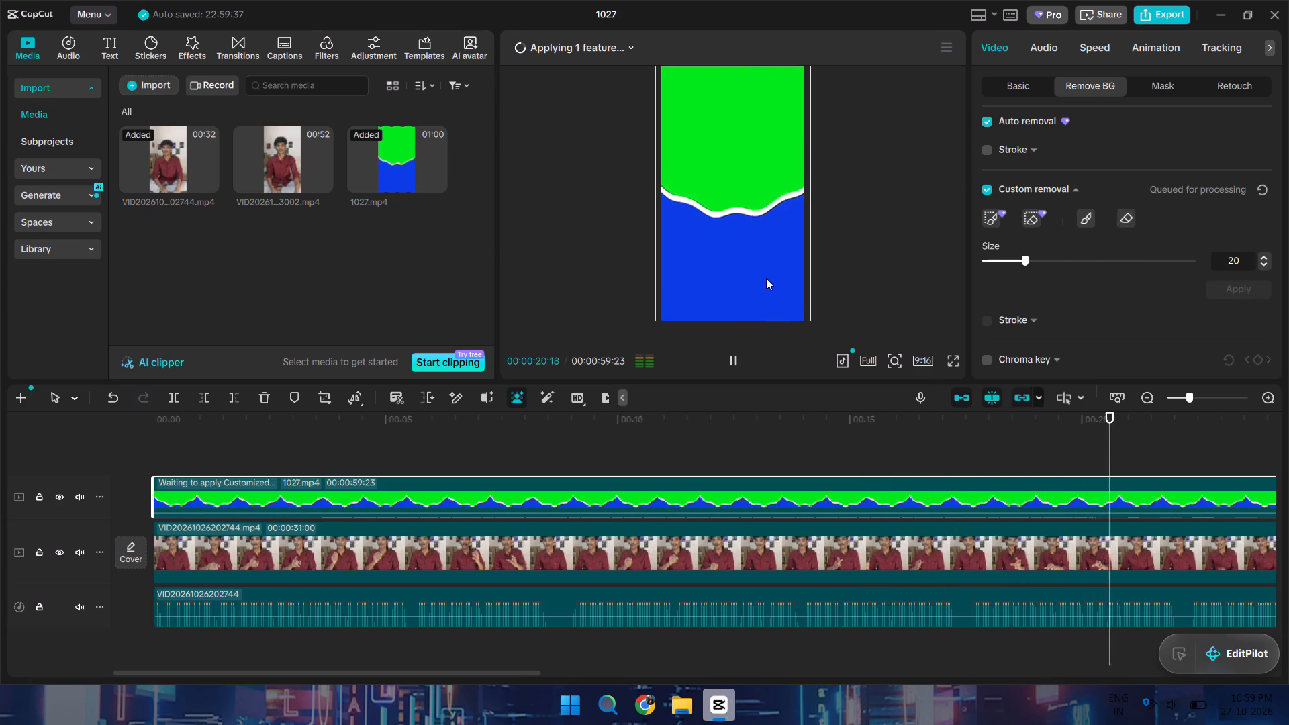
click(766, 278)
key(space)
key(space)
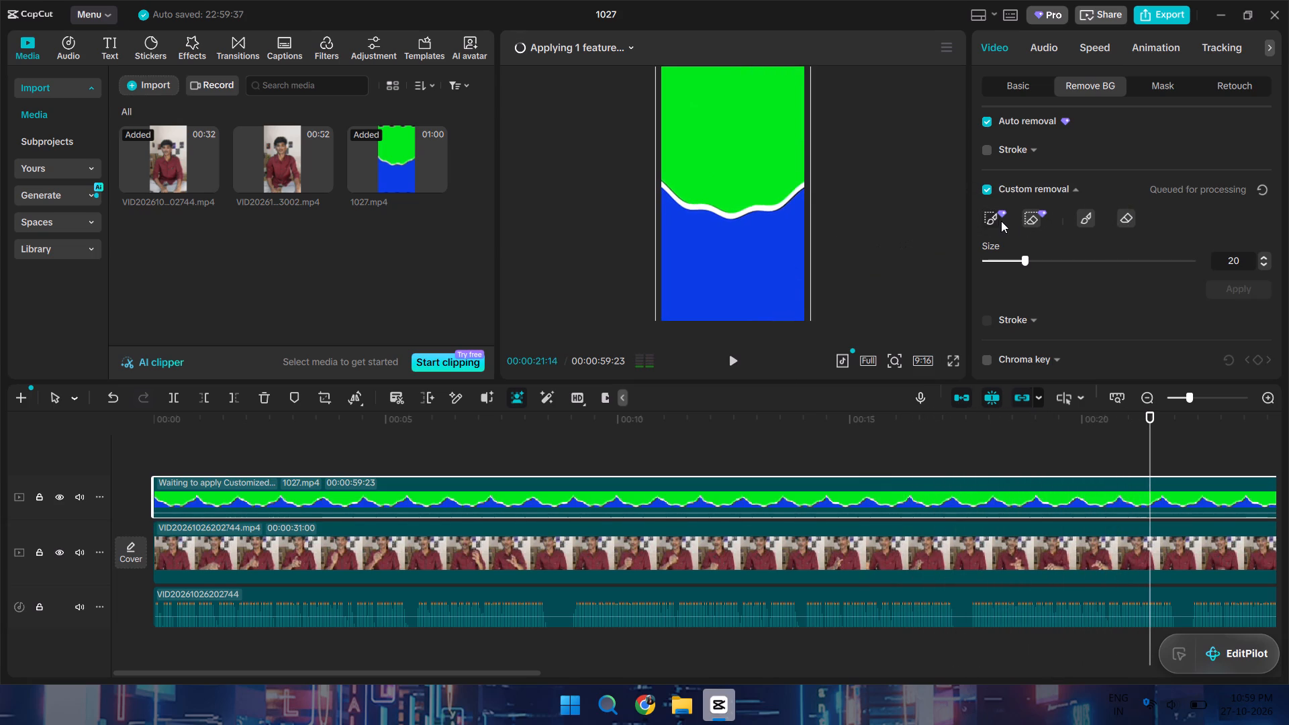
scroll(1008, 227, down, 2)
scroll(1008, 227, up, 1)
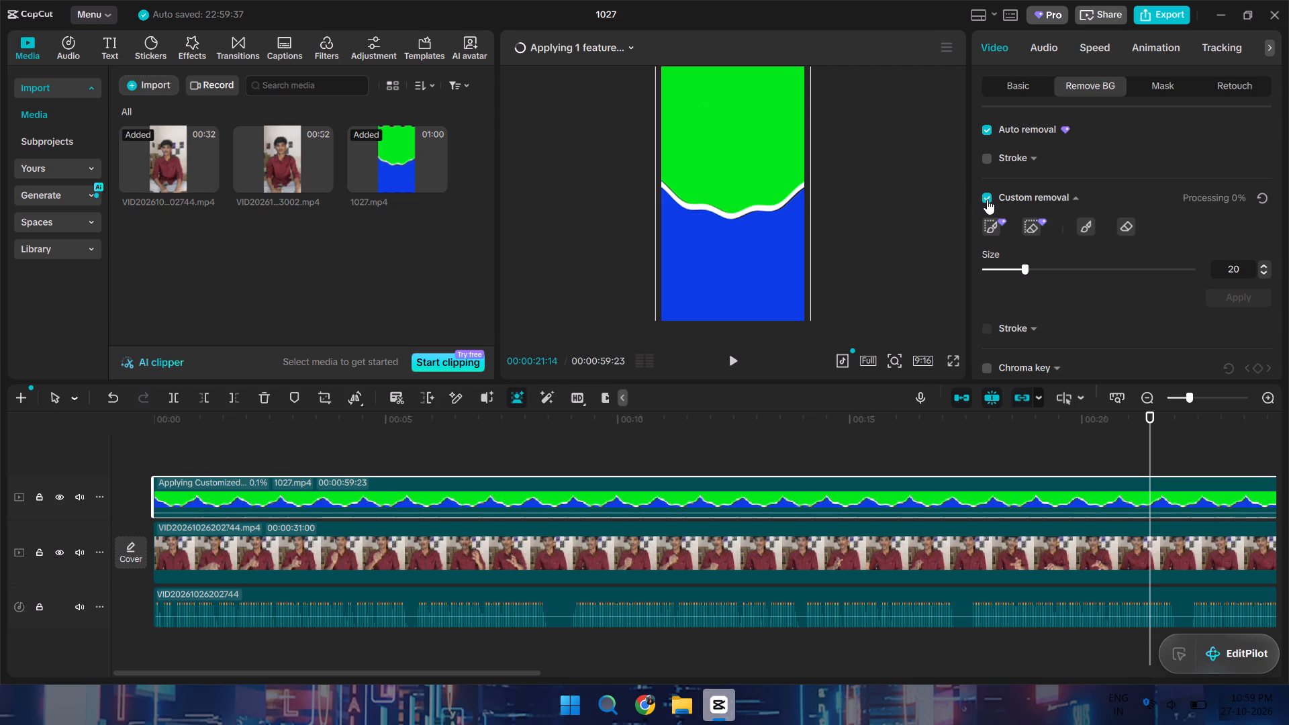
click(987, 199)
Enable chroma key on the 1027.mp4 wave overlay and pick the blue area as the key colour.
scroll(988, 203, down, 1)
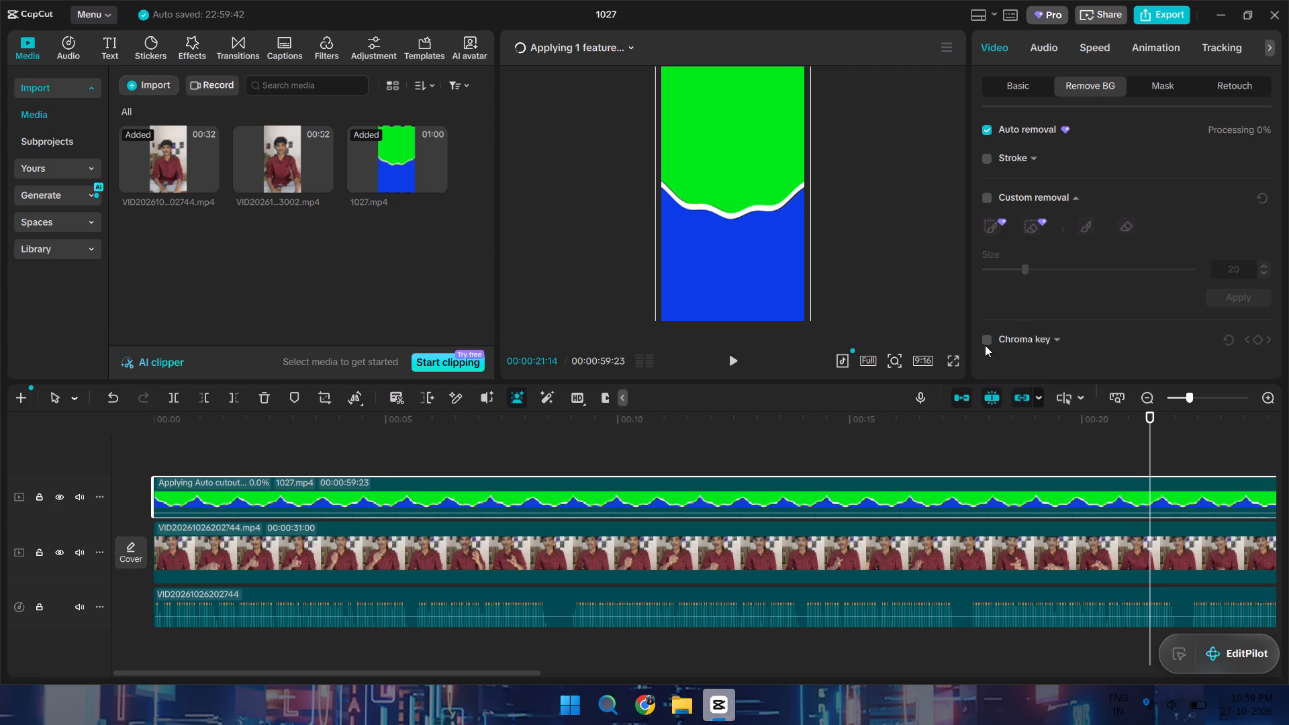
click(984, 345)
click(987, 336)
scroll(987, 336, down, 2)
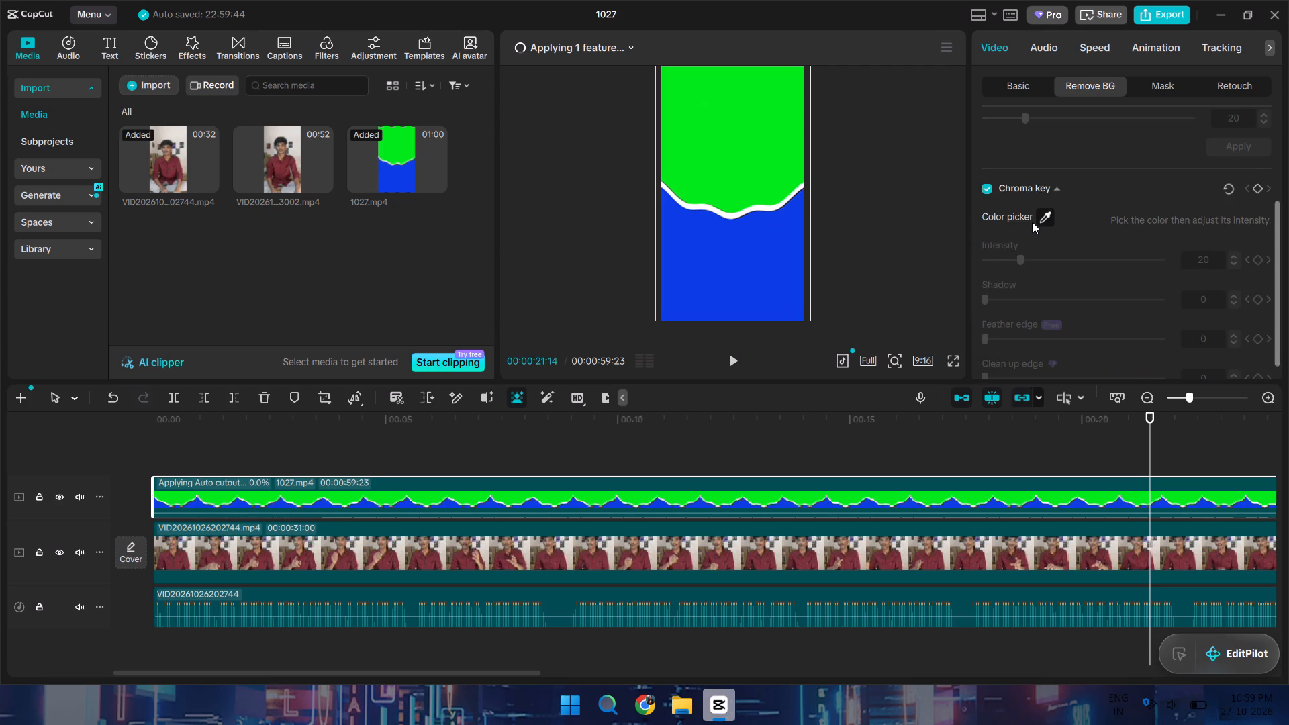
click(1036, 218)
click(736, 287)
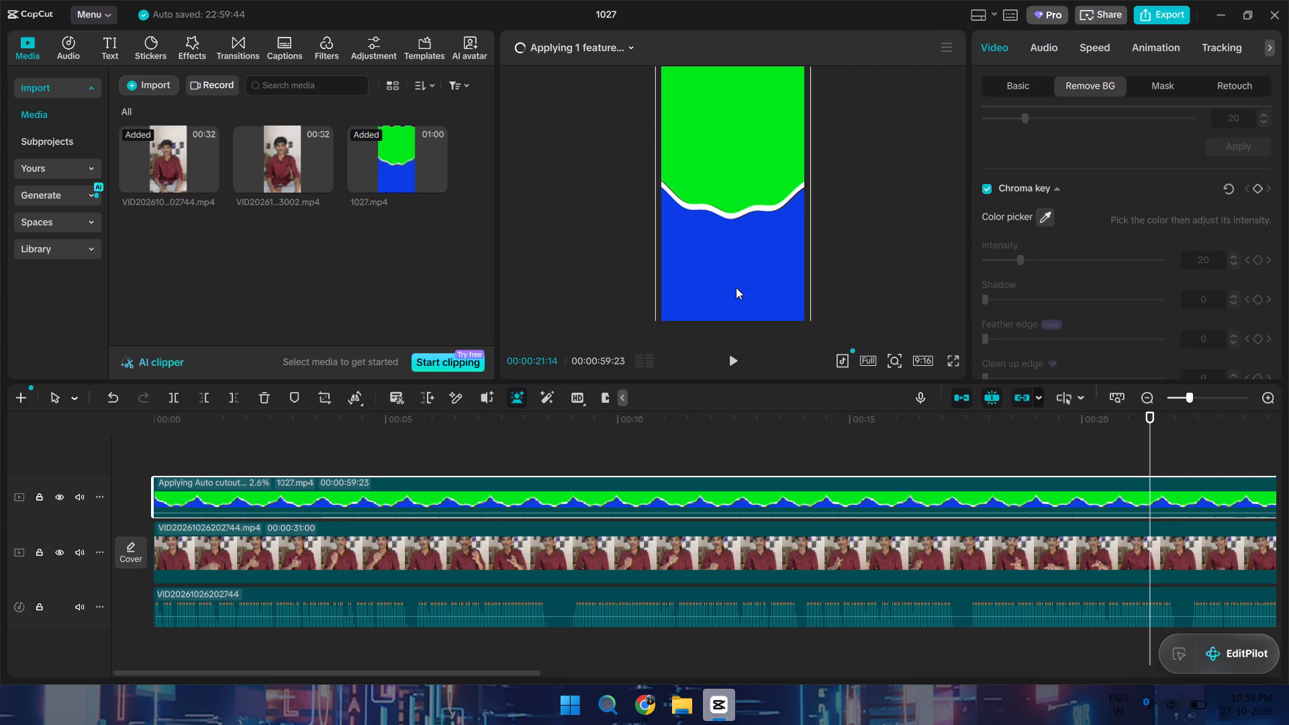
click(1045, 215)
click(1045, 215)
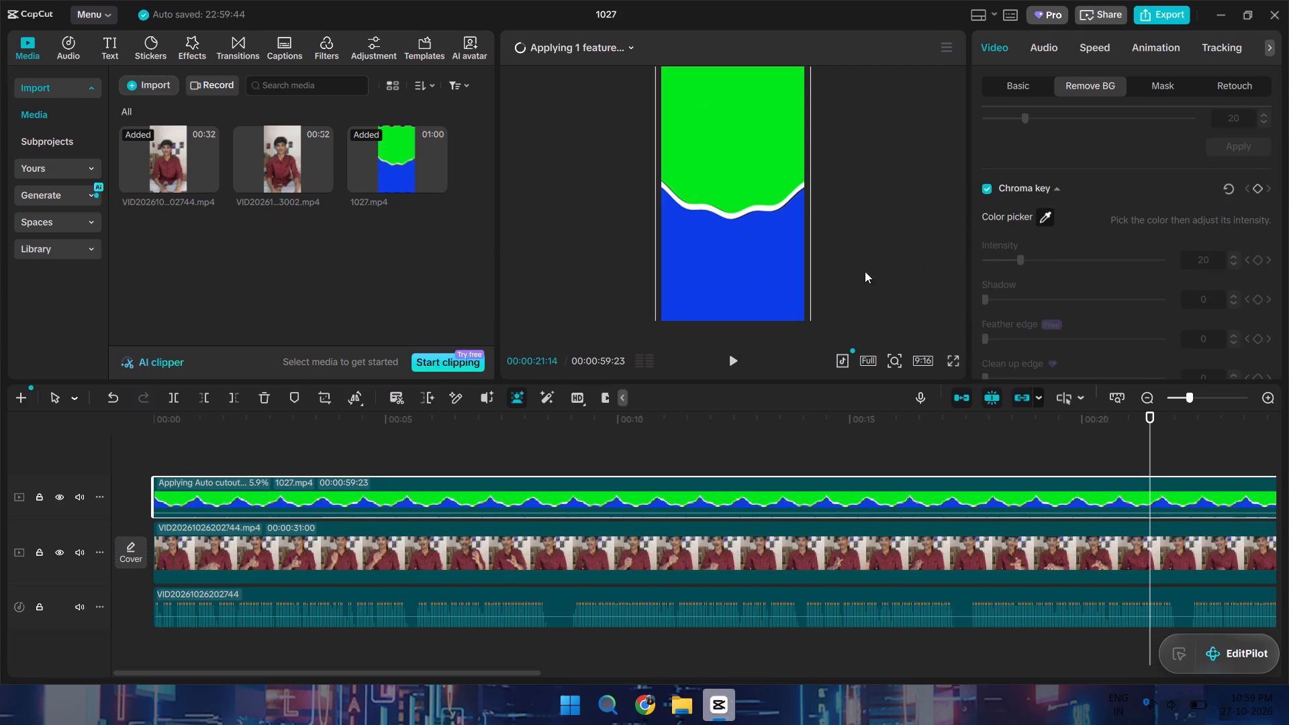
click(755, 279)
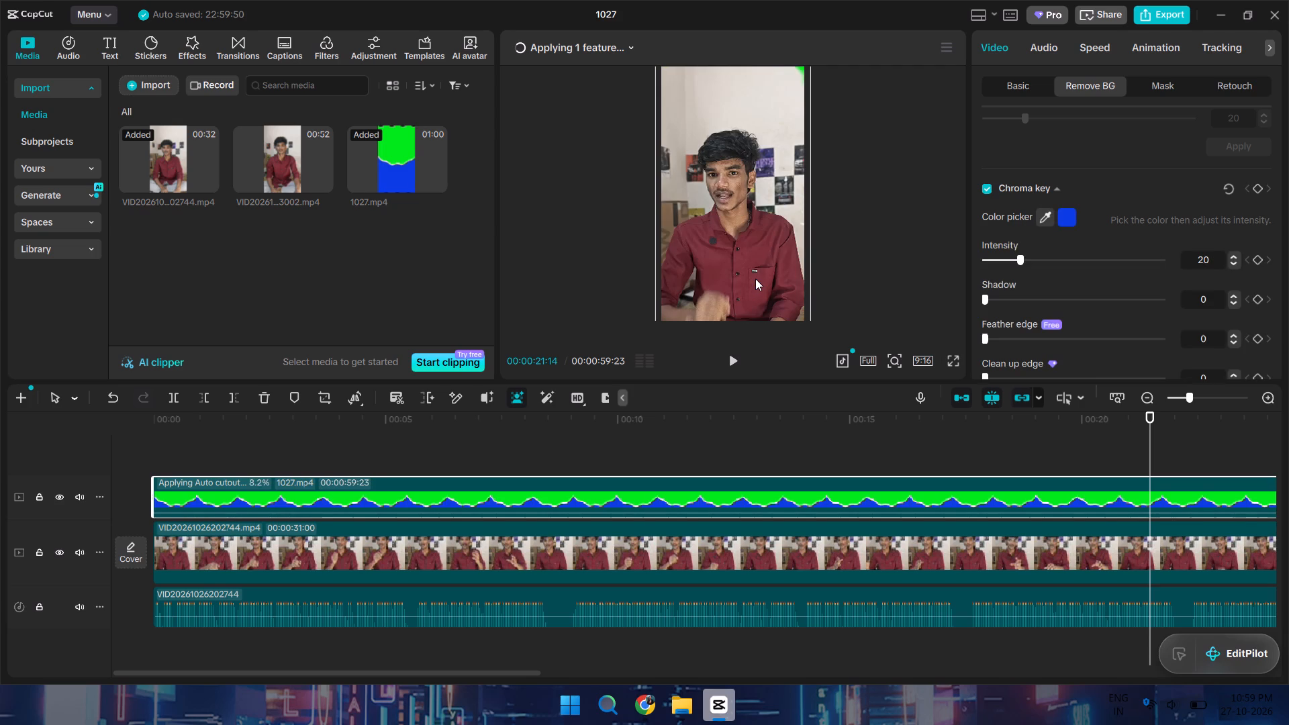
Play past the end of the talking-head video, split the 1027.mp4 wave overlay at 00:00:31:09, and delete the remainder.
key(space)
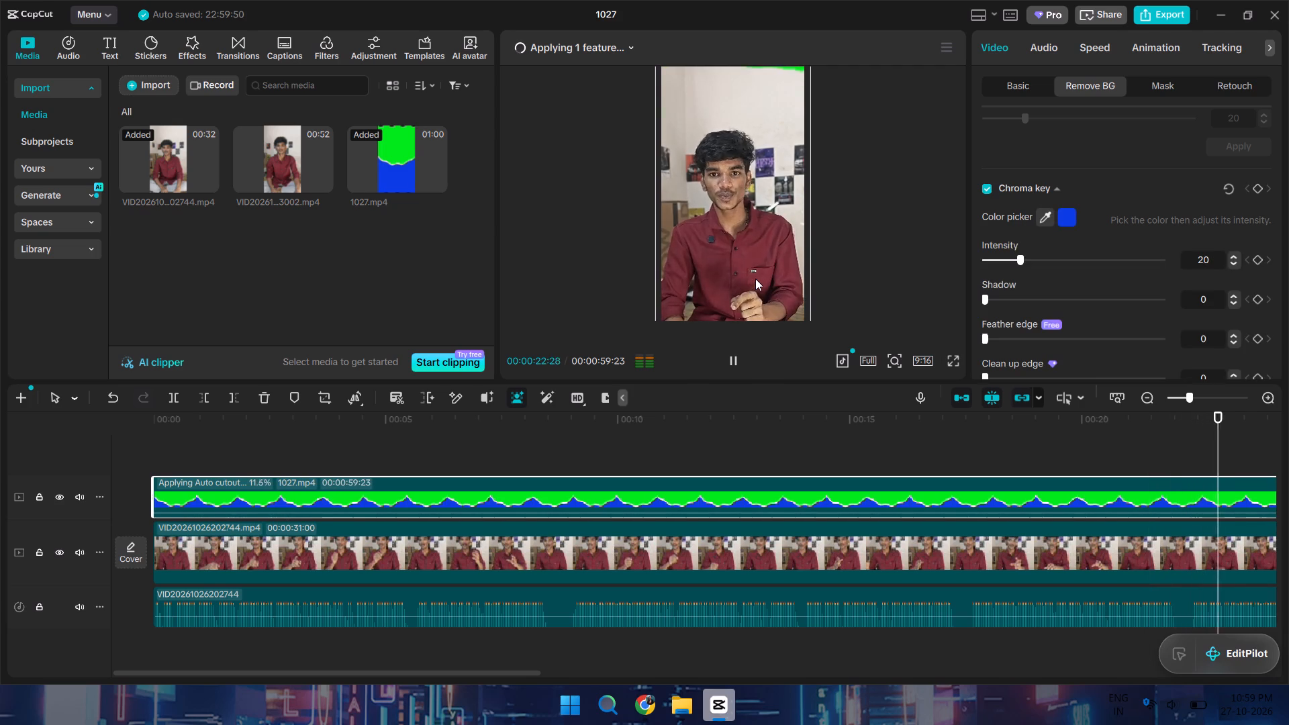
key(space)
key(space)
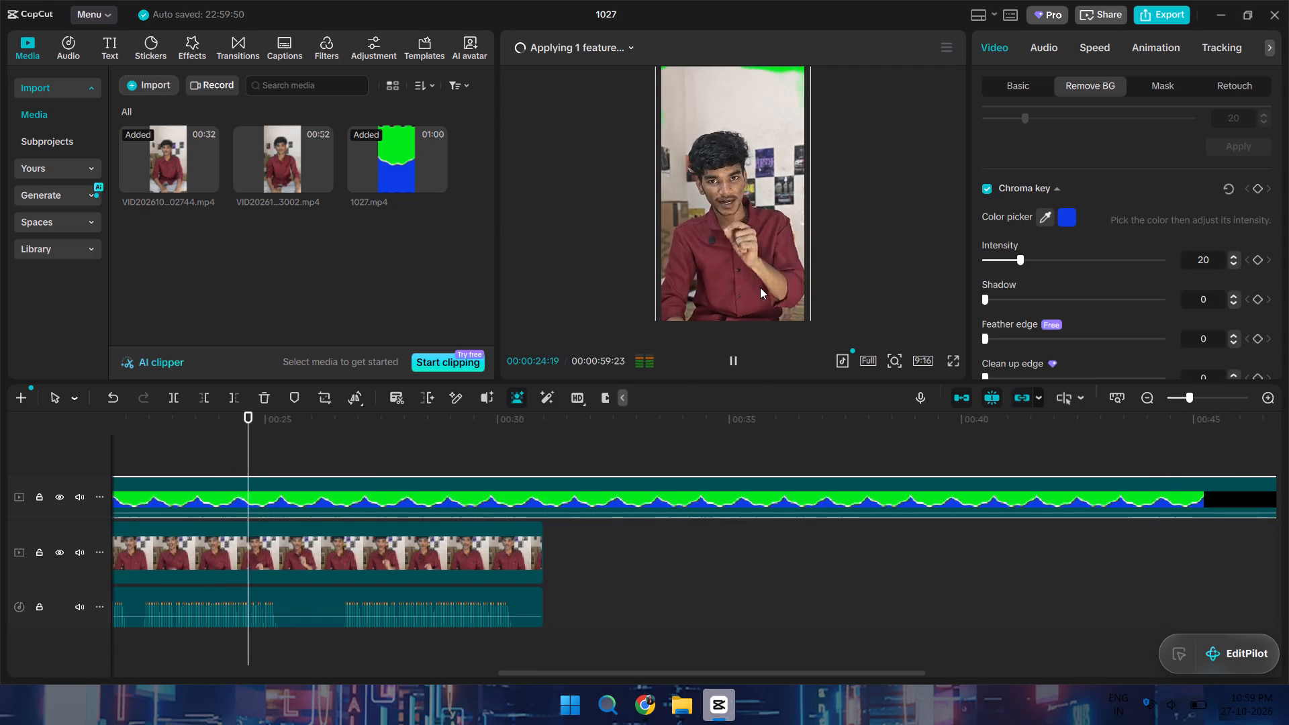
key(space)
key(space)
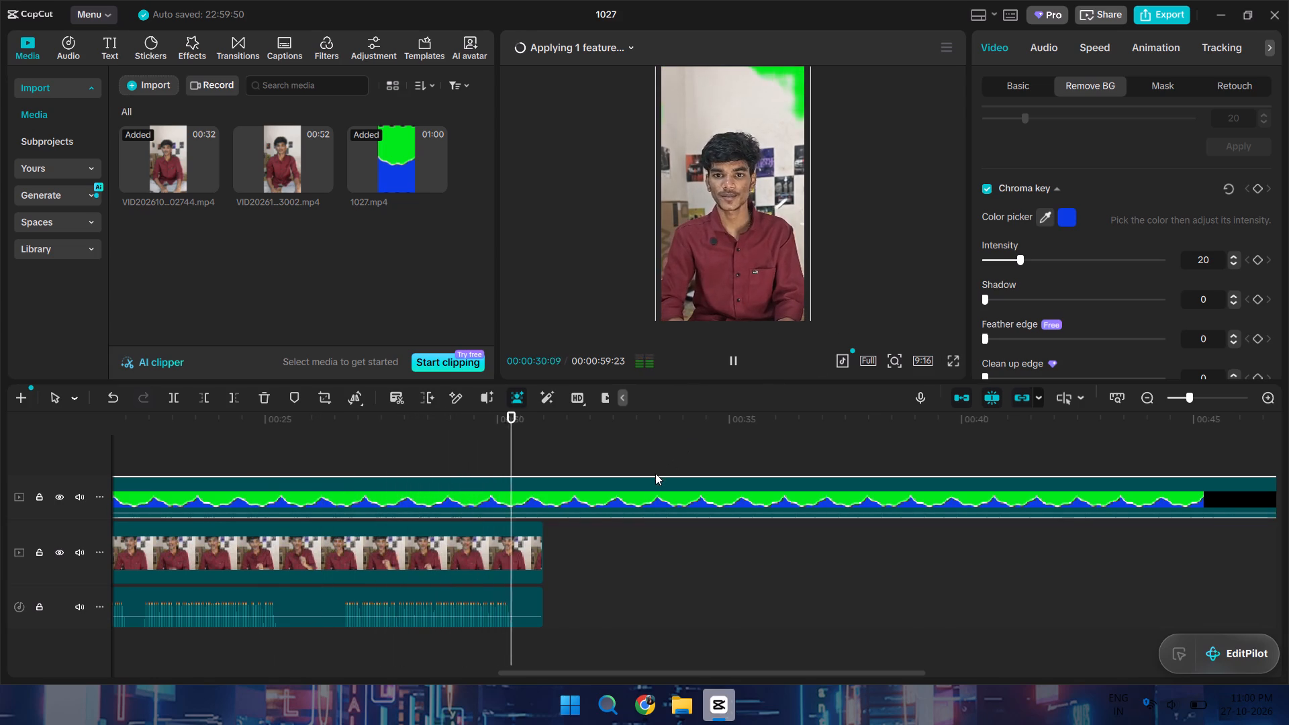
key(space)
click(517, 552)
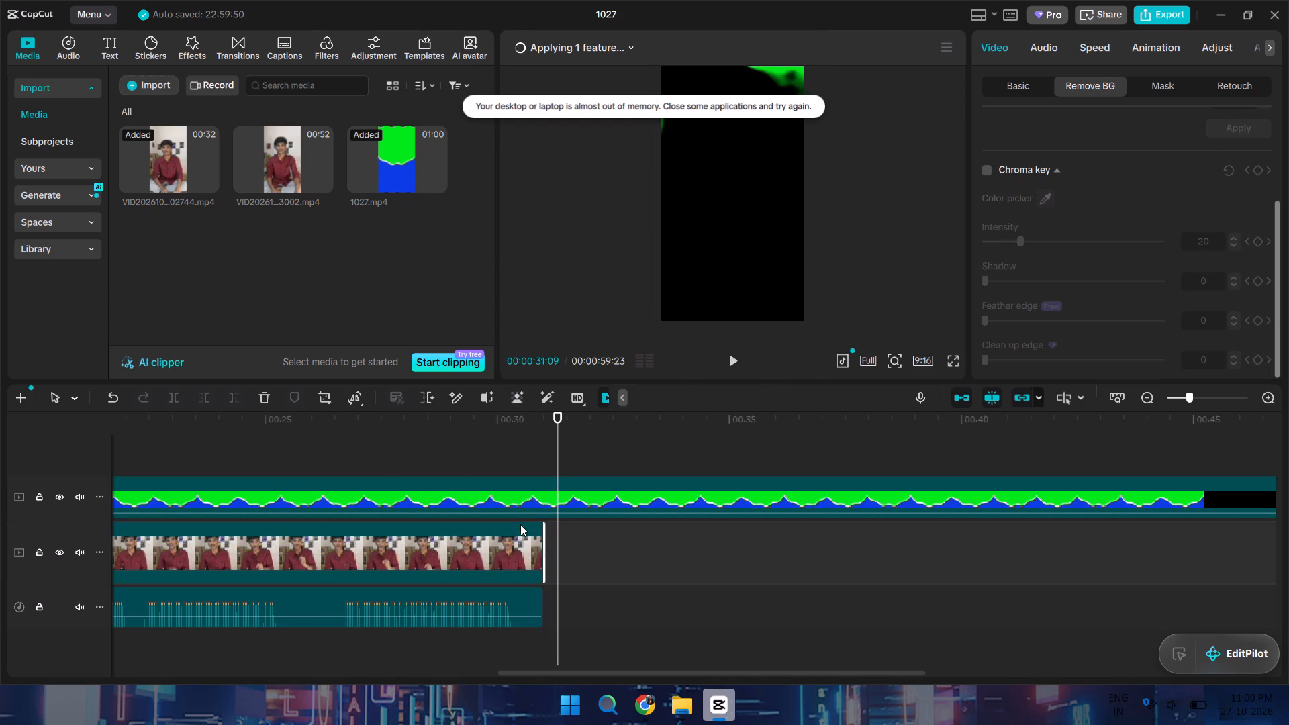
click(527, 498)
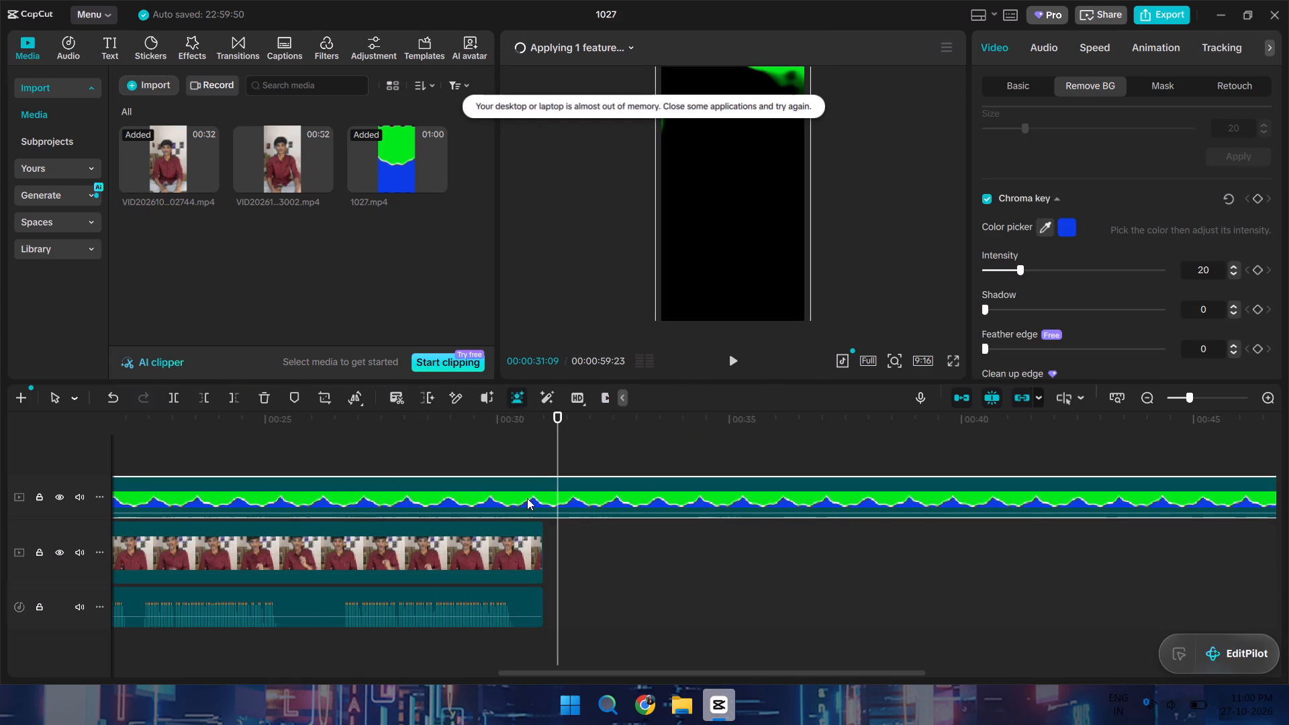
key(ctrl+b)
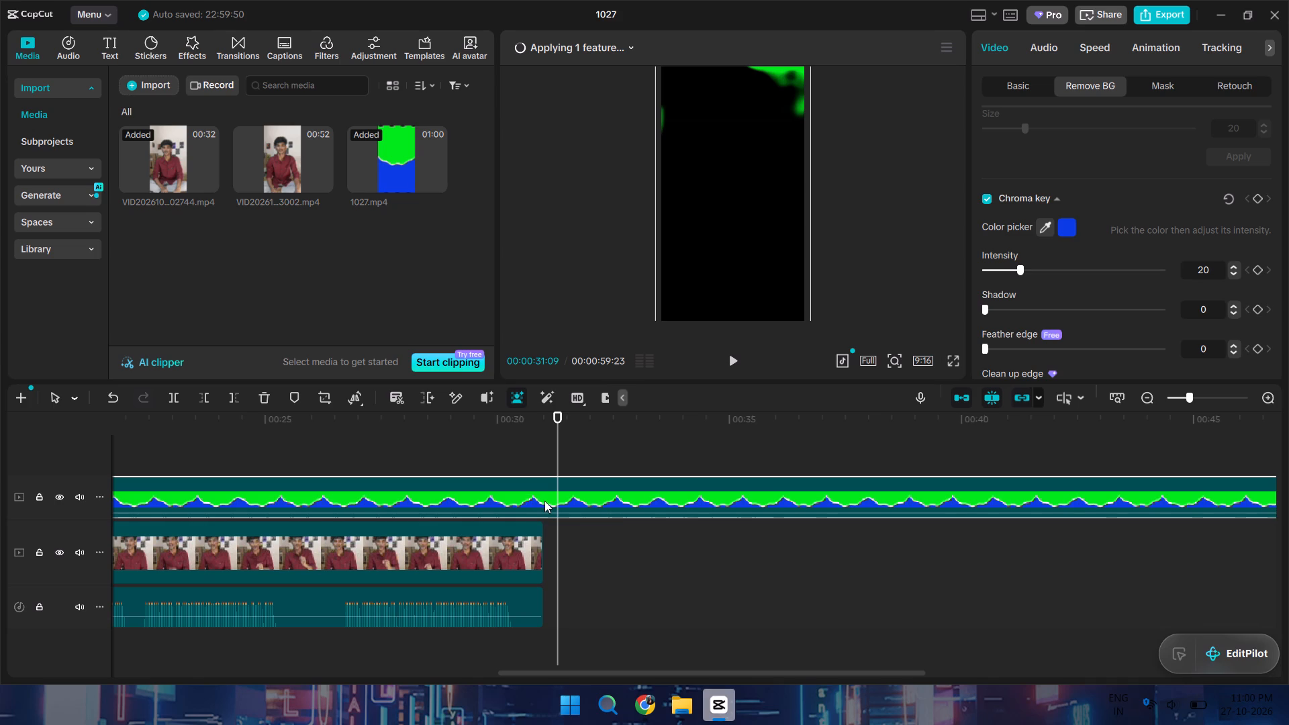
key(BackSpace)
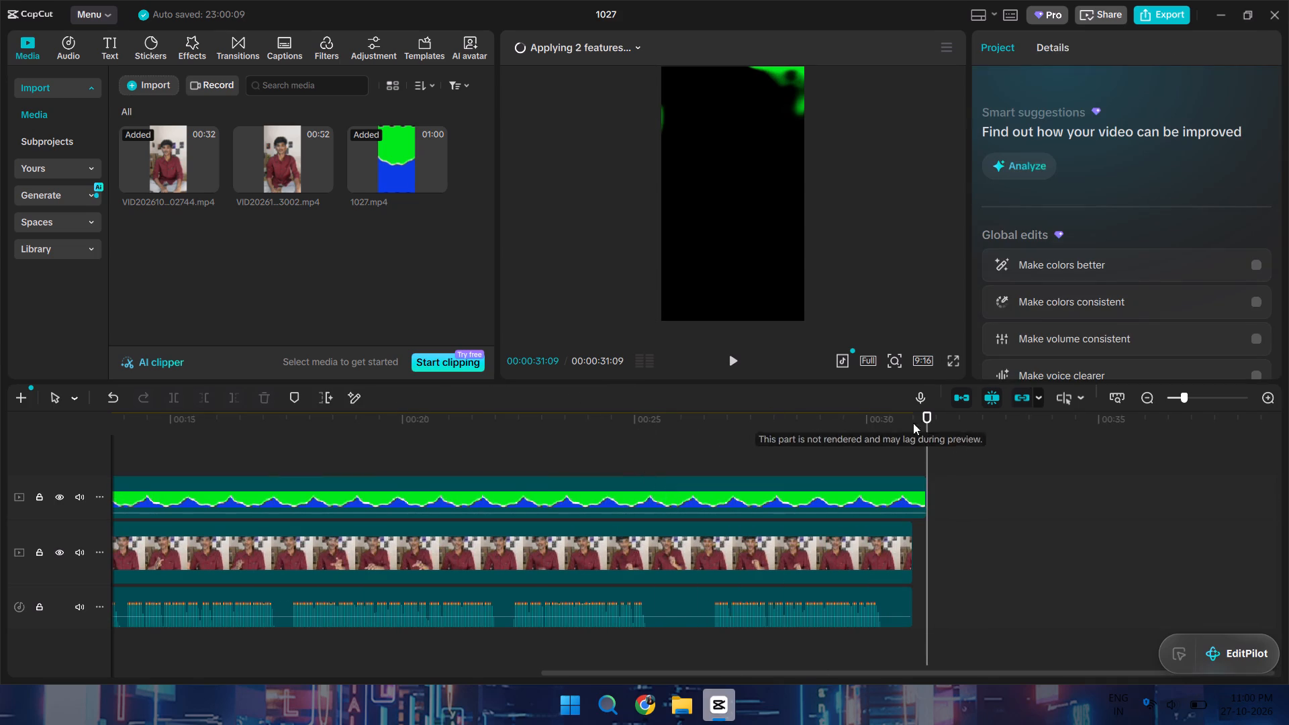
From the timeline start, set the wave overlay's chroma key intensity to 0 and its shadow, feather edge and clean up edge to 100.
drag(924, 465, 569, 505)
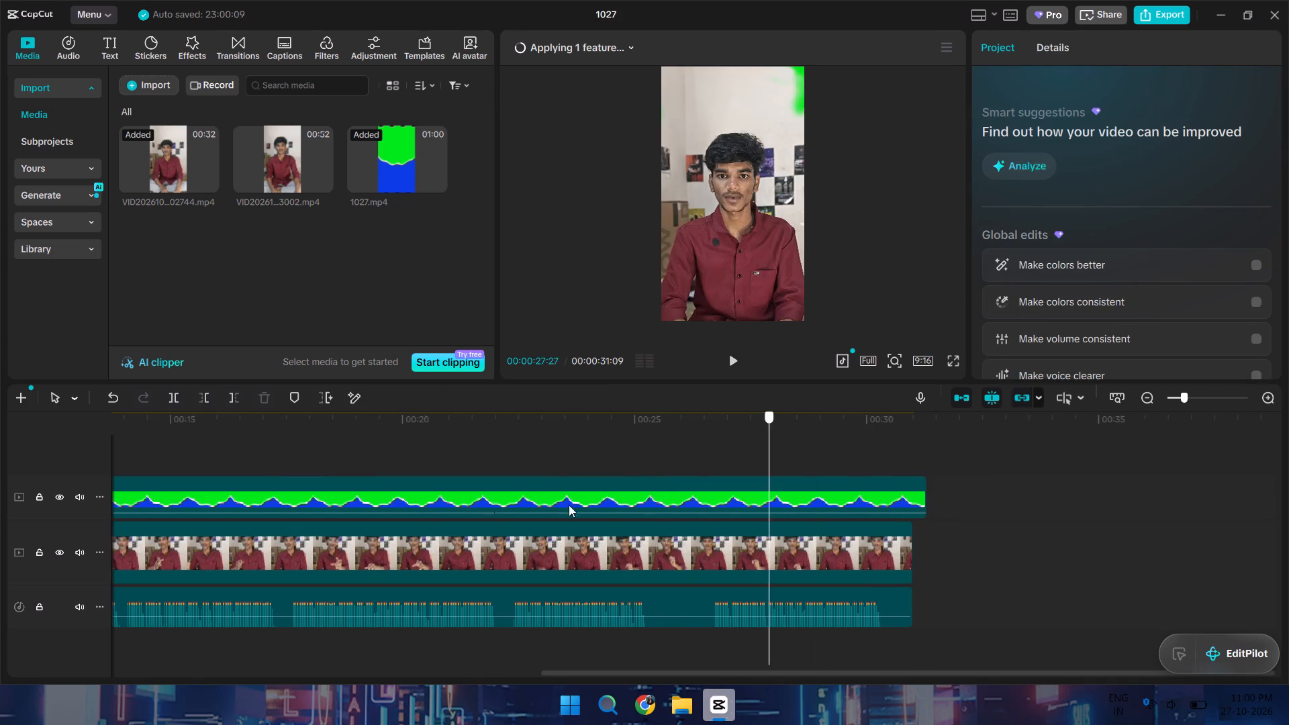
drag(569, 505, 0, 516)
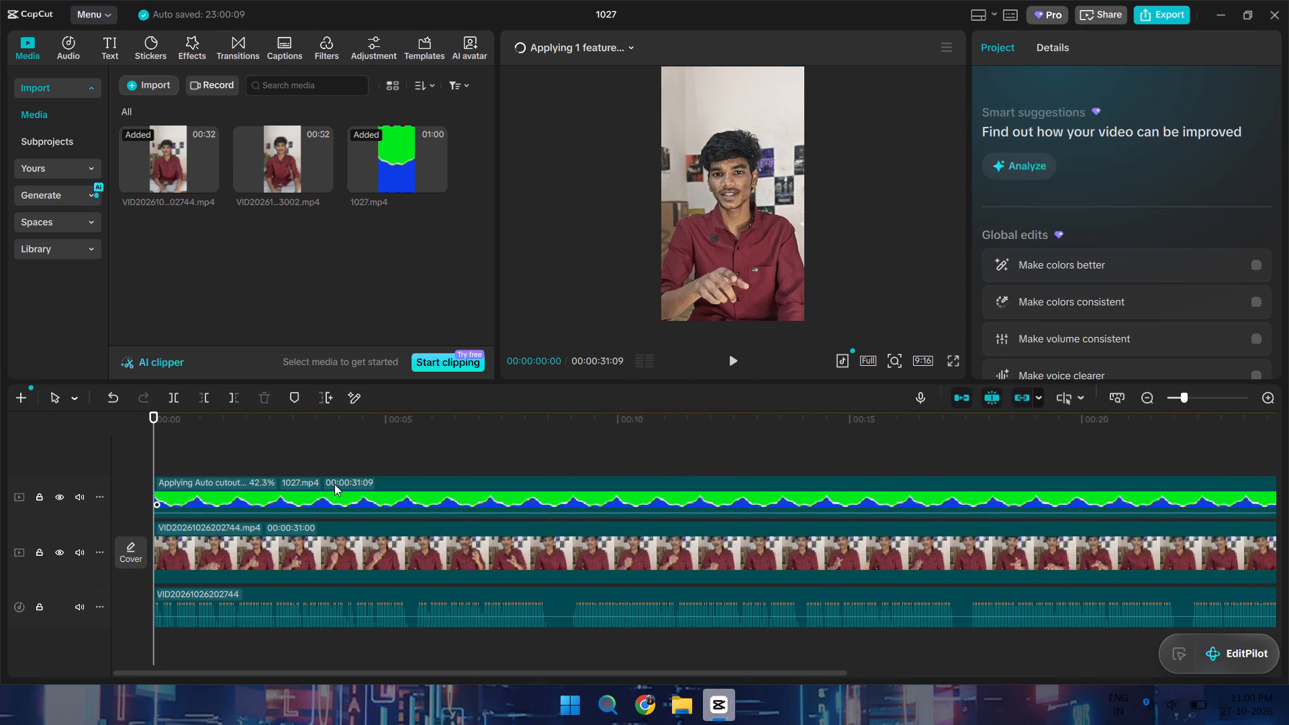
click(244, 497)
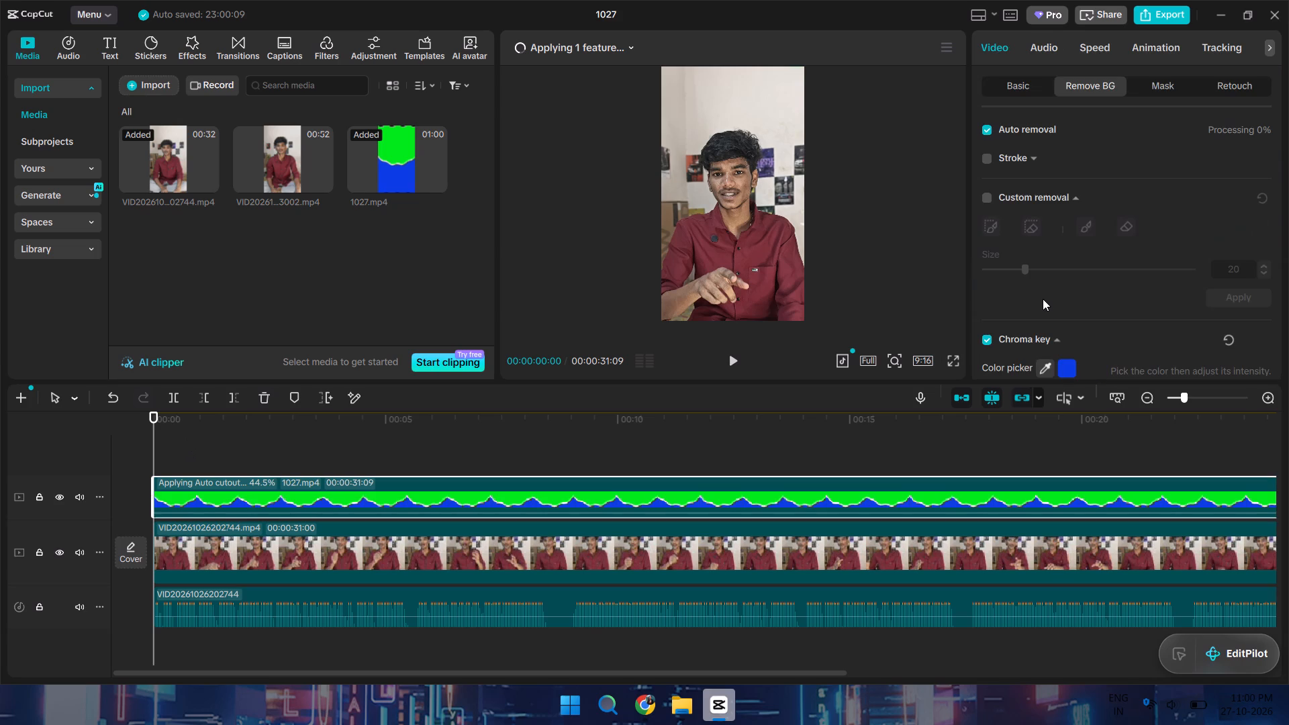
scroll(1081, 244, down, 2)
drag(1021, 258, 966, 279)
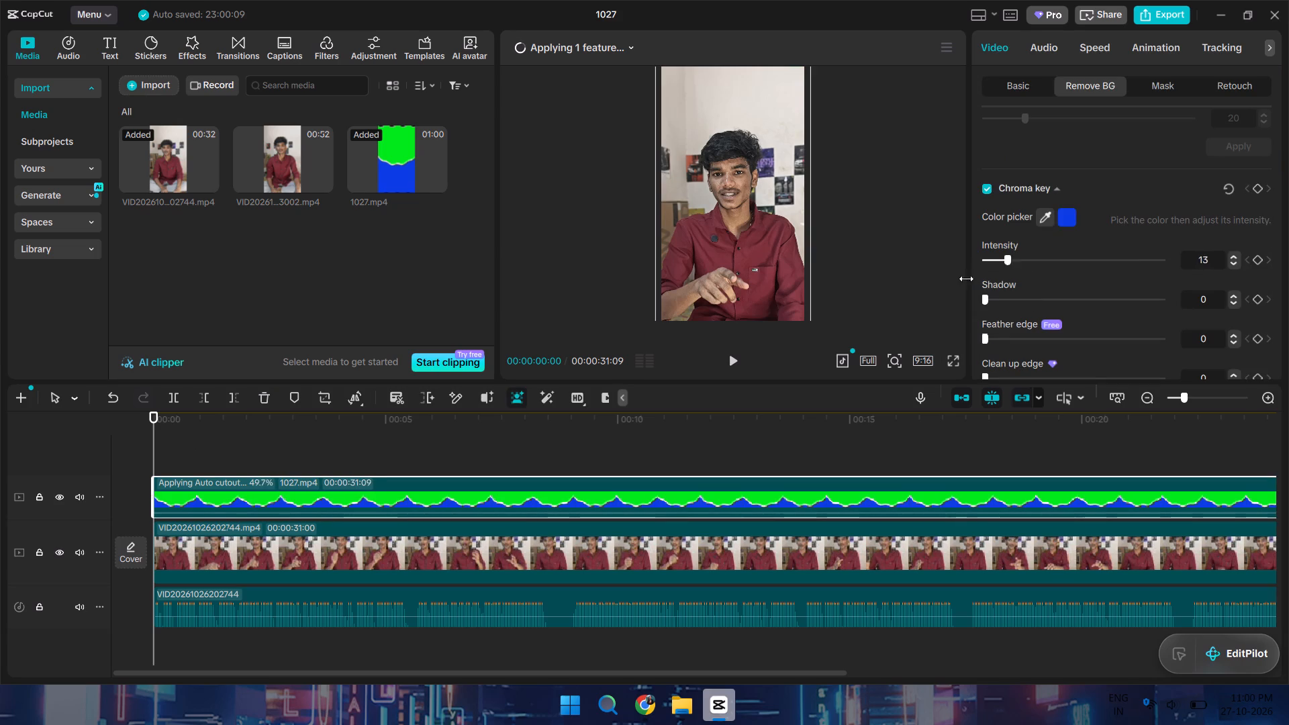
drag(966, 279, 961, 281)
drag(986, 298, 1204, 299)
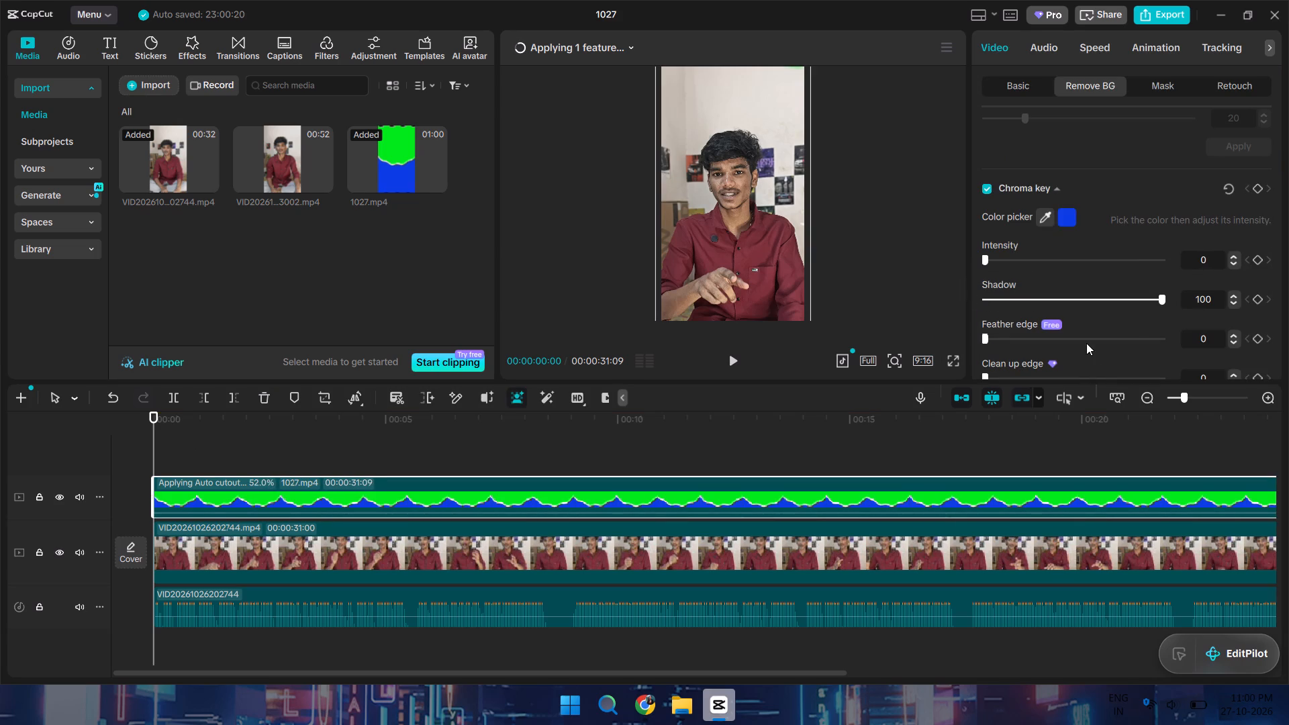
drag(980, 340, 1158, 336)
scroll(1138, 323, down, 1)
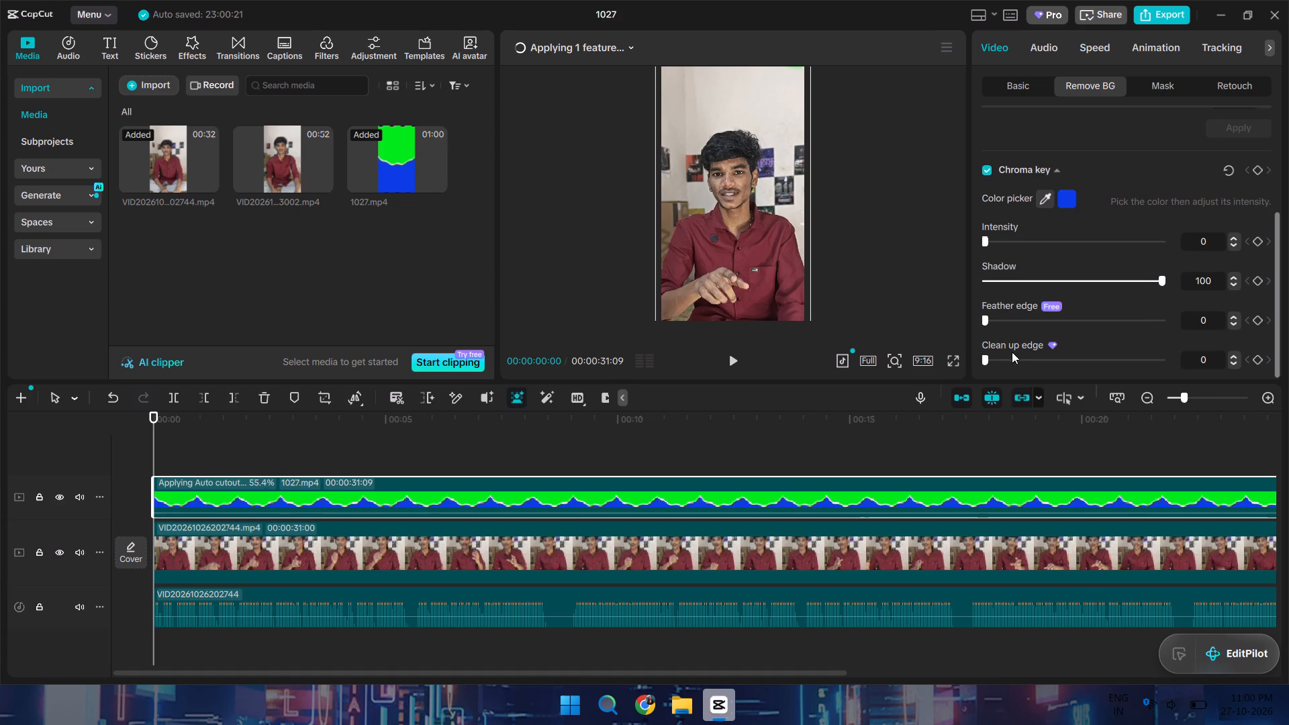
drag(987, 357, 1186, 352)
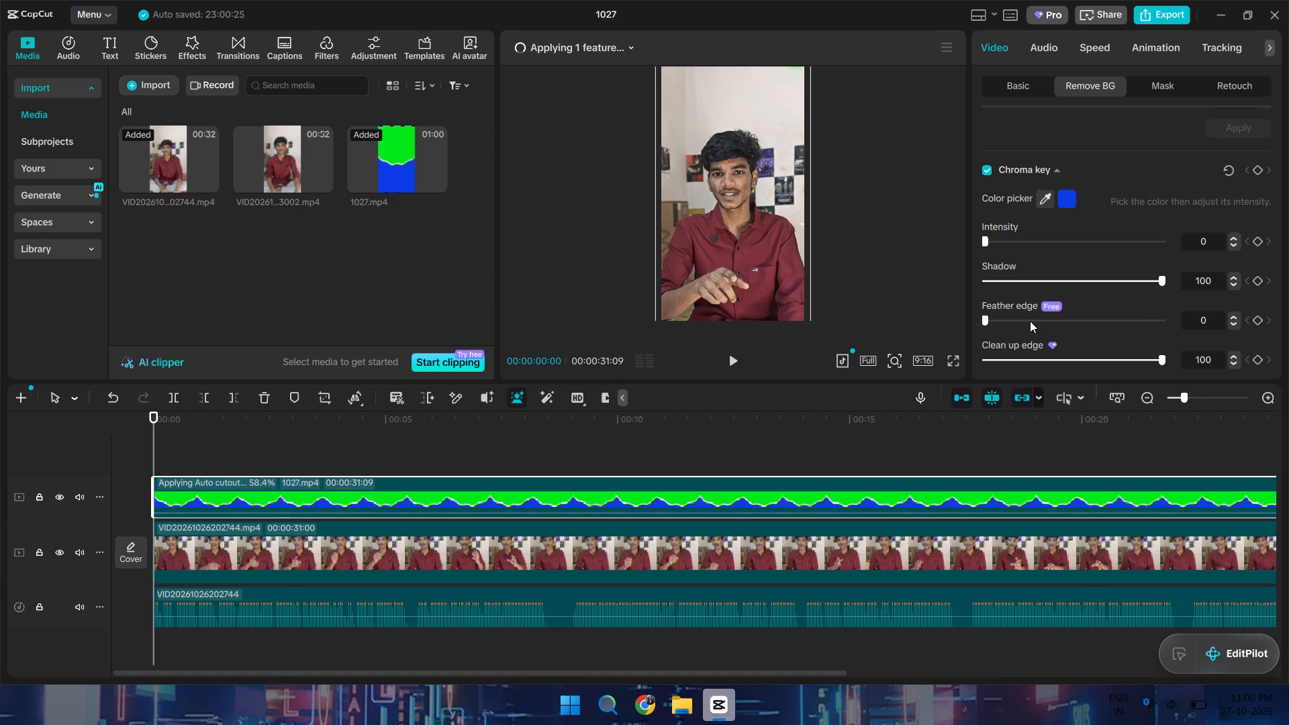
drag(984, 318, 1208, 308)
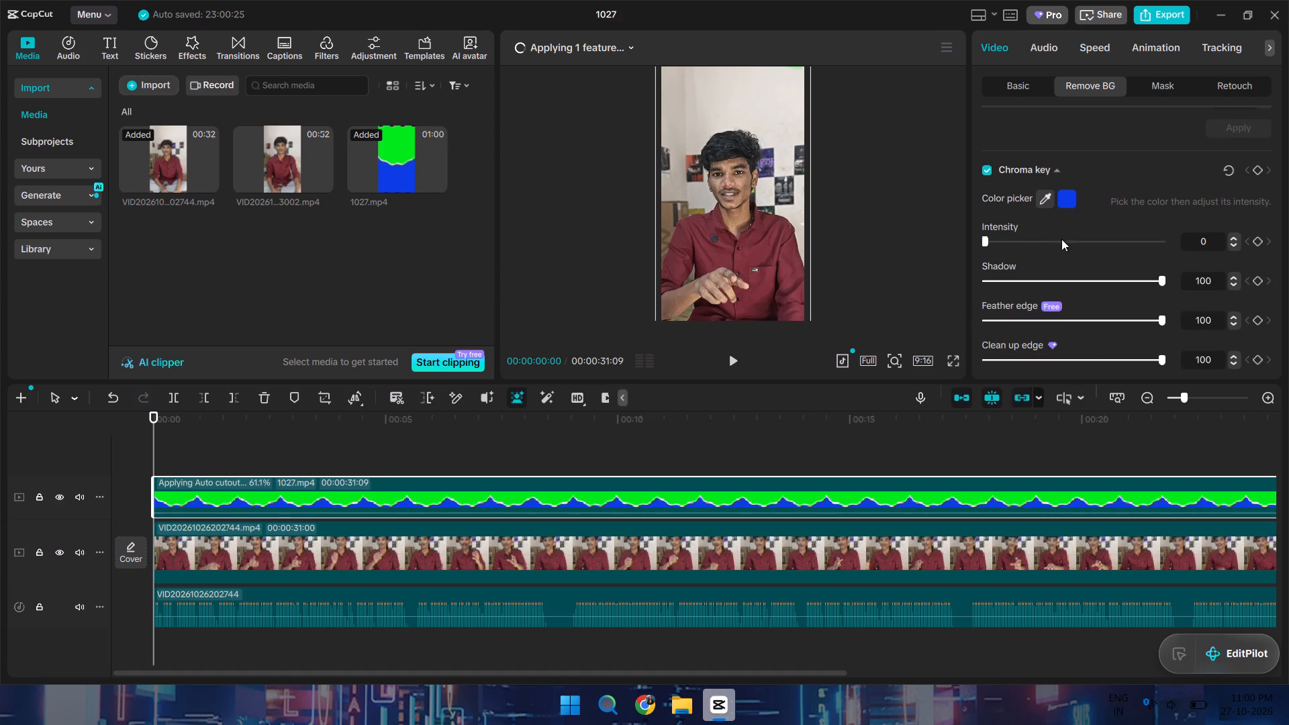
Re-pick the wave overlay's chroma key colour from the plain area above the speaker's head and play the timeline.
click(1042, 198)
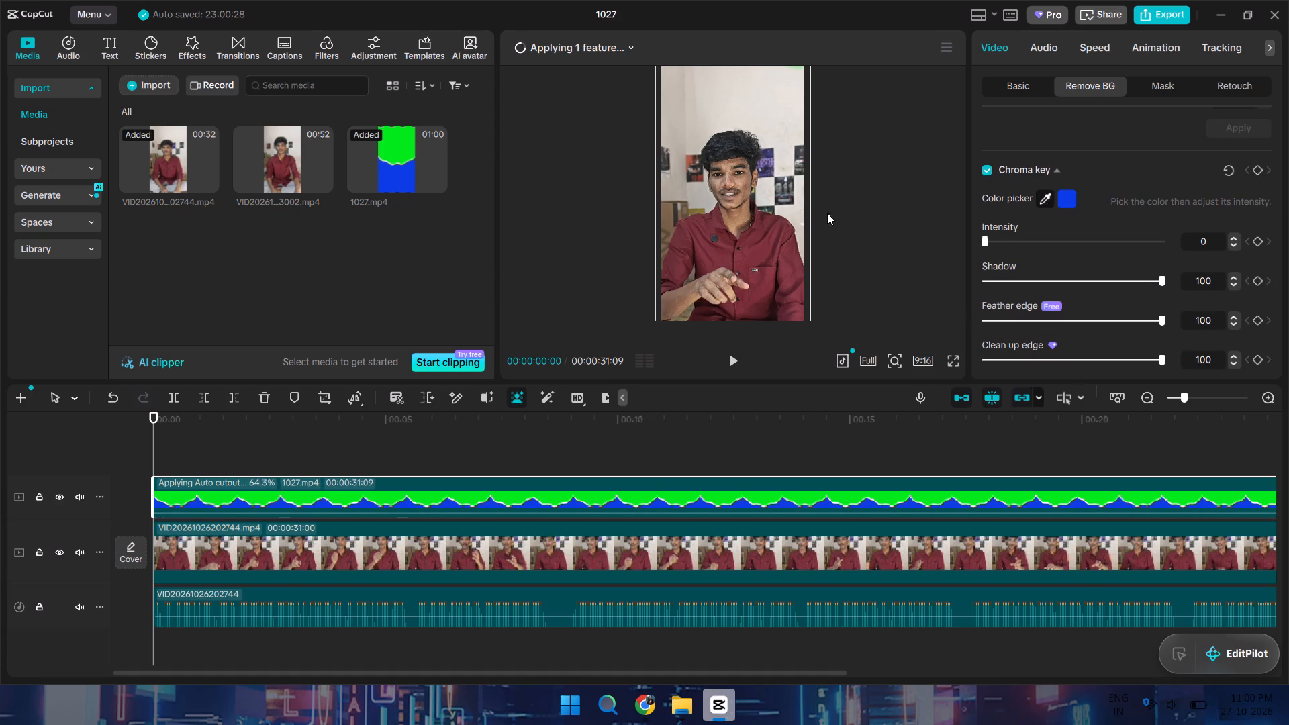
click(745, 112)
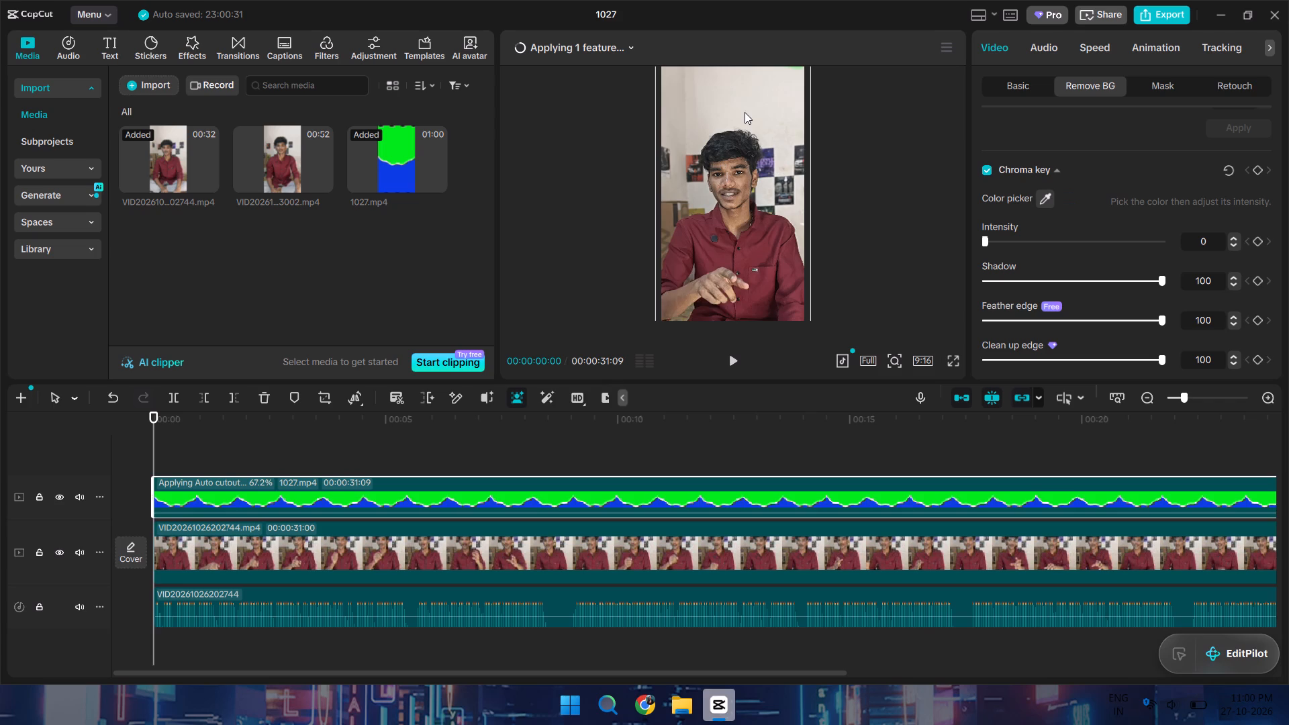
key(space)
key(space)
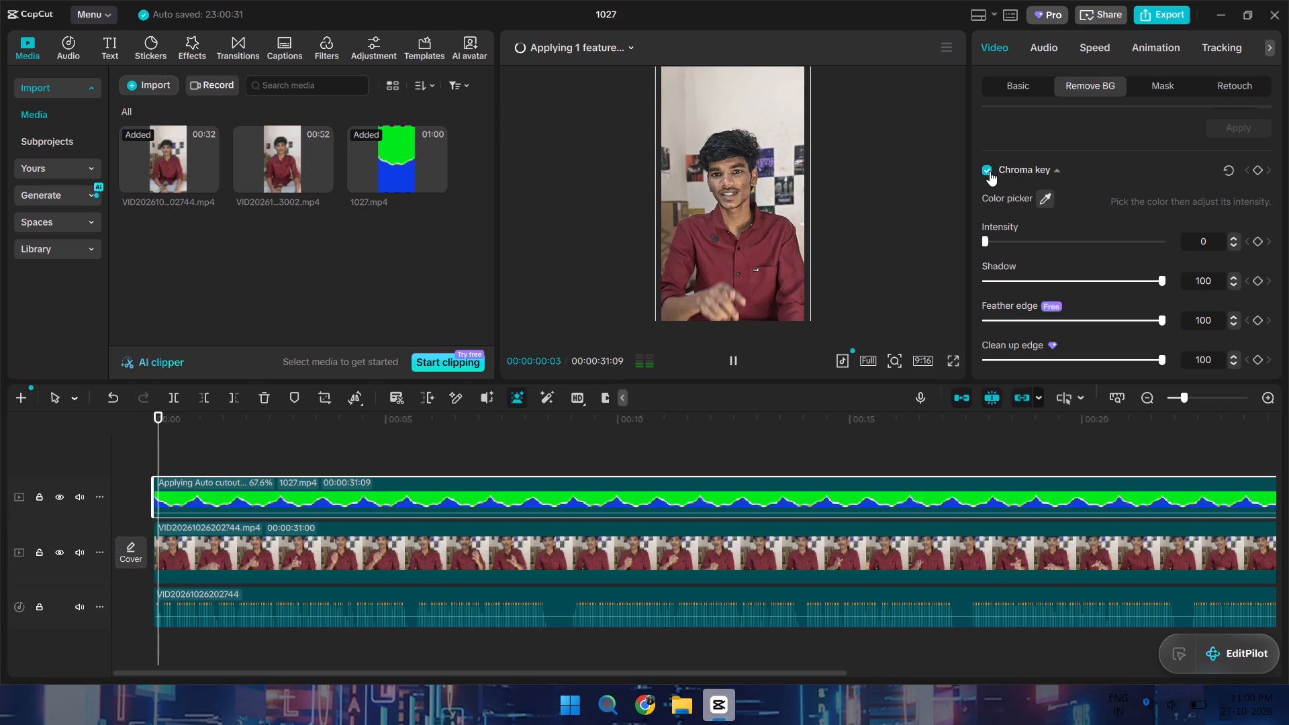
Turn off both chroma key and auto removal on the 1027.mp4 wave overlay.
click(990, 171)
scroll(990, 171, up, 3)
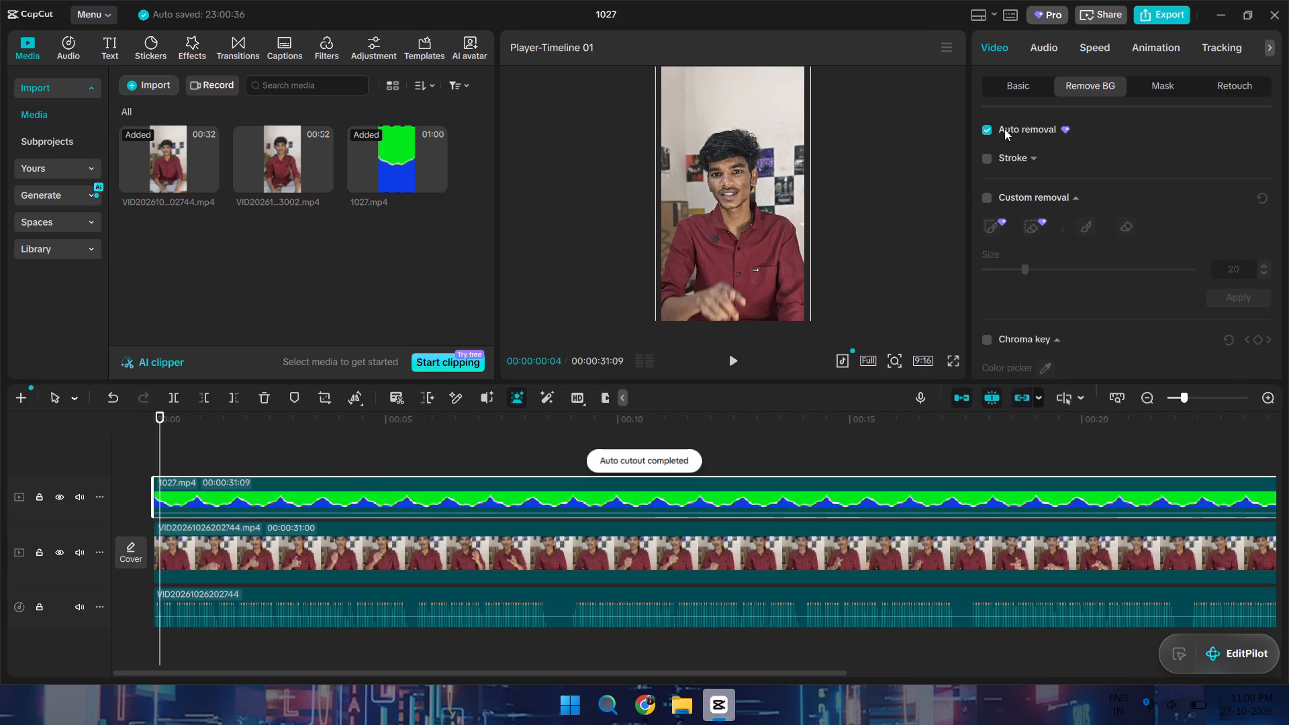
click(988, 129)
click(988, 128)
click(988, 128)
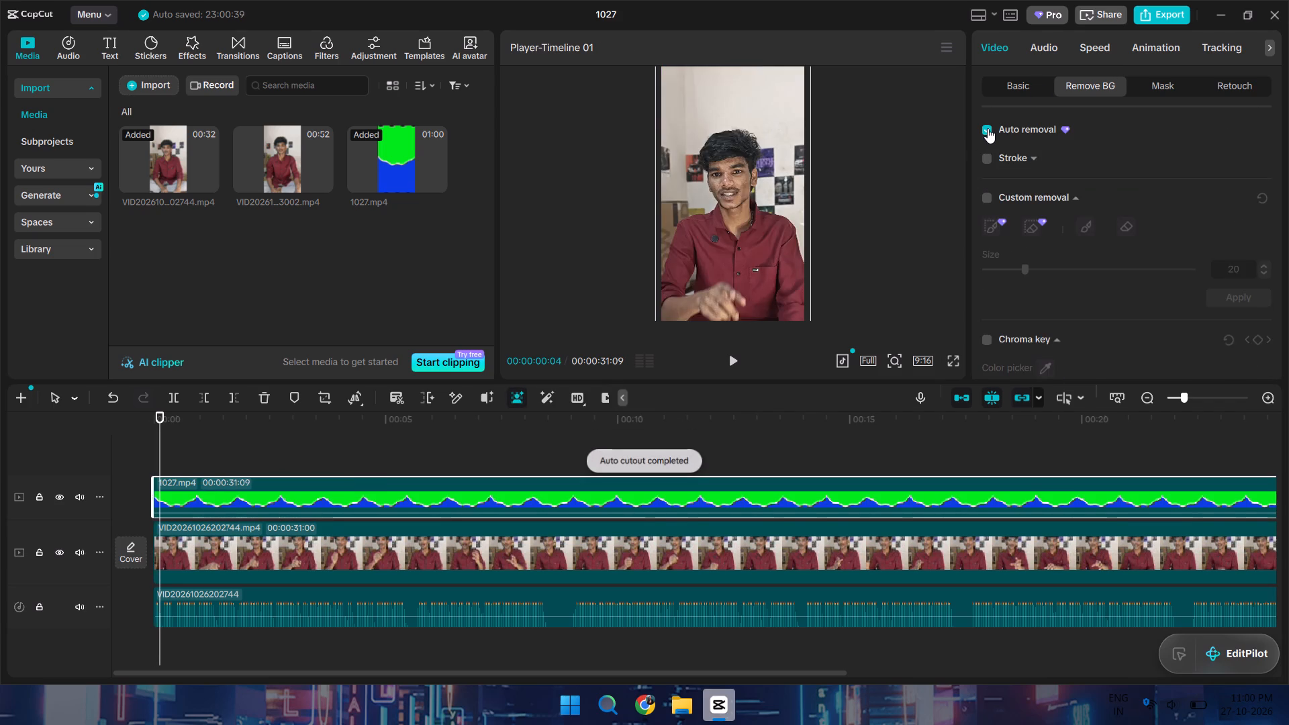
click(988, 128)
click(988, 128)
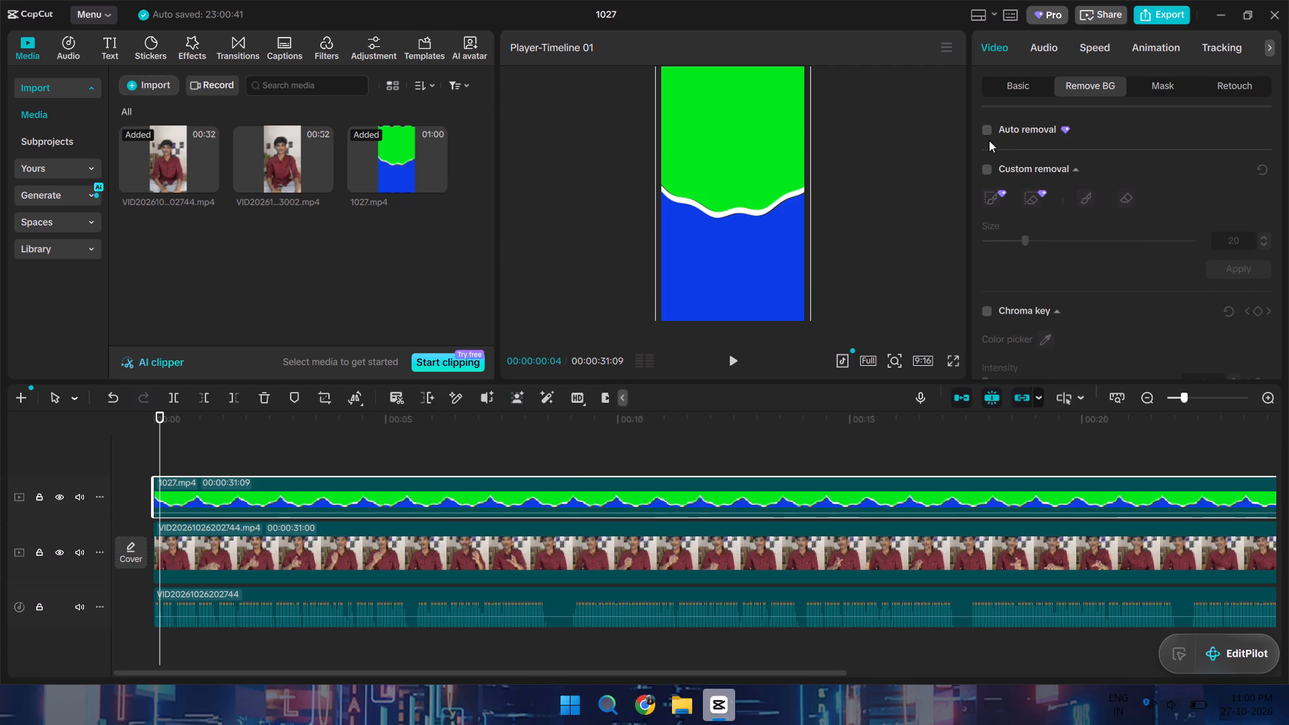
Enable chroma key on the wave overlay again, reset its settings, and pick the blue area as the key colour.
scroll(989, 145, down, 5)
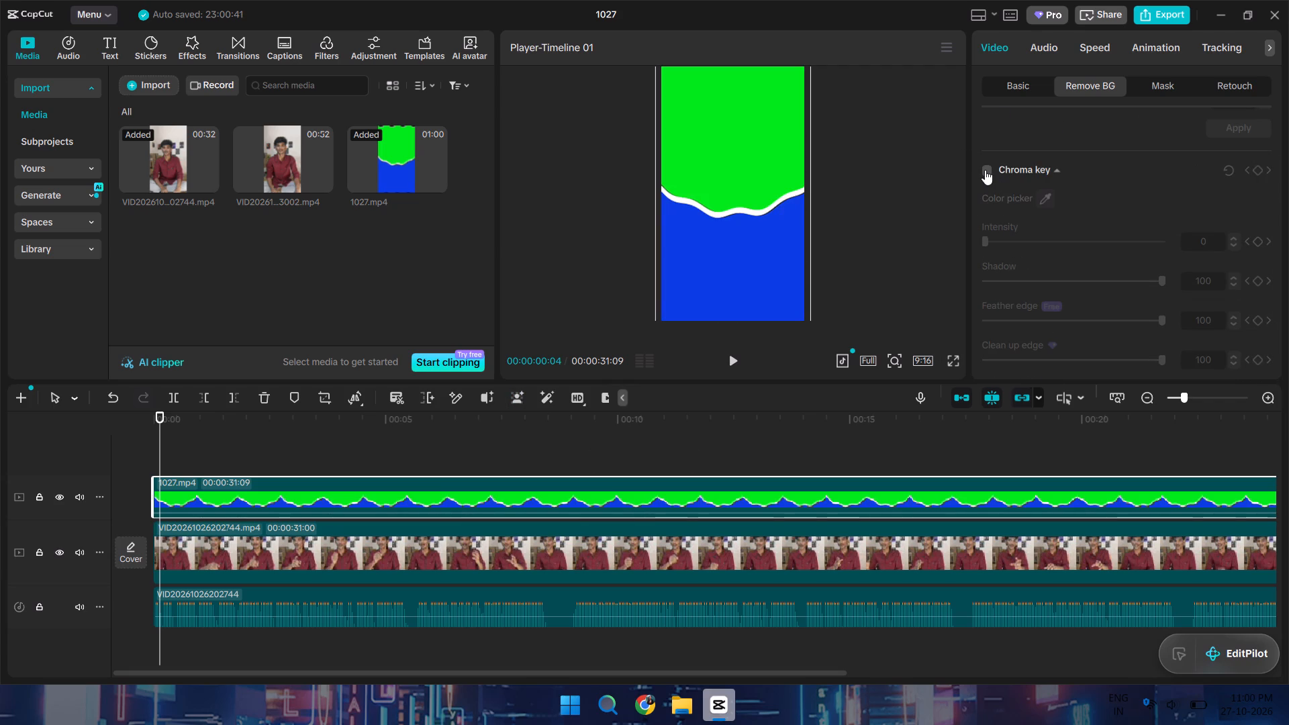
click(985, 169)
click(1045, 195)
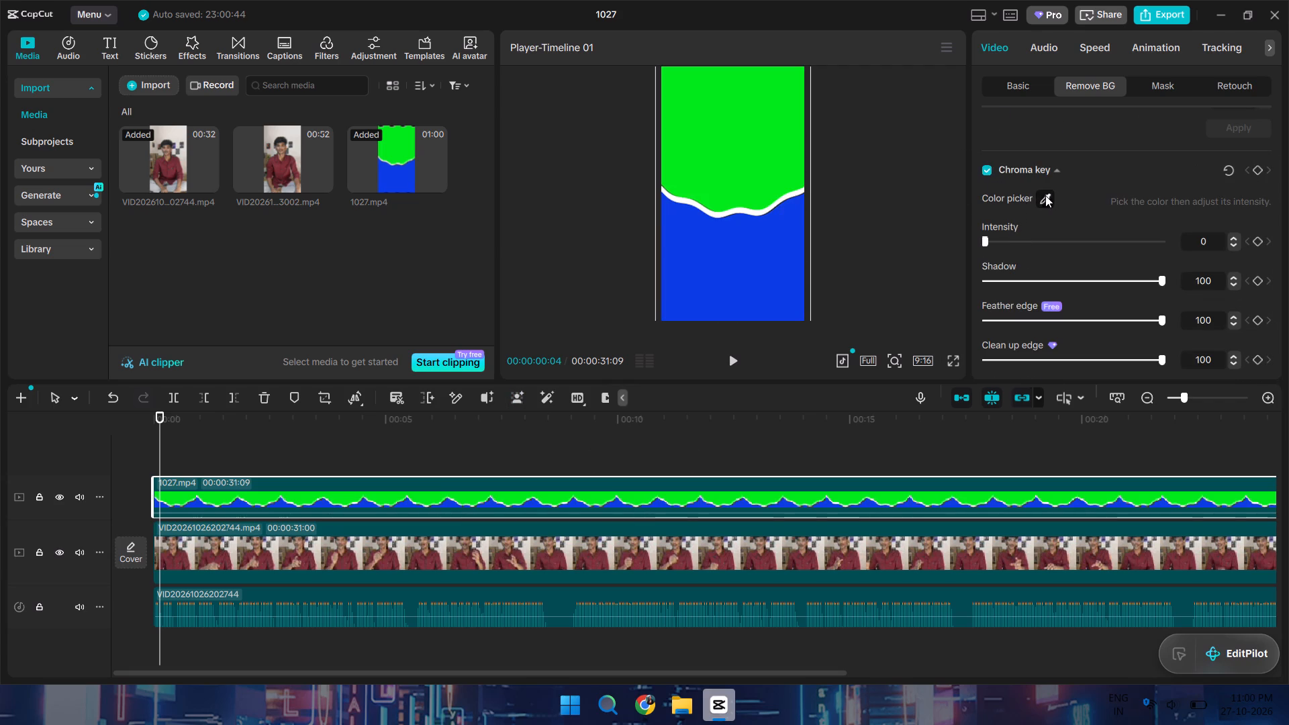
click(741, 254)
drag(1039, 196, 773, 258)
scroll(1002, 239, down, 1)
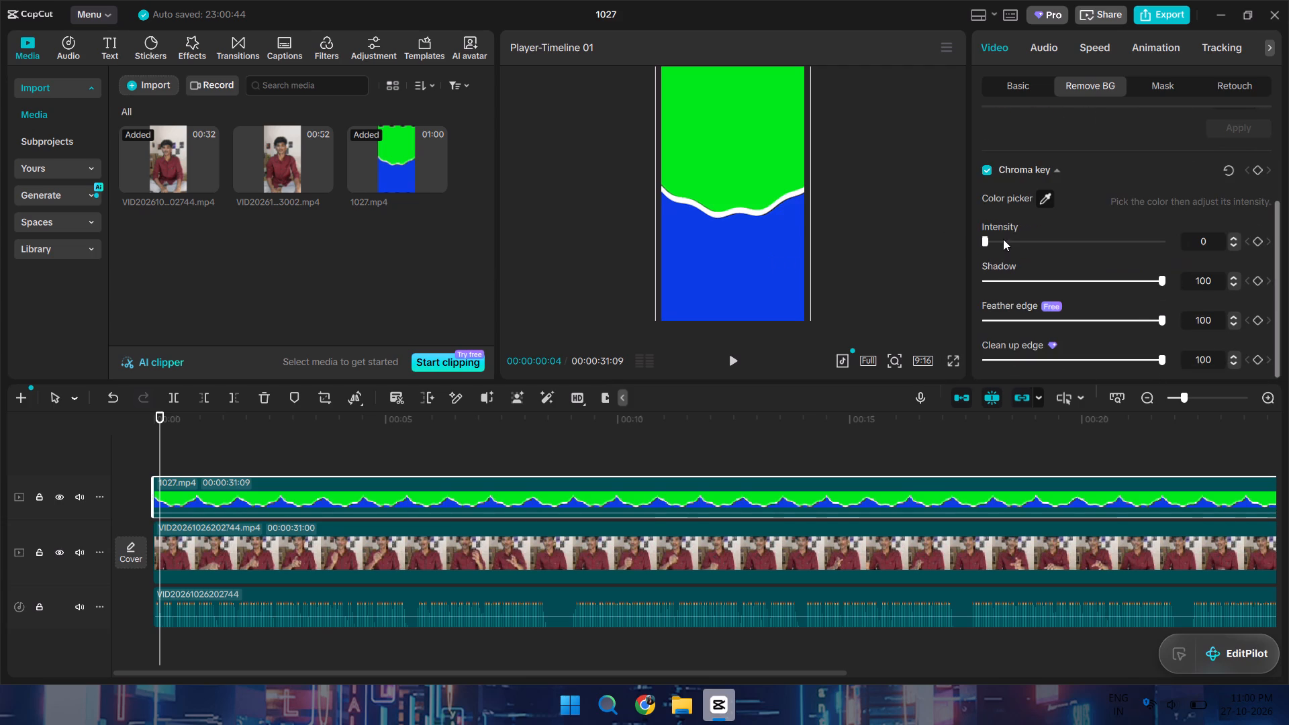
scroll(1003, 239, down, 1)
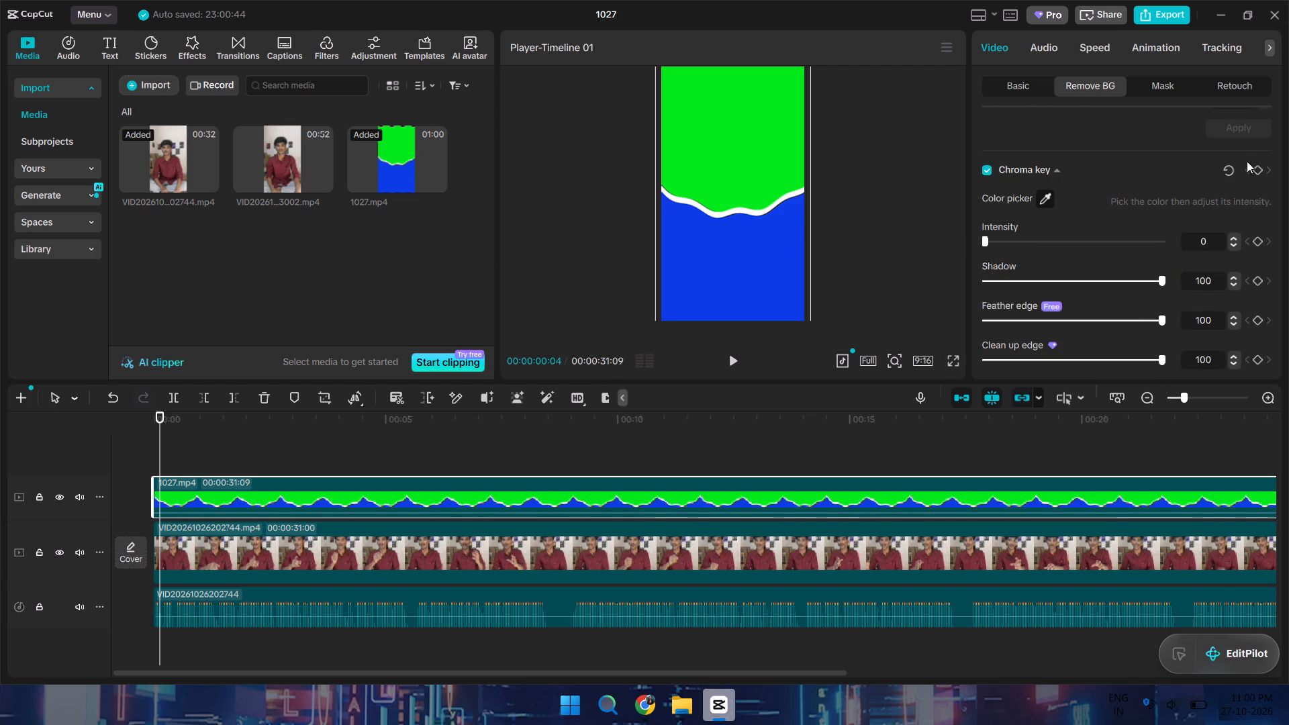
click(1232, 171)
click(1052, 197)
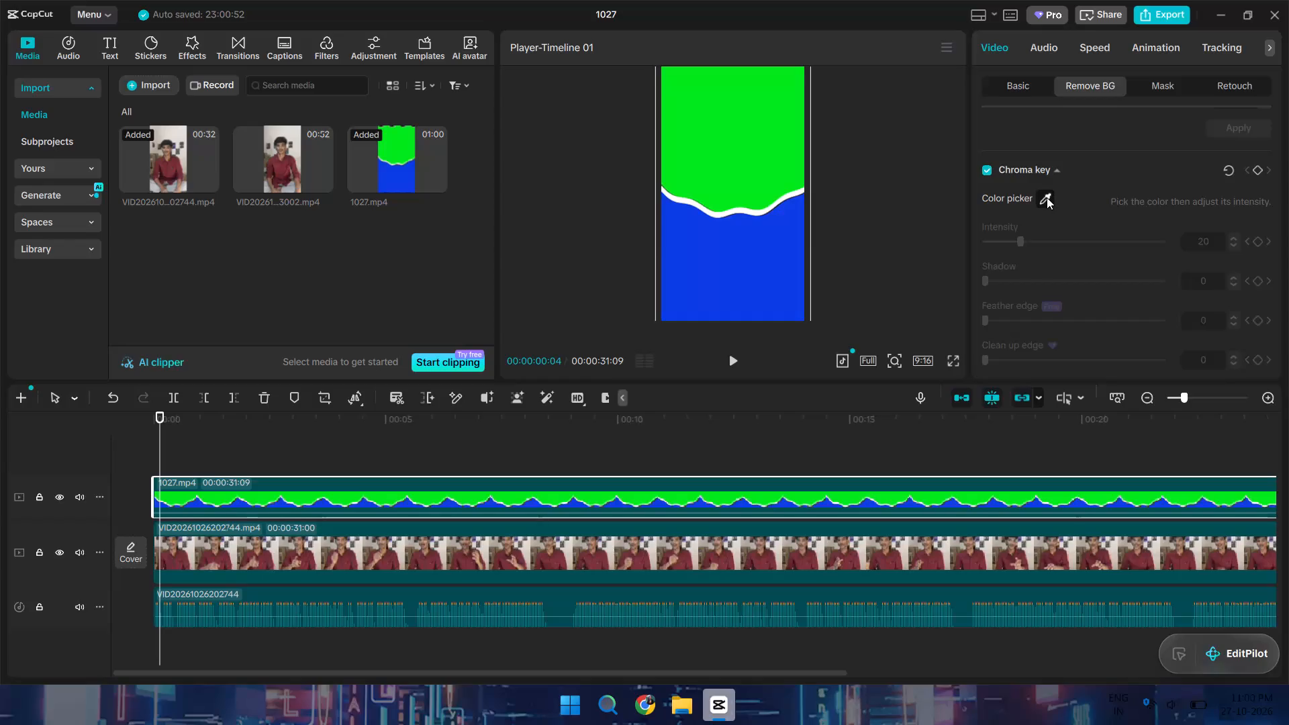
click(756, 249)
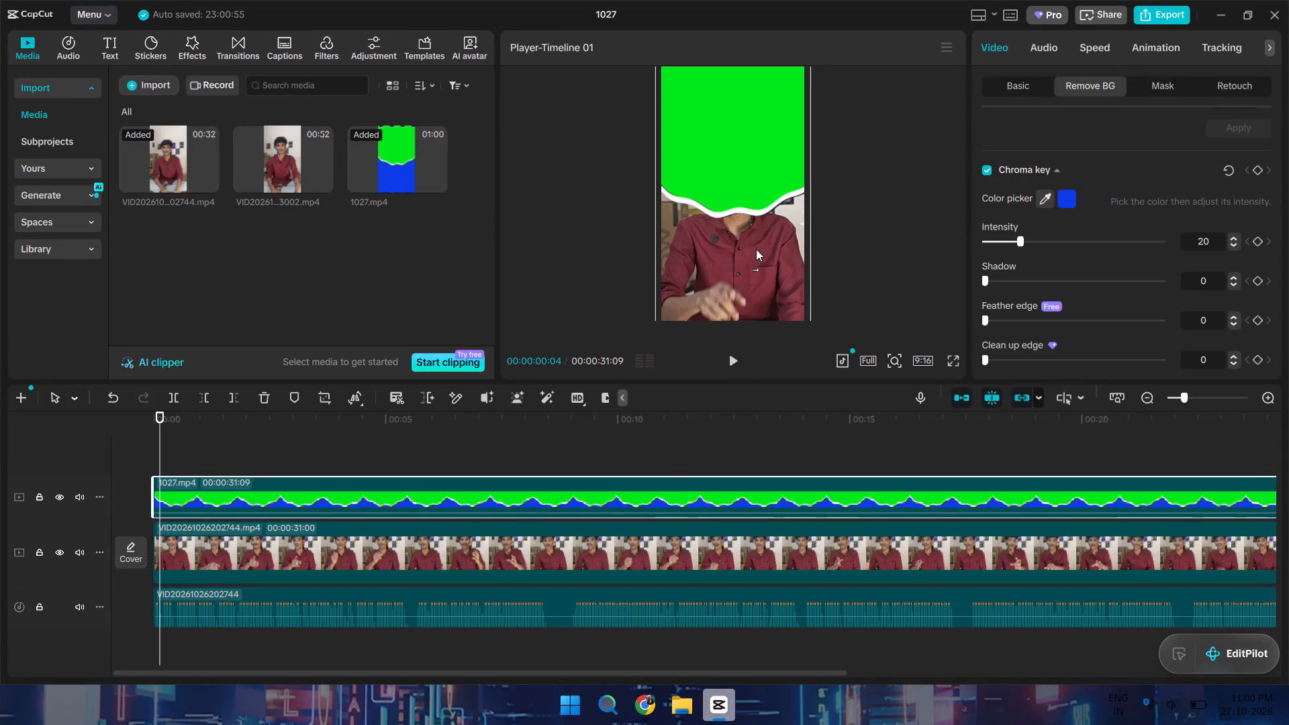
Add a chroma key keyframe to the wave overlay at 00:00:00:04.
click(1262, 167)
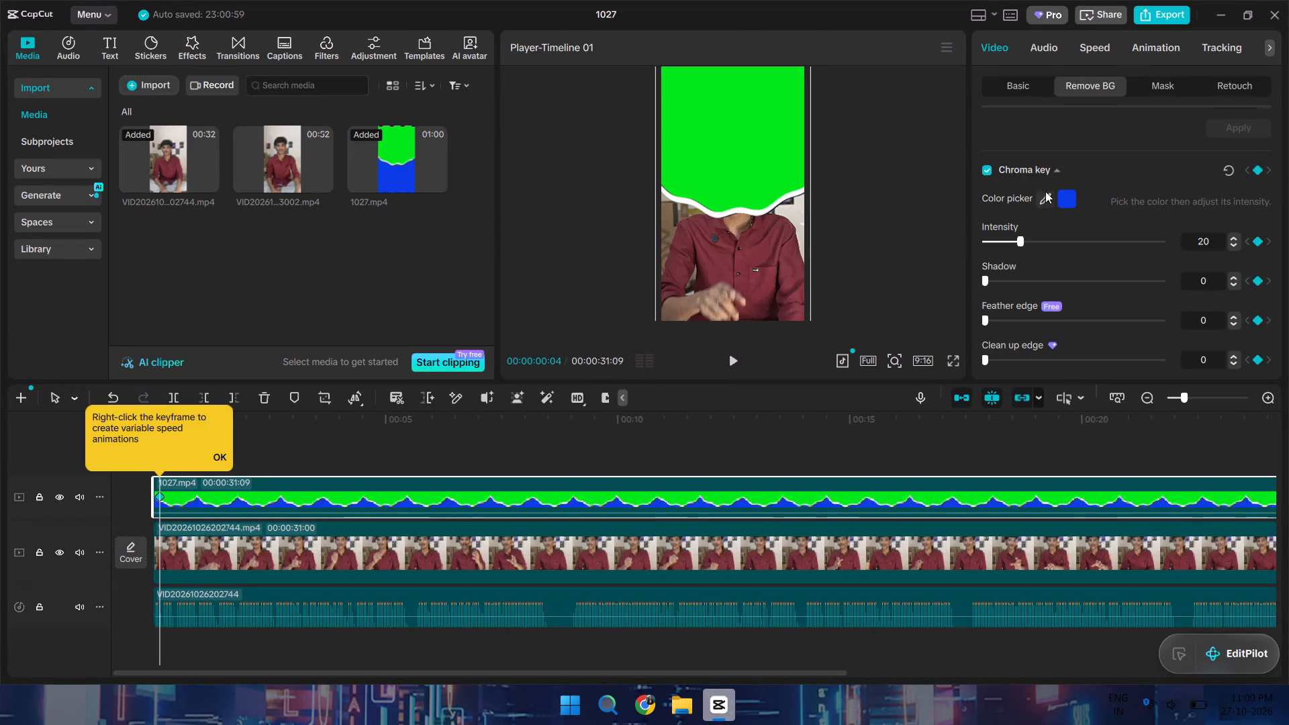
Re-pick the wave overlay's chroma key colour from the green area above the wave line and play the timeline.
click(1045, 193)
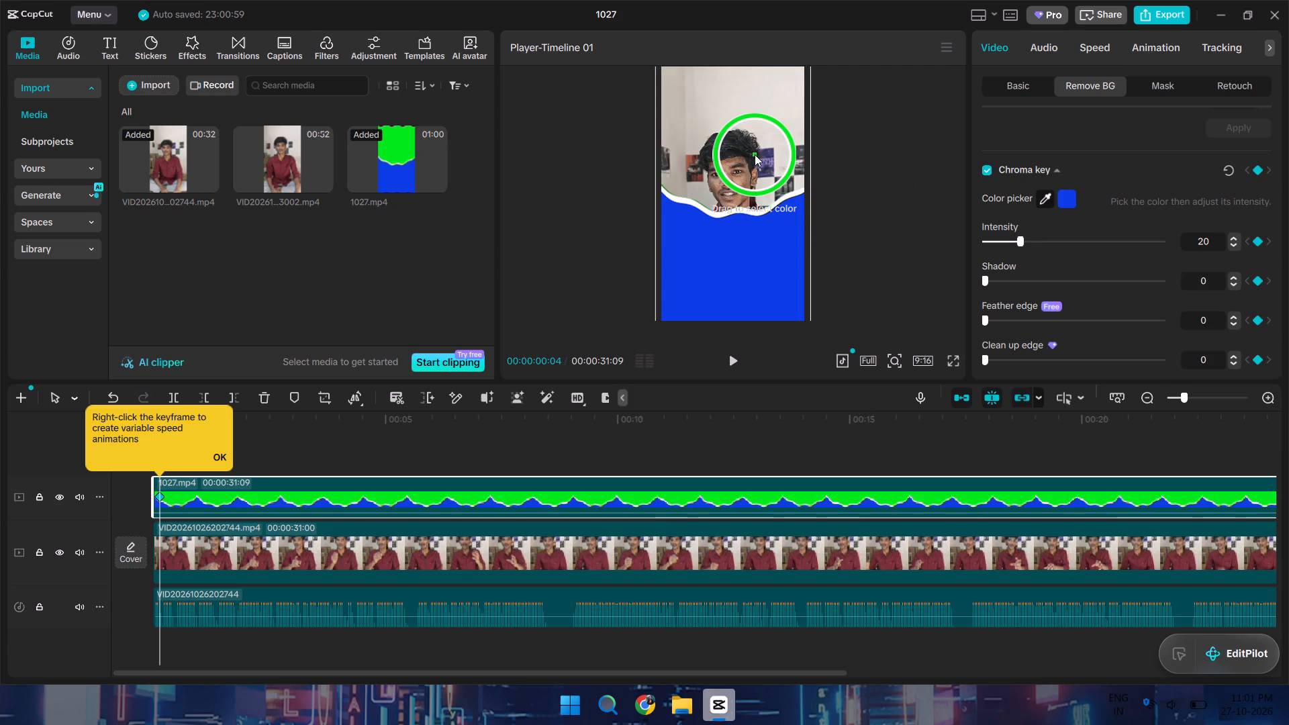
click(755, 154)
scroll(1138, 211, down, 2)
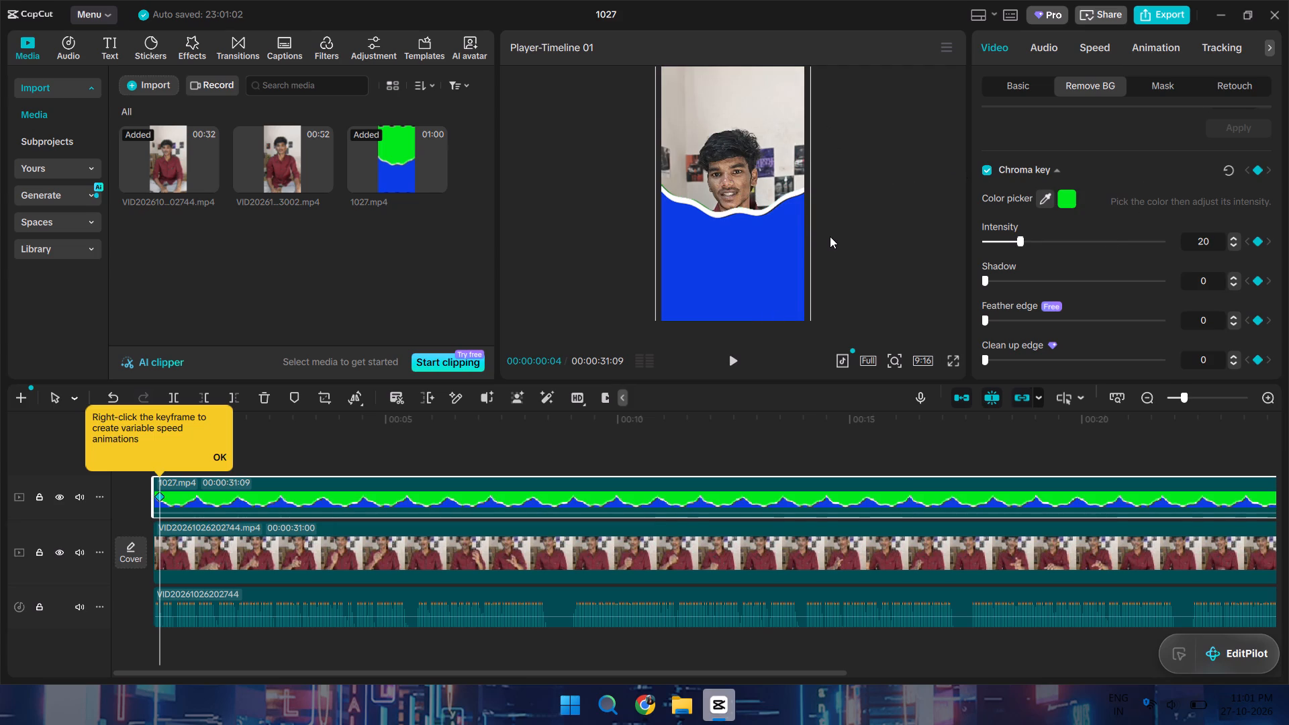
key(space)
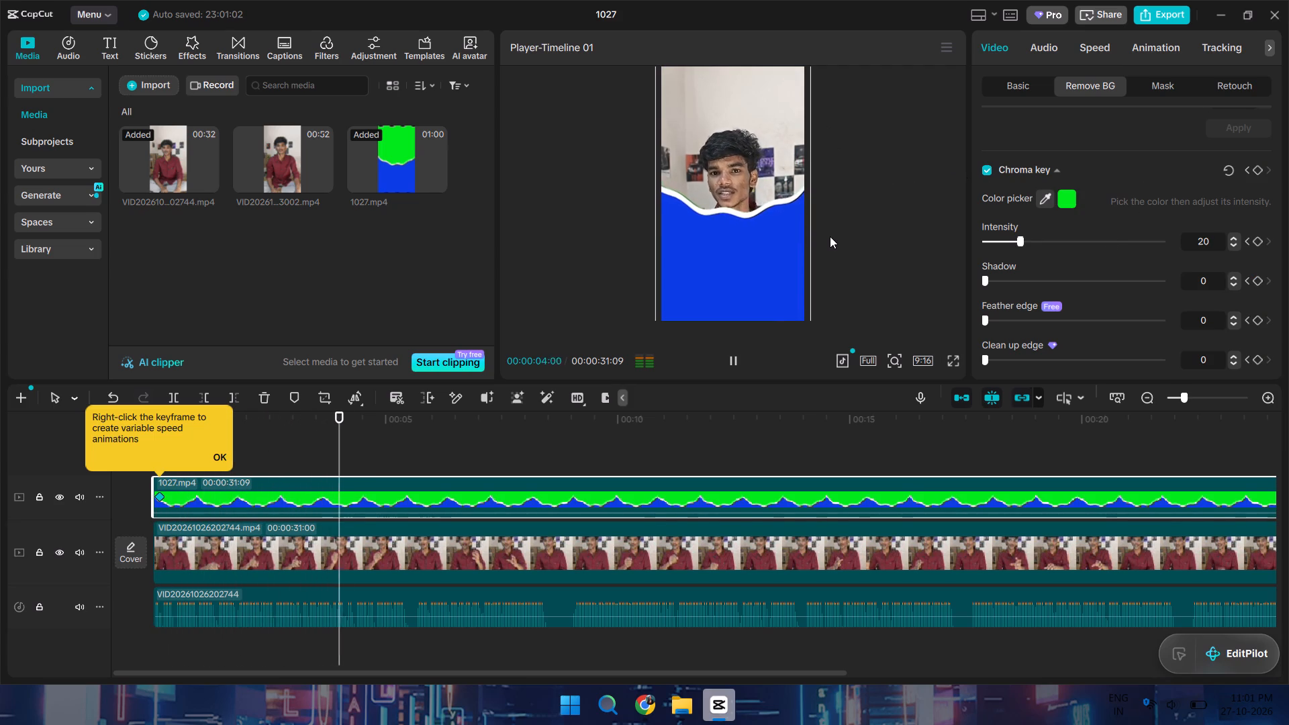
key(space)
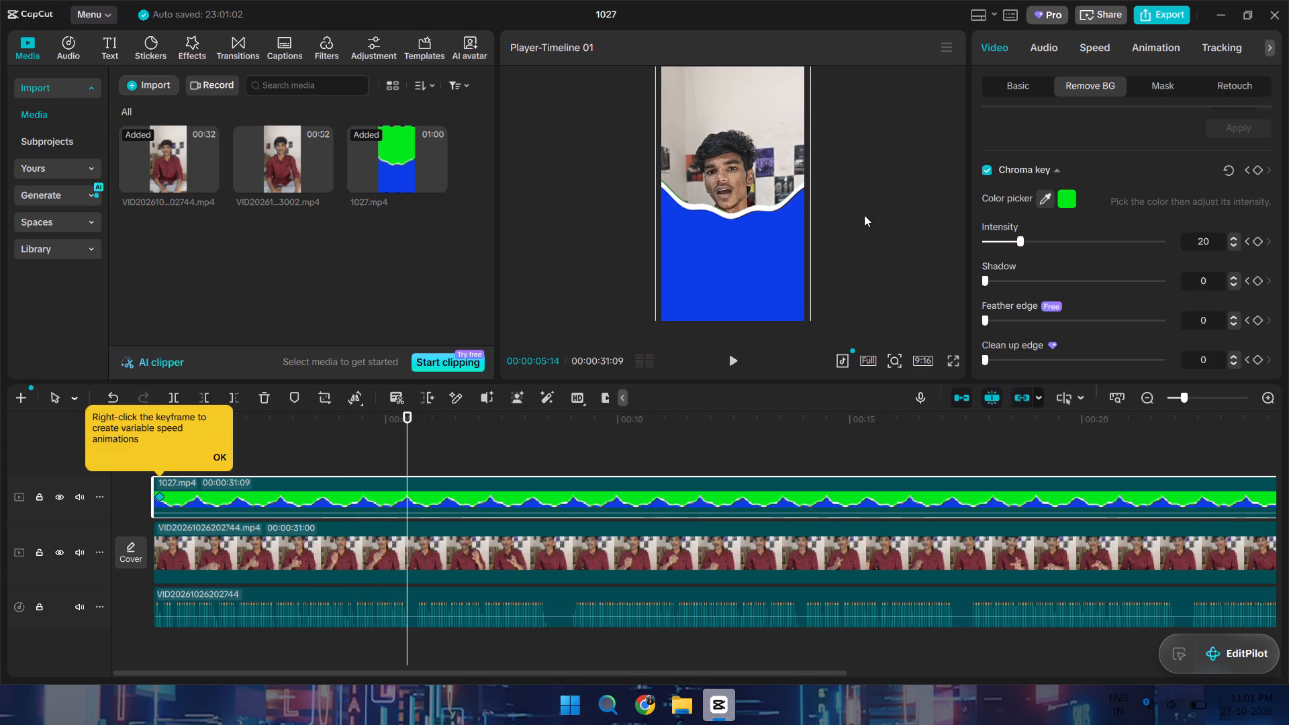
scroll(1068, 256, down, 3)
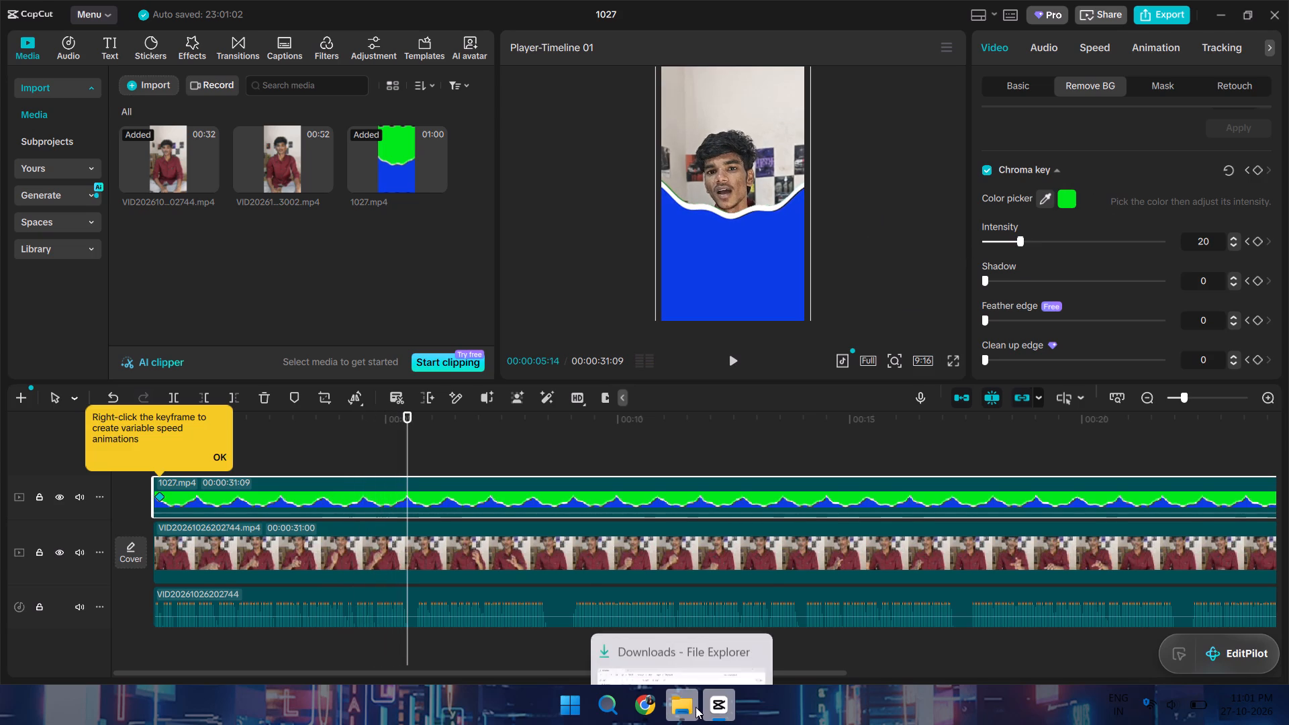
Switch to Chrome, watch the chroma key part of the YouTube wave animation Short, and return to CapCut.
click(632, 707)
key(space)
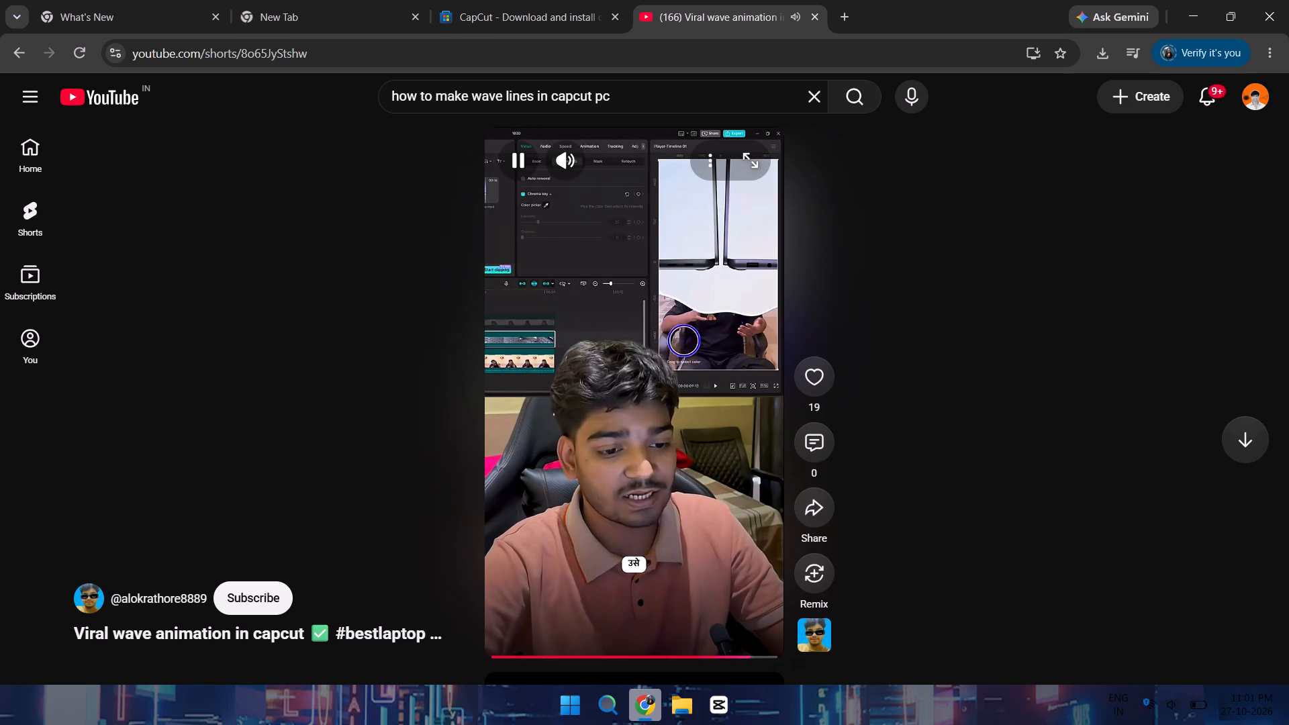
key(space)
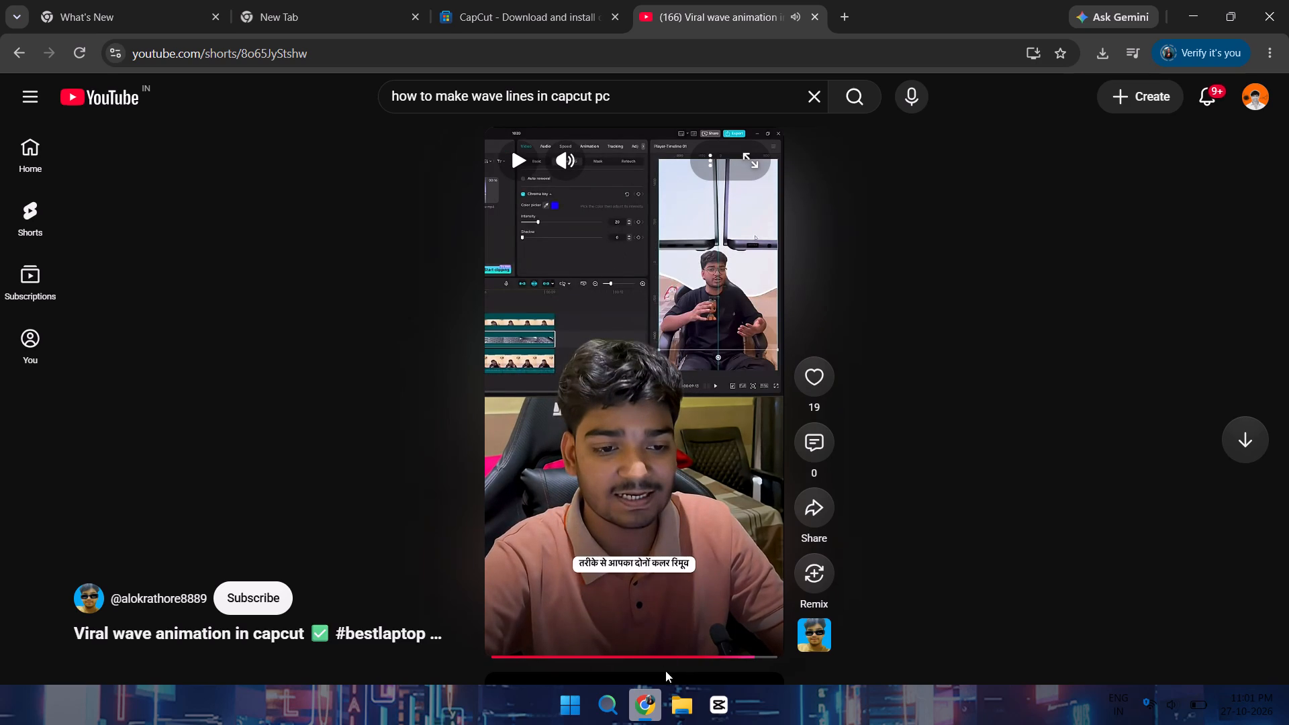
click(706, 706)
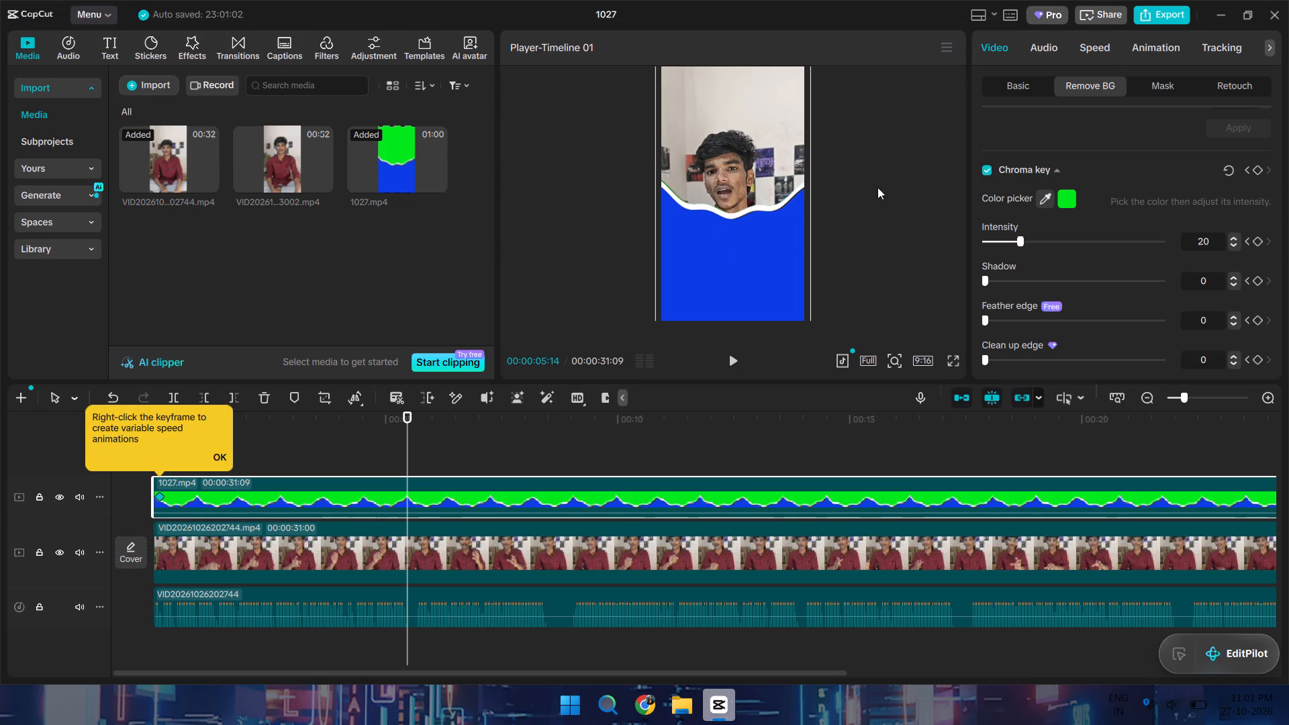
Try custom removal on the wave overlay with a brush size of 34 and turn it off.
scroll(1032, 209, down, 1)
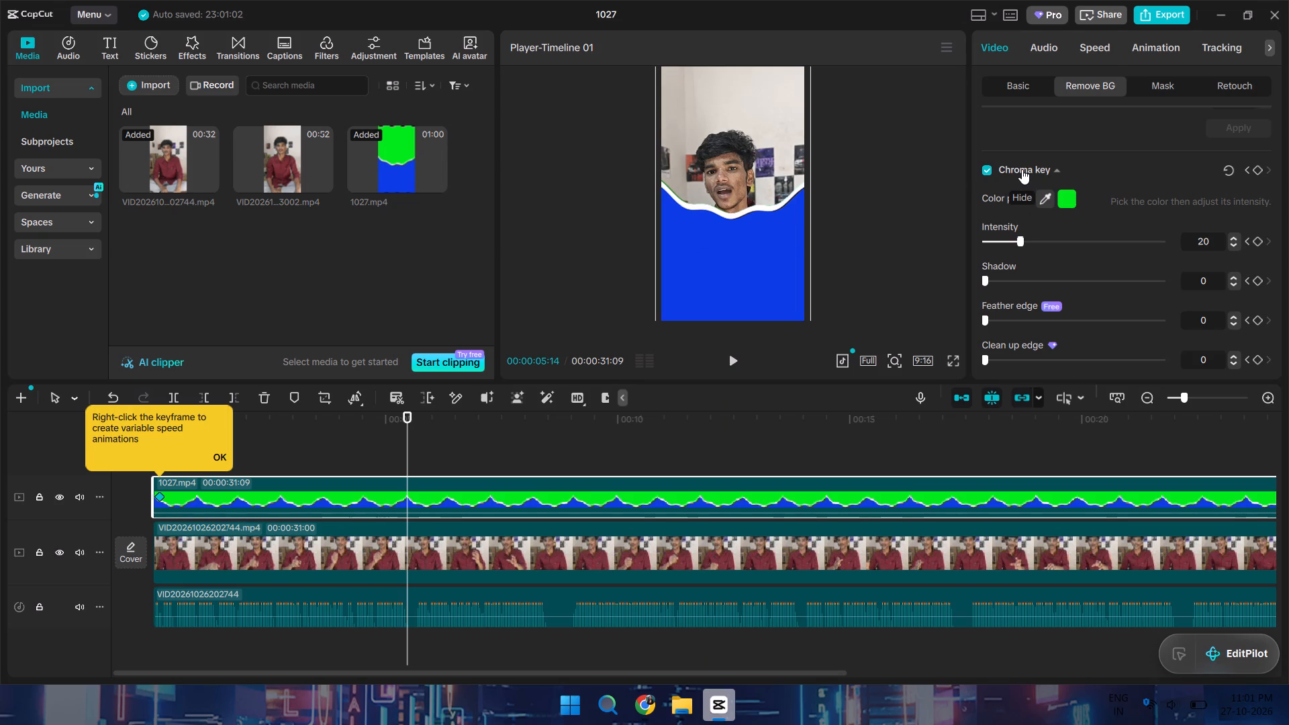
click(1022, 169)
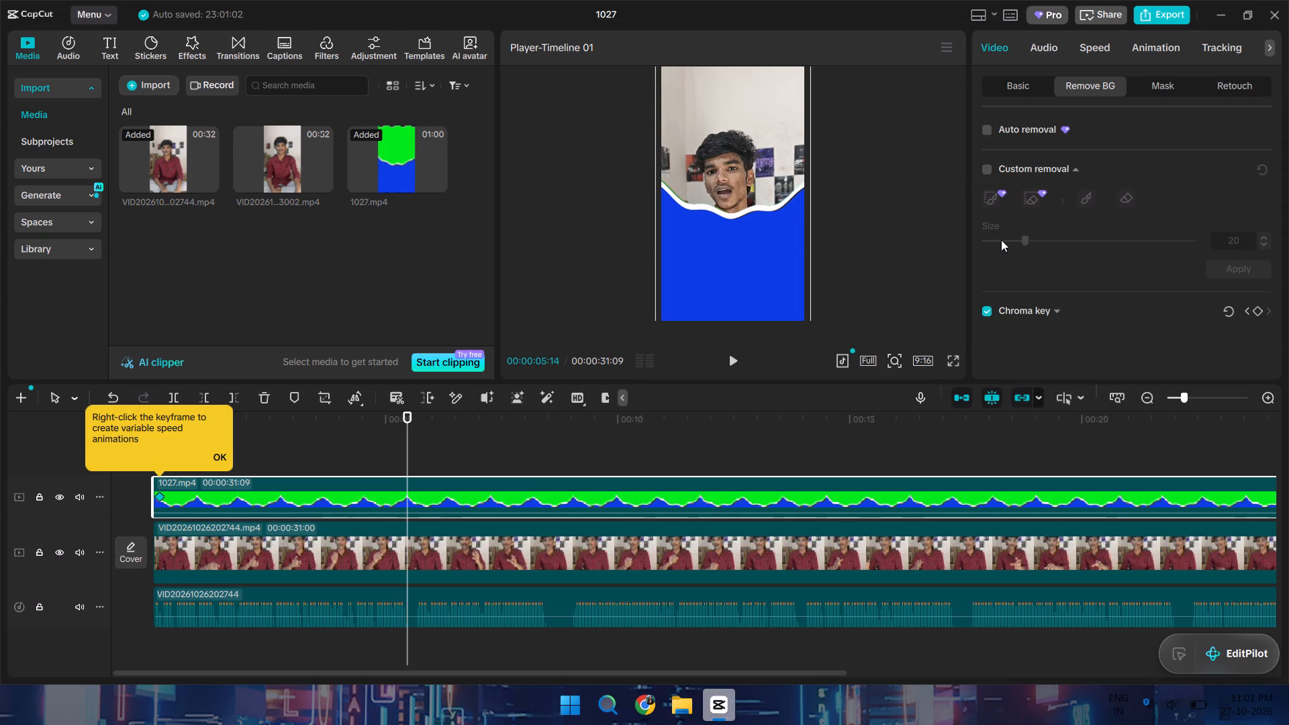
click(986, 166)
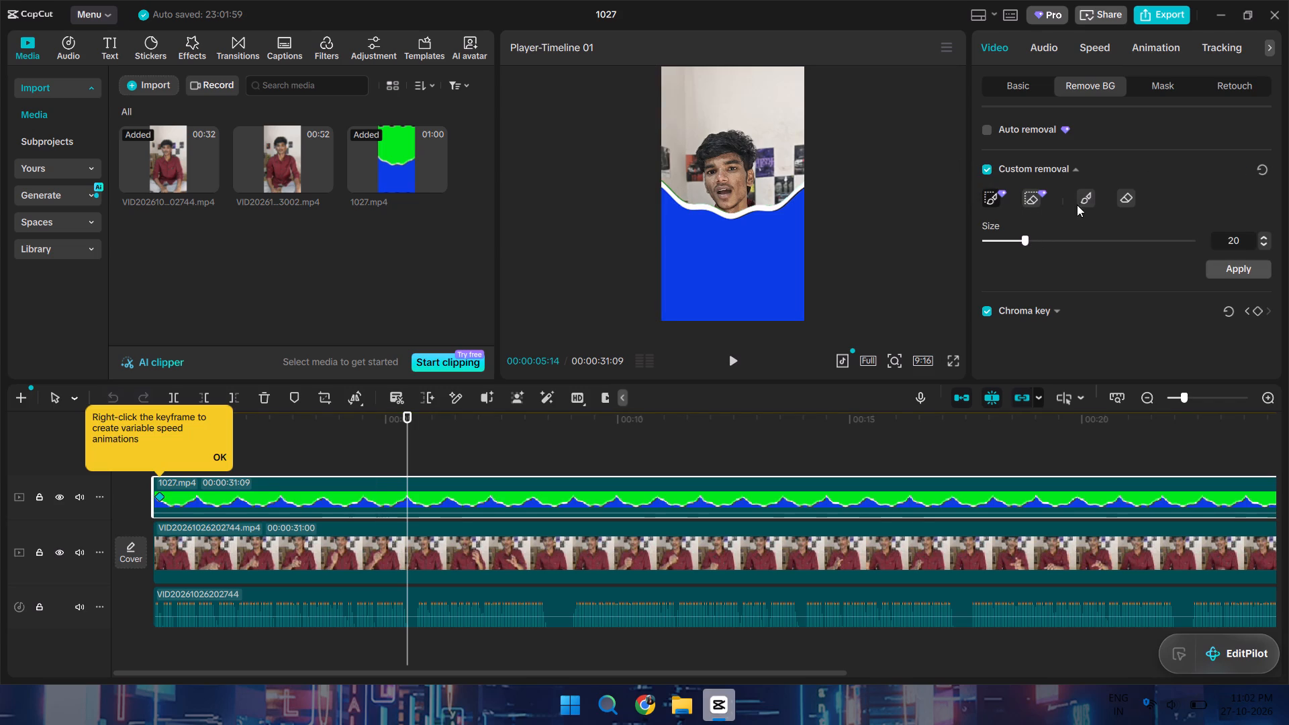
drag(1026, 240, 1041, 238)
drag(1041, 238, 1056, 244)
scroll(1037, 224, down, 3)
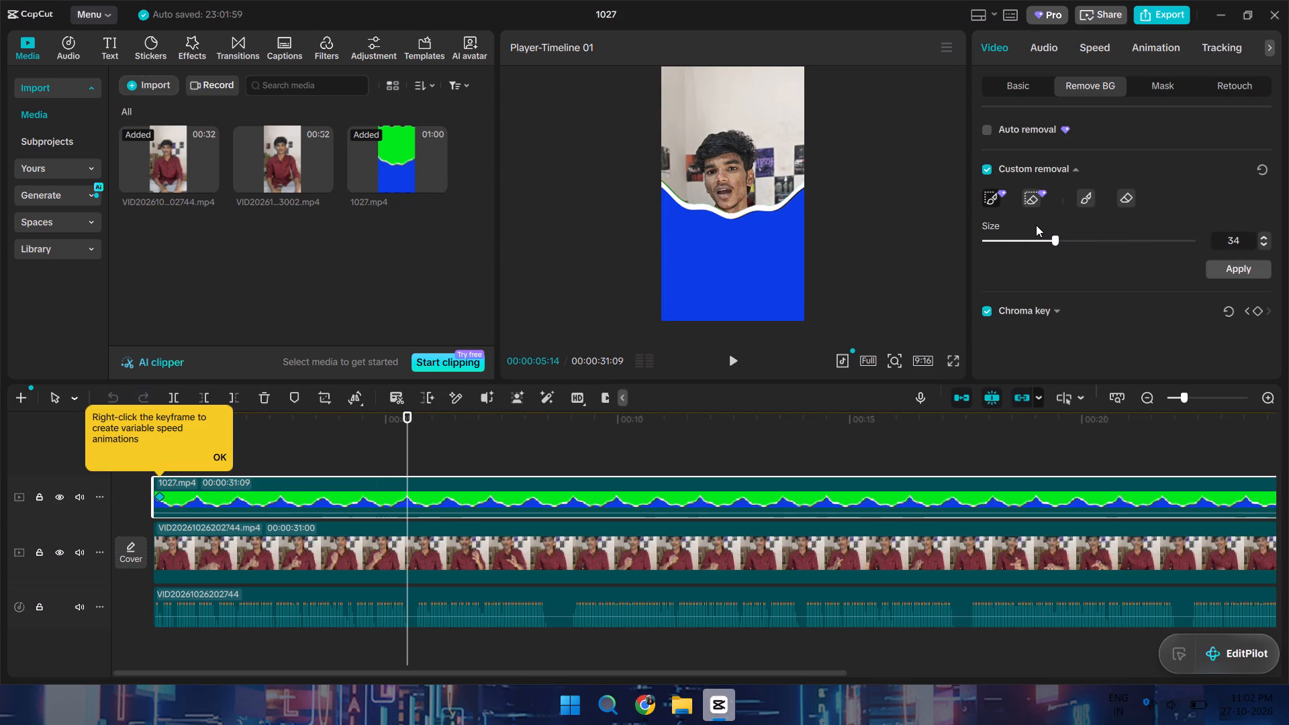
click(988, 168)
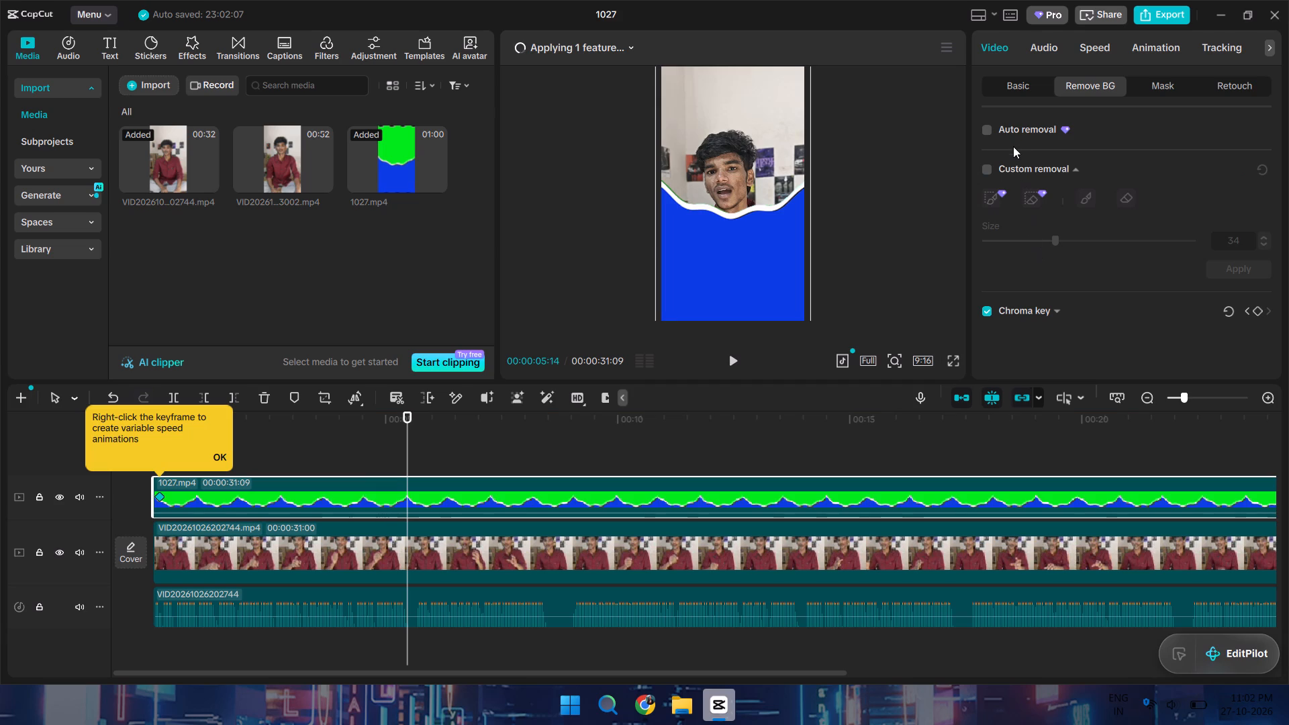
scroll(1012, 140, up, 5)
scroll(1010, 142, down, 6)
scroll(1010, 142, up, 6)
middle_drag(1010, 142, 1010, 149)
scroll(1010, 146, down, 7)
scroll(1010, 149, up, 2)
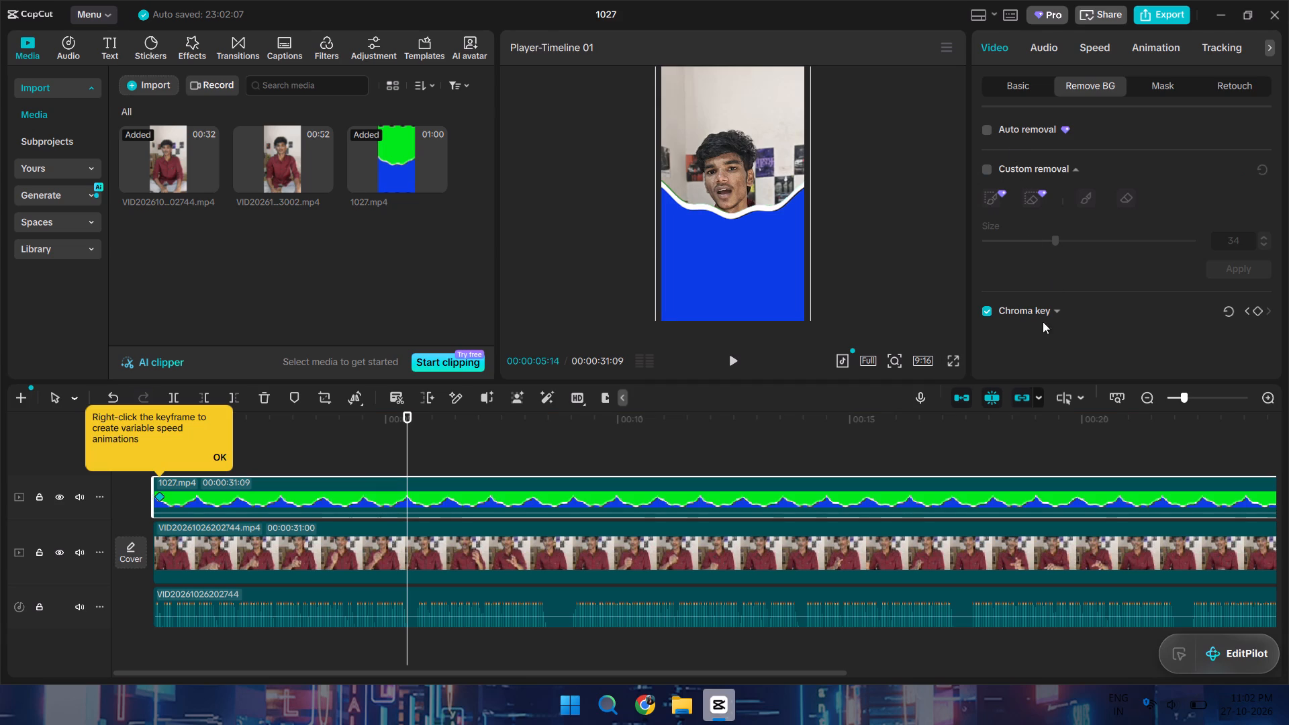
At 00:00:05:14, re-pick the wave overlay's chroma key colour from the keyed green area over the speaker's mouth.
click(1008, 309)
scroll(1008, 306, down, 6)
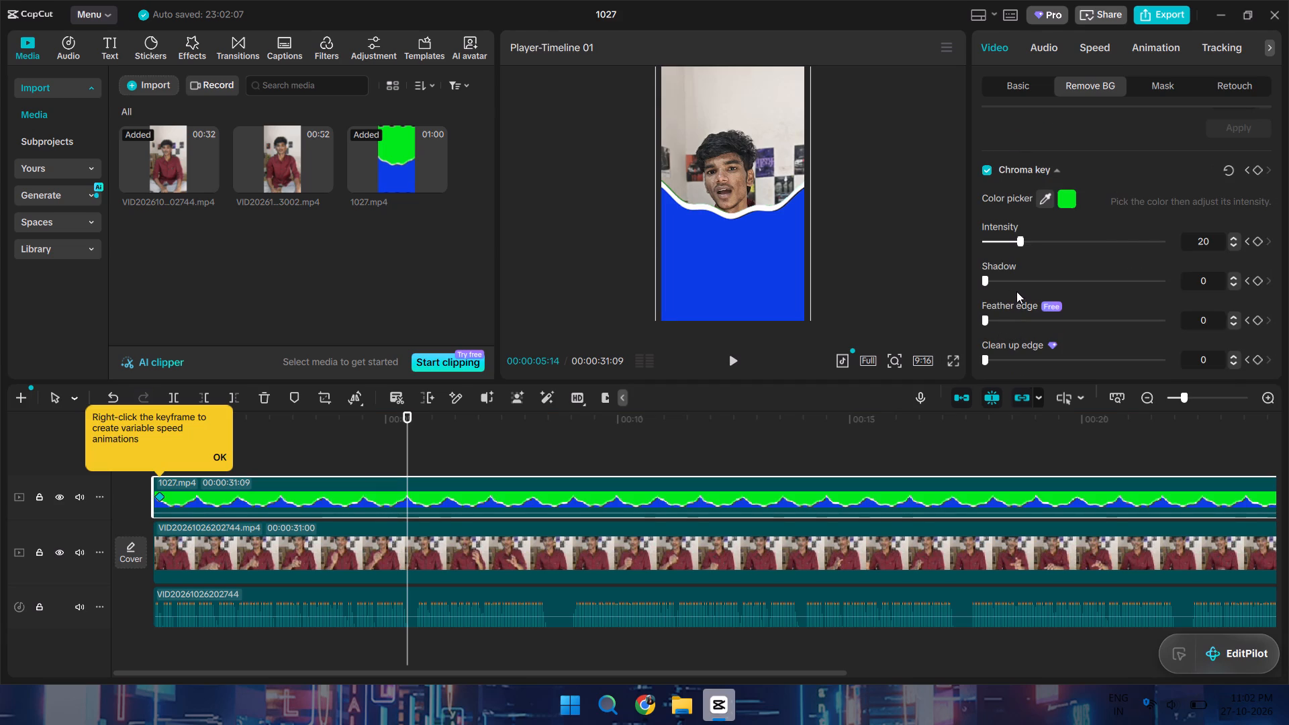
click(1258, 168)
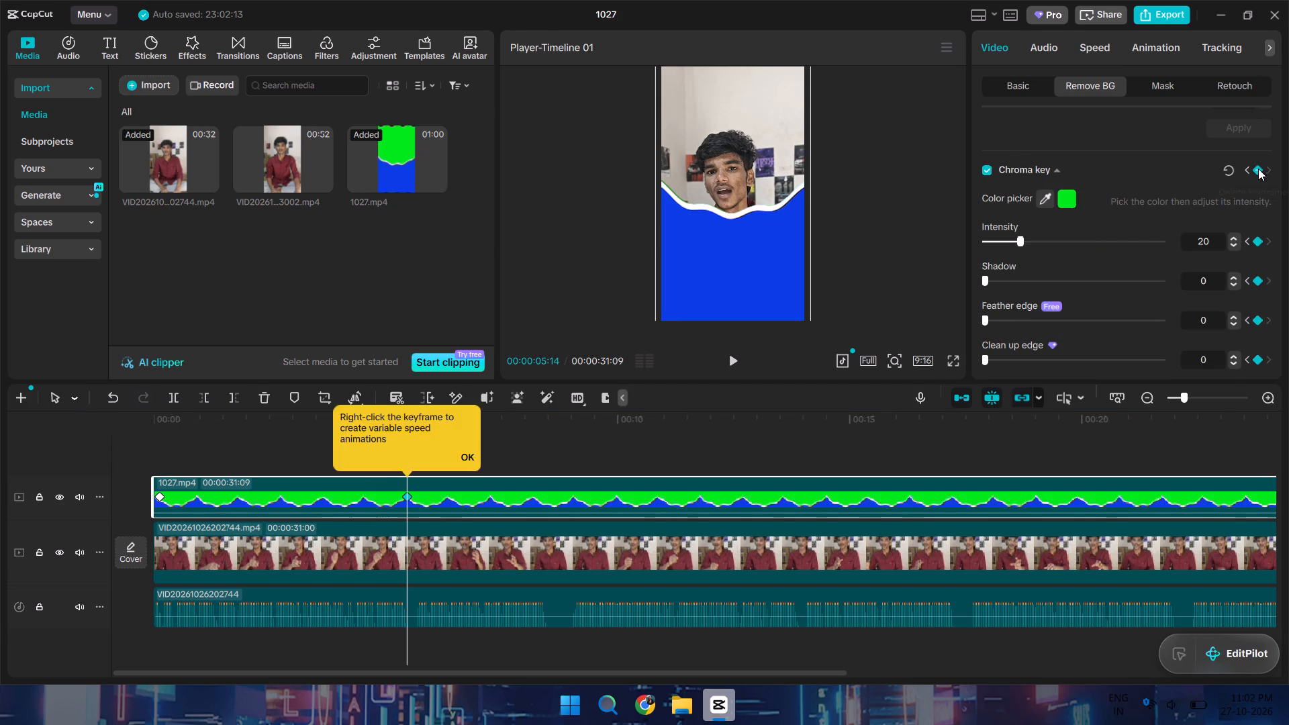
click(1258, 168)
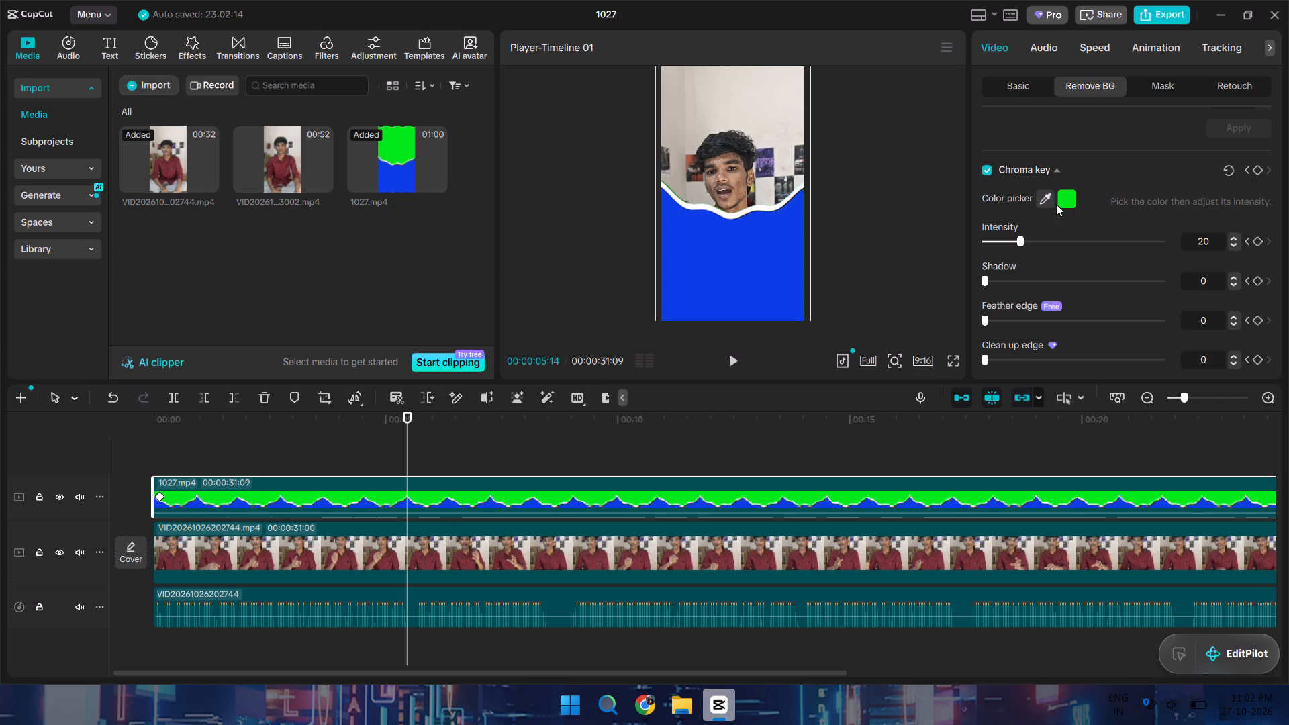
click(1048, 204)
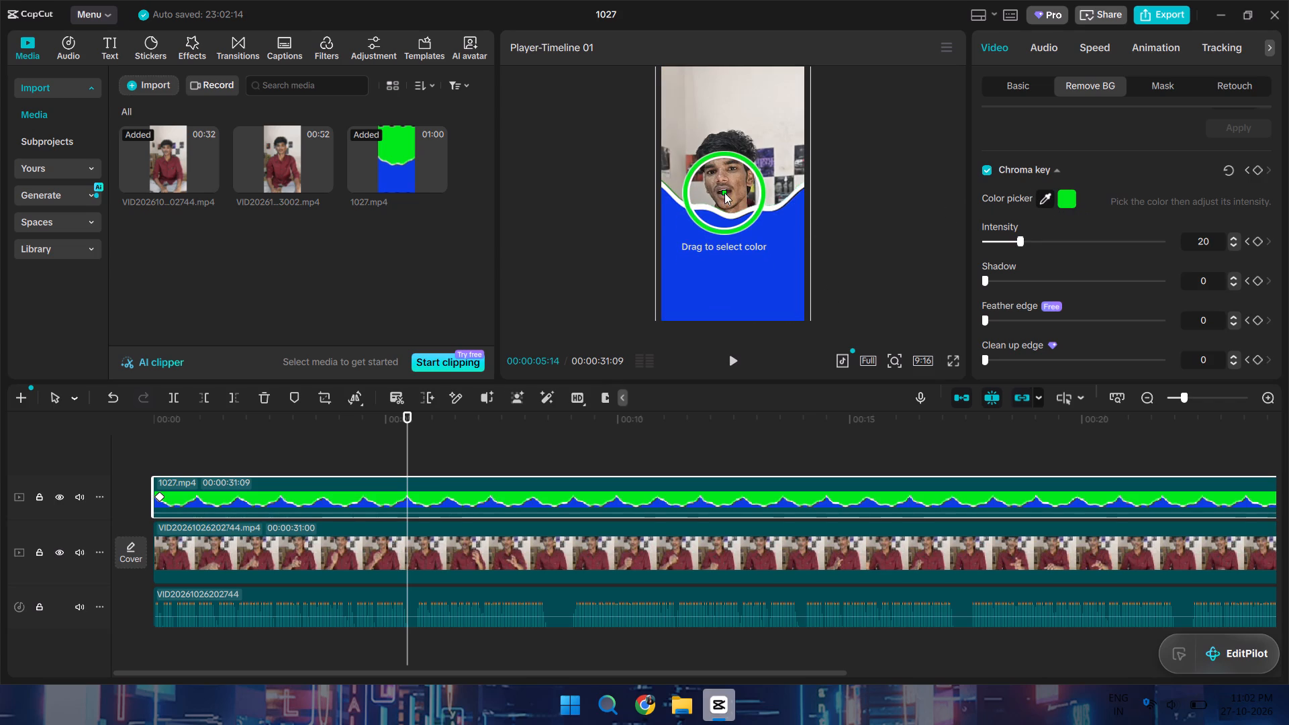
click(724, 193)
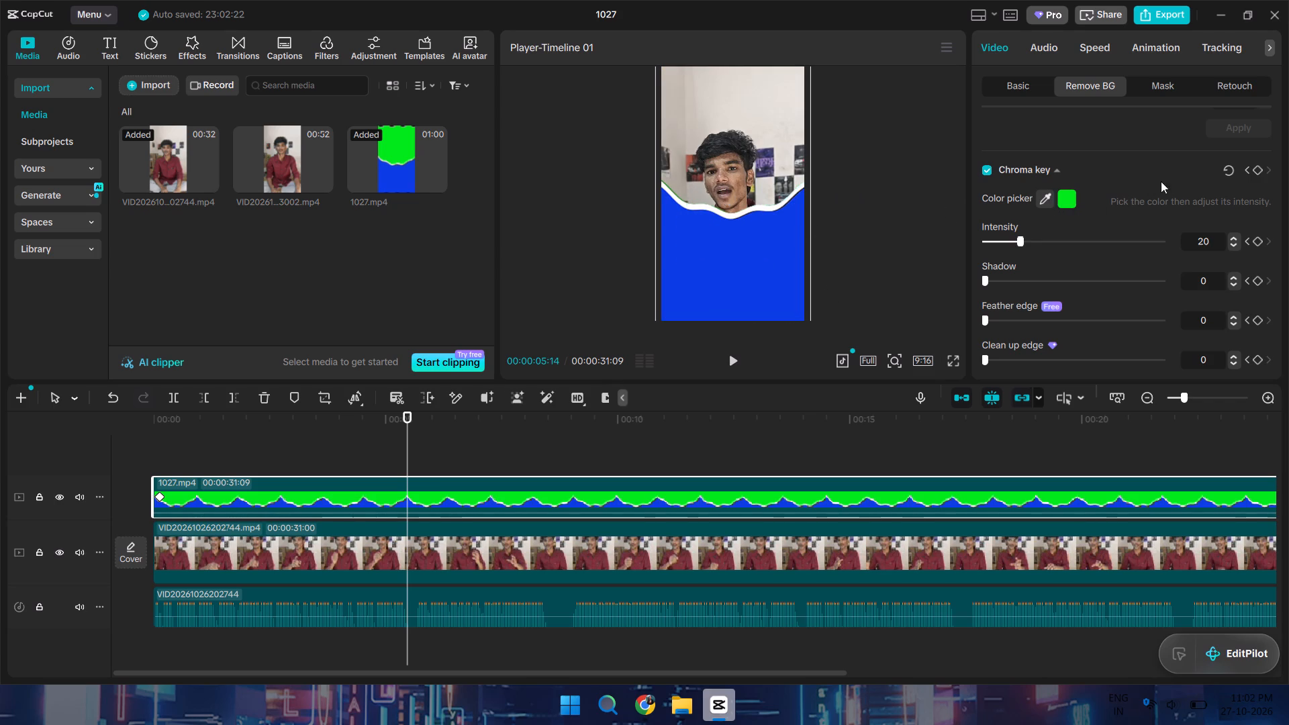
click(1223, 197)
scroll(1208, 228, down, 2)
Set the wave overlay's chroma key clean up edge to 85 at 00:00:05:14 and play the timeline.
drag(983, 358, 1134, 352)
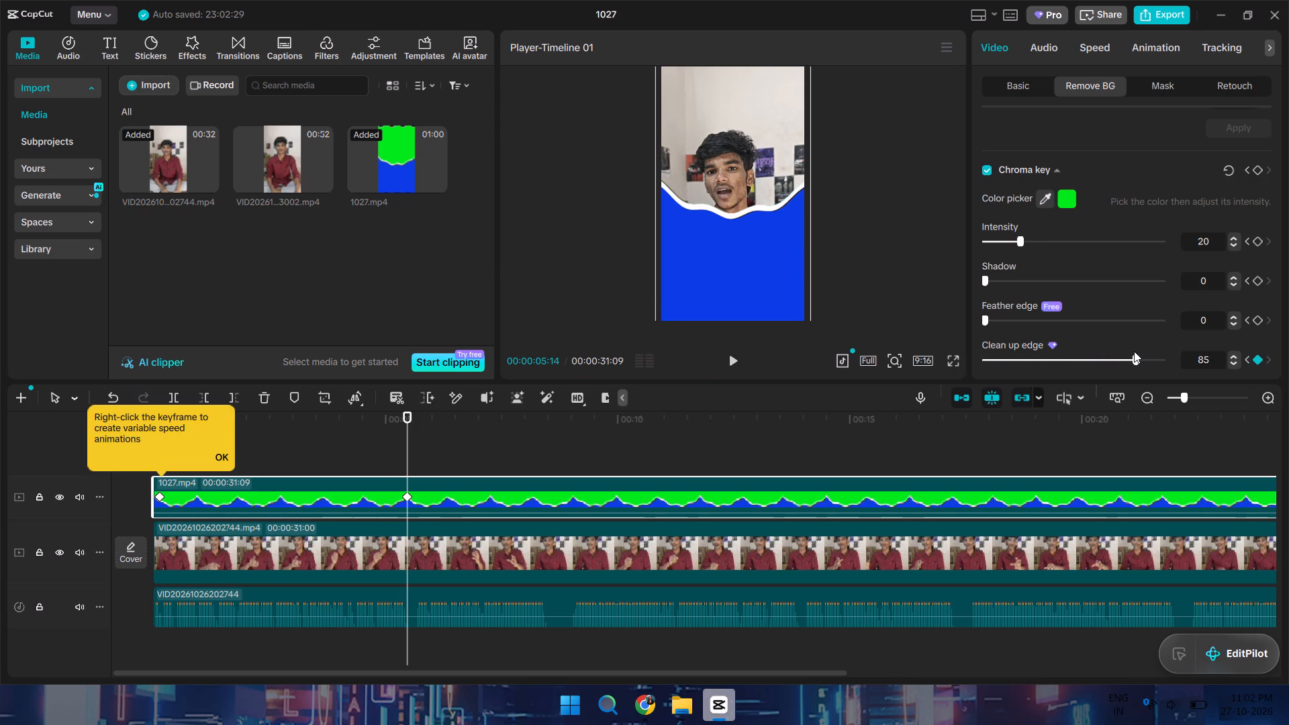
key(space)
key(space)
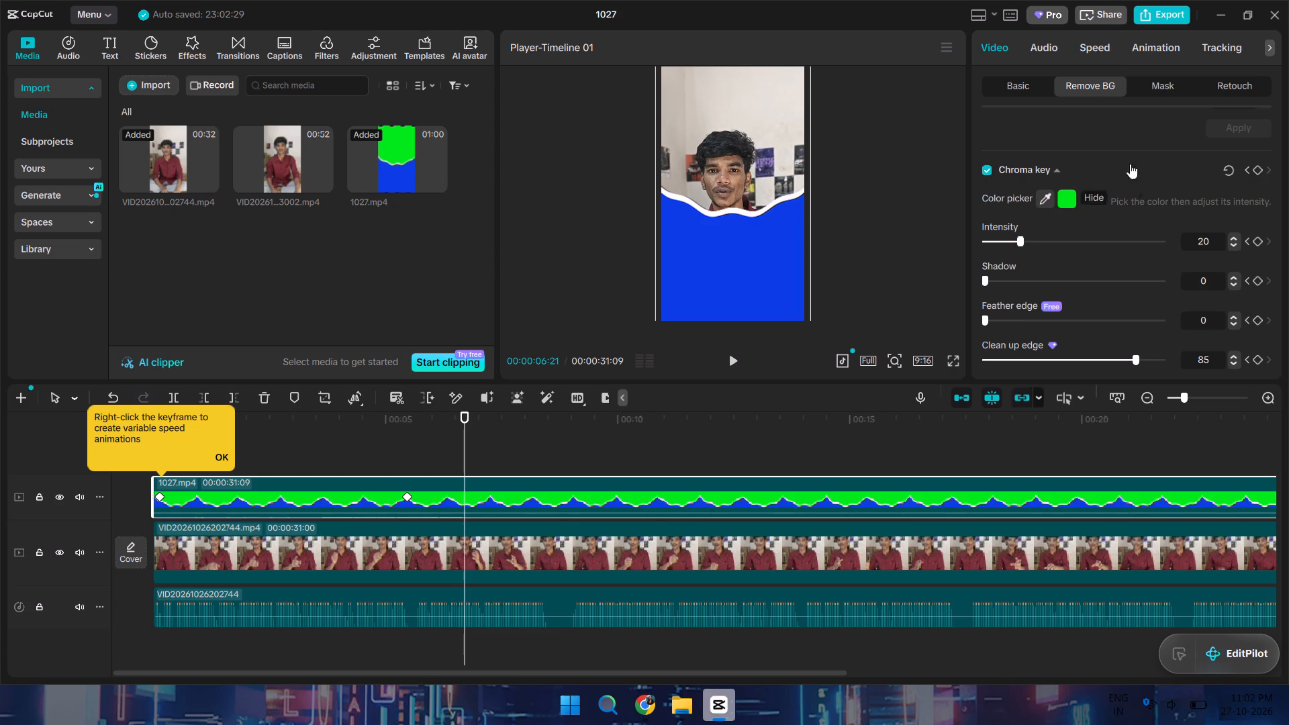
Play the timeline from 00:00:18:06 and check how the keyed wave overlay looks over the speaker.
click(998, 443)
right_click(826, 491)
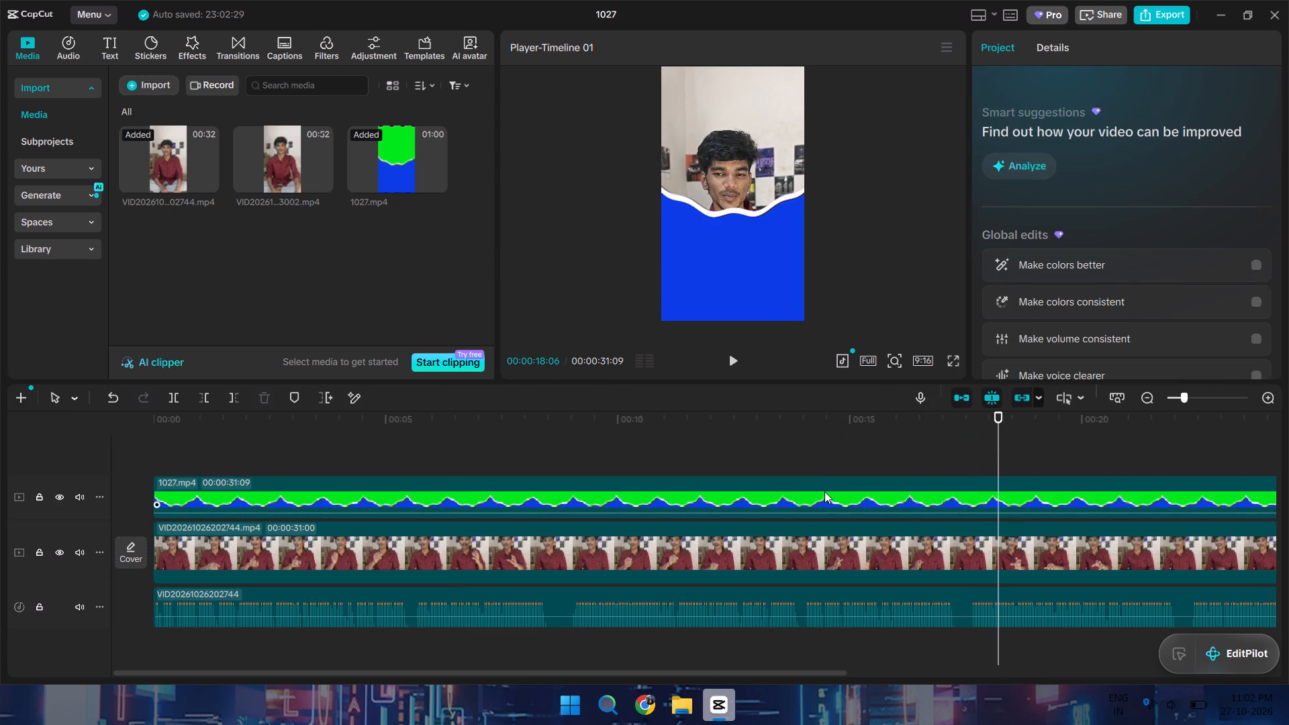
click(731, 454)
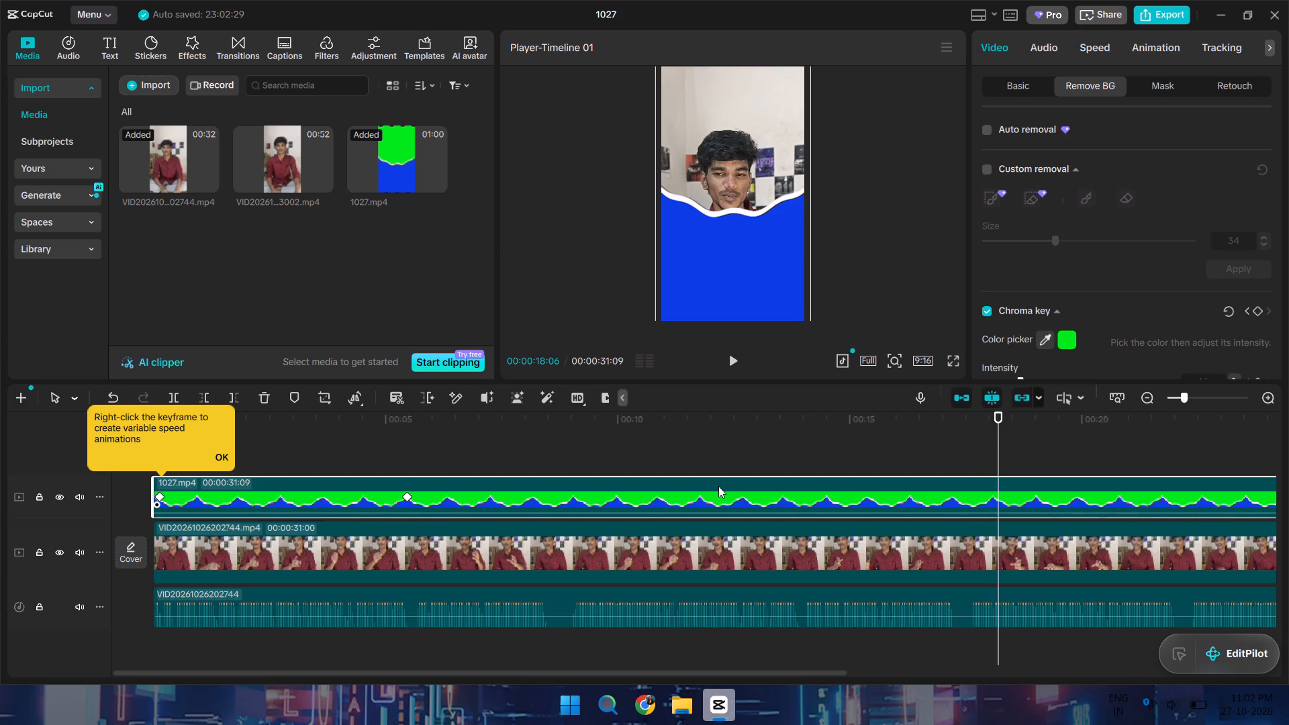
key(space)
key(space)
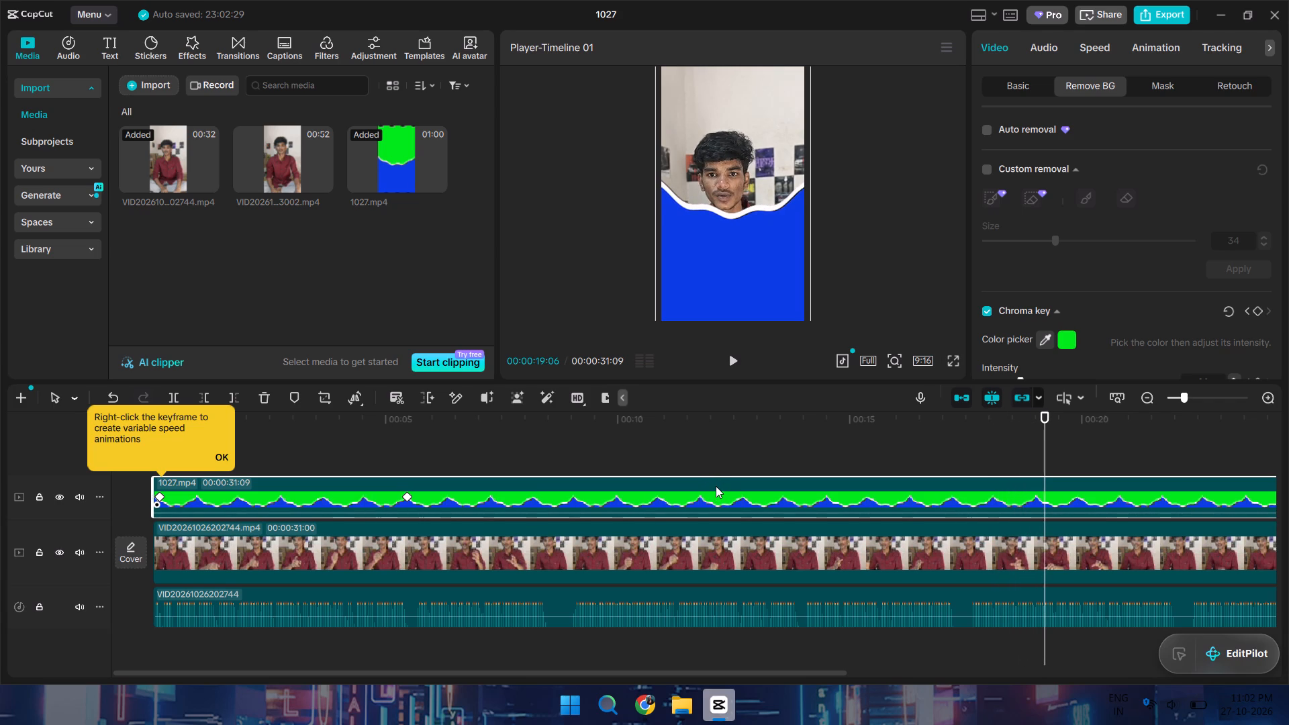
key(space)
click(713, 490)
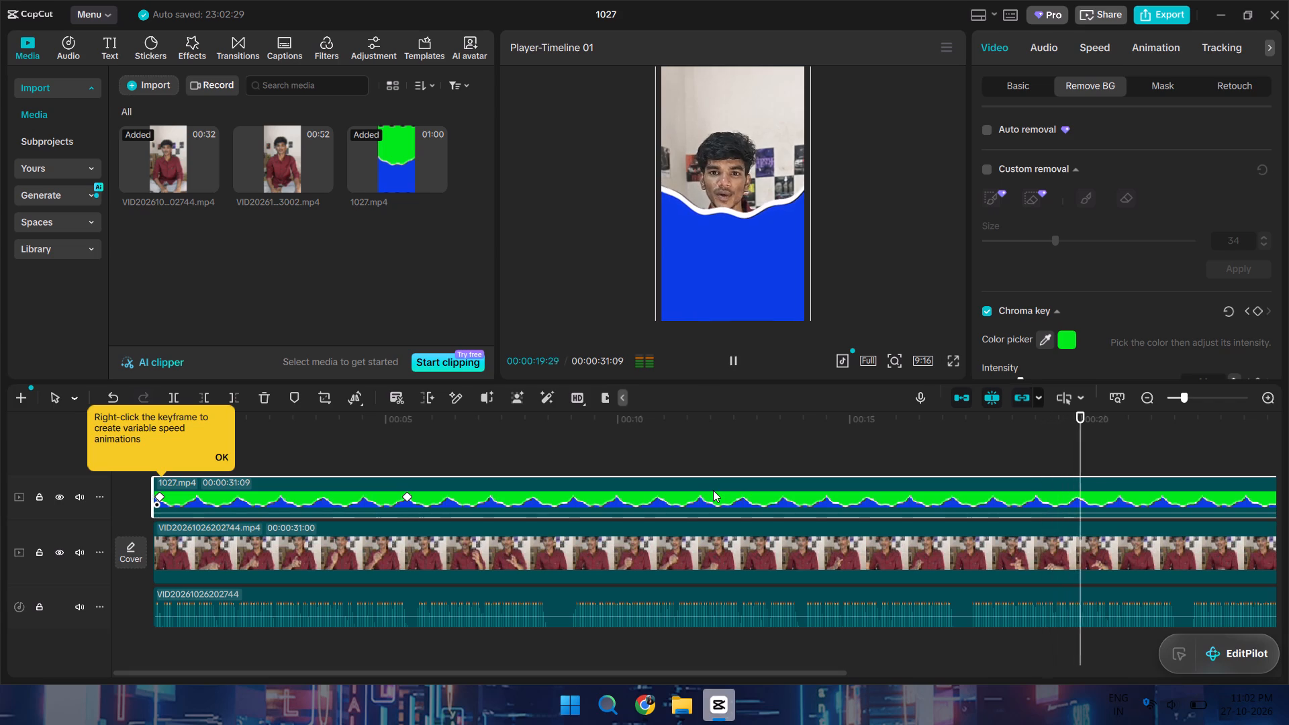
key(space)
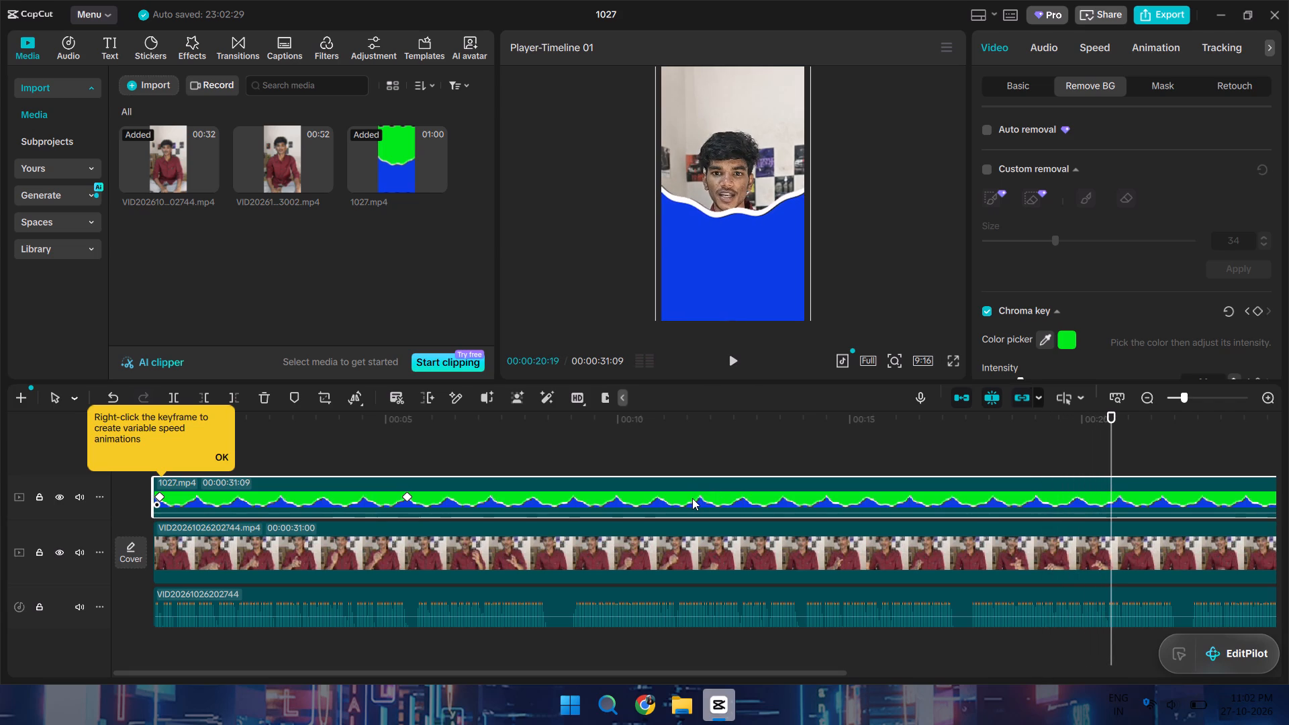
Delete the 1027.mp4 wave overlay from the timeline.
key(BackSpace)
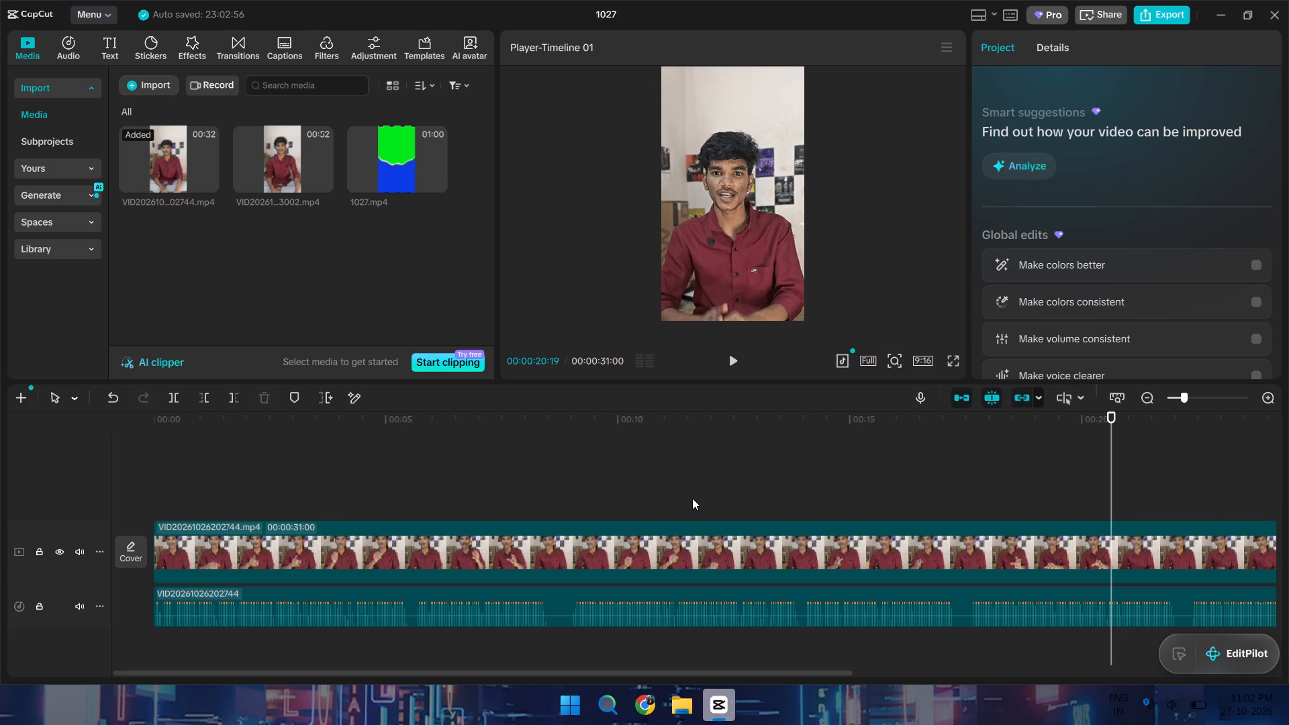
Undo back through the wave overlay's deletion, chroma key, background removal, trim and placement until 1027.mp4 is out of the project.
key(ctrl+z)
key(ctrl+z)
key(ctrl+z)
key(ctrl+z)
key(ctrl+z)
key(ctrl+z)
key(ctrl+z)
key(ctrl+z)
key(ctrl+z)
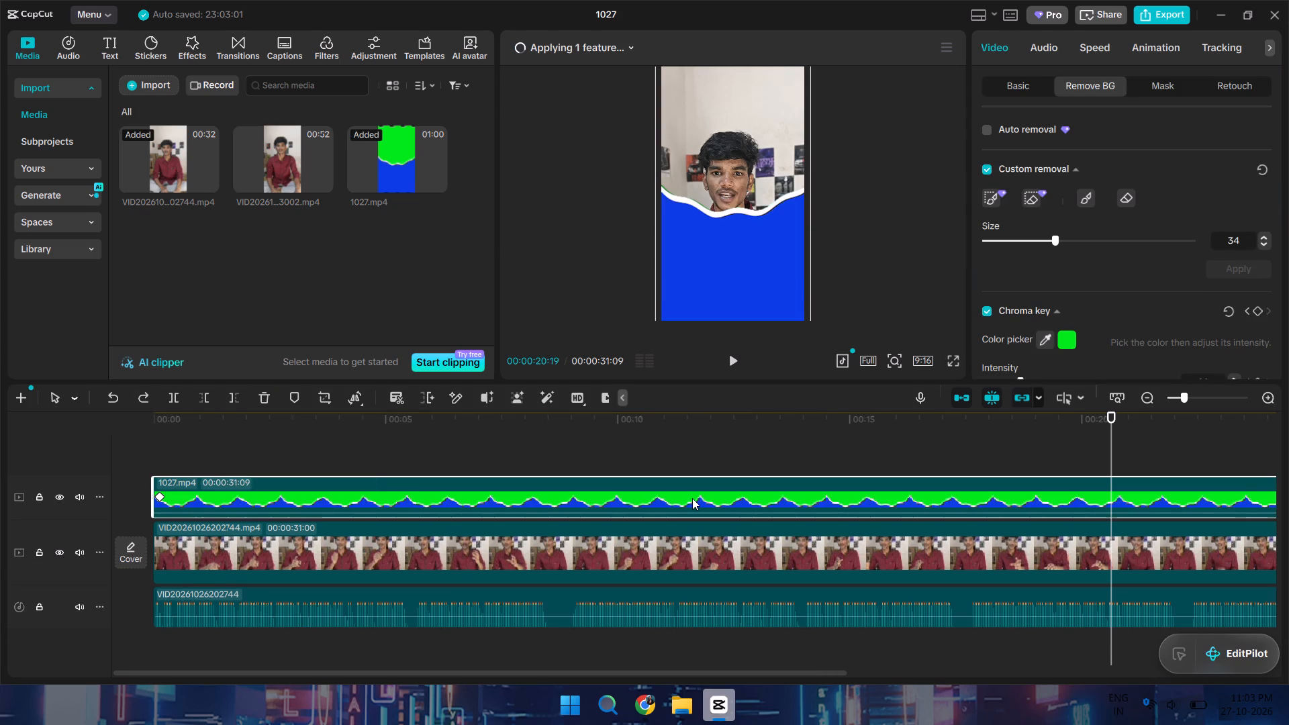
key(ctrl+z)
key(ctrl+z)
key(ctrl+z)
key(ctrl+z)
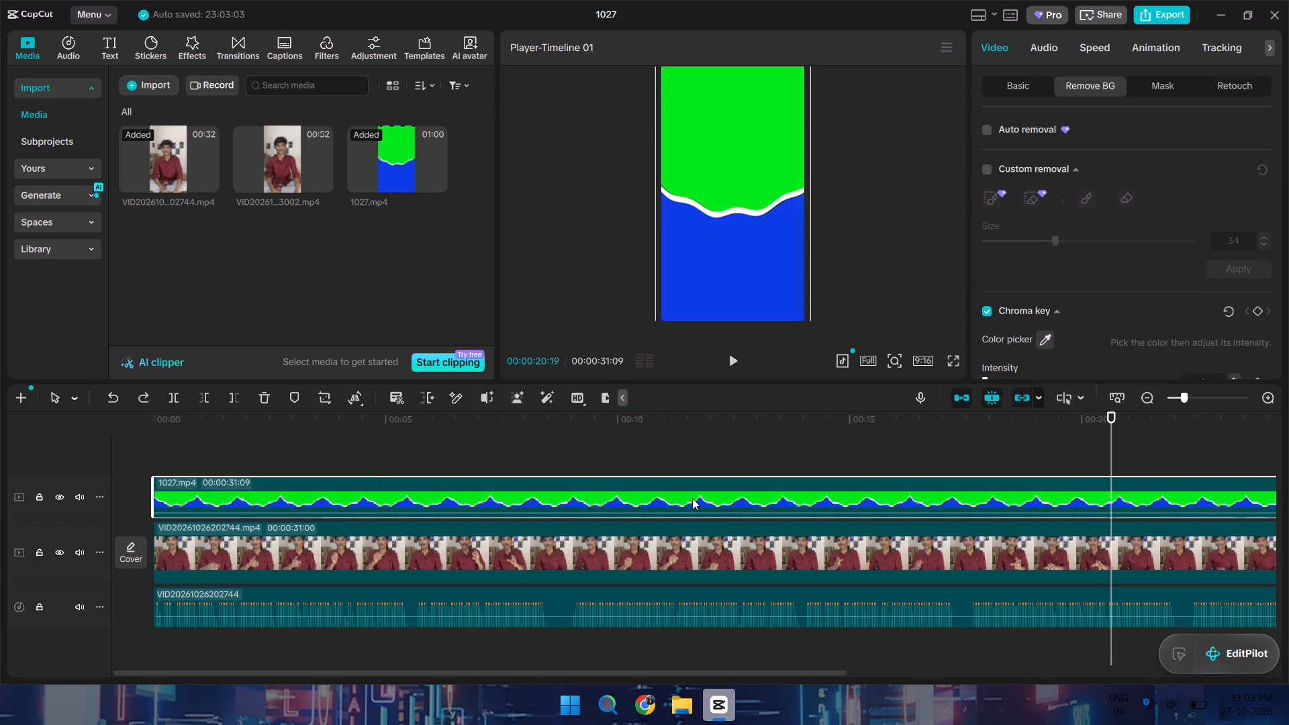
key(ctrl+z)
key(ctrl+z)
key(ctrl+z)
key(ctrl+z)
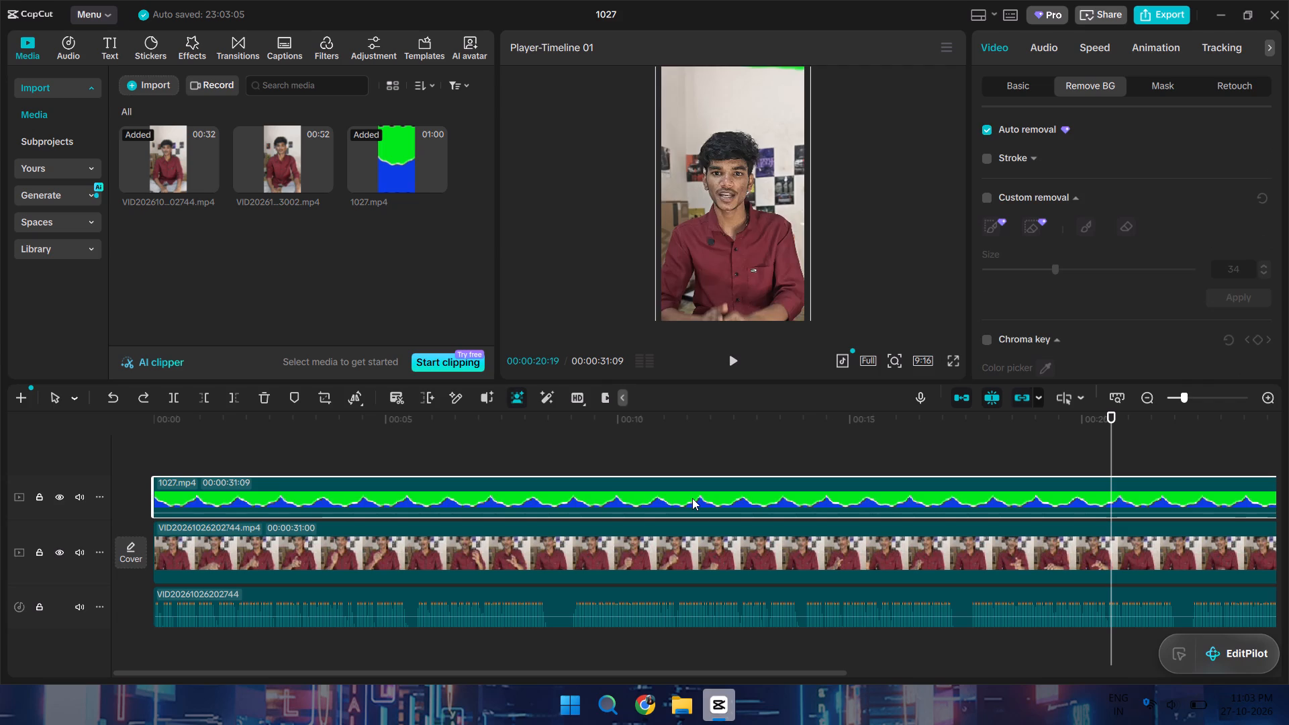
key(ctrl+z)
key(ctrl+z)
key(ctrl+z)
key(ctrl+z)
key(ctrl+z)
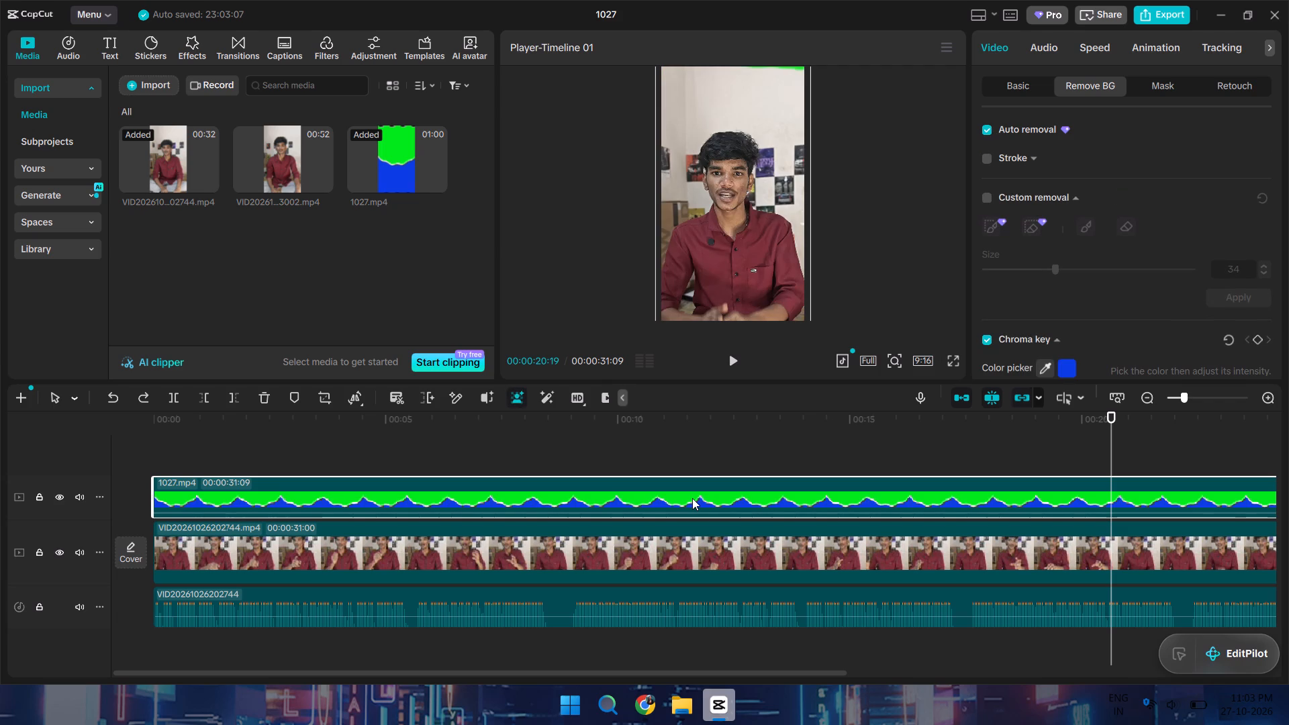
key(ctrl+z)
key(ctrl+z)
key(ctrl+z)
key(ctrl+z)
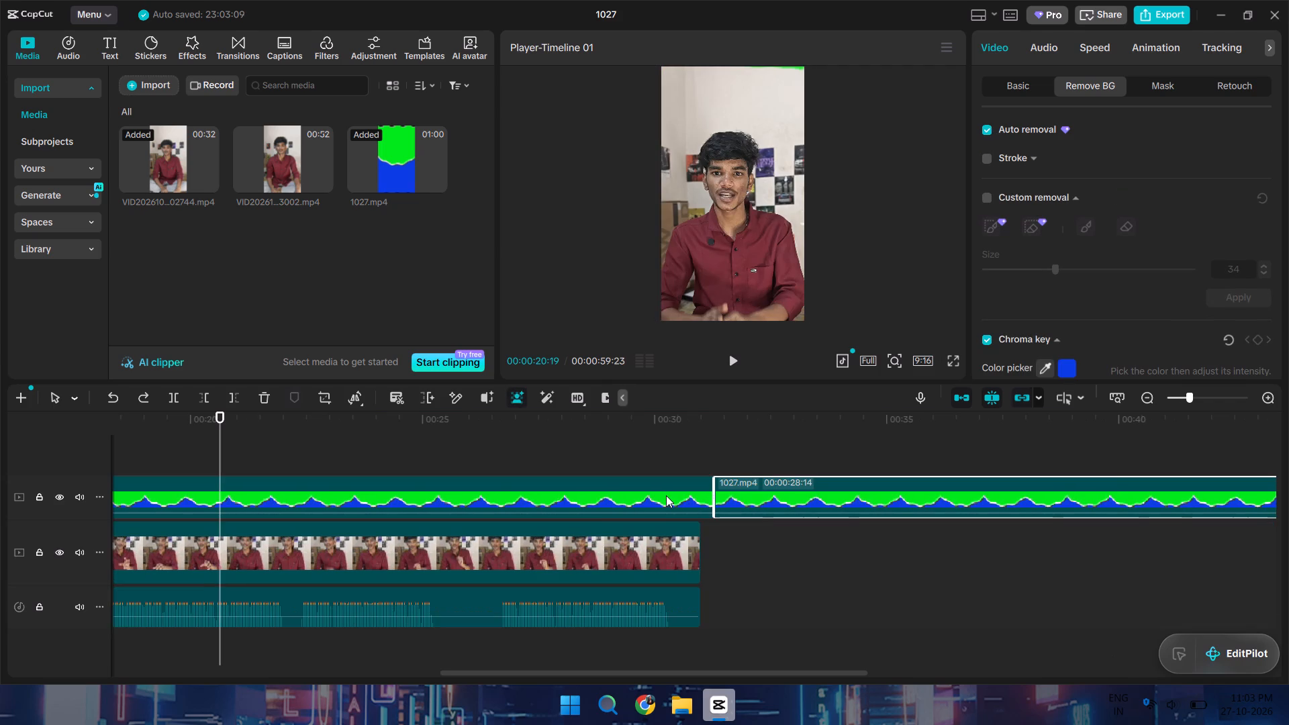
key(ctrl+z)
key(ctrl+z)
key(ctrl+z)
key(ctrl+z)
key(ctrl+z)
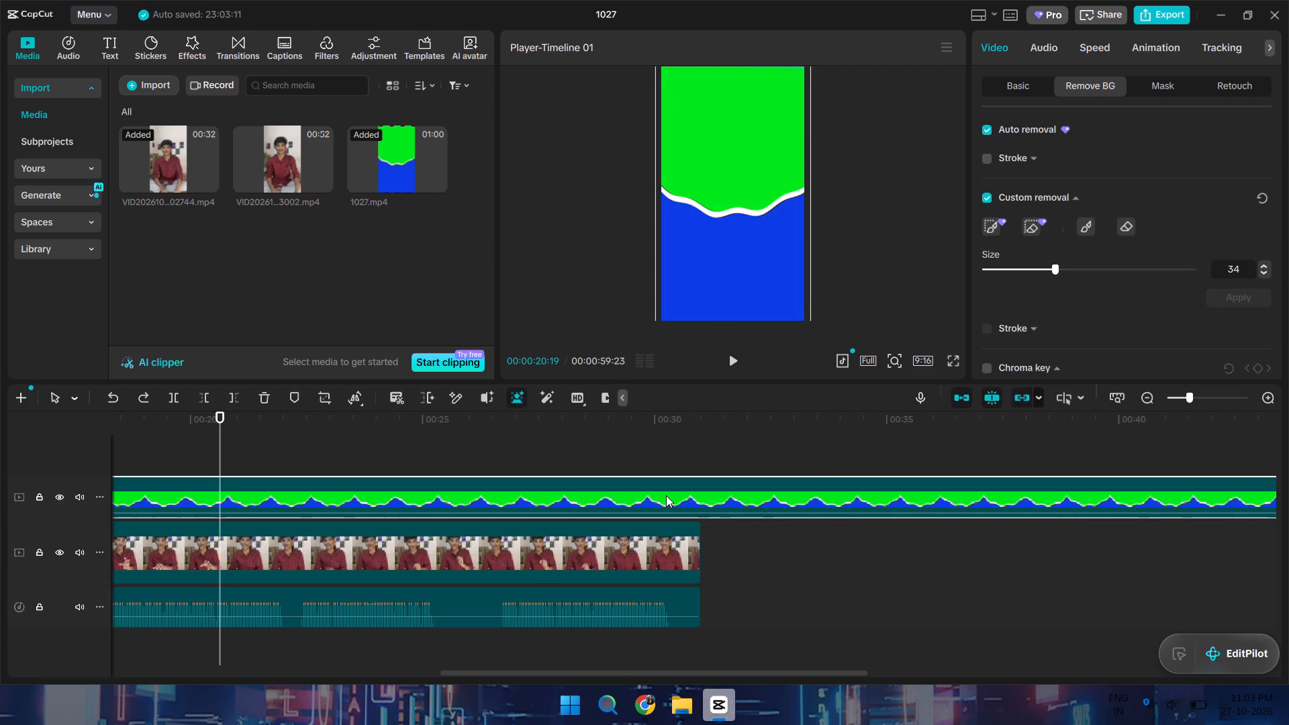
key(ctrl+z)
key(ctrl+z)
key(ctrl+z)
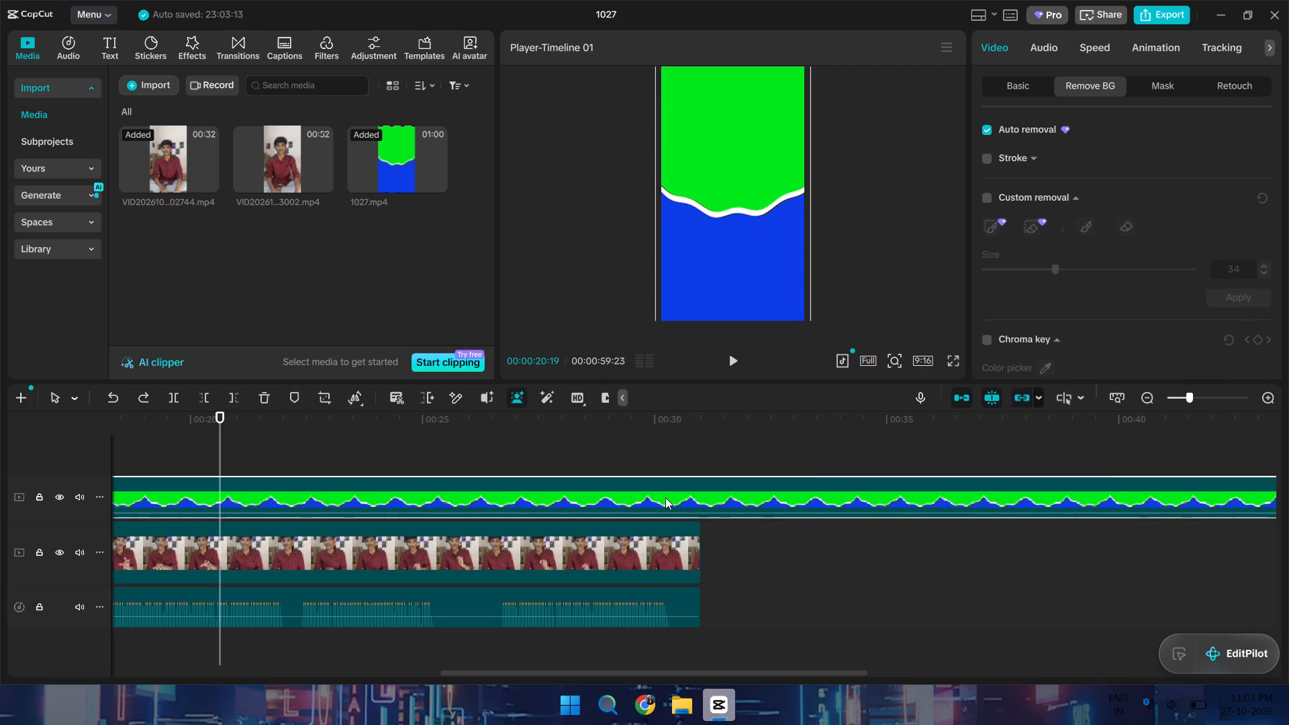
key(ctrl+z)
key(ctrl+z)
key(ctrl+z)
key(ctrl+z)
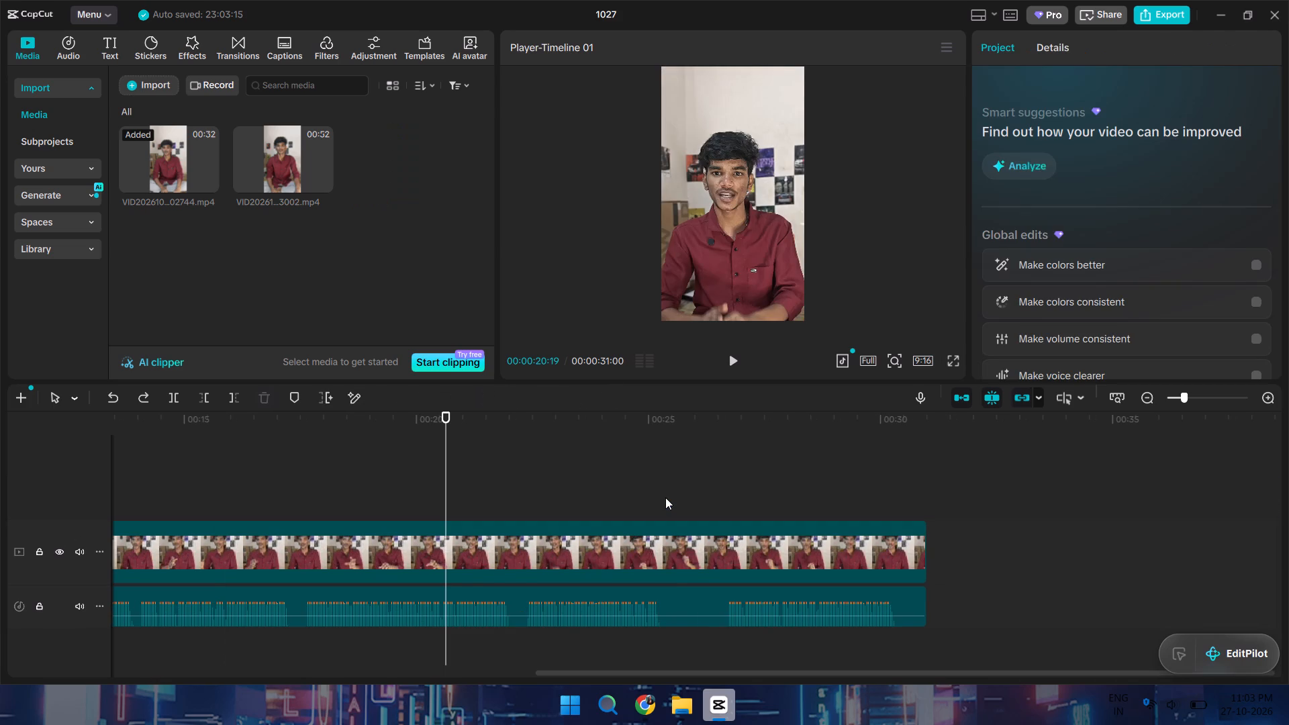
Keep undoing the talking-head video's edits and import until the Slow Wave effect and three vector image layers are back on the timeline.
key(ctrl+z)
key(ctrl+z)
key(ctrl+z)
key(ctrl+z)
key(ctrl+z)
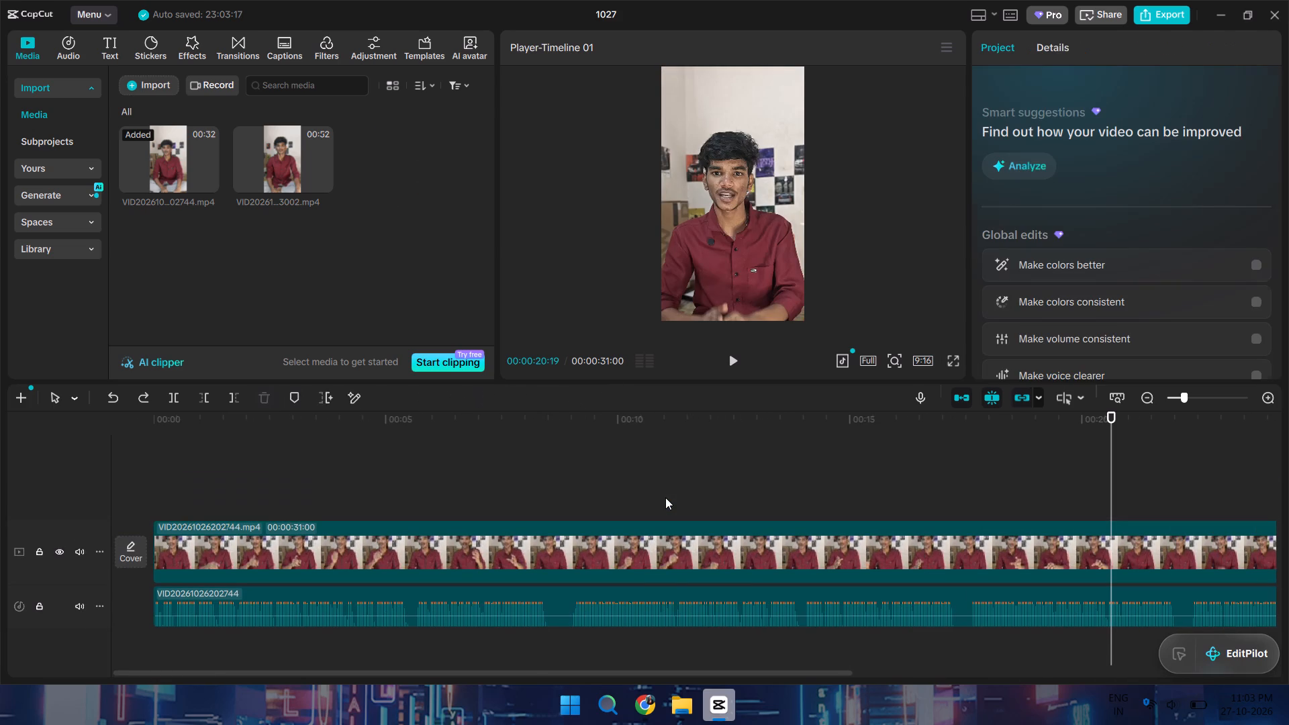
key(ctrl+z)
key(ctrl+z)
key(ctrl+z)
key(ctrl+z)
key(ctrl+z)
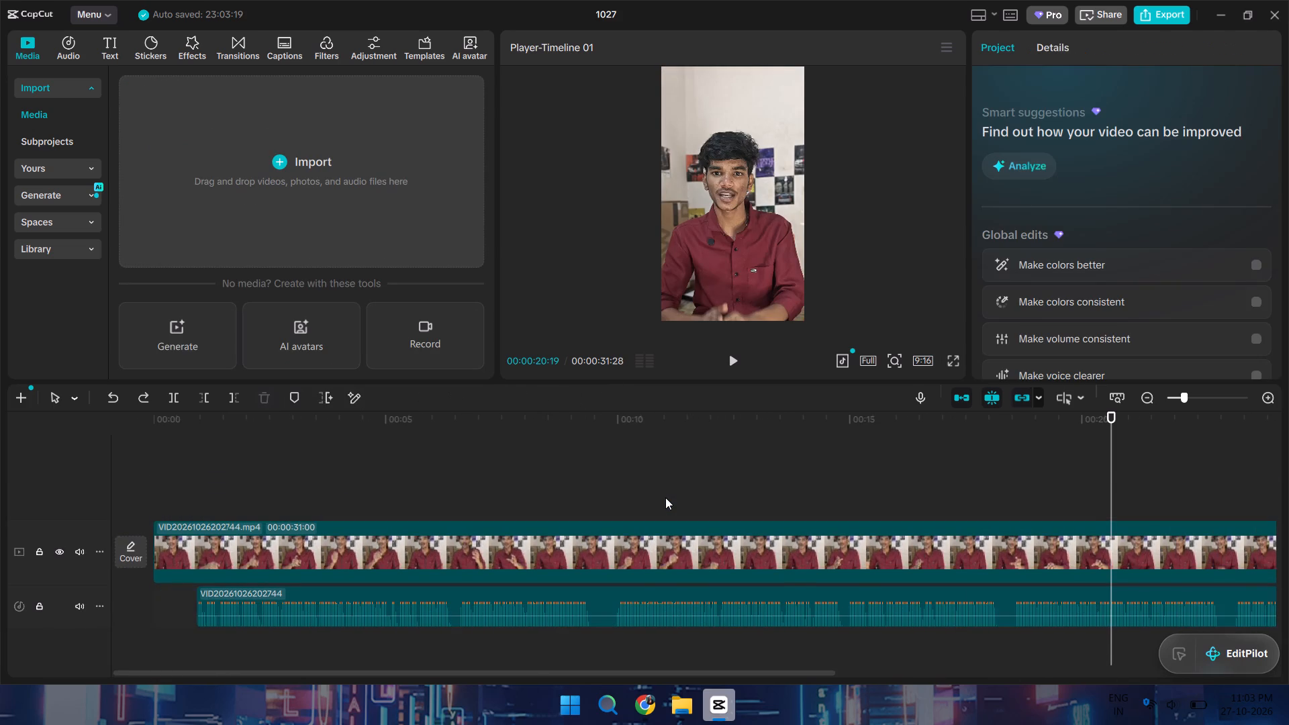
key(ctrl+z)
key(ctrl+z)
key(ctrl+z)
key(ctrl+z)
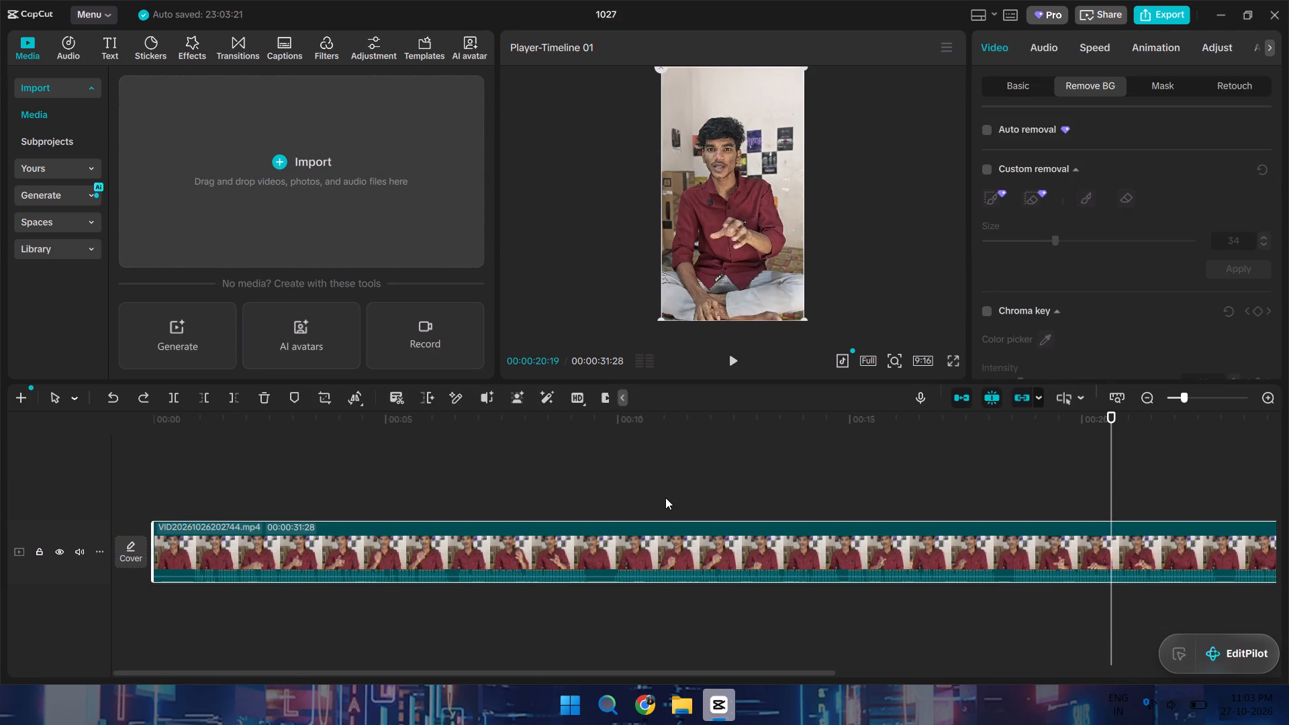
key(ctrl+z)
key(ctrl+z)
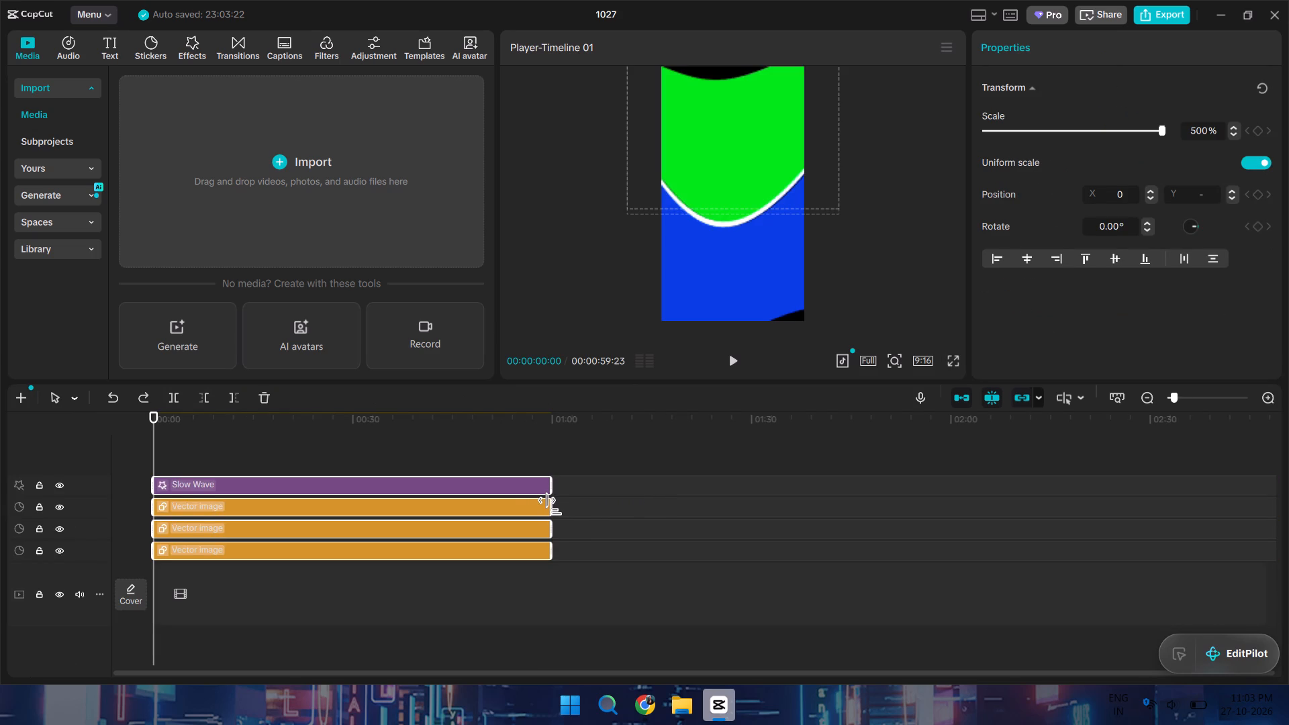
Change the blue vector image's solid fill colour to green, hex 12D224.
click(489, 543)
scroll(1005, 261, down, 2)
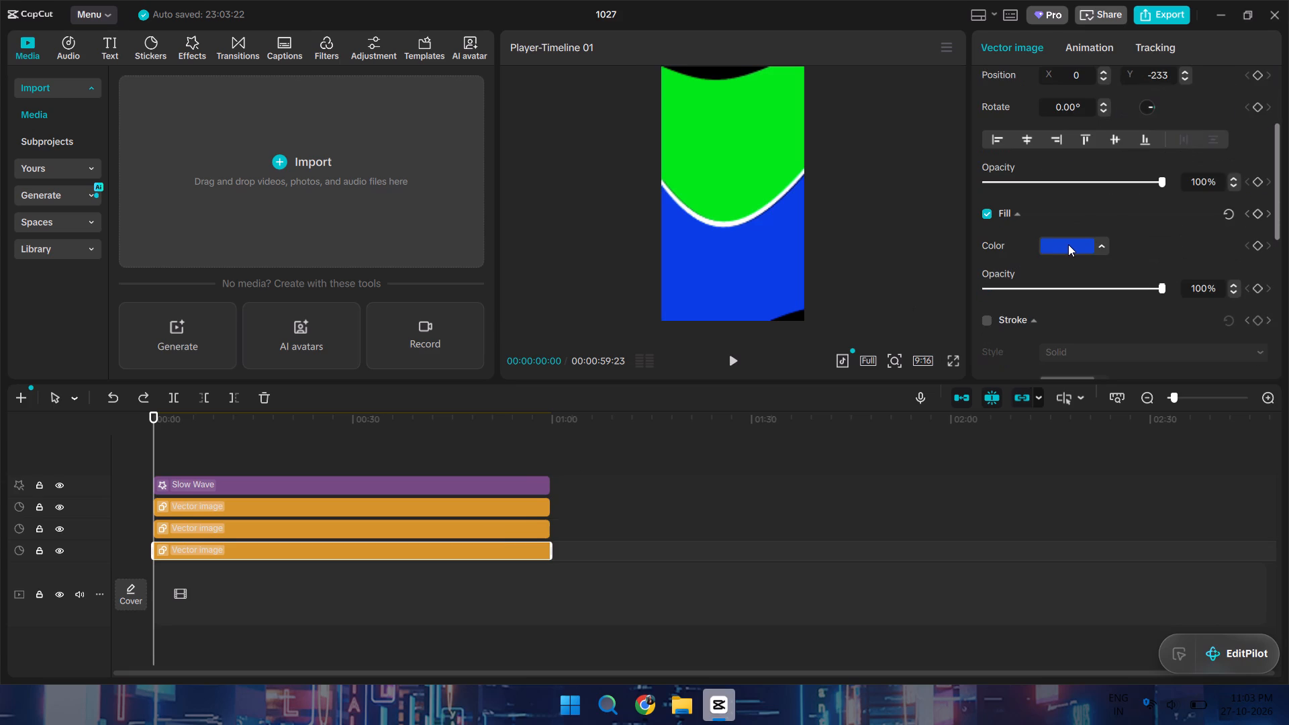
click(1069, 245)
click(1100, 244)
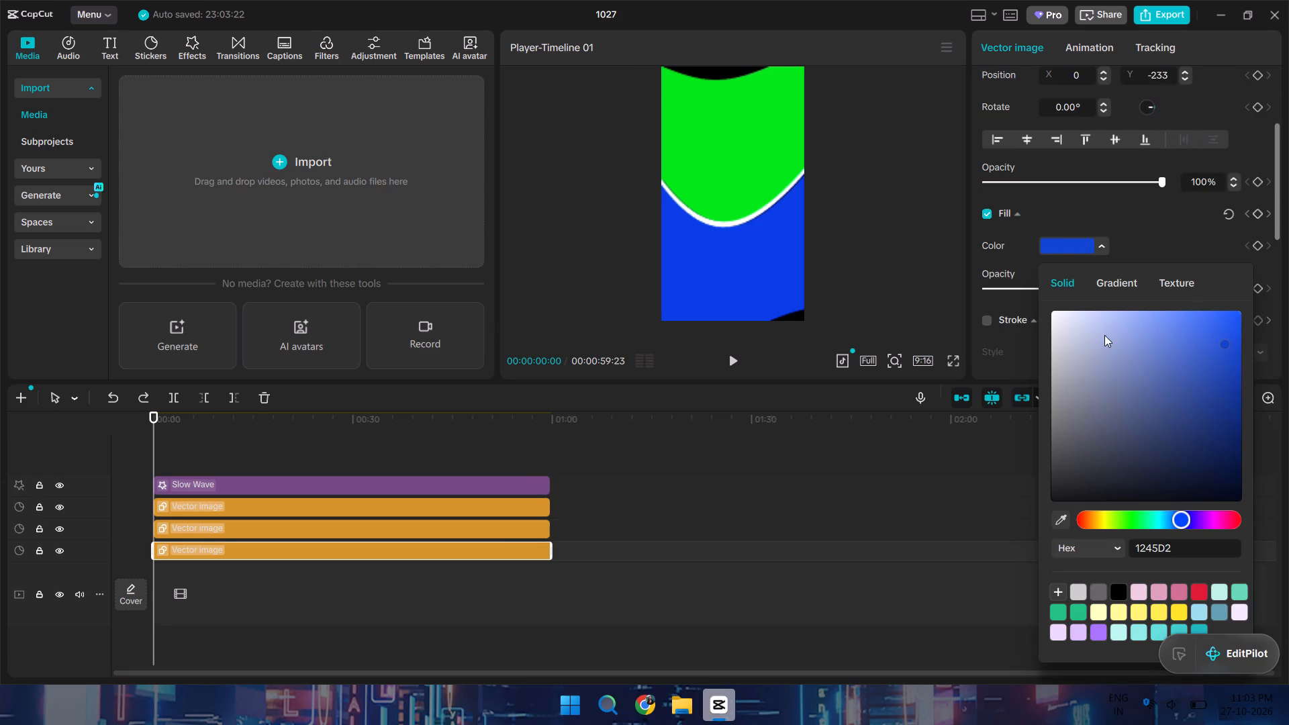
click(1143, 516)
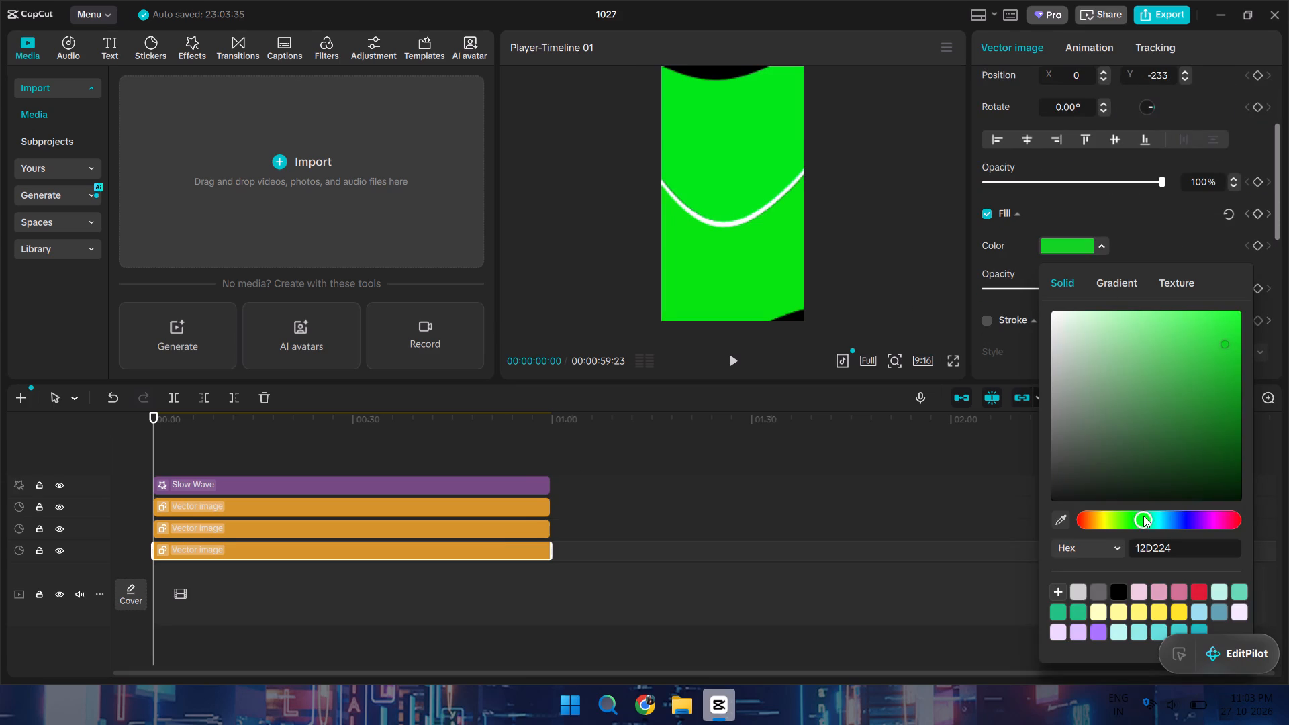
click(760, 171)
click(760, 171)
Play the recoloured wave and review the upper and lower vector images' fill, stroke and corner settings.
click(518, 504)
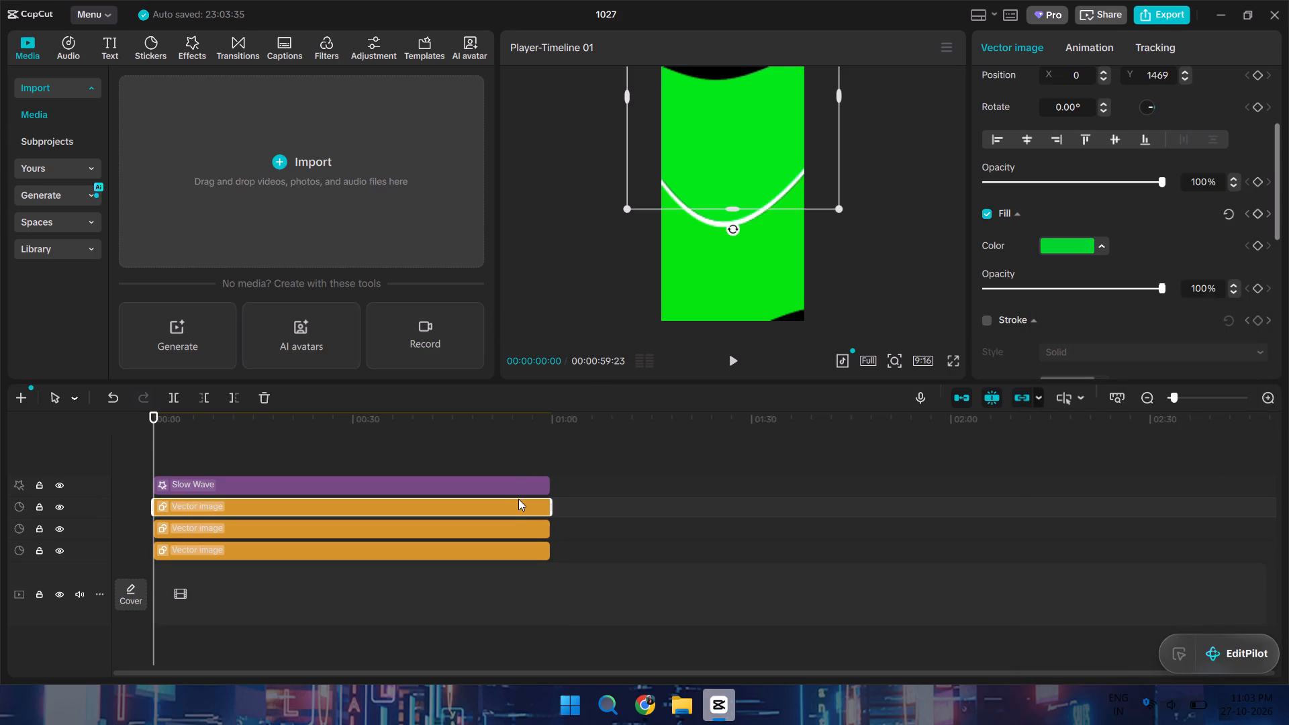
key(space)
key(space)
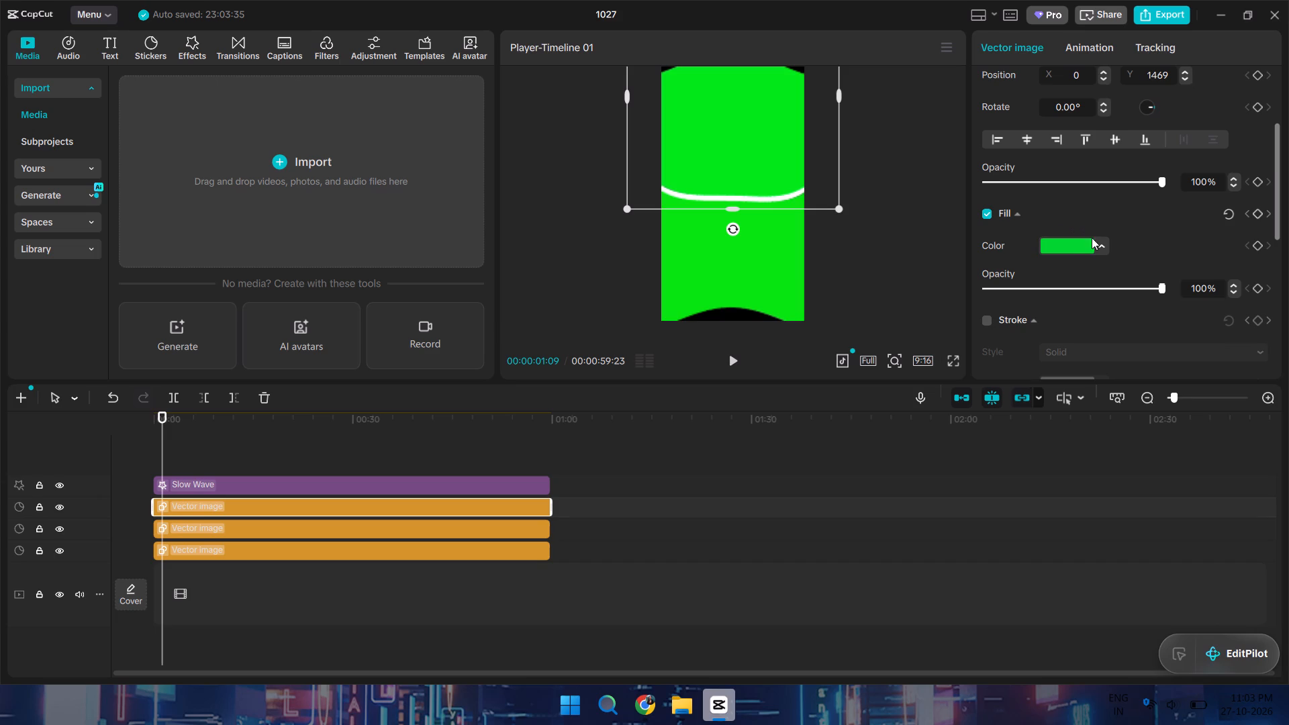
click(781, 288)
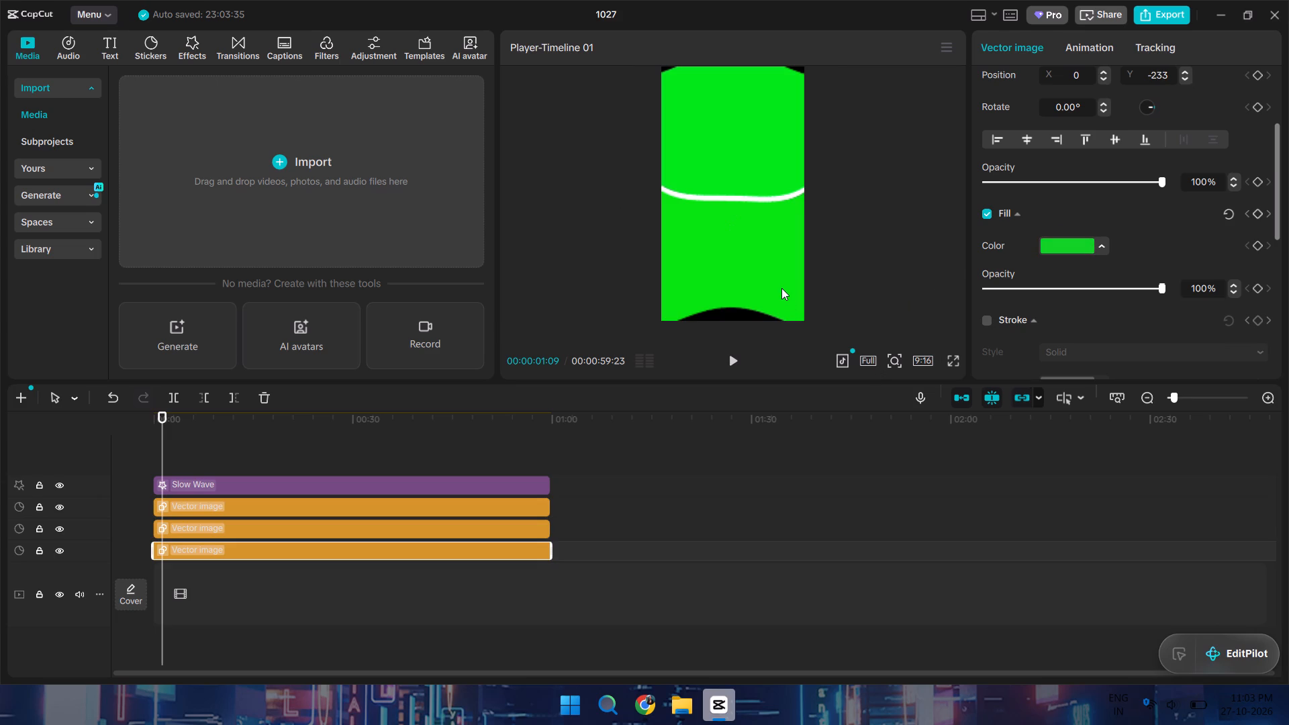
scroll(1074, 244, down, 3)
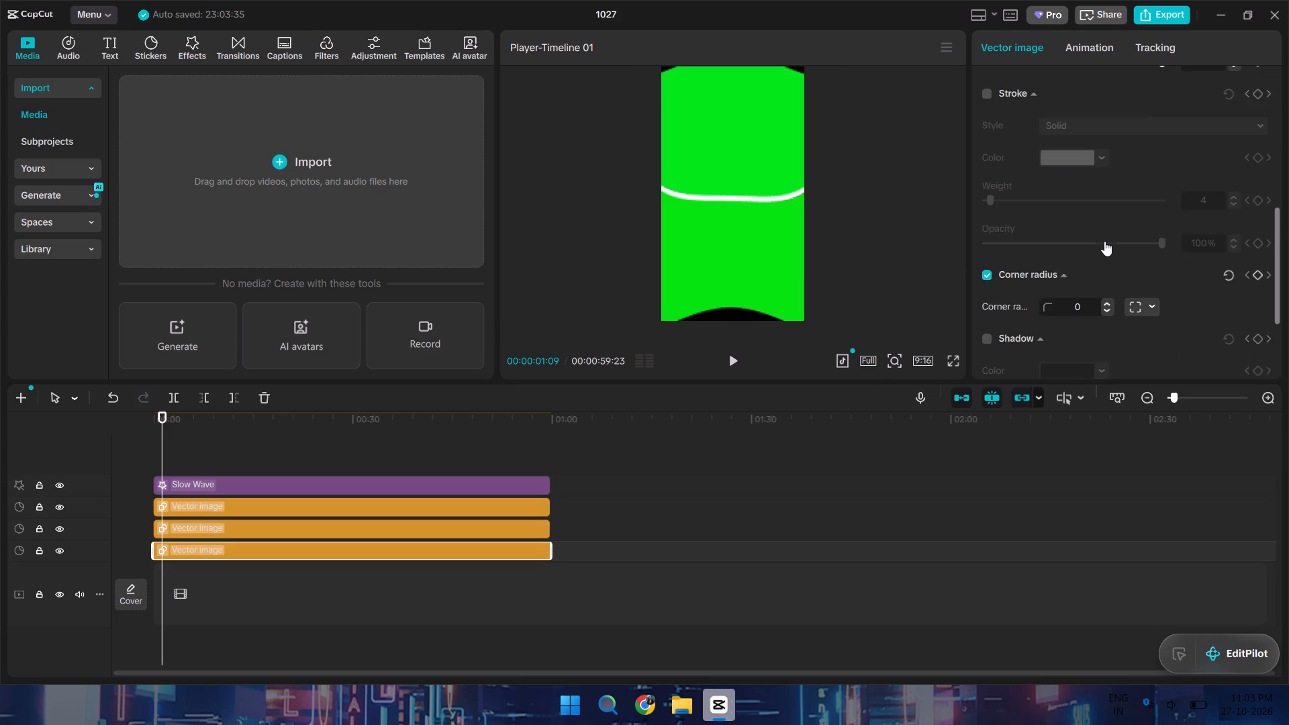
scroll(1104, 241, down, 1)
scroll(1104, 241, up, 4)
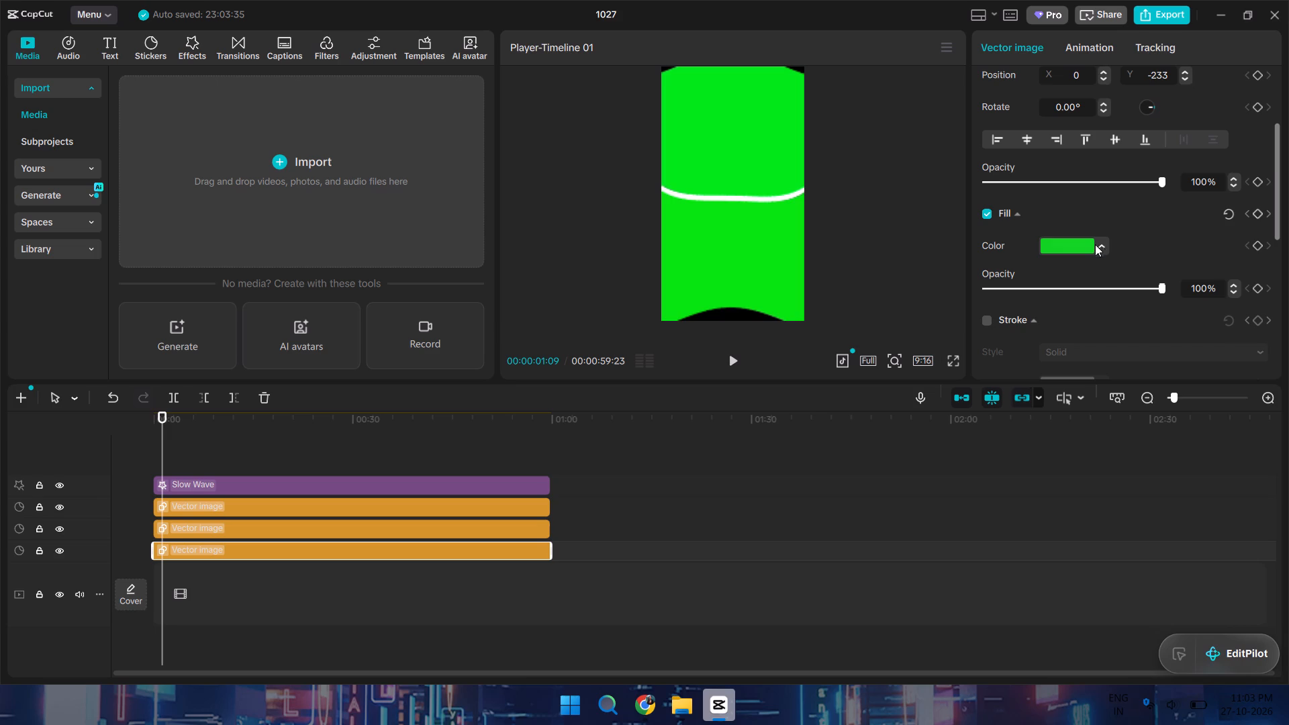
click(682, 478)
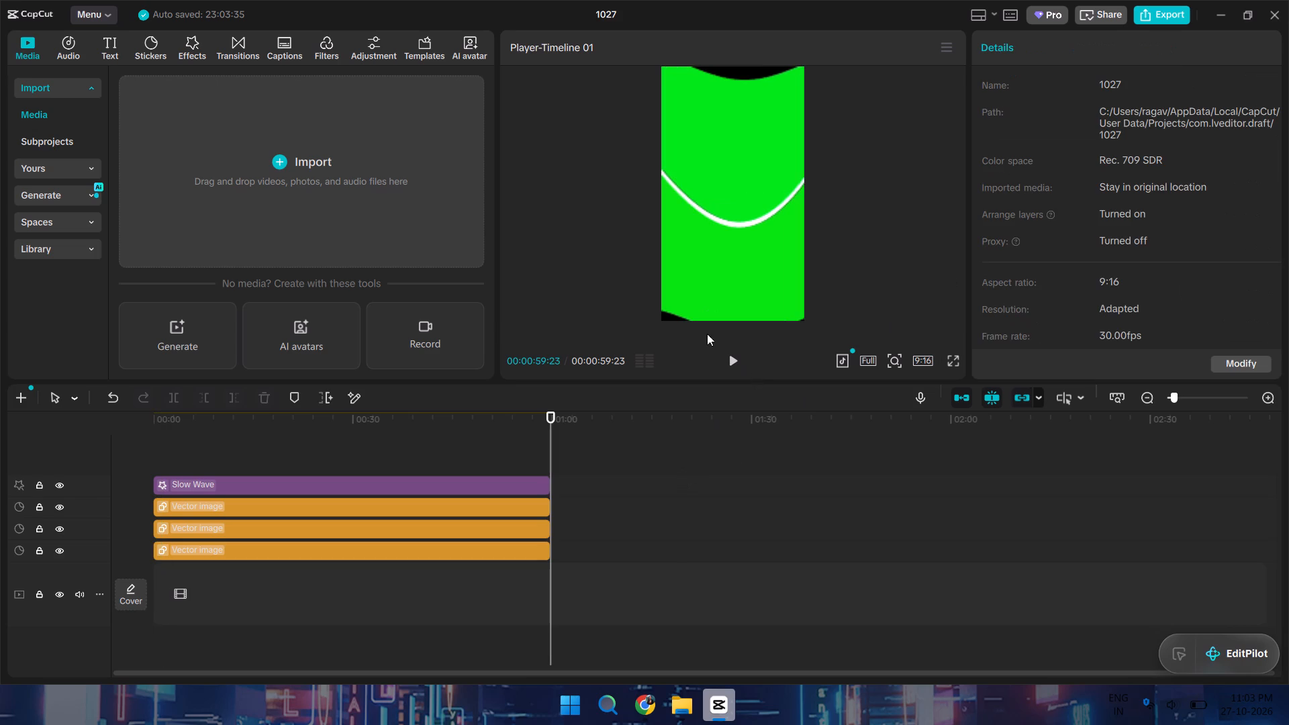
Export the green wave animation as 1027(2) at 1080P, H.264, mp4 and 30fps, and close the export dialog.
click(1148, 13)
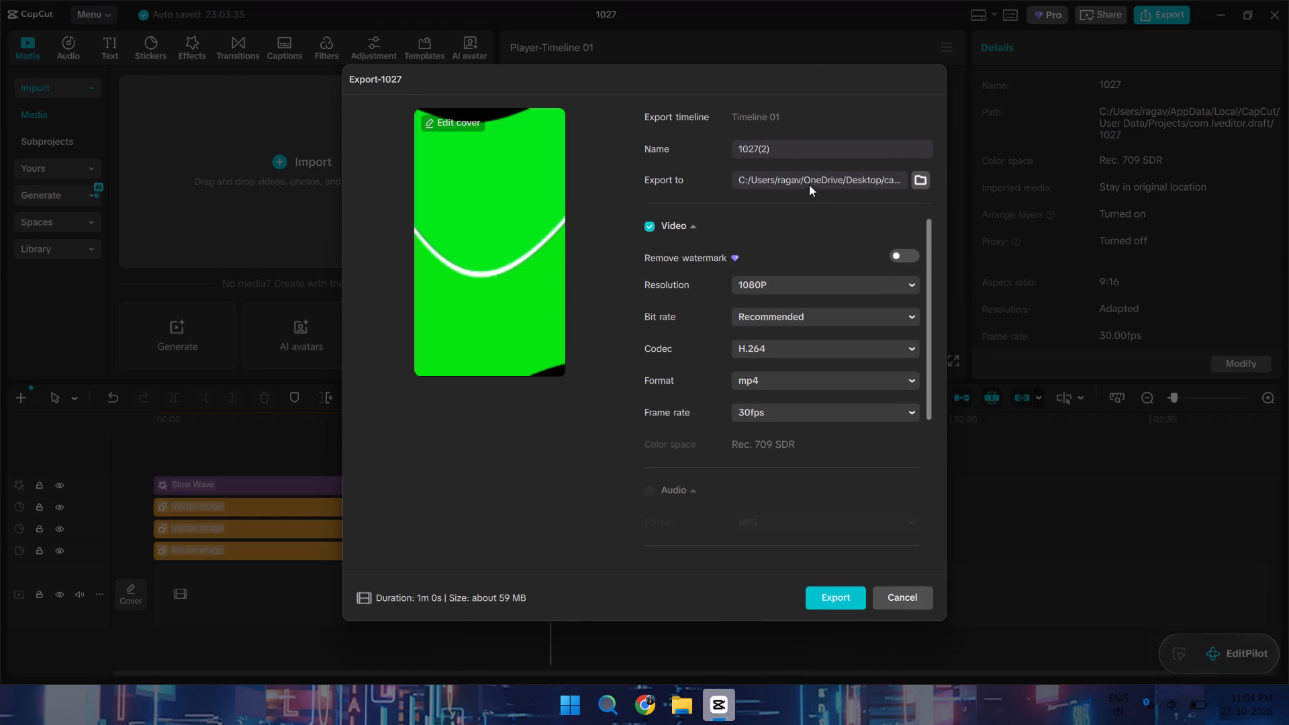
click(837, 596)
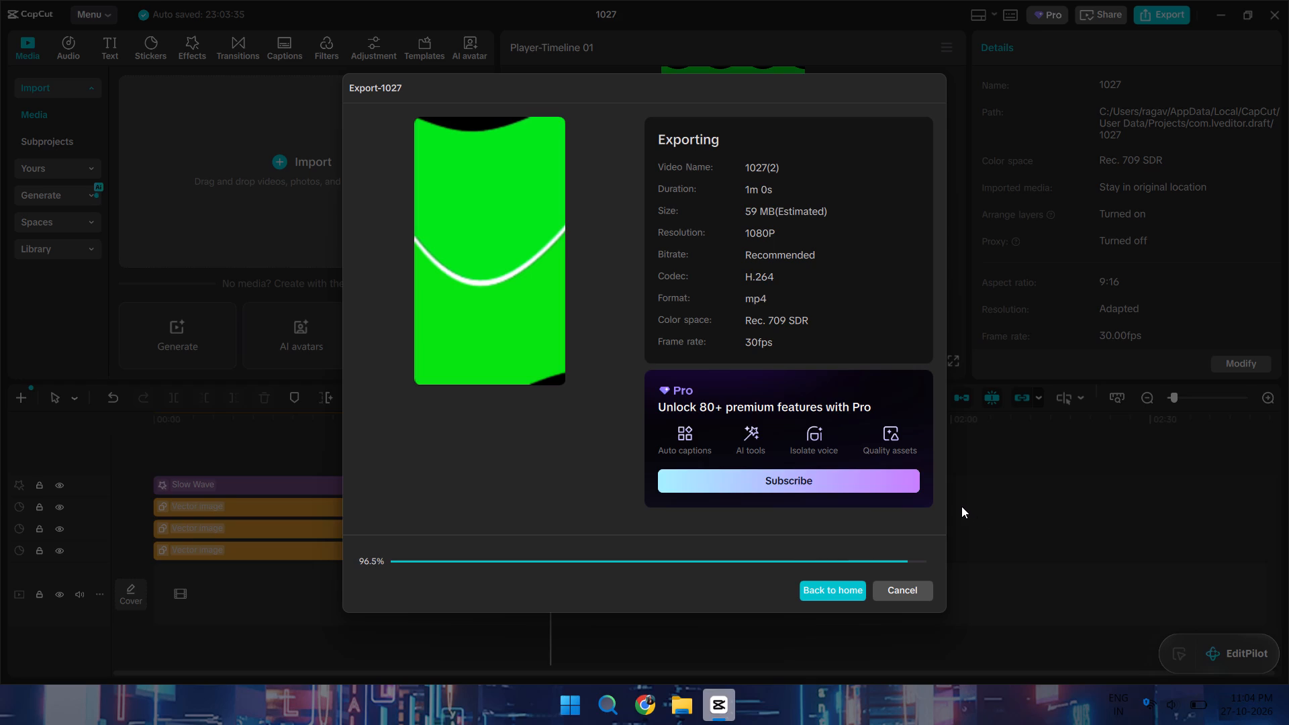
click(918, 584)
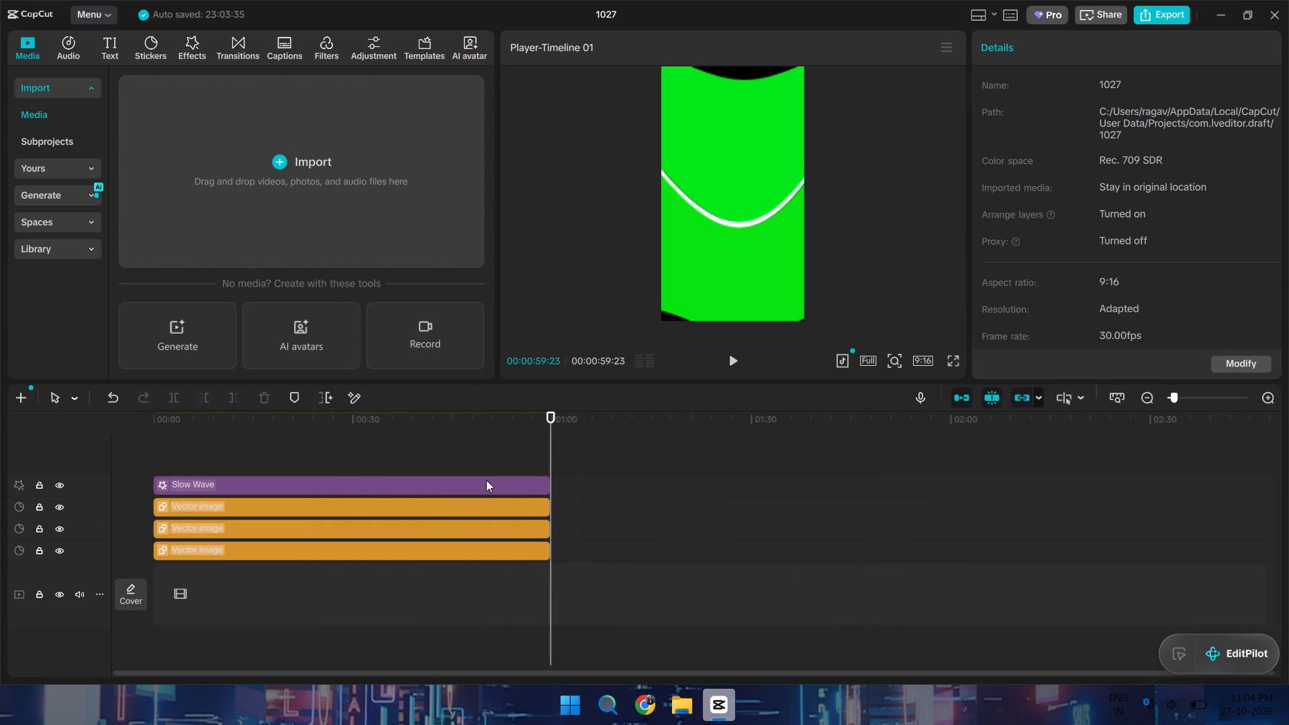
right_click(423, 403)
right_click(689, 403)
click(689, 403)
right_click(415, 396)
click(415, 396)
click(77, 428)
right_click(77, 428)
Create a new project.
key(ctrl+n)
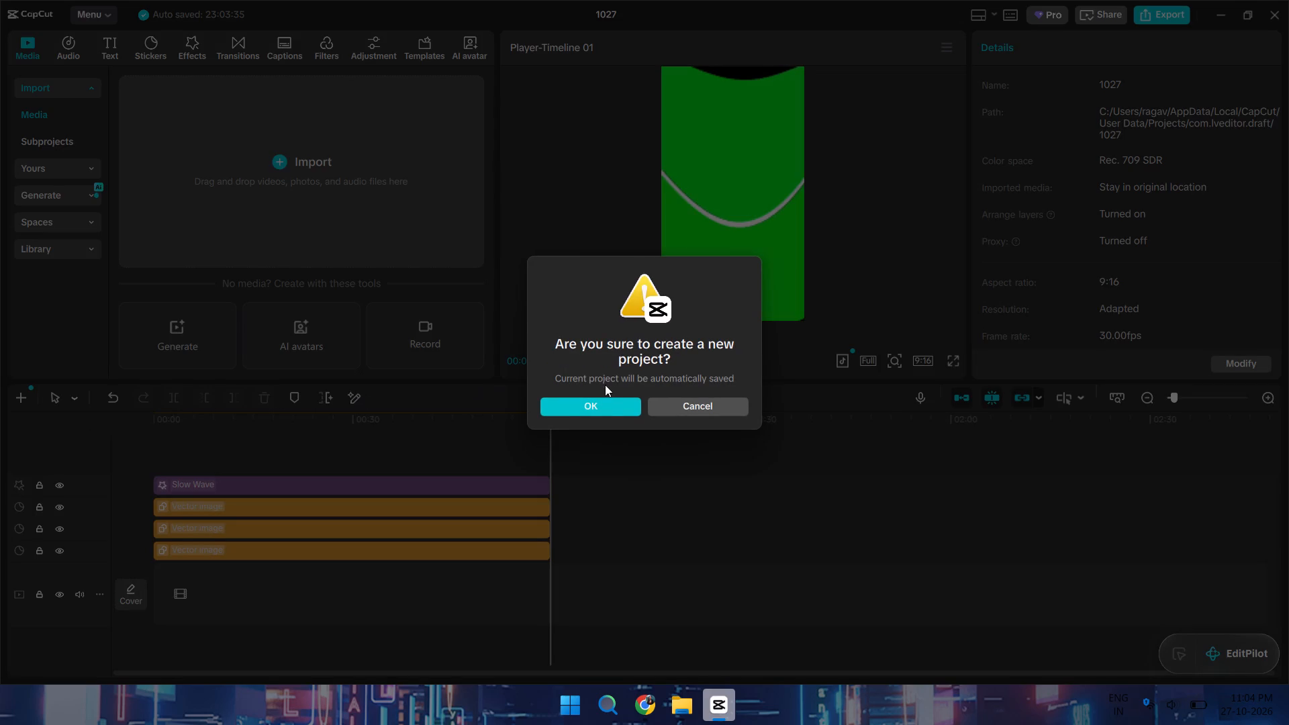
click(606, 399)
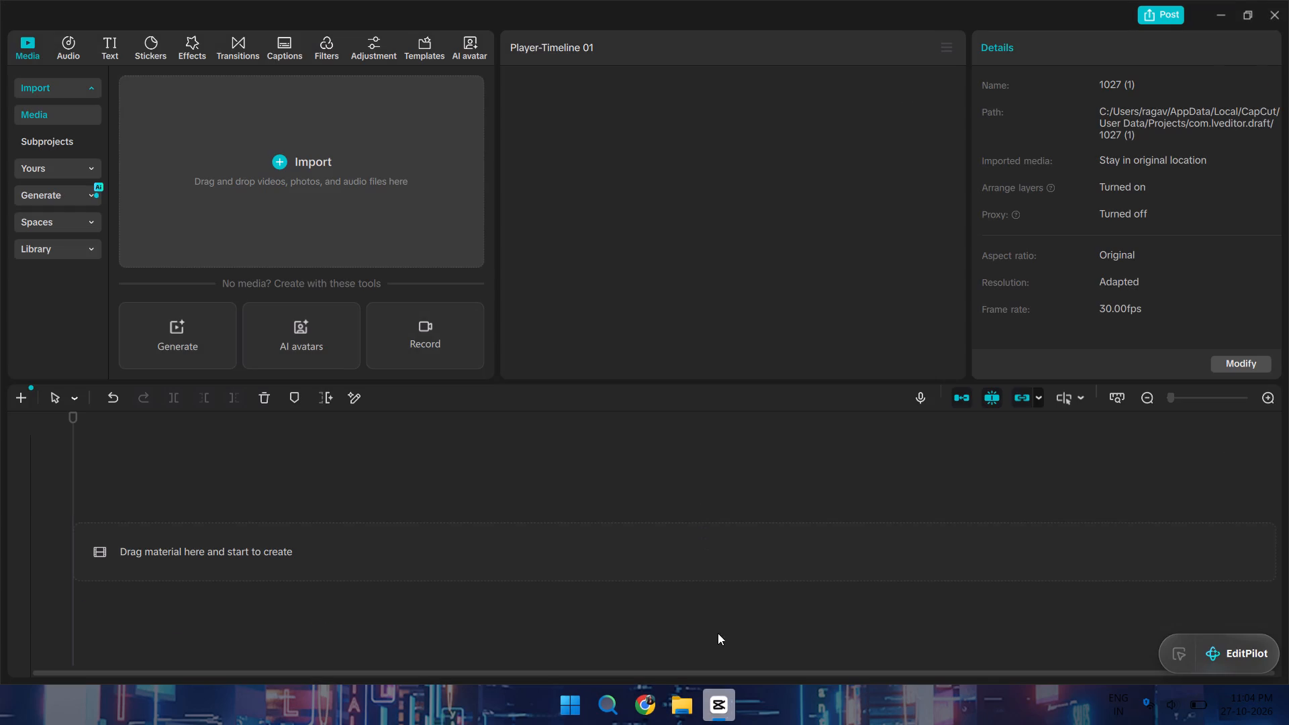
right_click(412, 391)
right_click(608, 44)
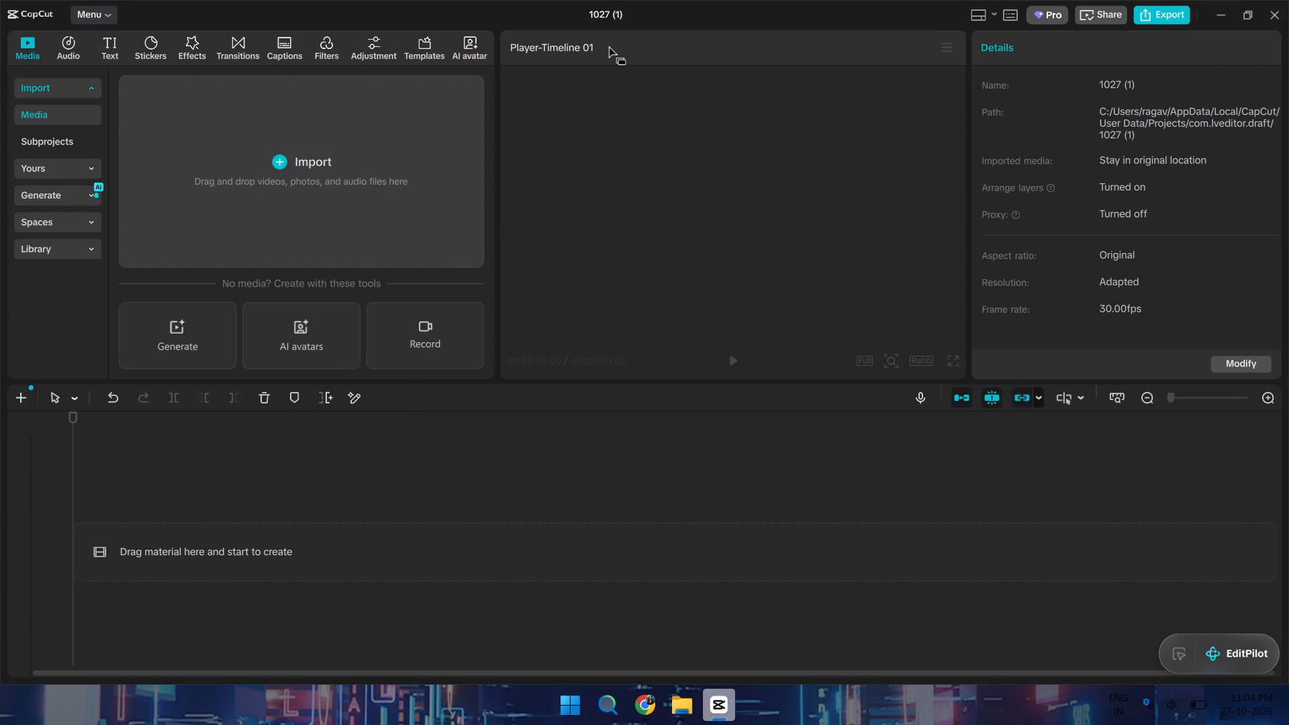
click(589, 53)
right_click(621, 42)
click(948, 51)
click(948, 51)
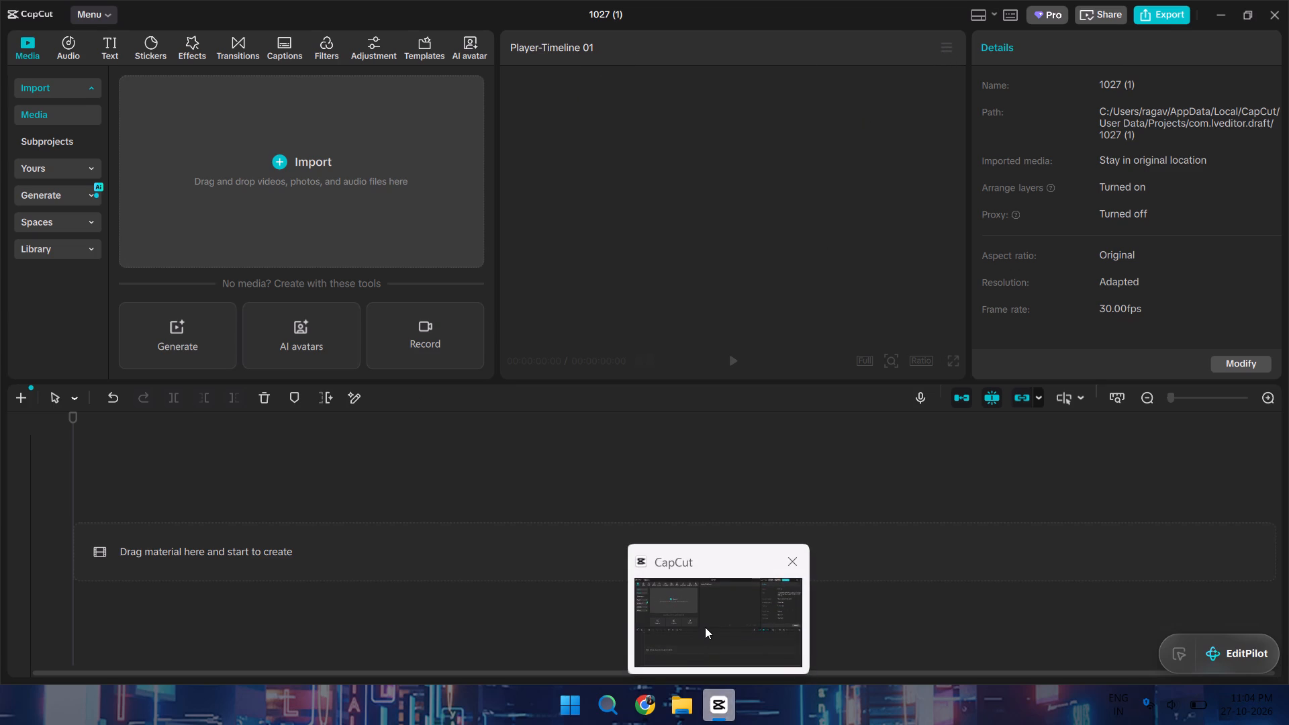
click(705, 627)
Import 1027(2).mp4, 1027.mp4 and VID20261026202744.mp4 from the device's Desktop capcut folder.
click(312, 209)
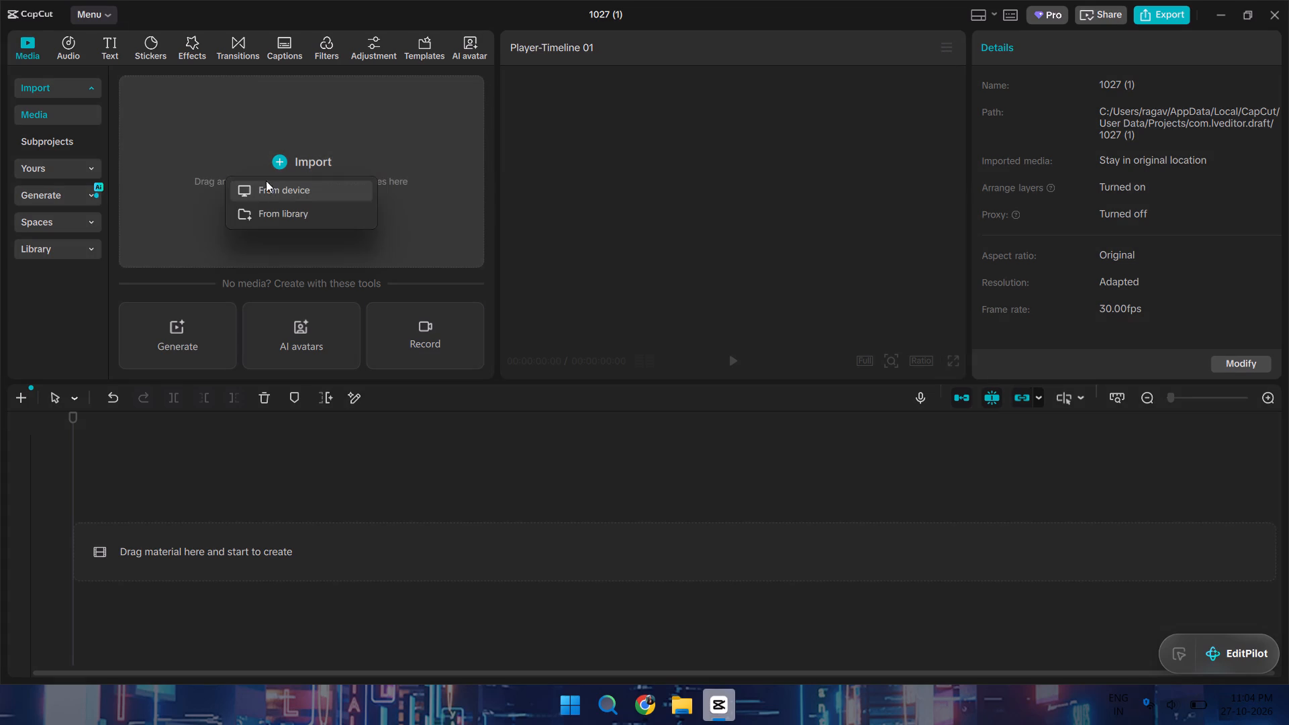
click(262, 192)
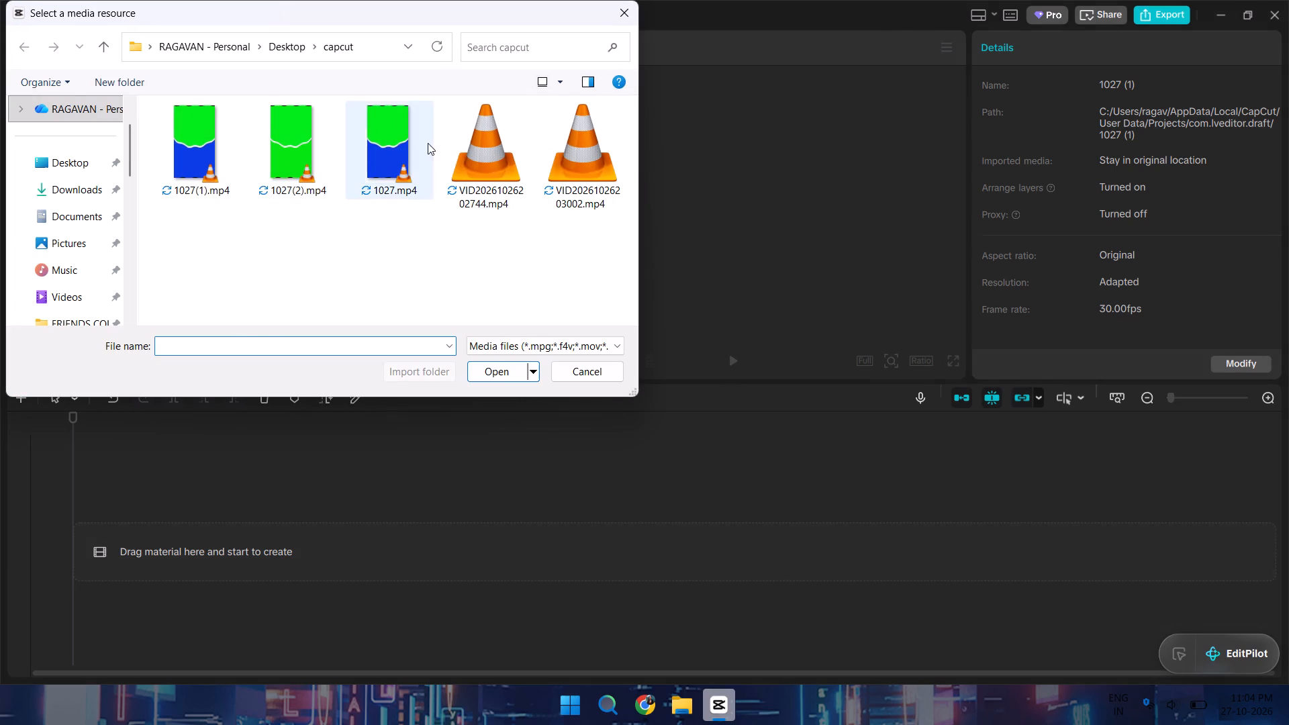
click(451, 149)
click(198, 165)
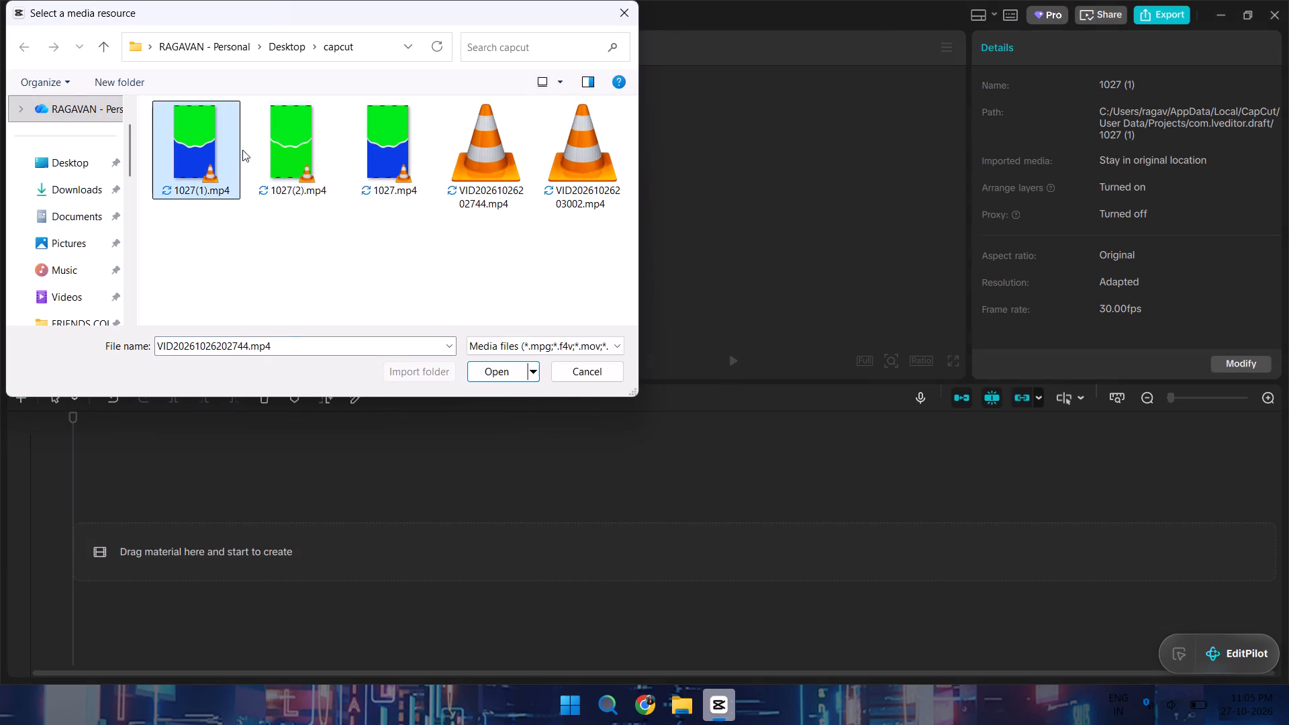
click(273, 149)
click(462, 158)
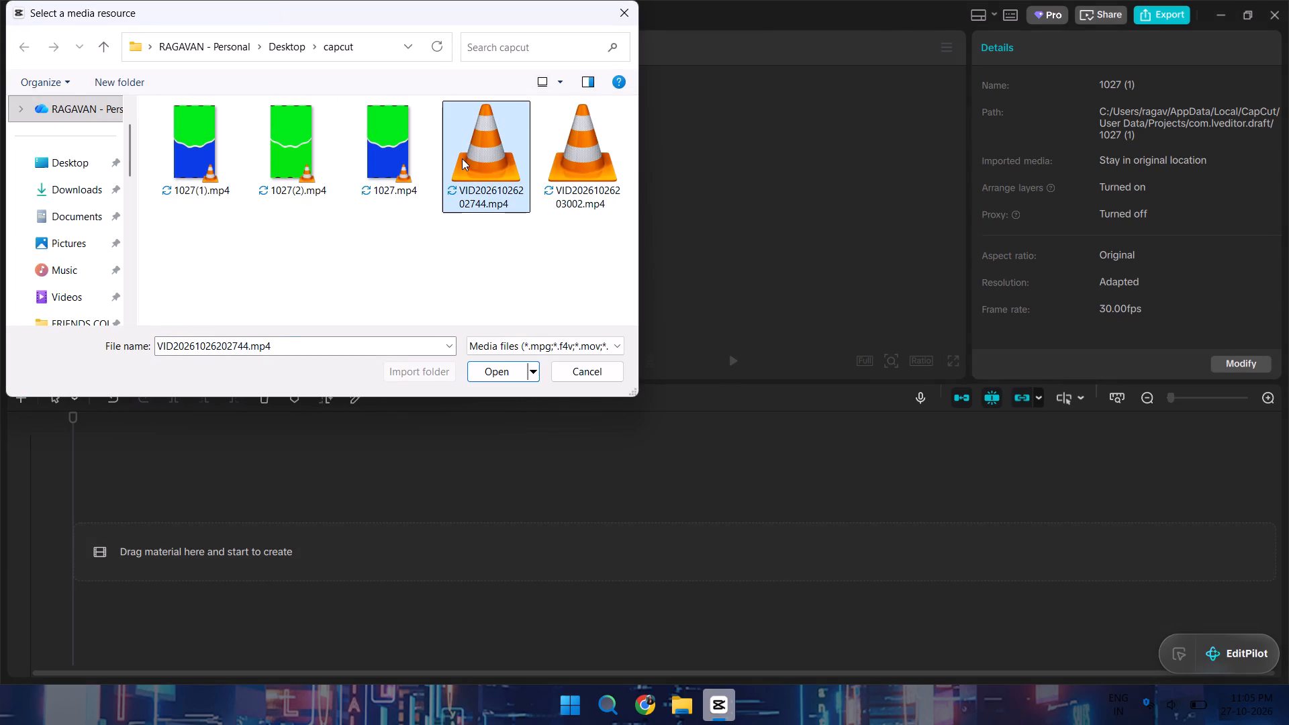
key(ctrl+a)
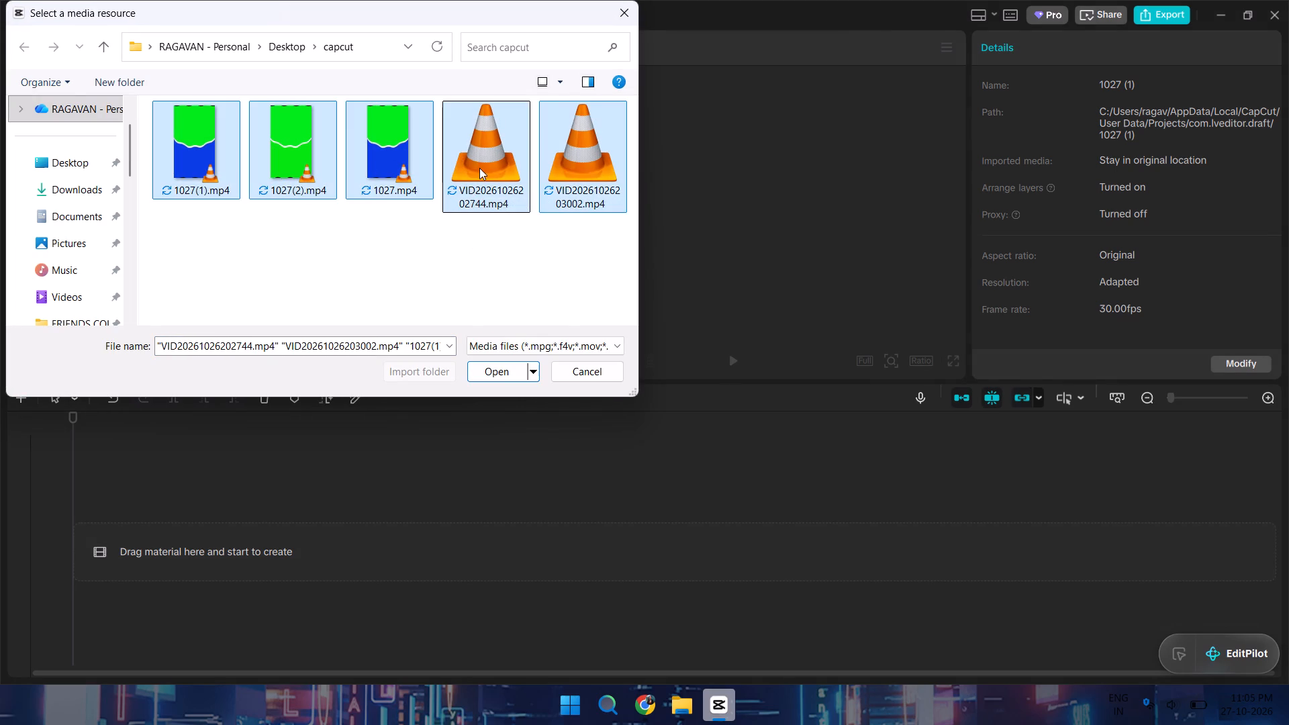
click(557, 160)
click(488, 166)
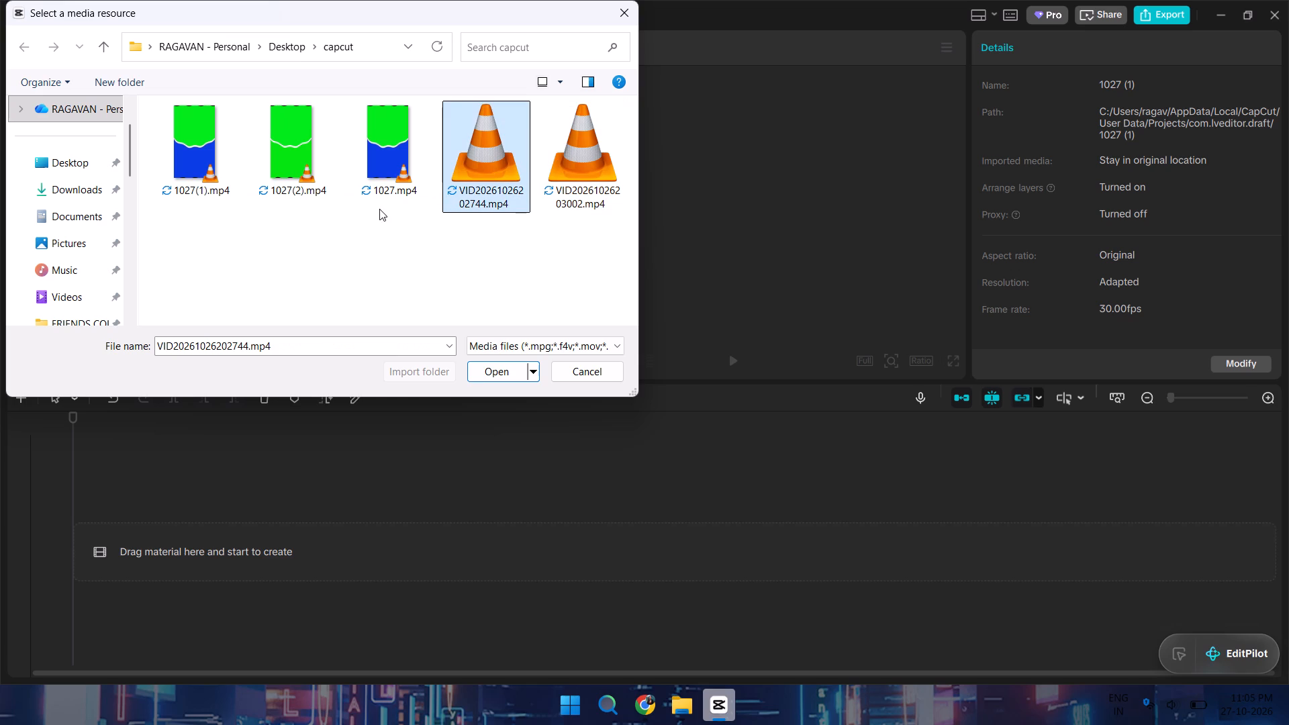
drag(379, 209, 408, 166)
click(483, 161)
drag(287, 179, 504, 198)
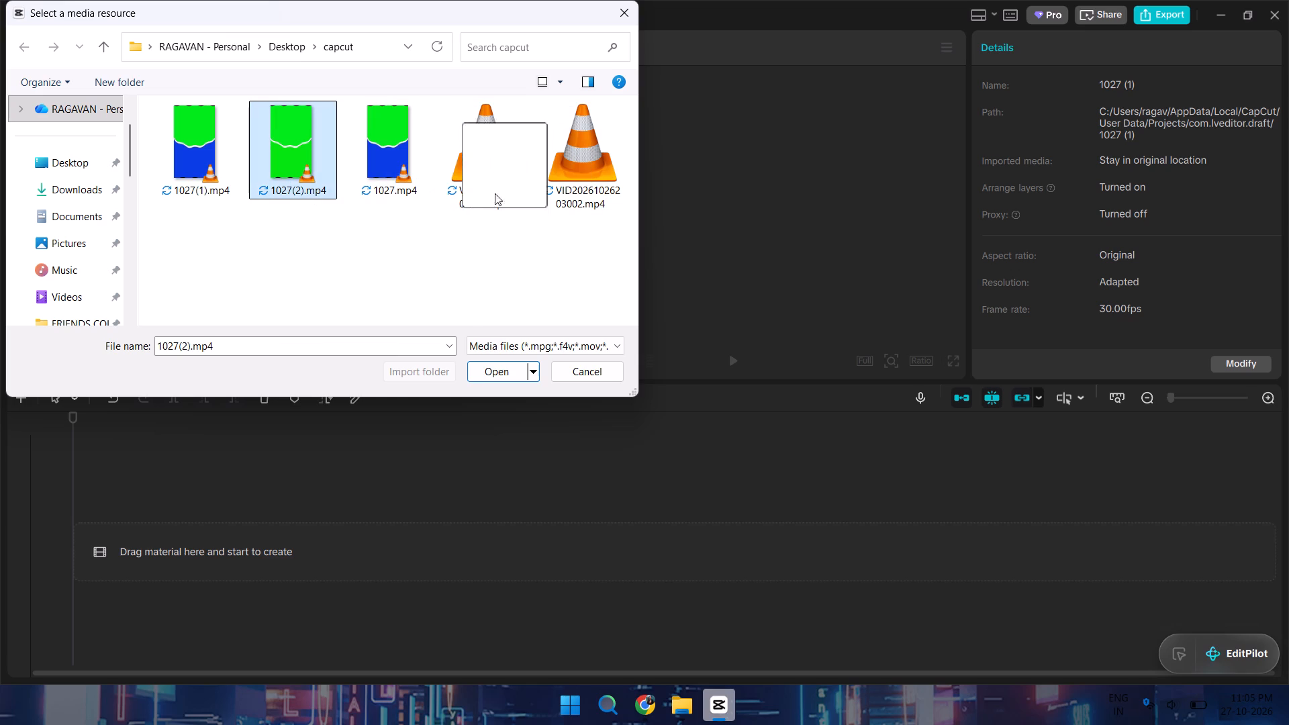
drag(296, 248, 480, 172)
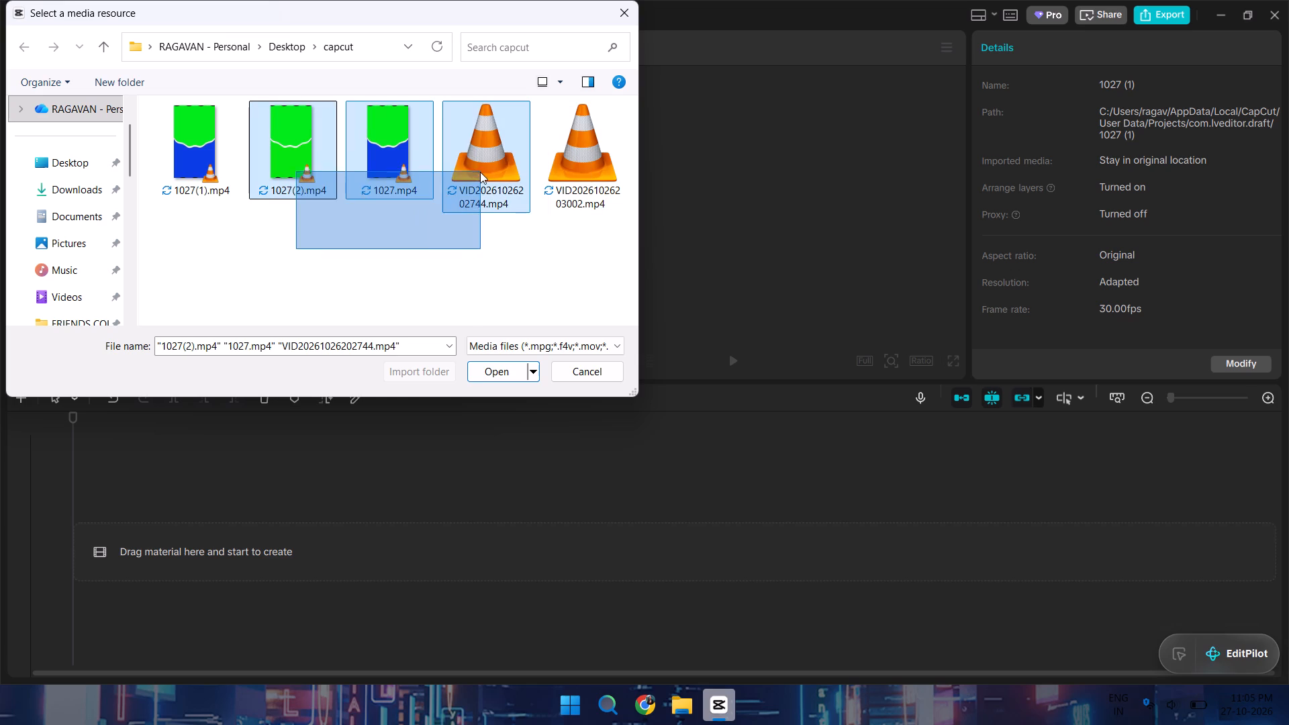
drag(480, 172, 481, 172)
click(510, 371)
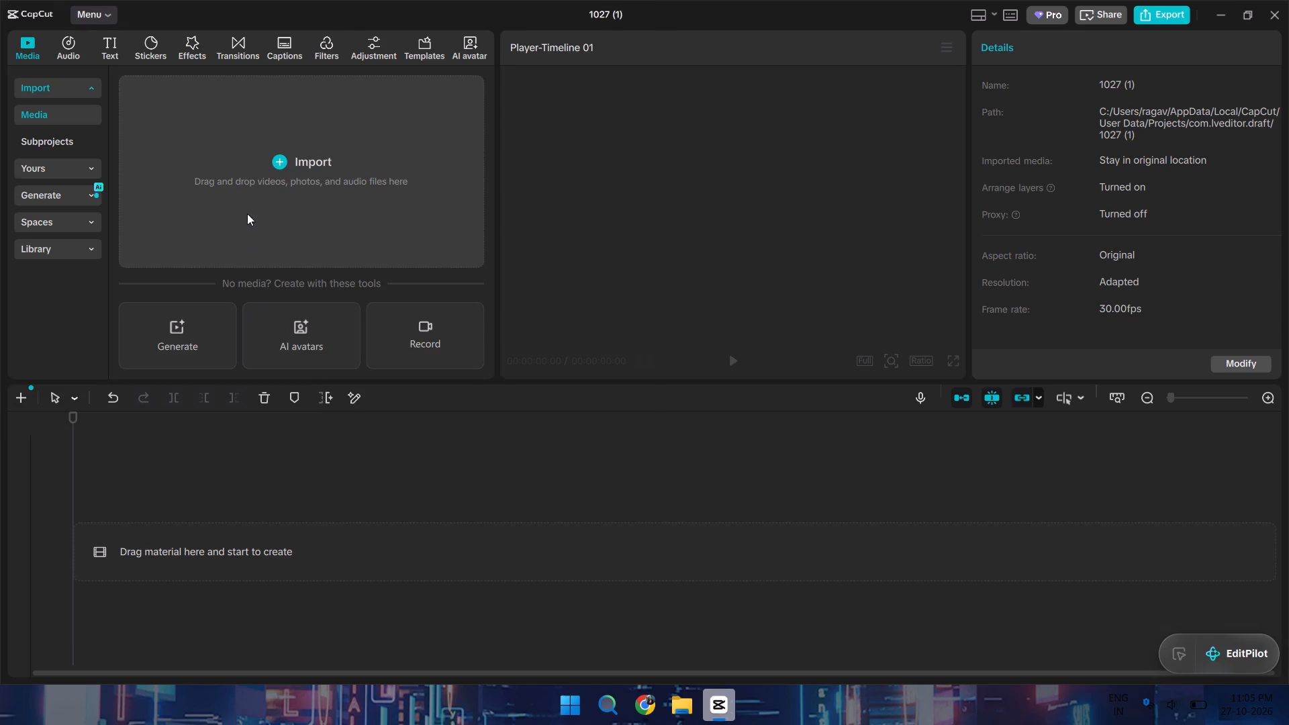
Place the three imported clips together at the start of the timeline's main track.
drag(406, 169, 193, 599)
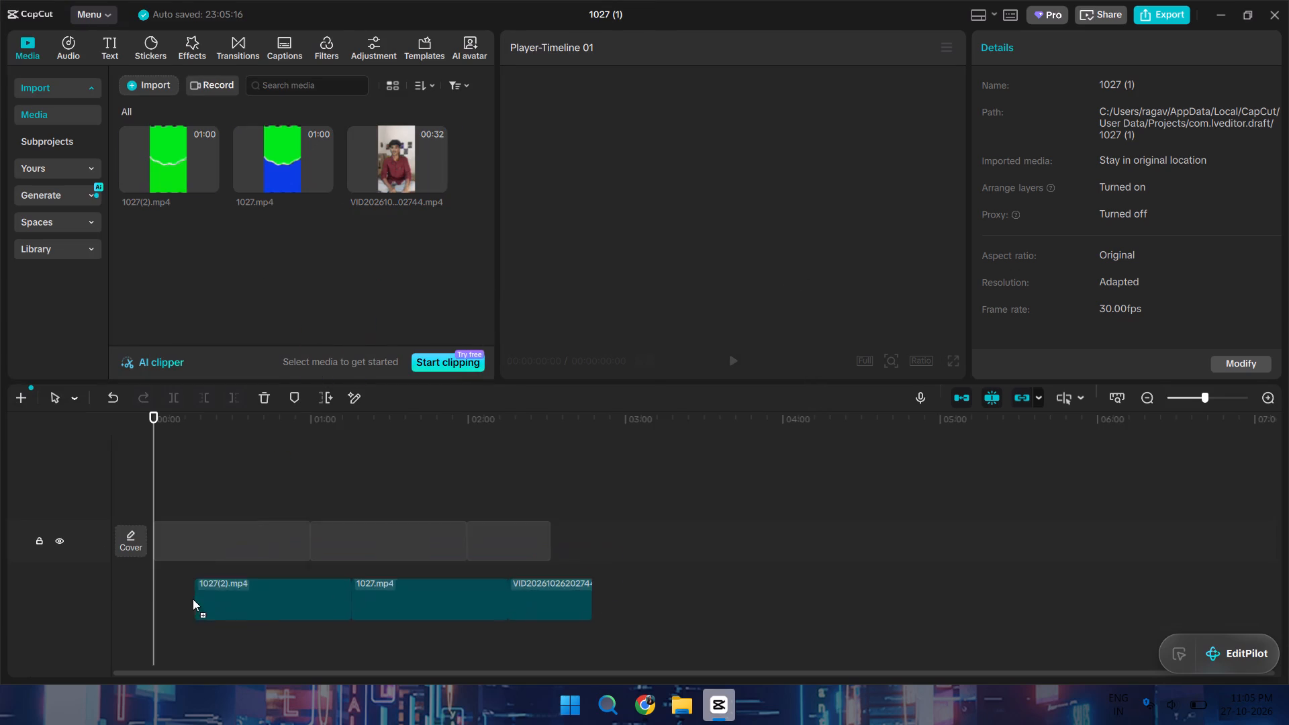
drag(193, 599, 148, 542)
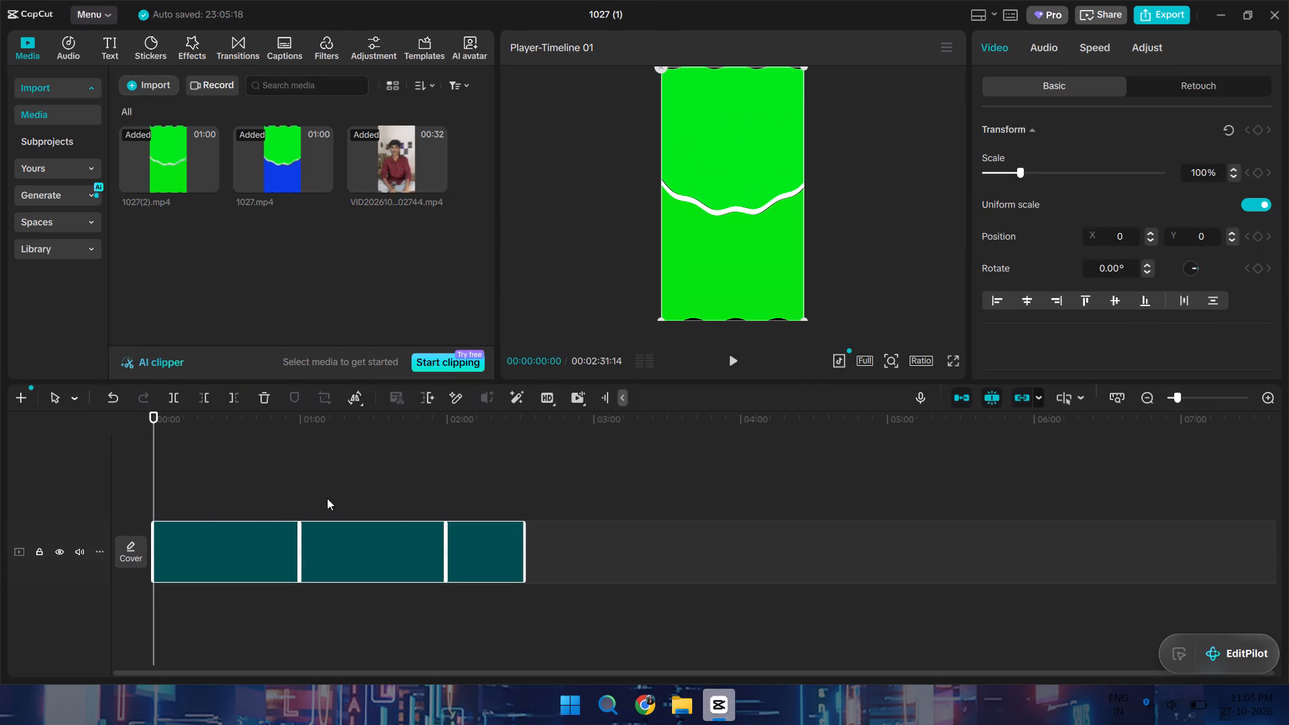
Delete the 1027(2).mp4 and 1027.mp4 wave clips from the main track.
drag(242, 493, 313, 564)
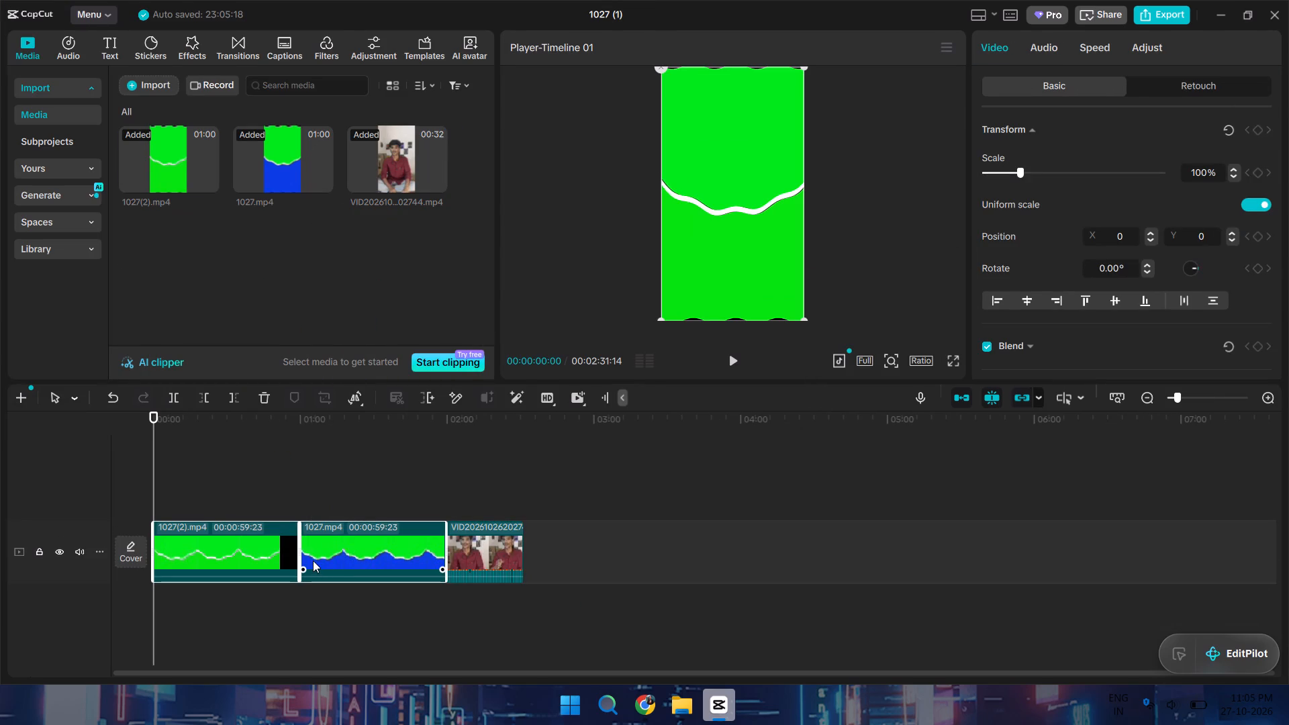
key(BackSpace)
Extract the talking-head video's audio onto its own track.
click(191, 540)
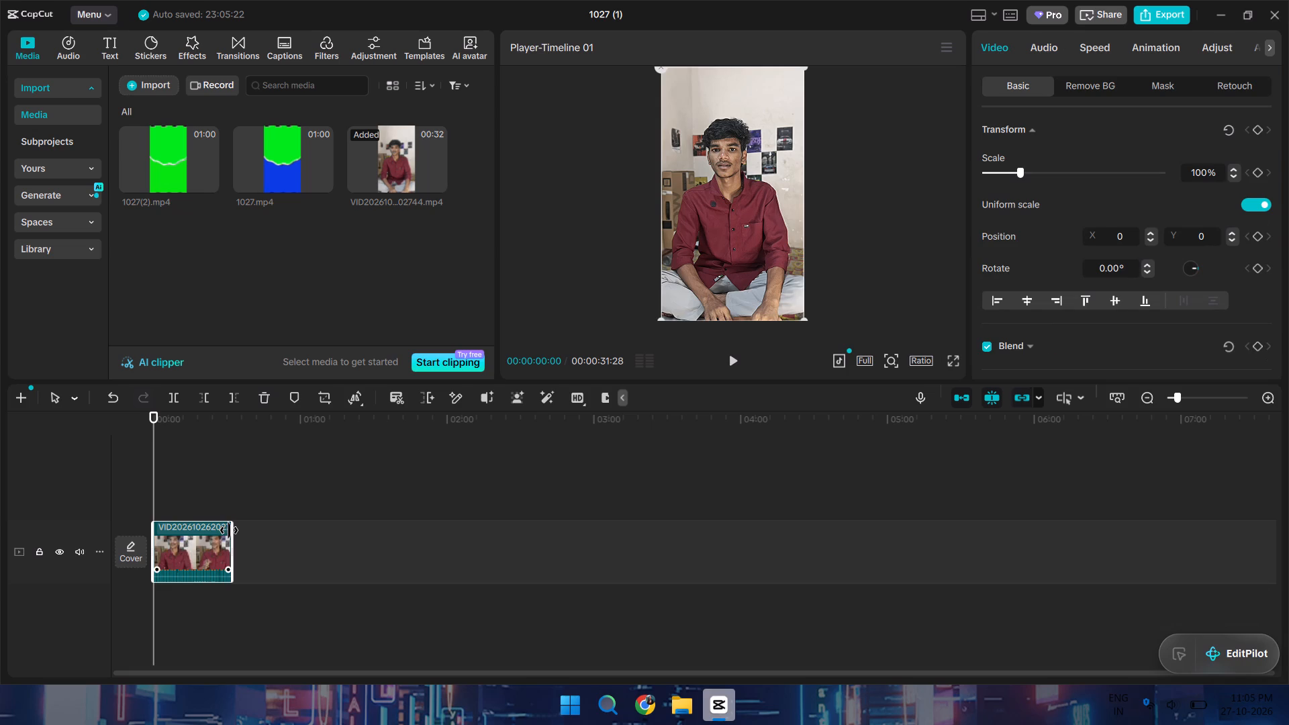
text(++)
key(ctrl+equal)
key(ctrl+equal)
key(ctrl+equal)
key(ctrl+equal)
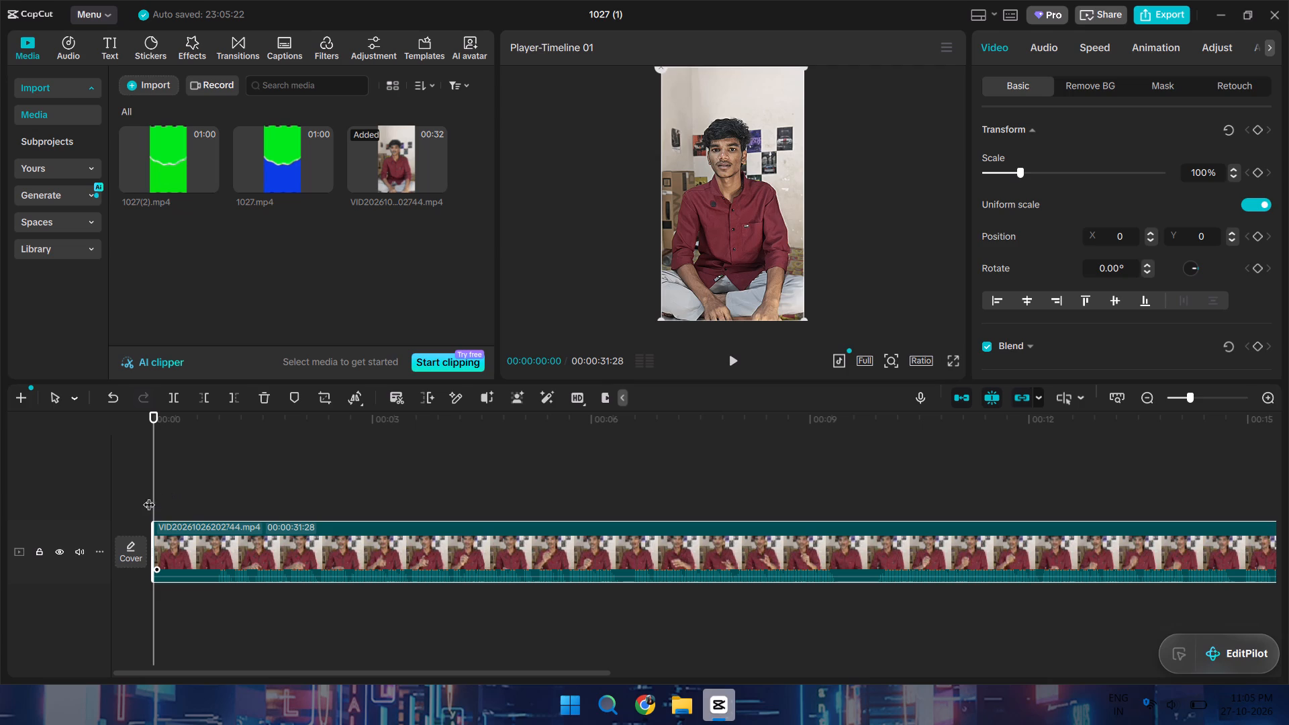
click(230, 550)
key(ctrl+shift+s)
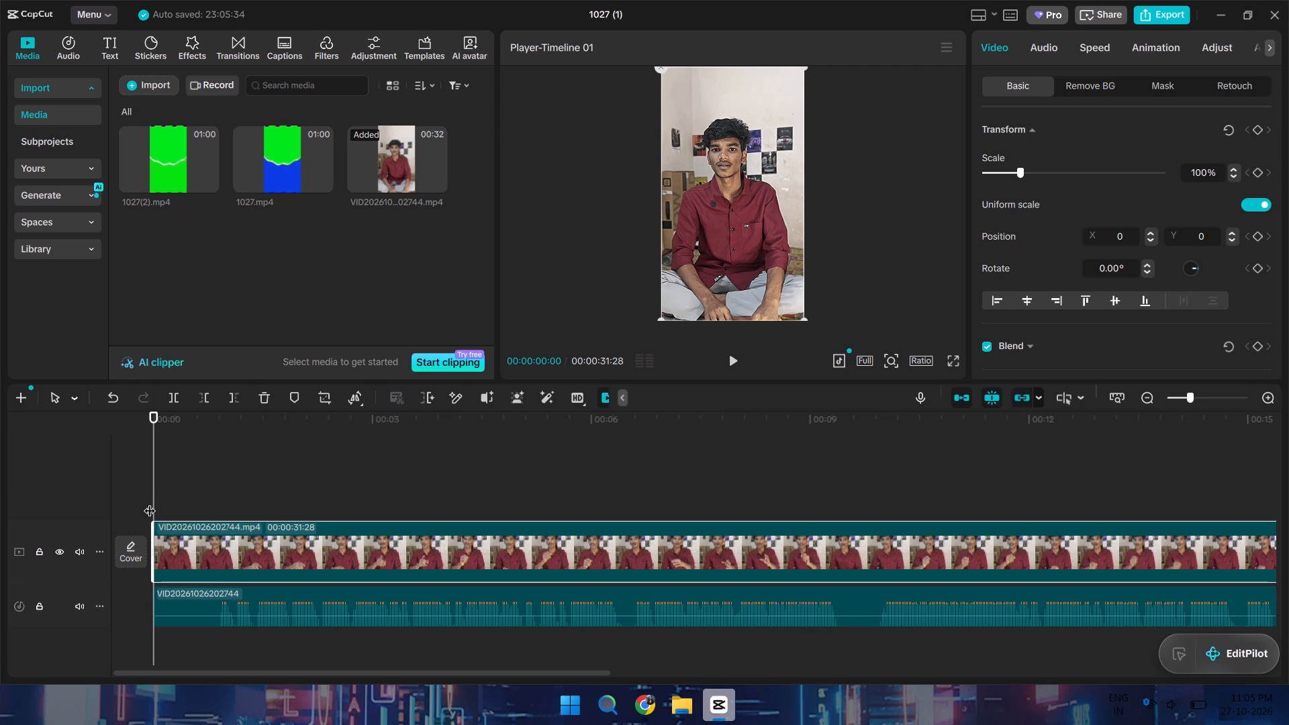
Split the video and extracted audio at 00:00:00:28, delete the opening pieces, and realign the audio with the timeline start.
drag(150, 502, 222, 545)
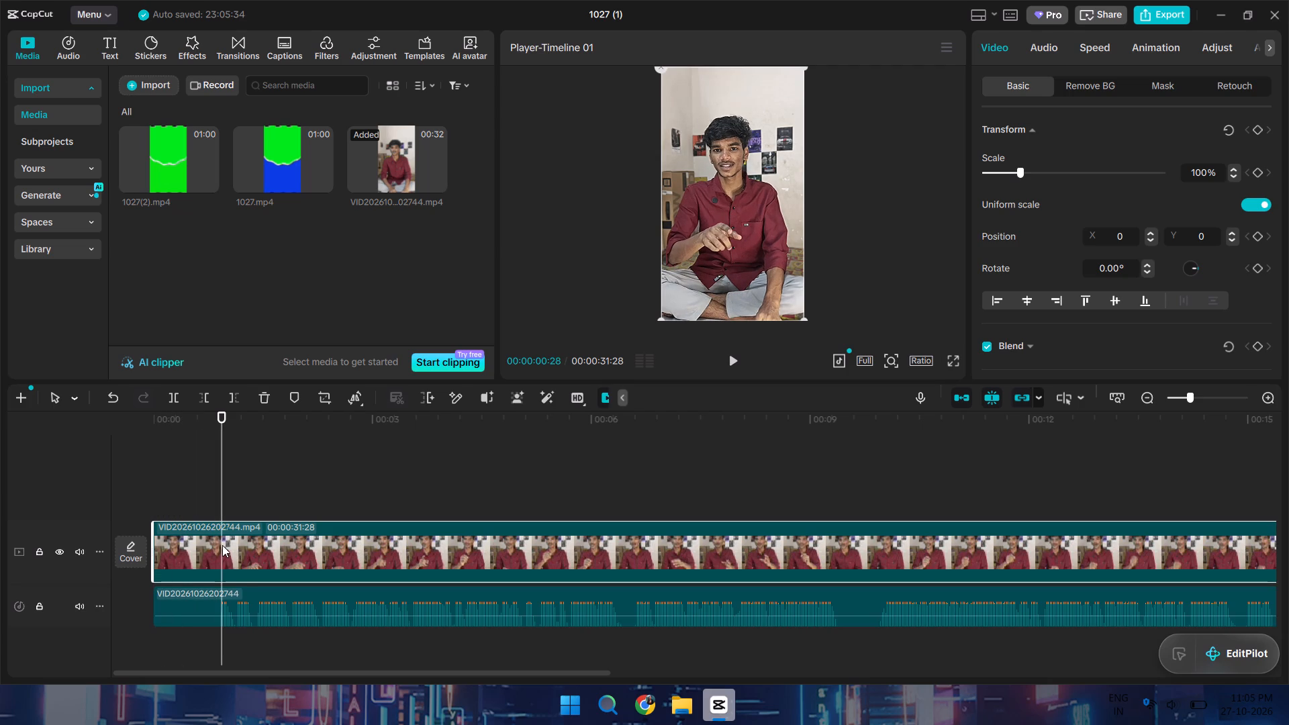
drag(246, 480, 303, 634)
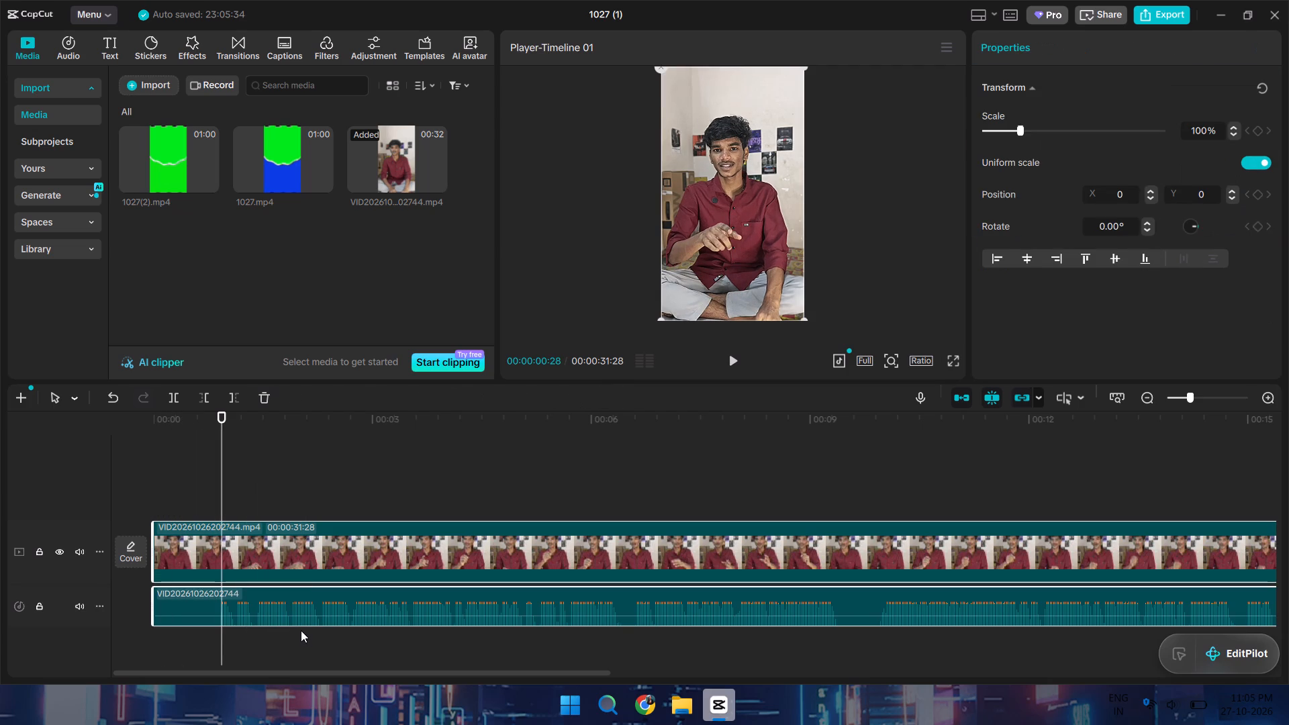
key(ctrl+b)
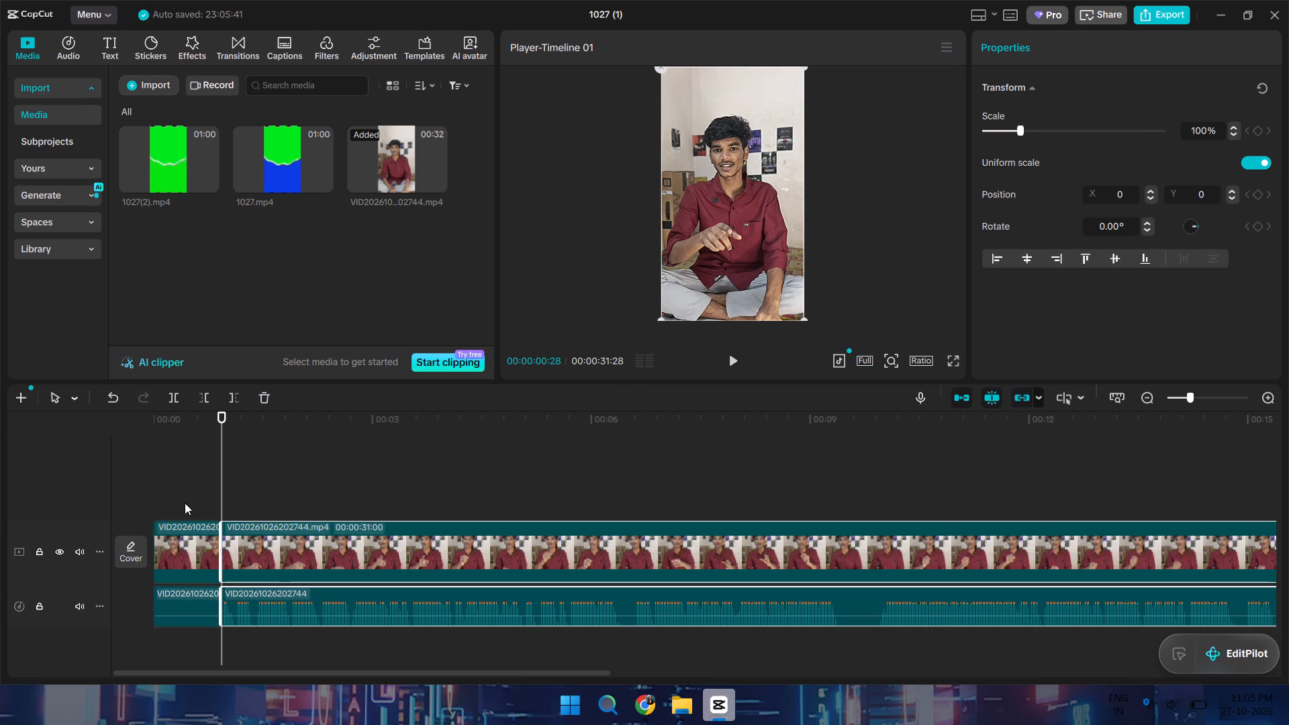
drag(183, 496, 197, 638)
key(BackSpace)
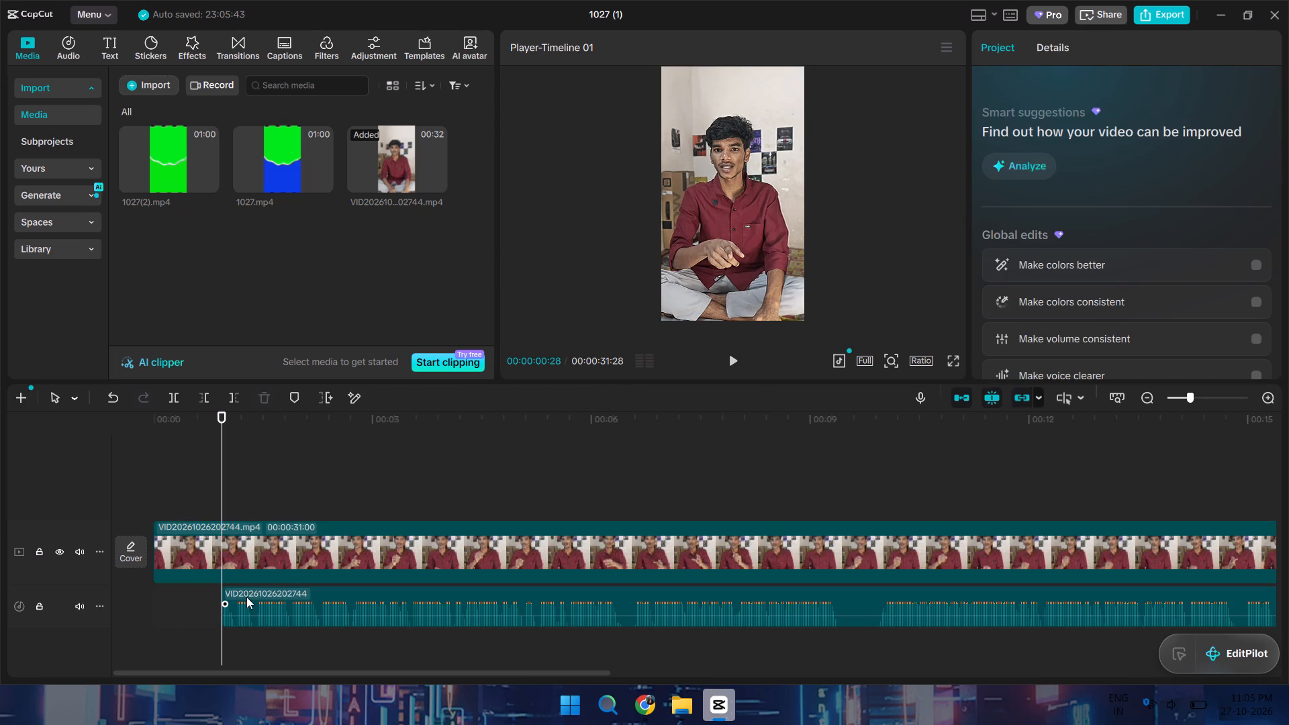
drag(248, 599, 182, 607)
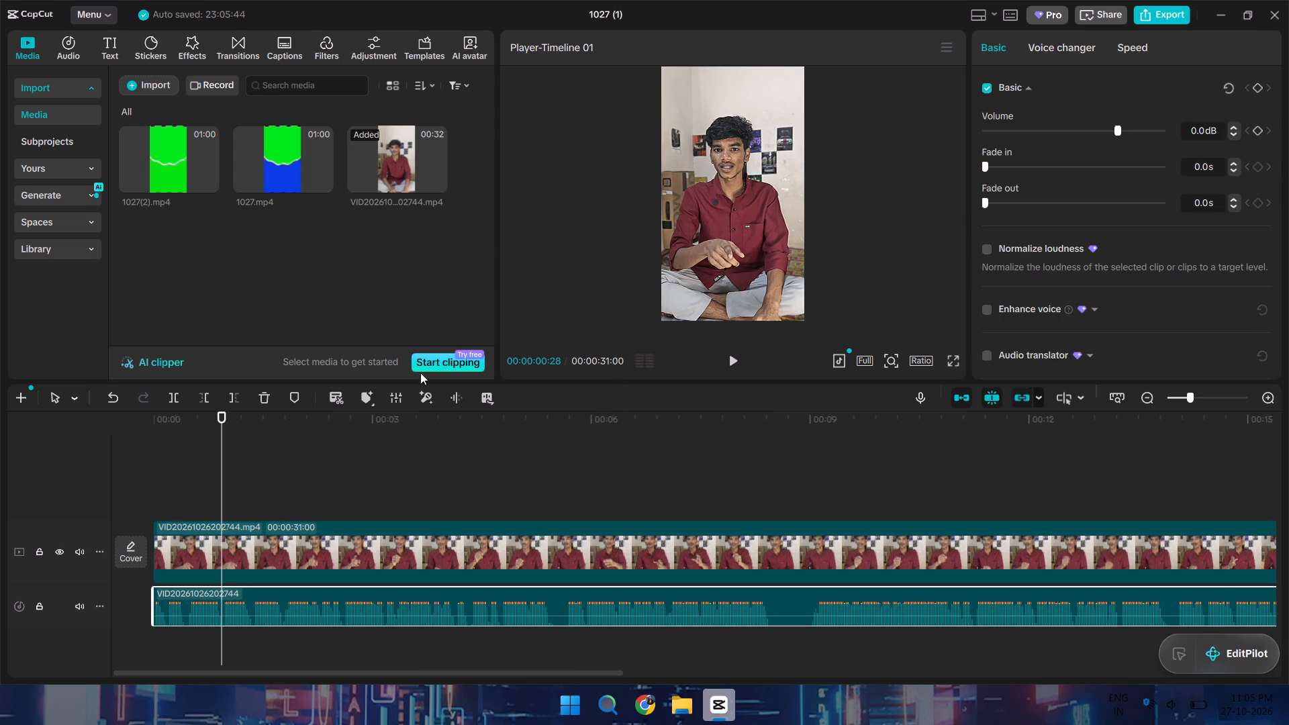
Crop the talking-head video at a 9:16 ratio, drawing in the bottom edge to frame the speaker down to the hands.
click(414, 546)
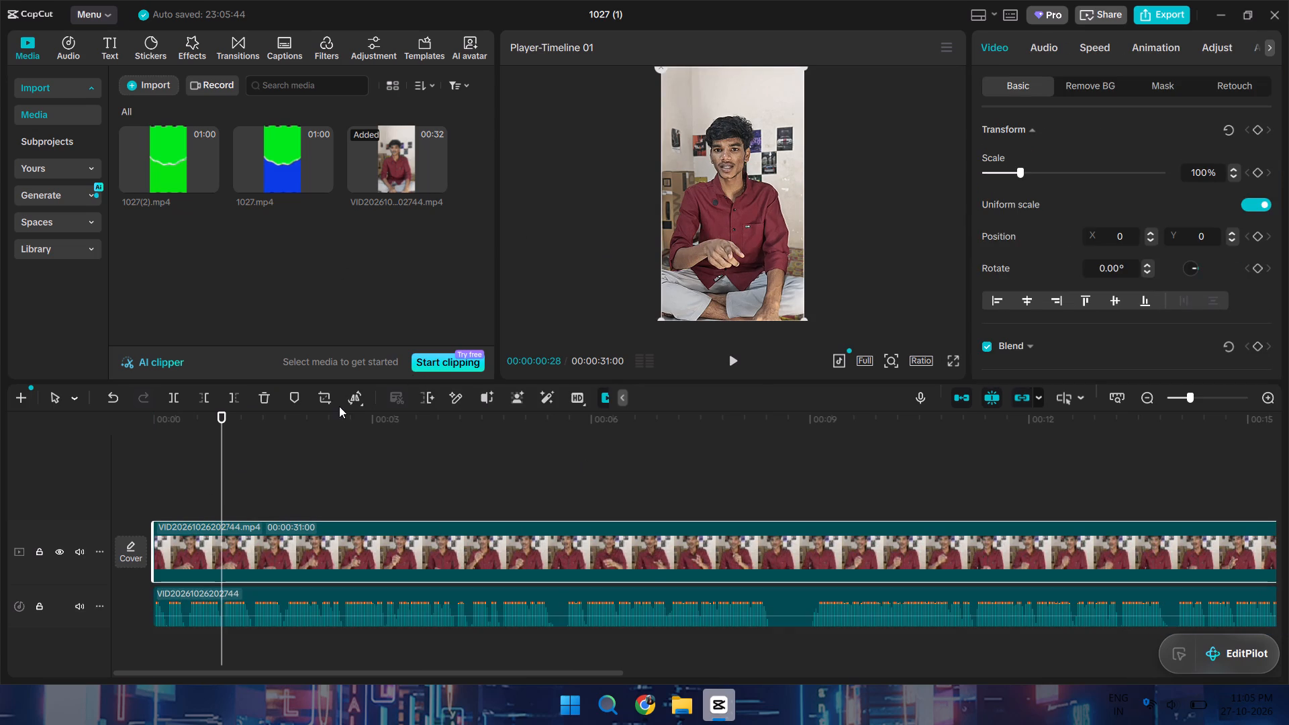
click(331, 402)
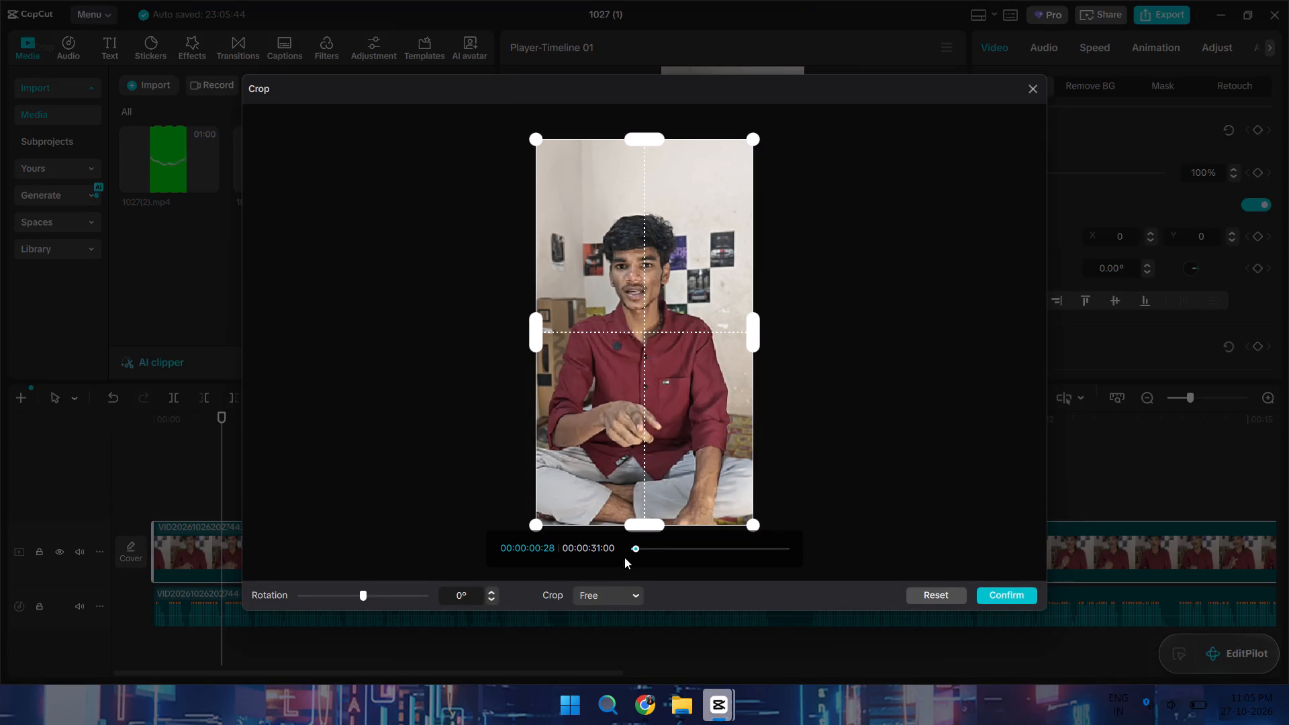
click(610, 597)
click(606, 573)
drag(638, 525, 617, 447)
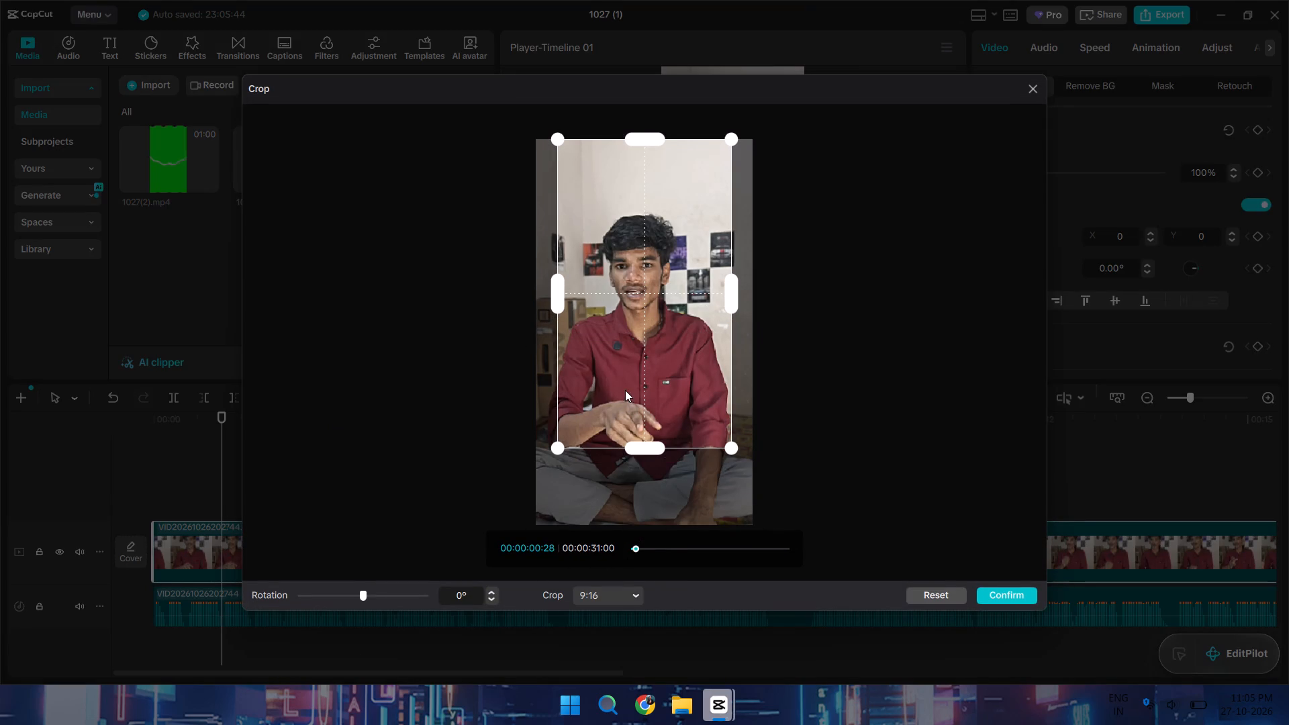